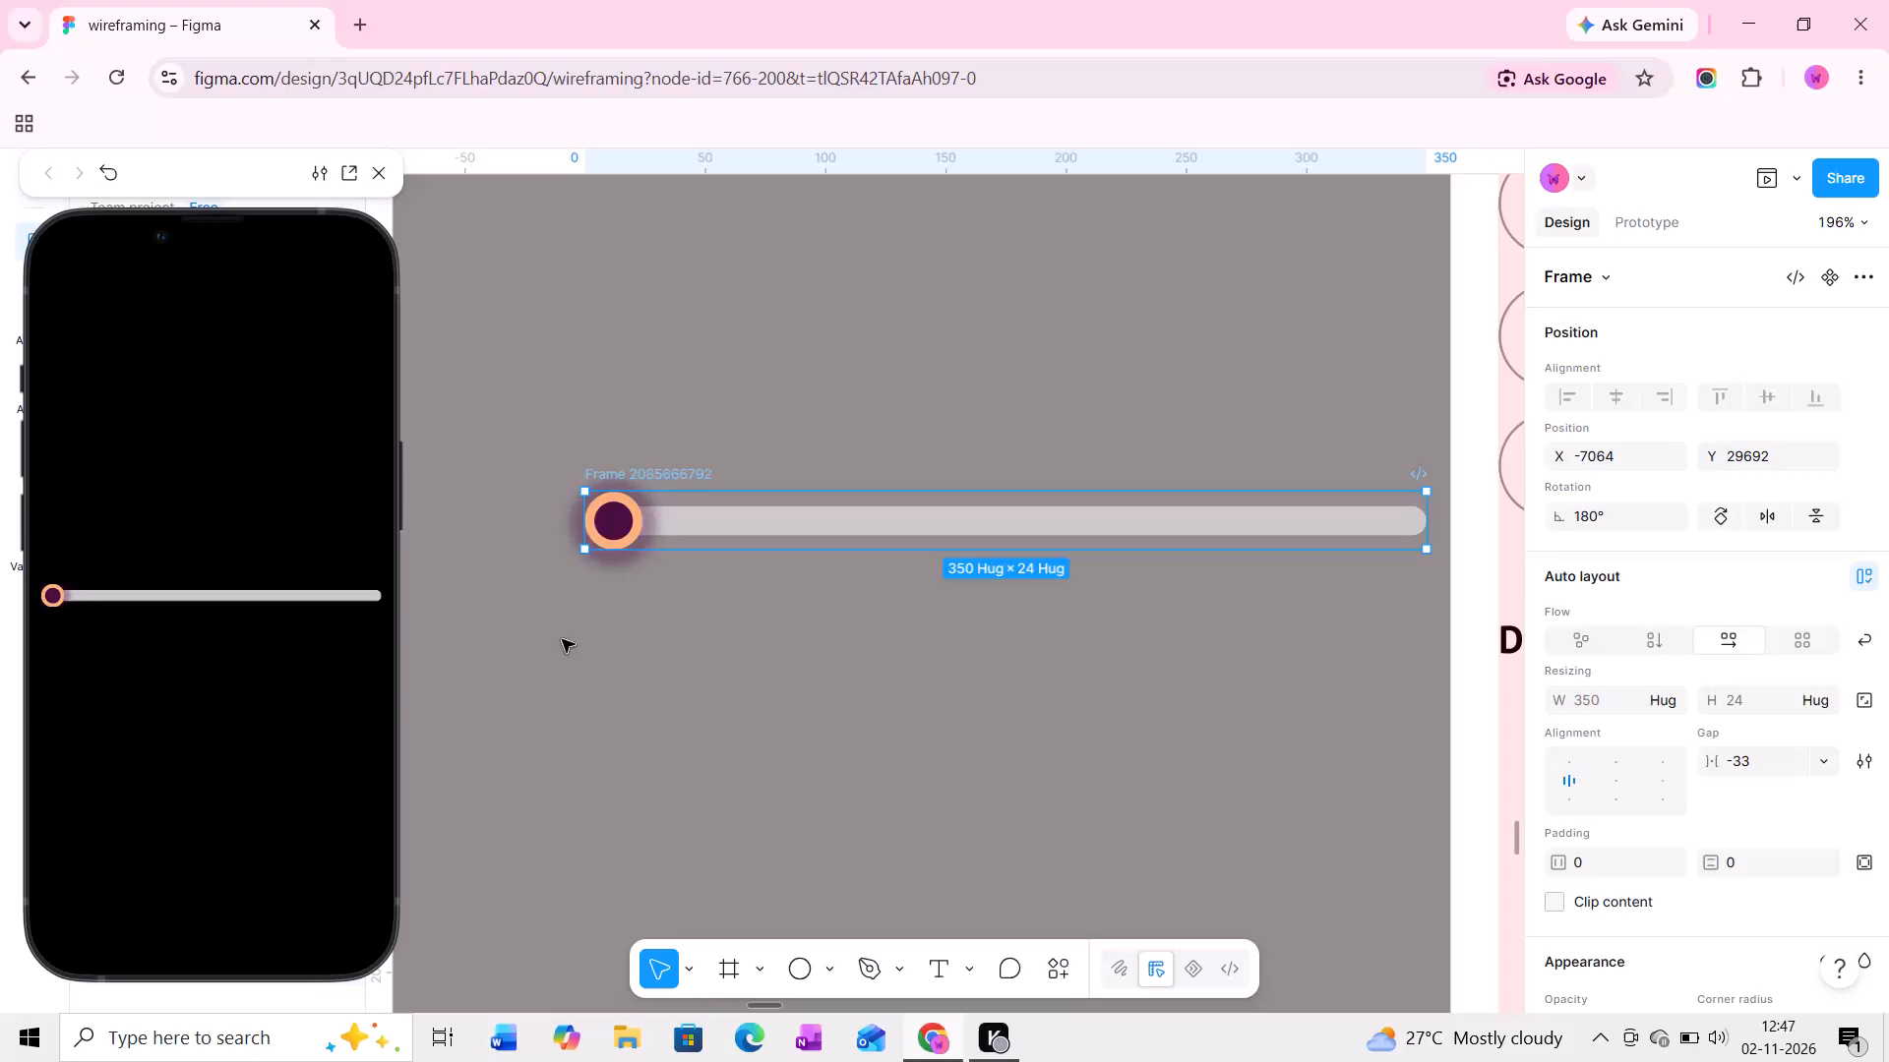
Test sliding the slider knob along its track in the prototype preview.
middle_drag(1236, 648, 1226, 623)
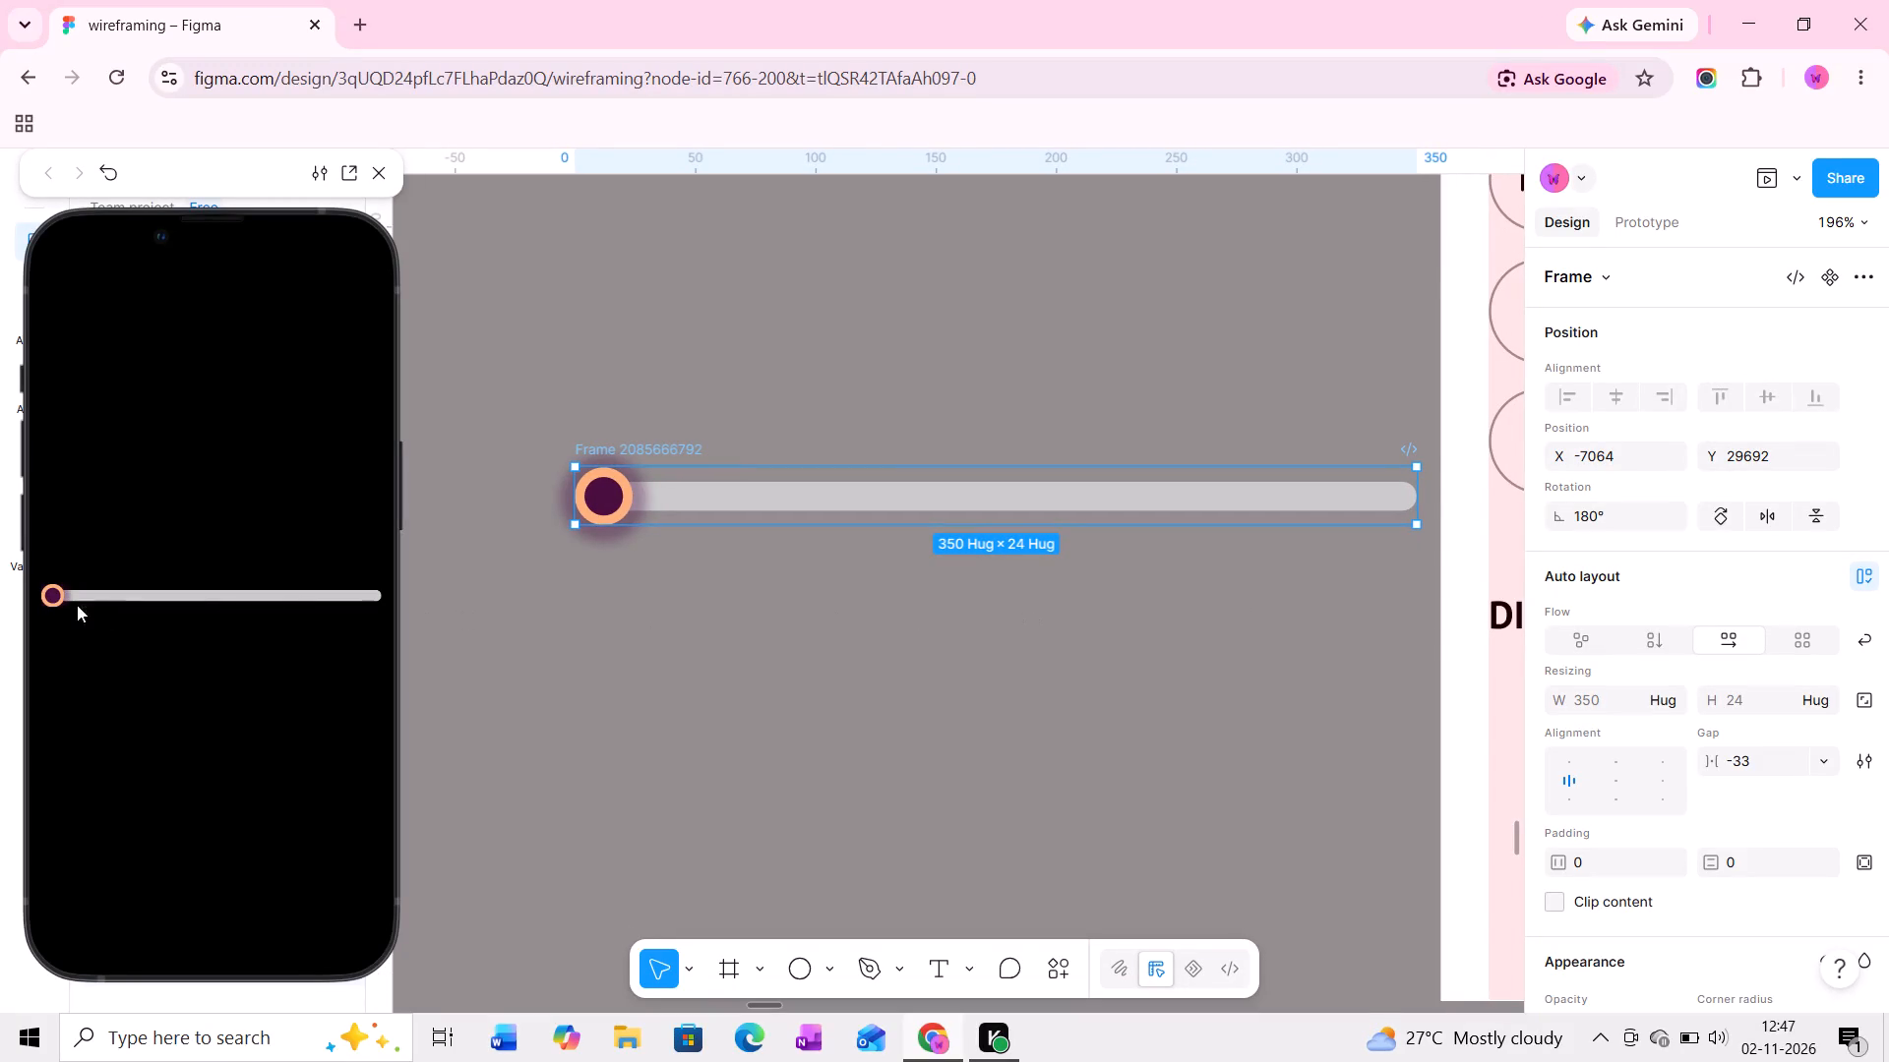
drag(52, 599, 259, 610)
drag(52, 597, 262, 600)
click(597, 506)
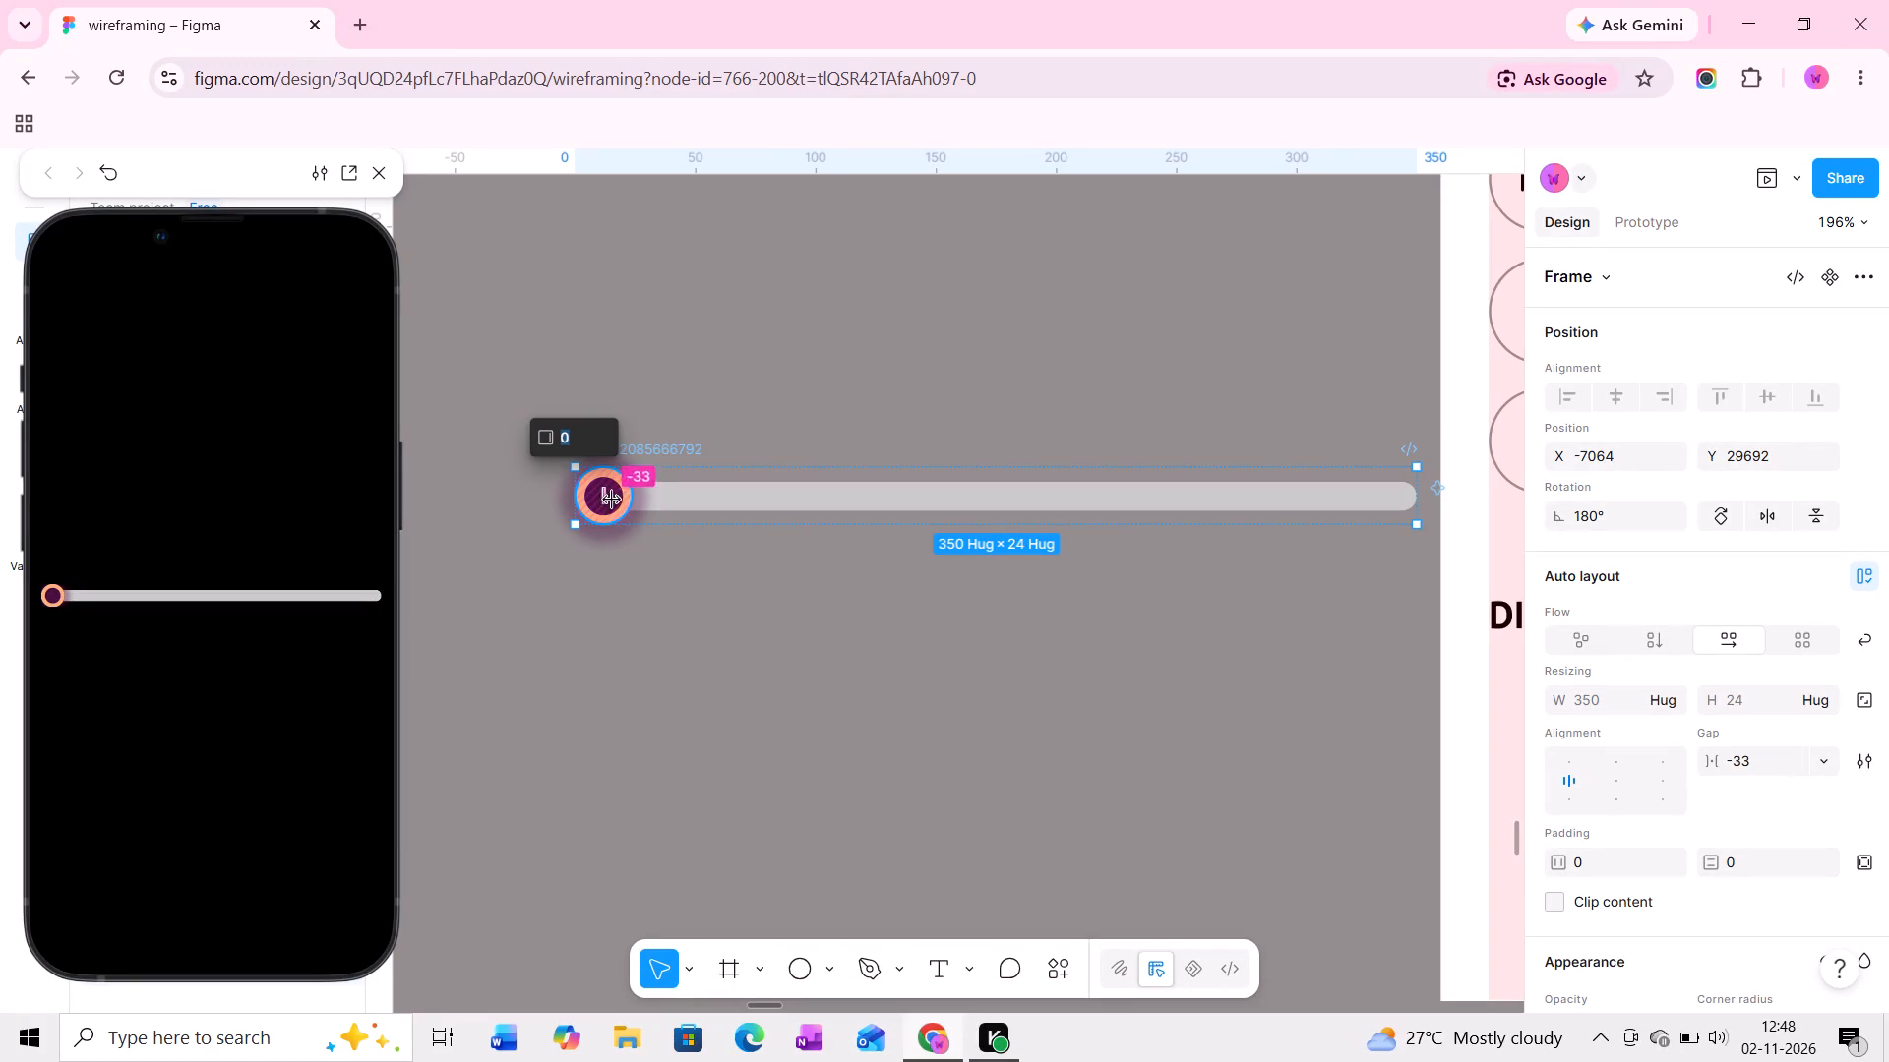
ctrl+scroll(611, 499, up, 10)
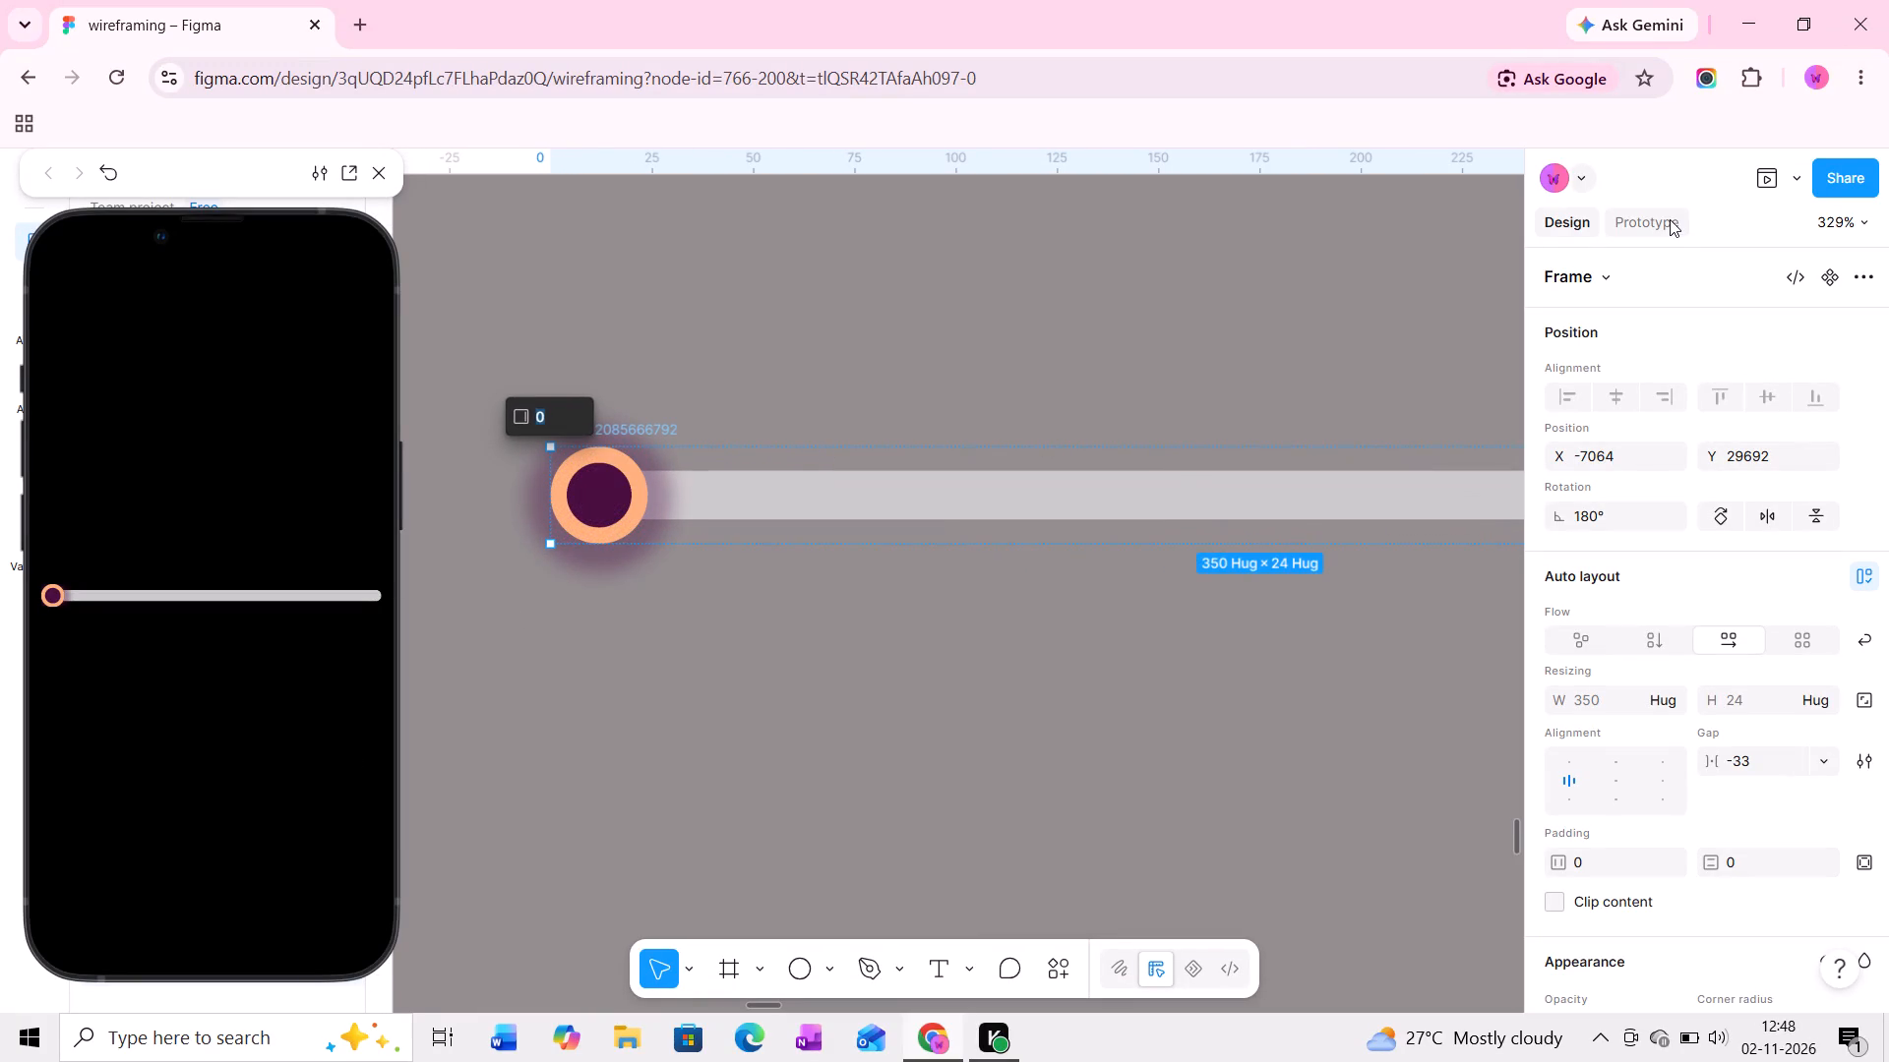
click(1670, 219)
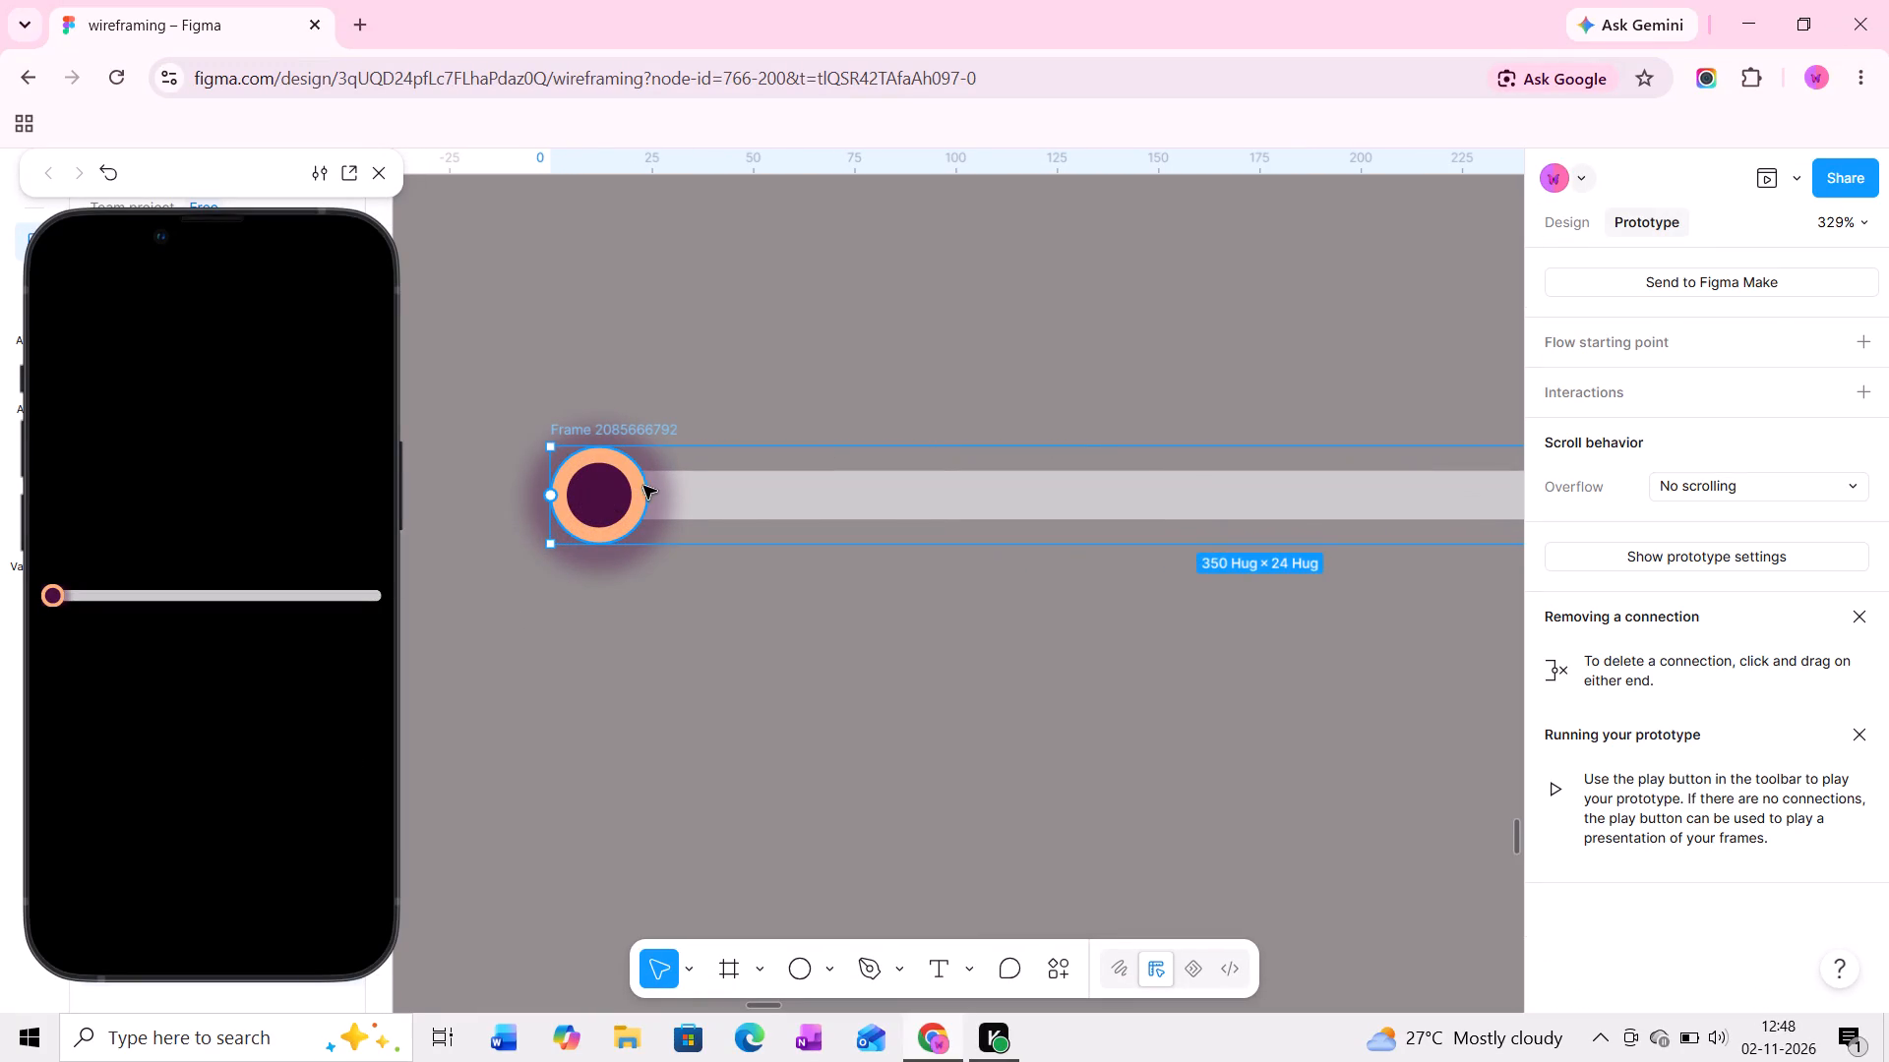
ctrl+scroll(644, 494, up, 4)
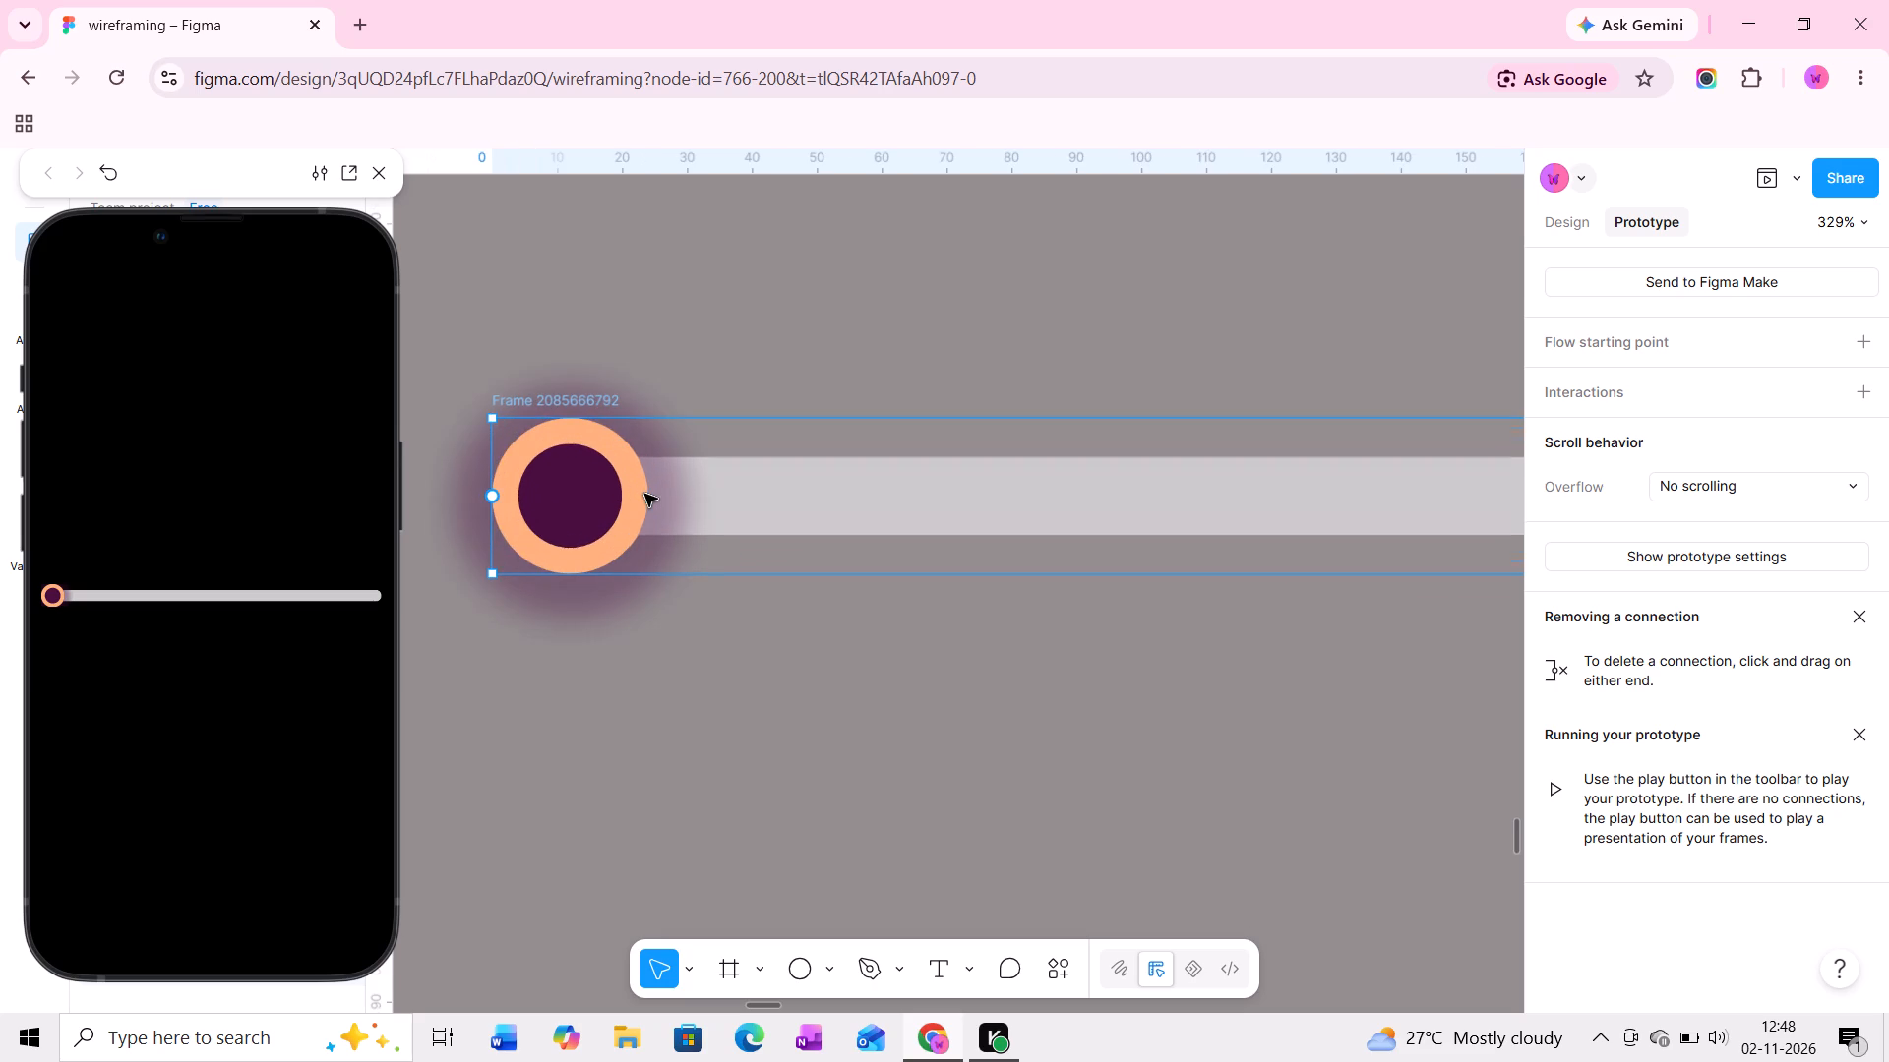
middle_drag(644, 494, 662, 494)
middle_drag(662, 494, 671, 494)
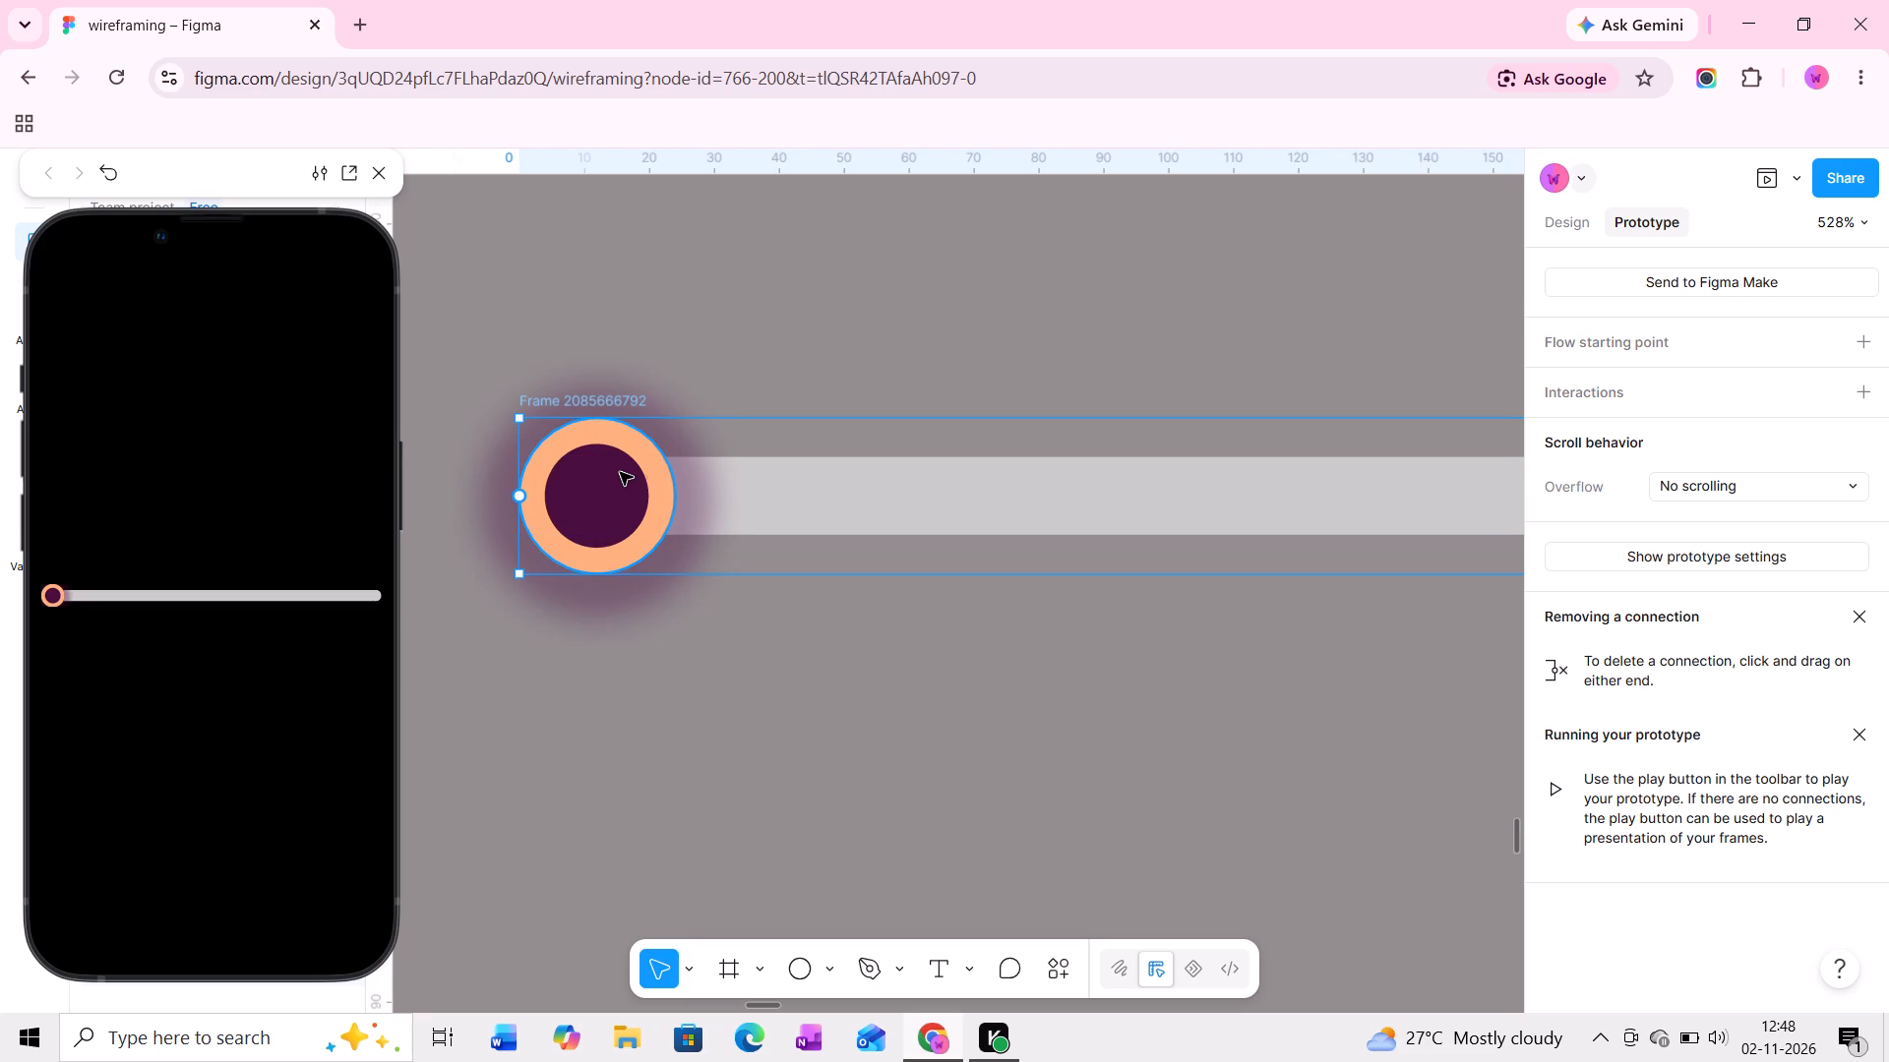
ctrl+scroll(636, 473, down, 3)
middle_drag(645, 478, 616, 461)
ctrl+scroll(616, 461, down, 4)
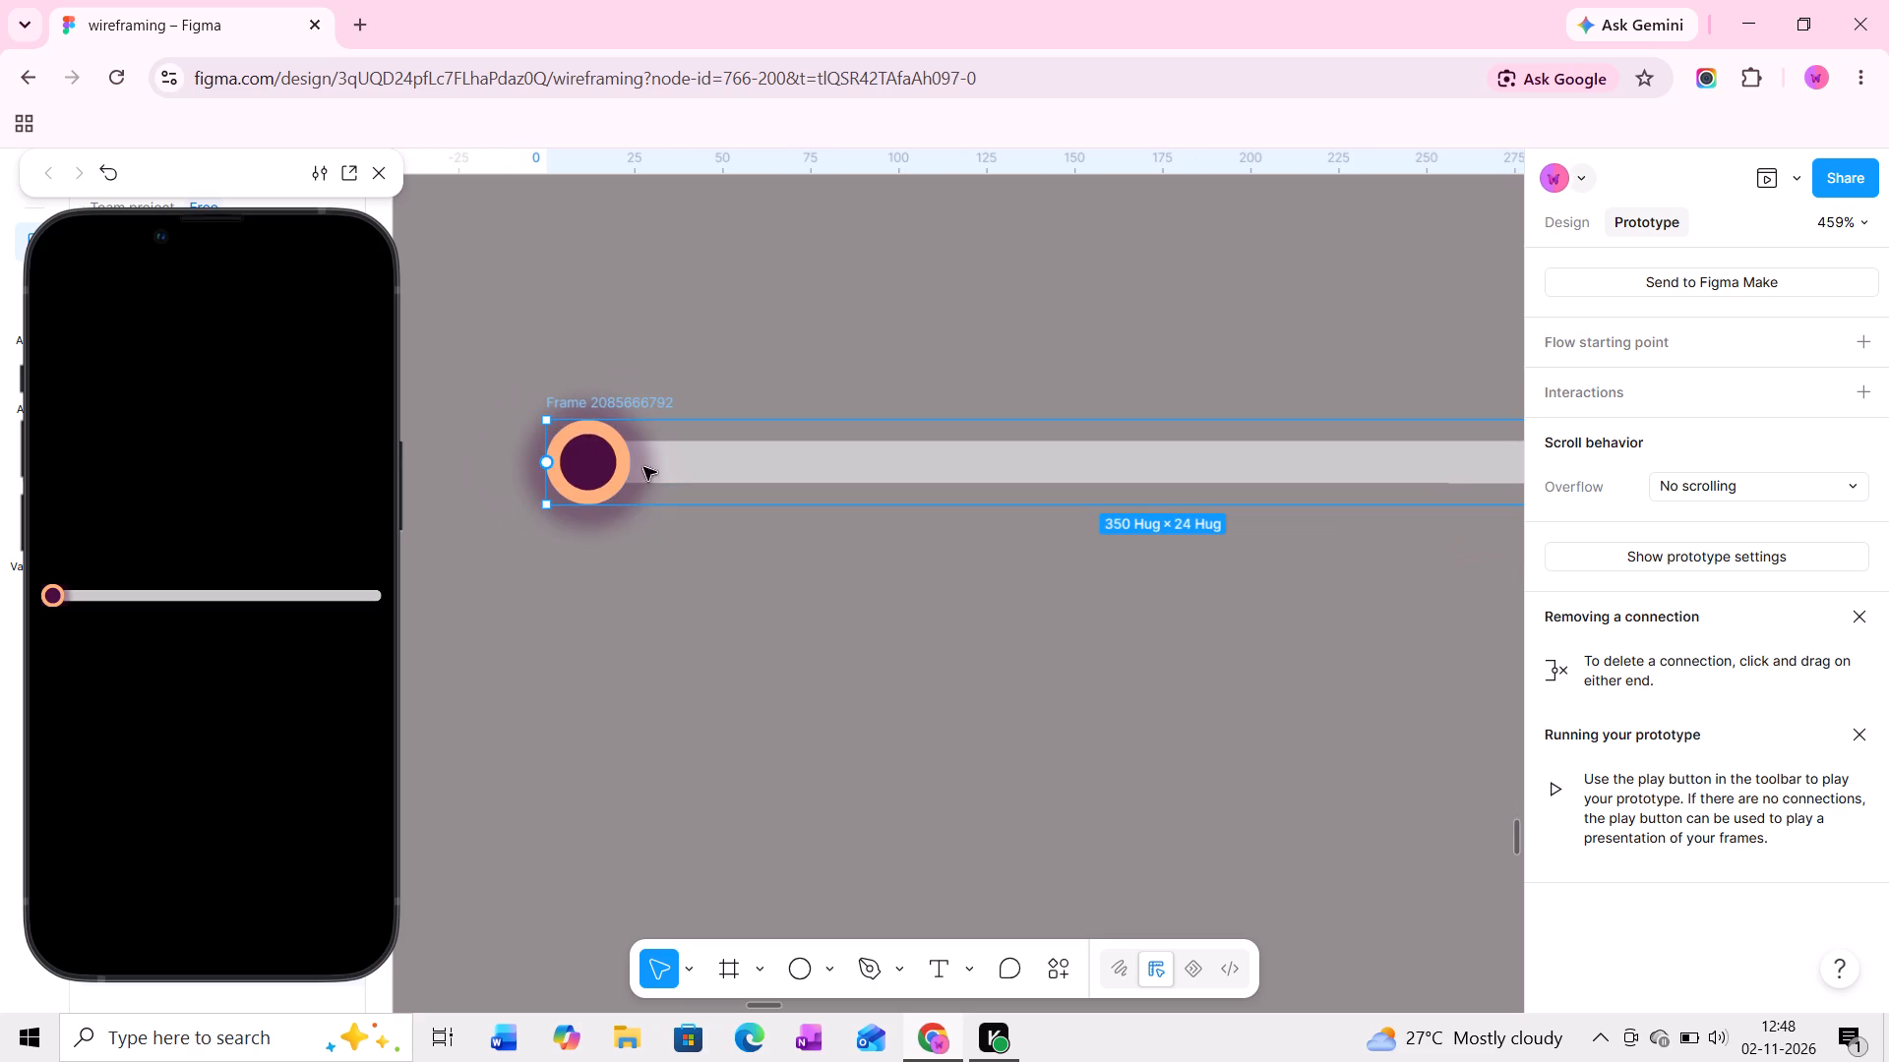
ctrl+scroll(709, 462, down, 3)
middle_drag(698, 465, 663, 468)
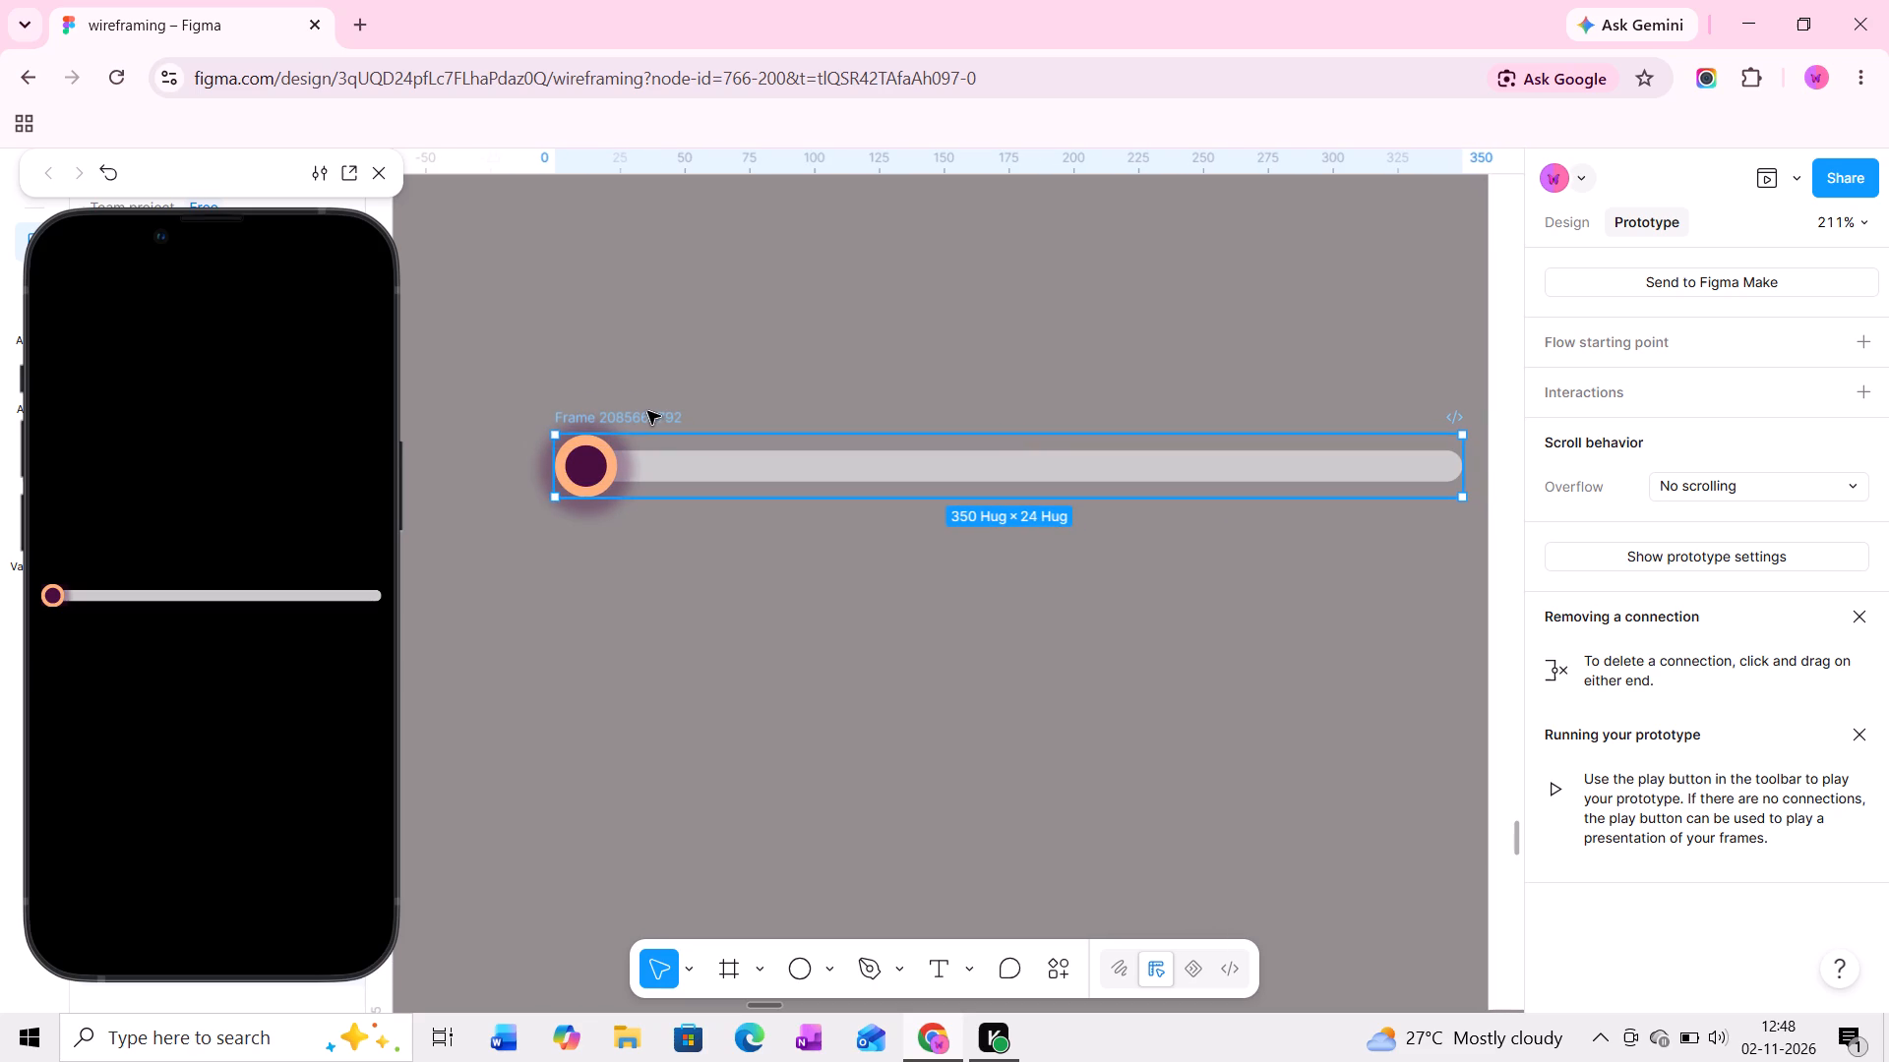
Duplicate the slider frame and place the copy below the original with their ends aligned.
alt+drag(647, 411, 632, 568)
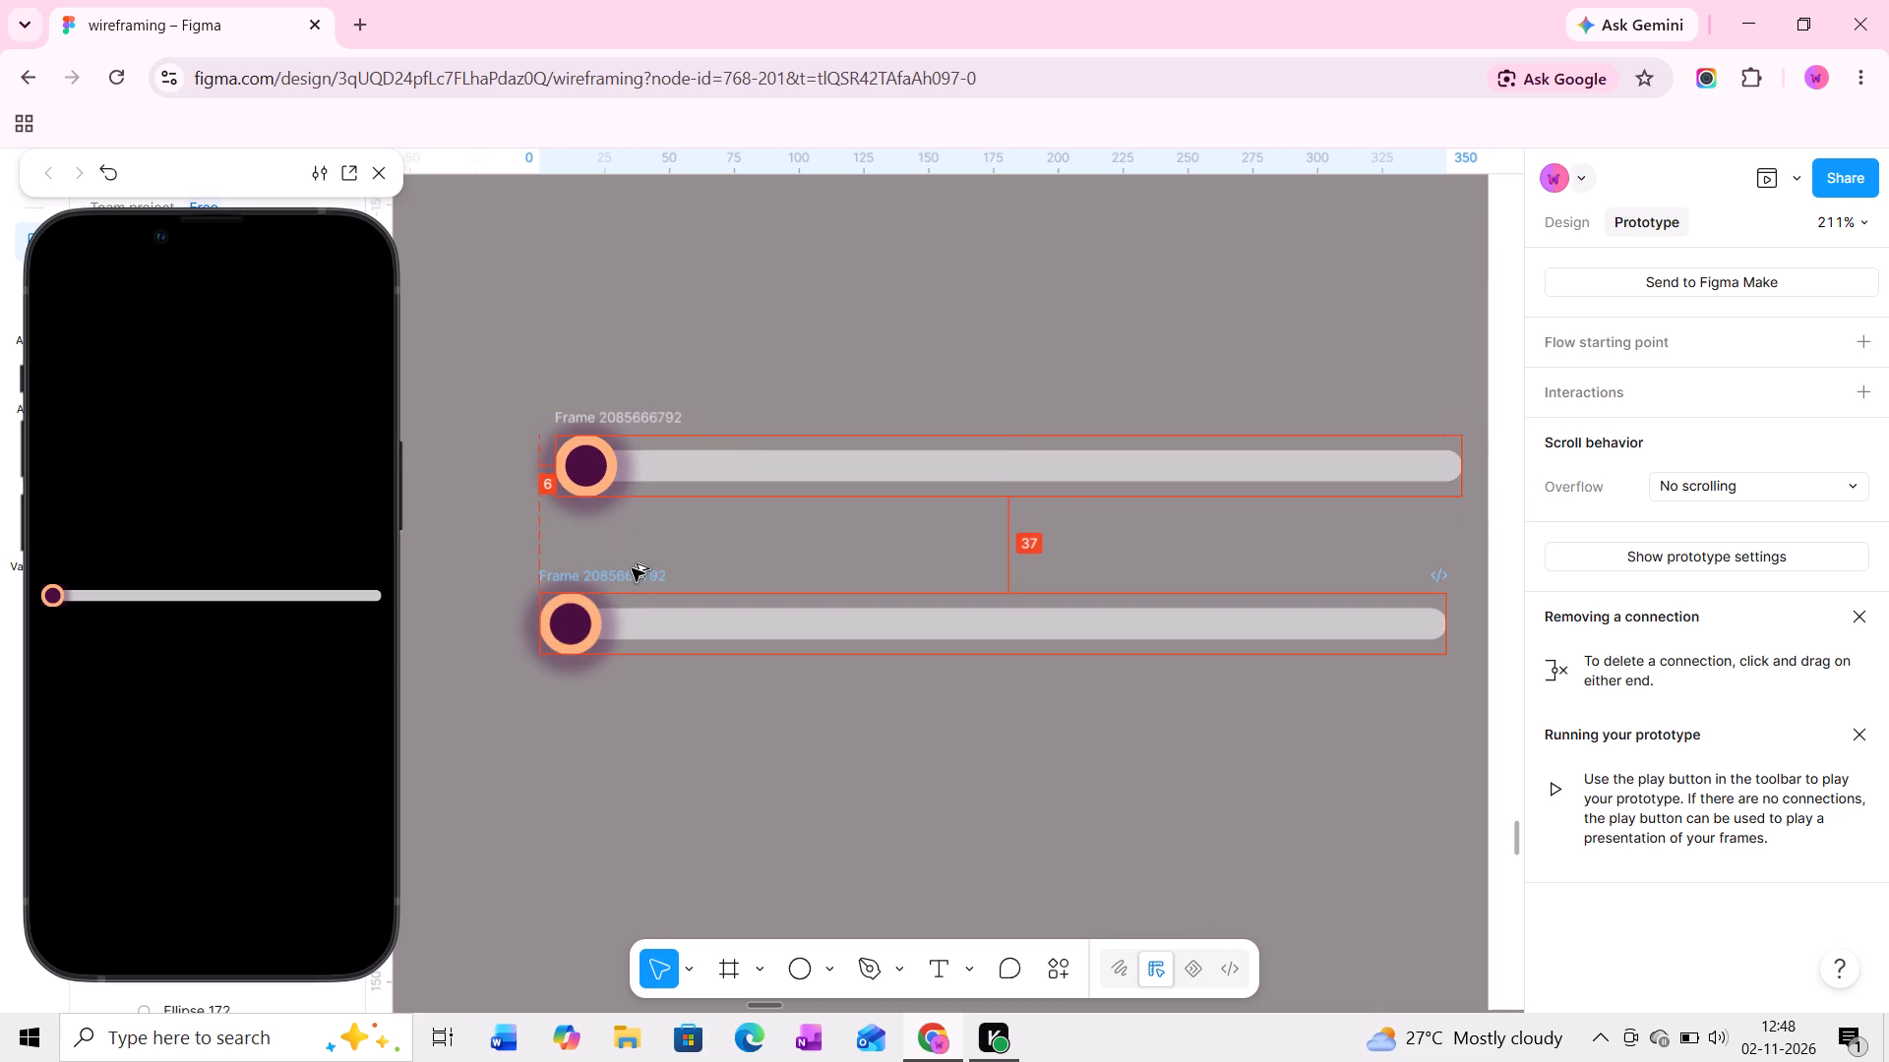
alt+drag(632, 568, 651, 572)
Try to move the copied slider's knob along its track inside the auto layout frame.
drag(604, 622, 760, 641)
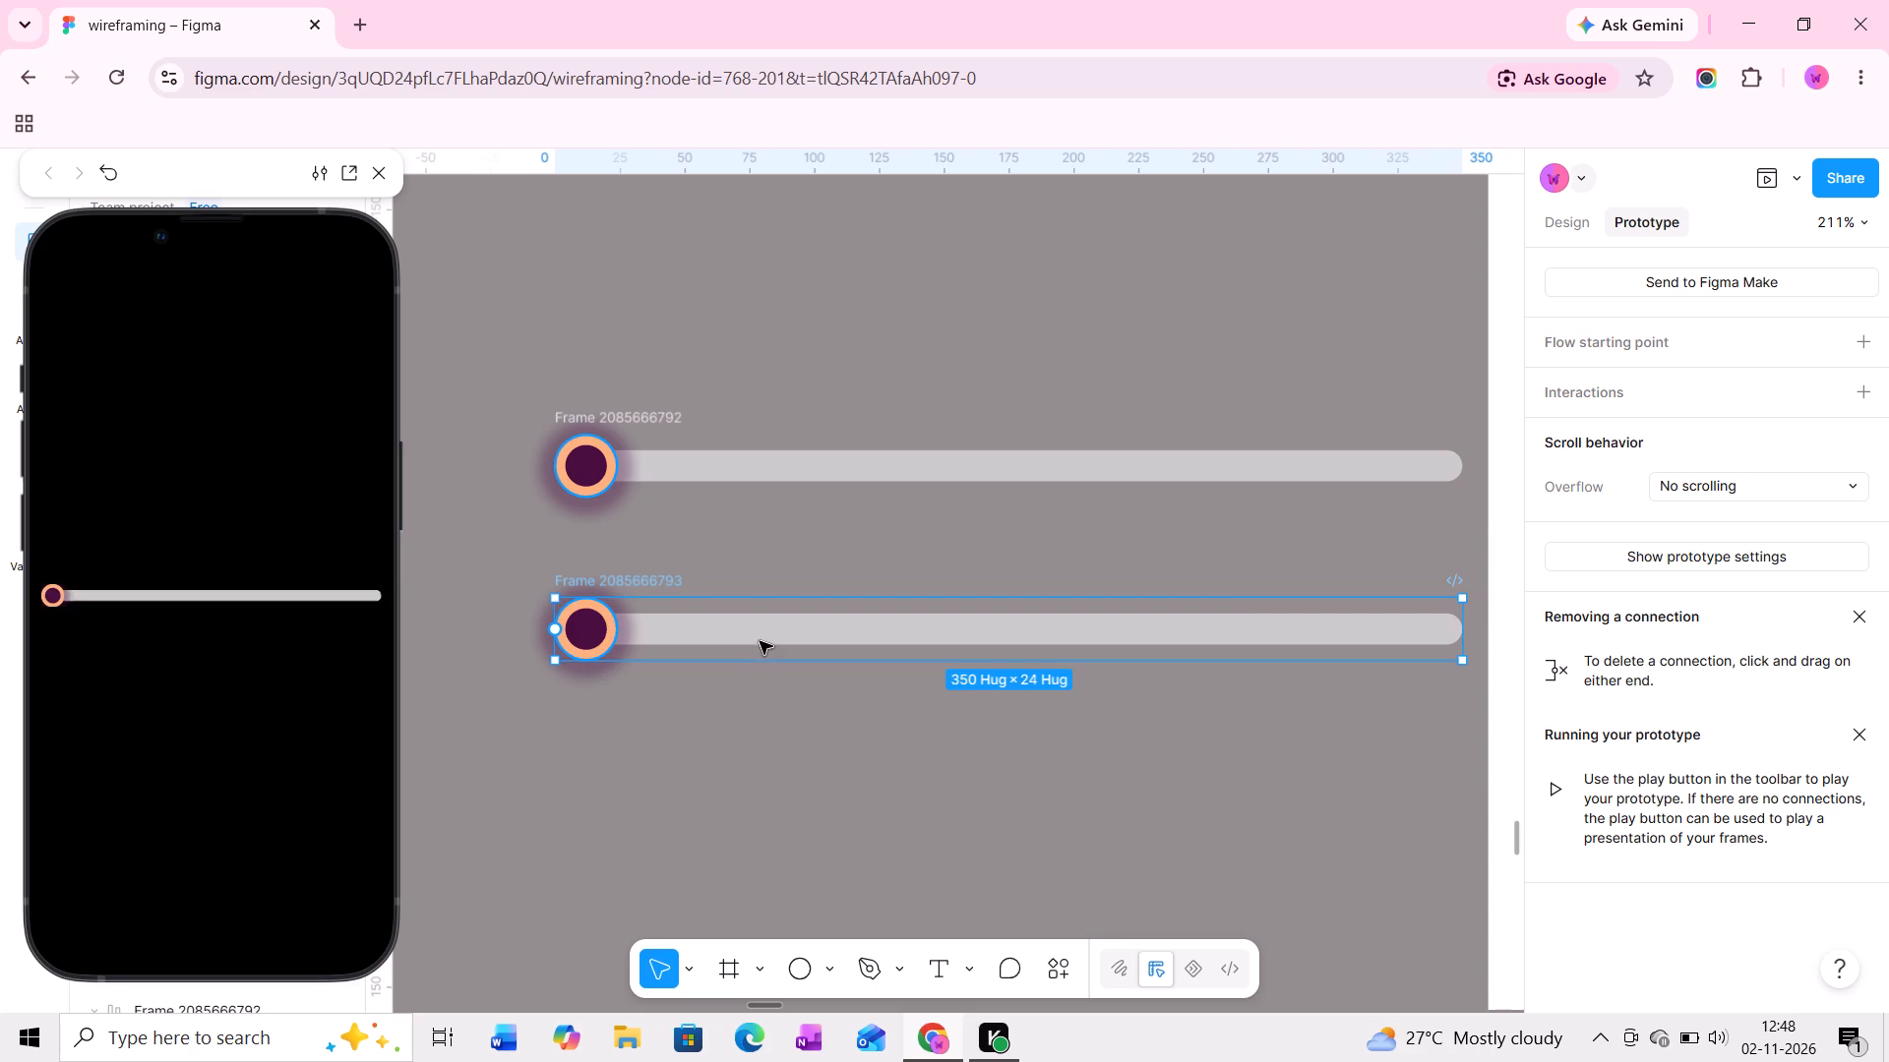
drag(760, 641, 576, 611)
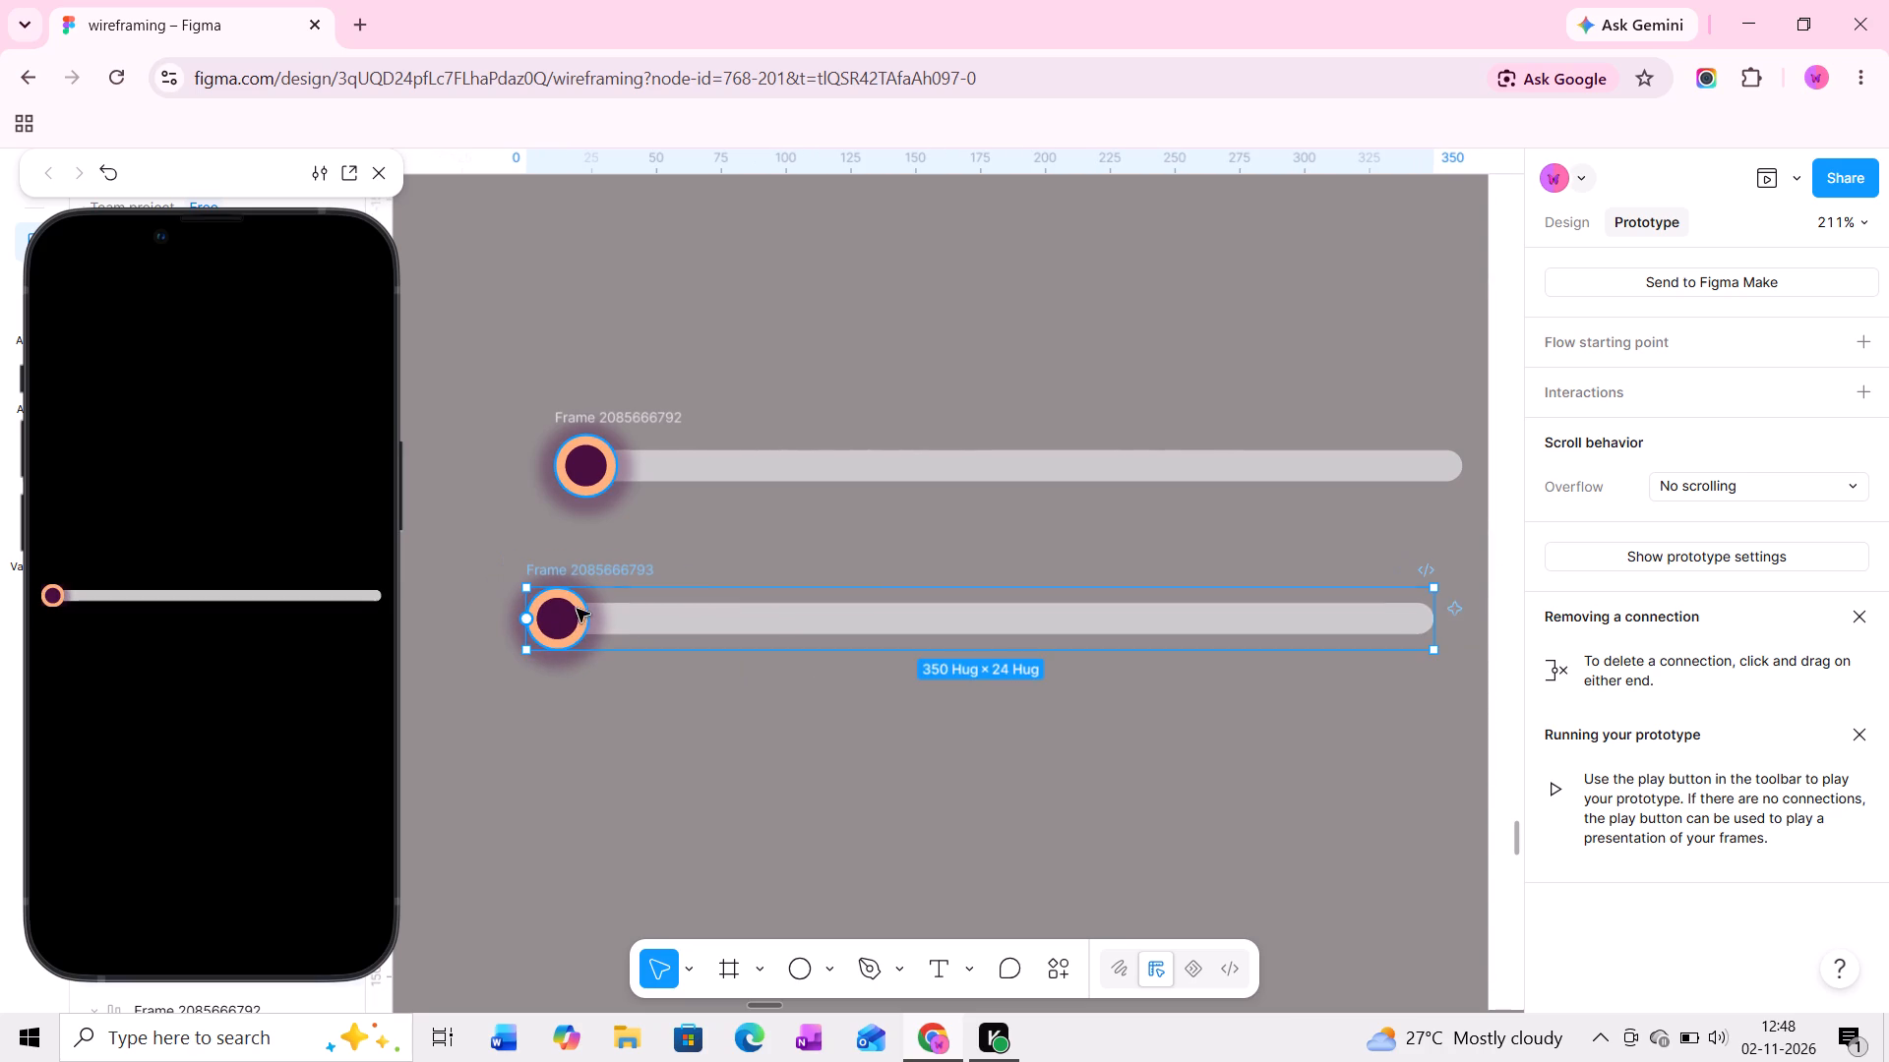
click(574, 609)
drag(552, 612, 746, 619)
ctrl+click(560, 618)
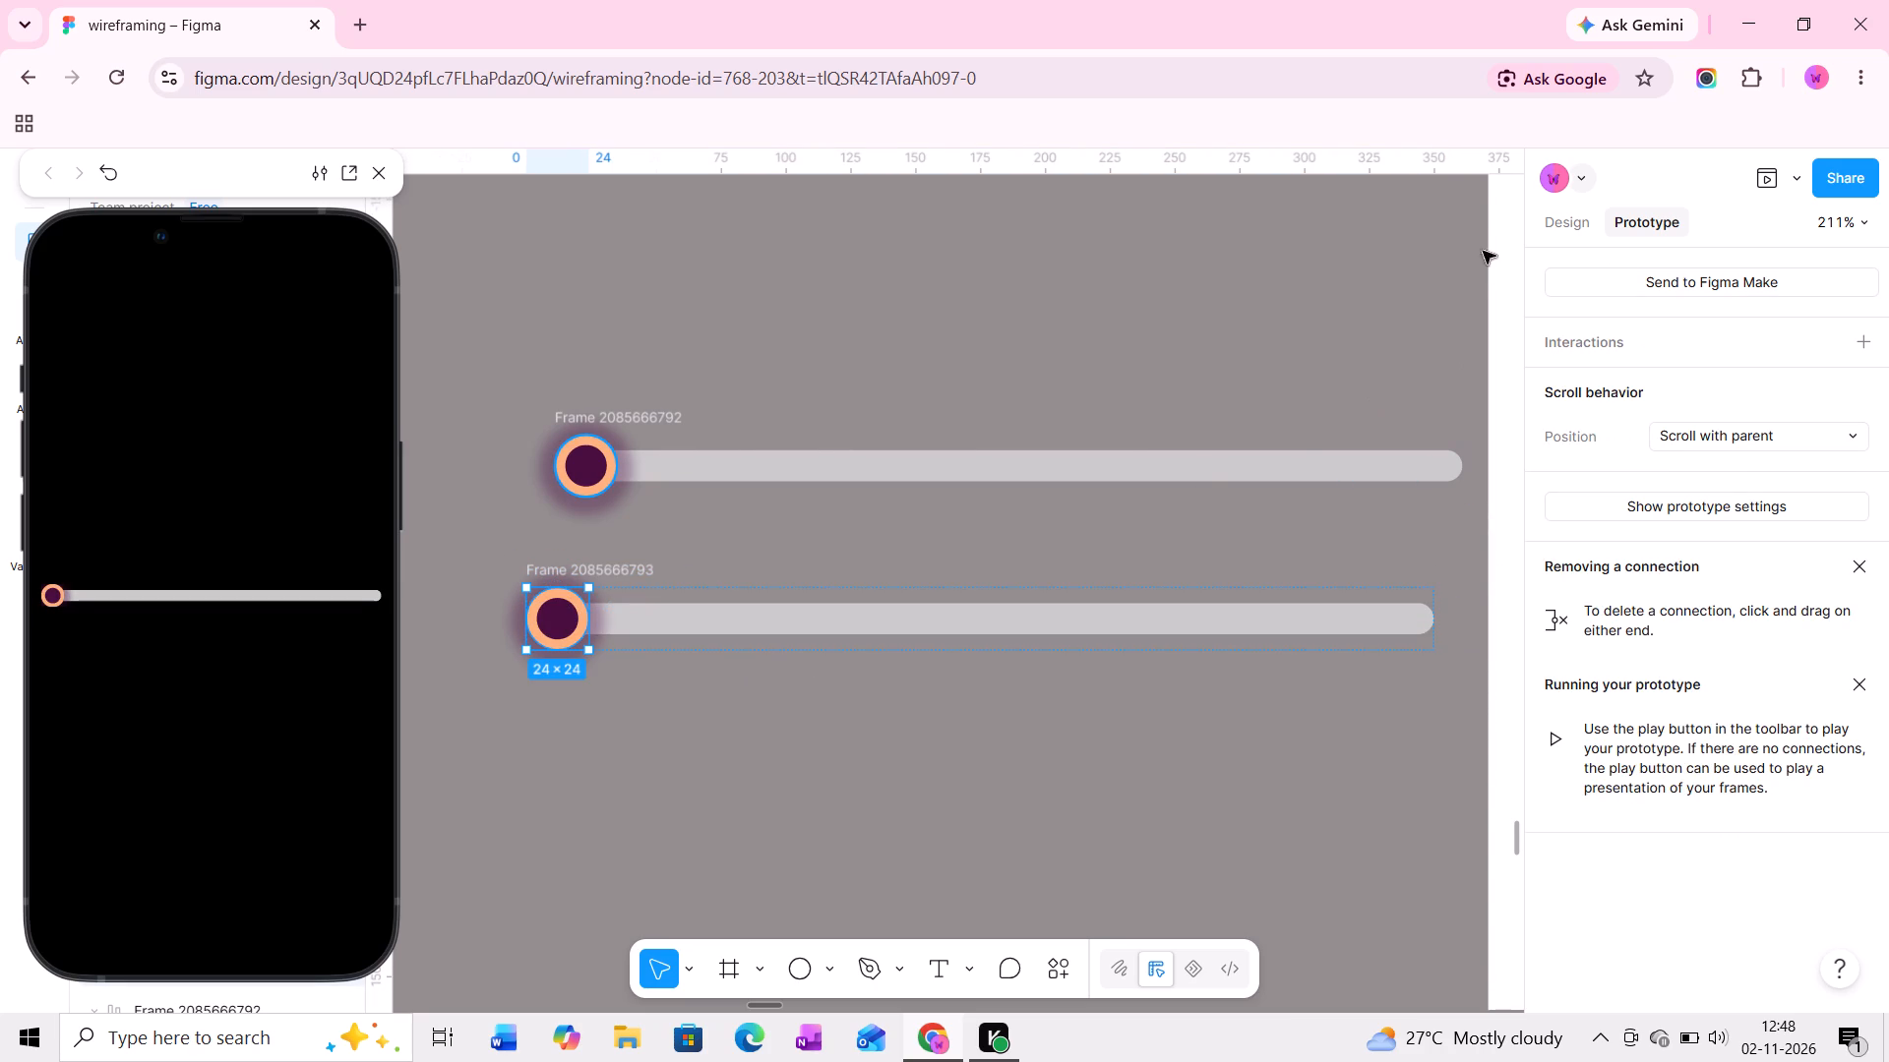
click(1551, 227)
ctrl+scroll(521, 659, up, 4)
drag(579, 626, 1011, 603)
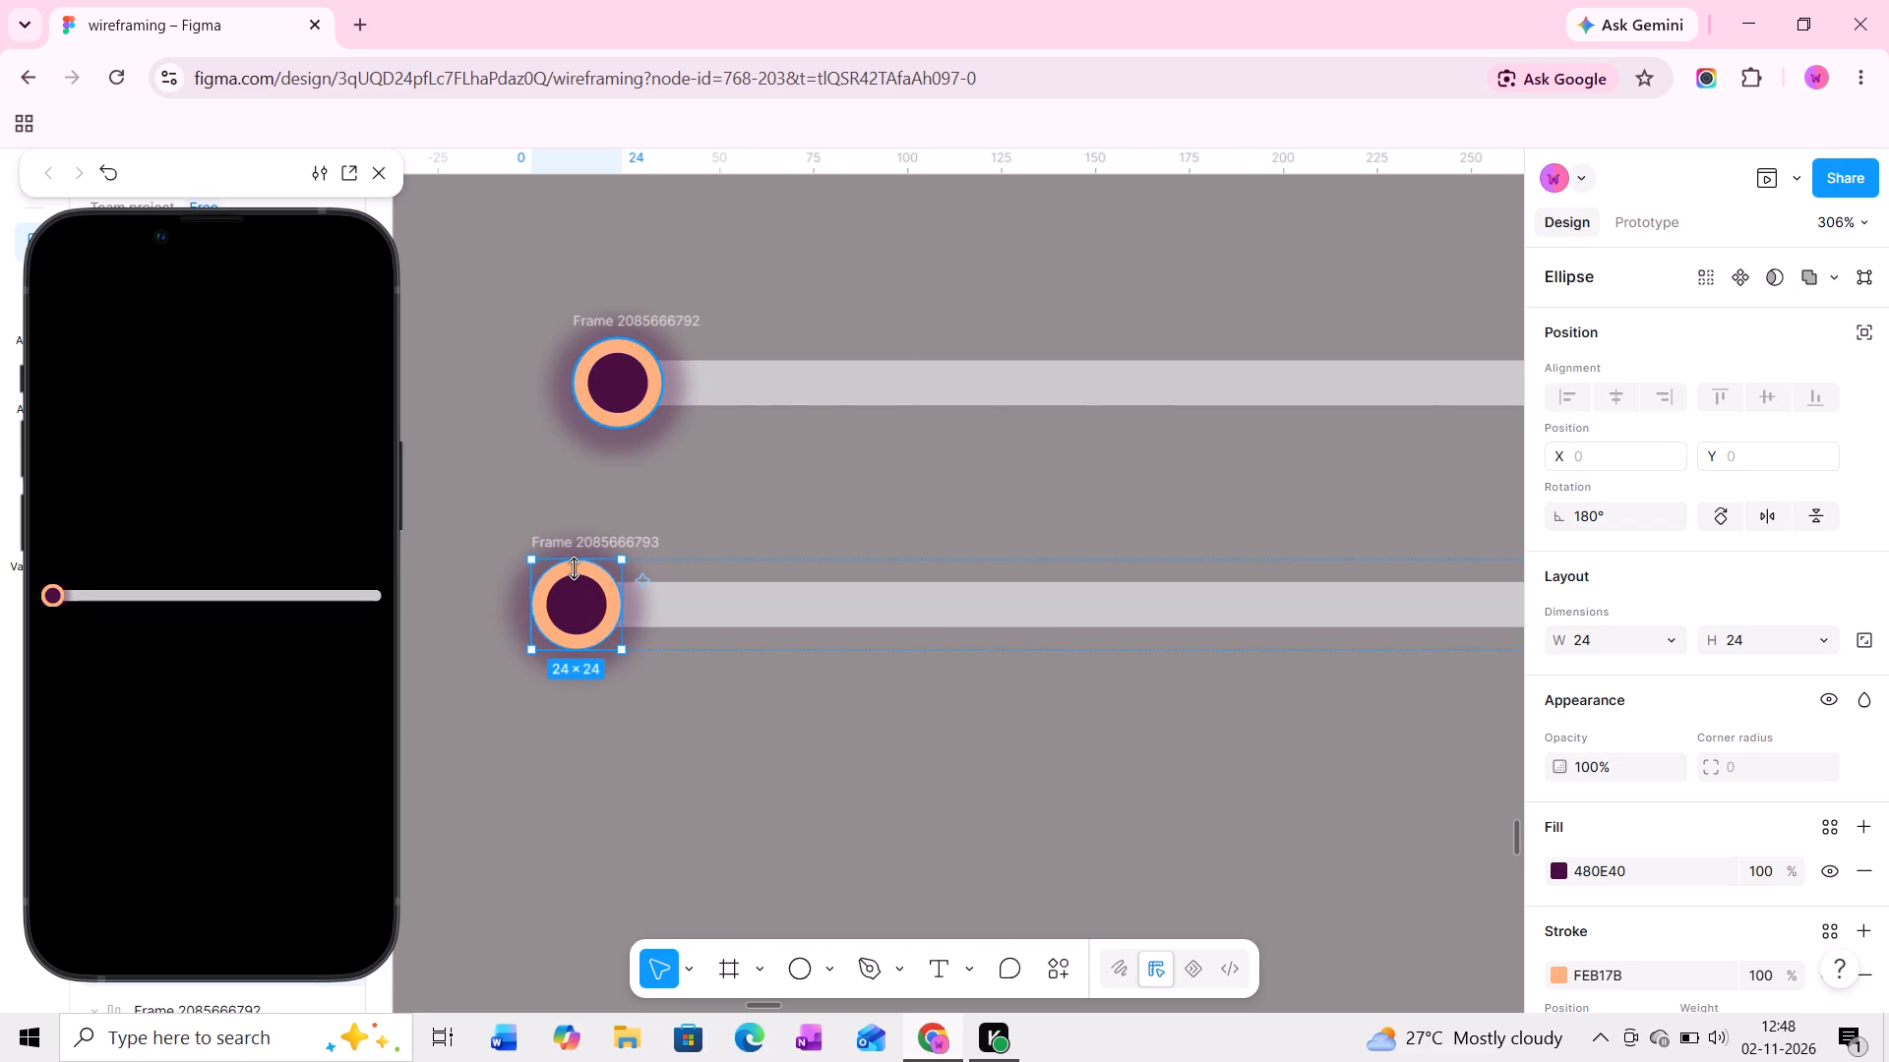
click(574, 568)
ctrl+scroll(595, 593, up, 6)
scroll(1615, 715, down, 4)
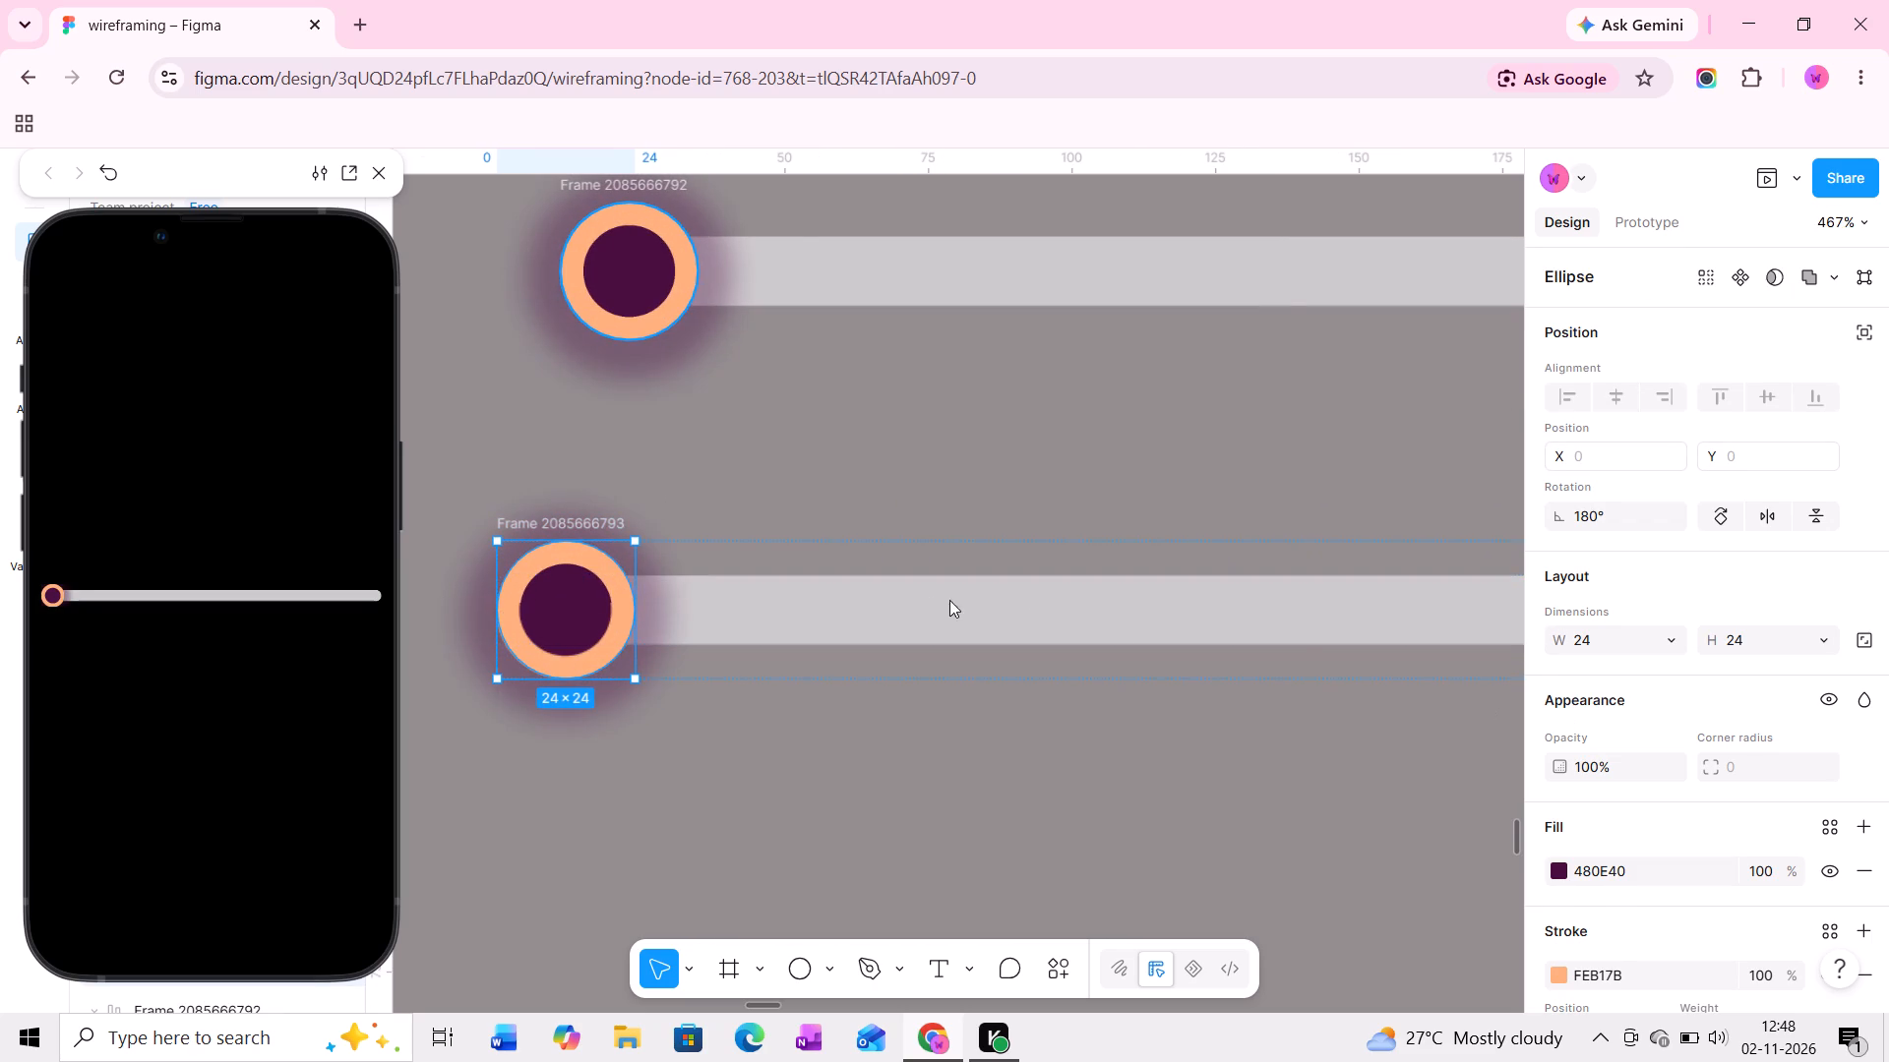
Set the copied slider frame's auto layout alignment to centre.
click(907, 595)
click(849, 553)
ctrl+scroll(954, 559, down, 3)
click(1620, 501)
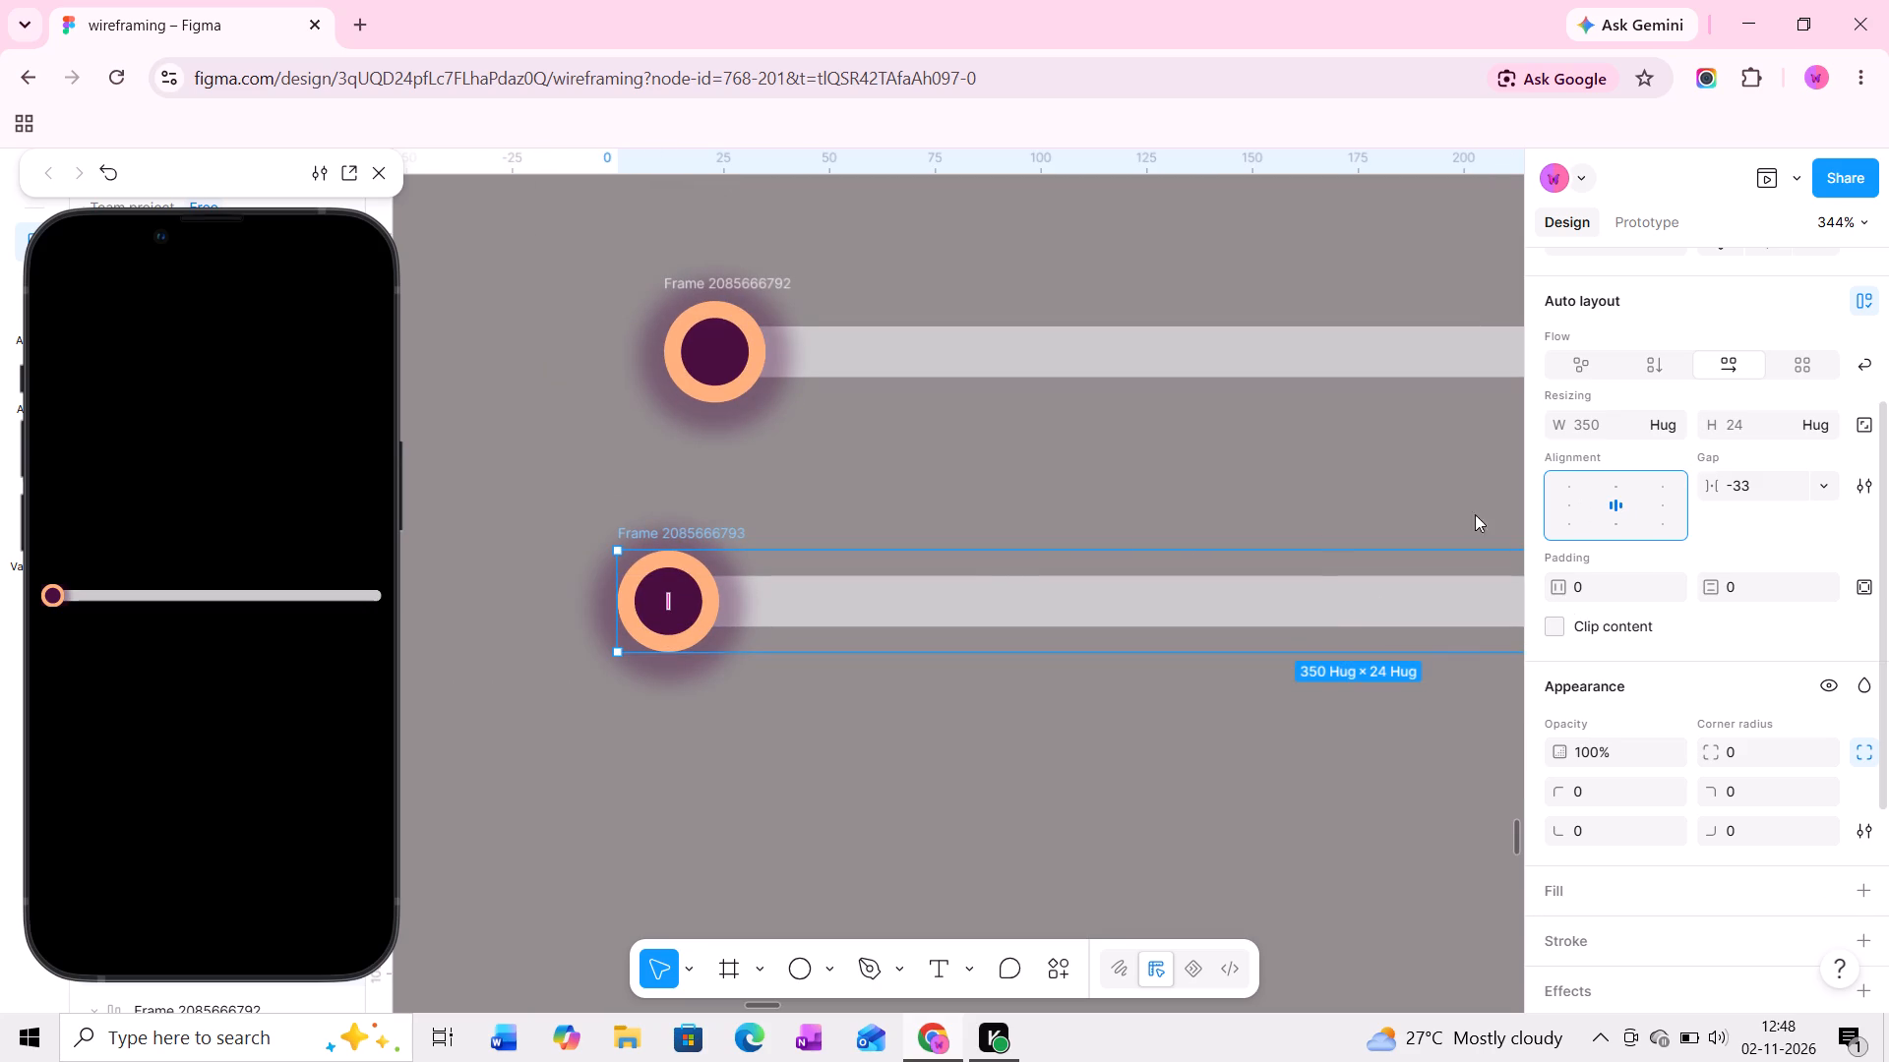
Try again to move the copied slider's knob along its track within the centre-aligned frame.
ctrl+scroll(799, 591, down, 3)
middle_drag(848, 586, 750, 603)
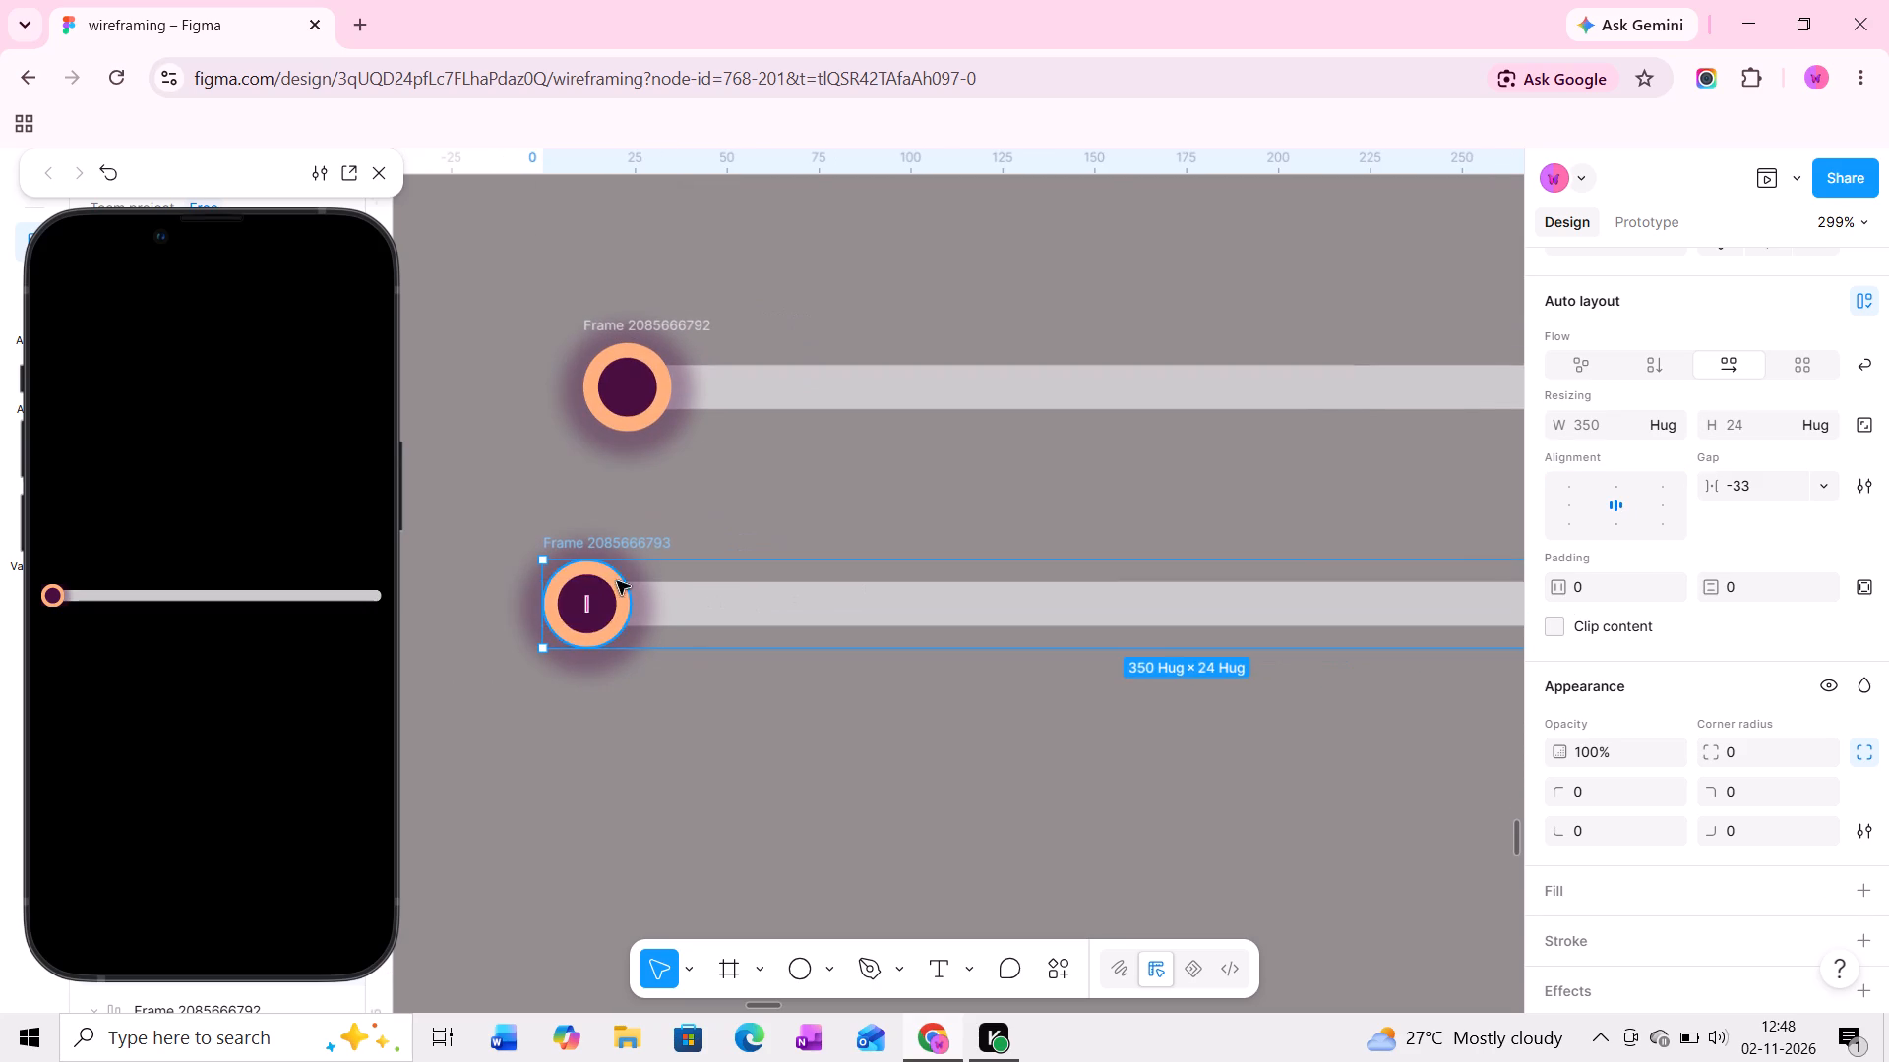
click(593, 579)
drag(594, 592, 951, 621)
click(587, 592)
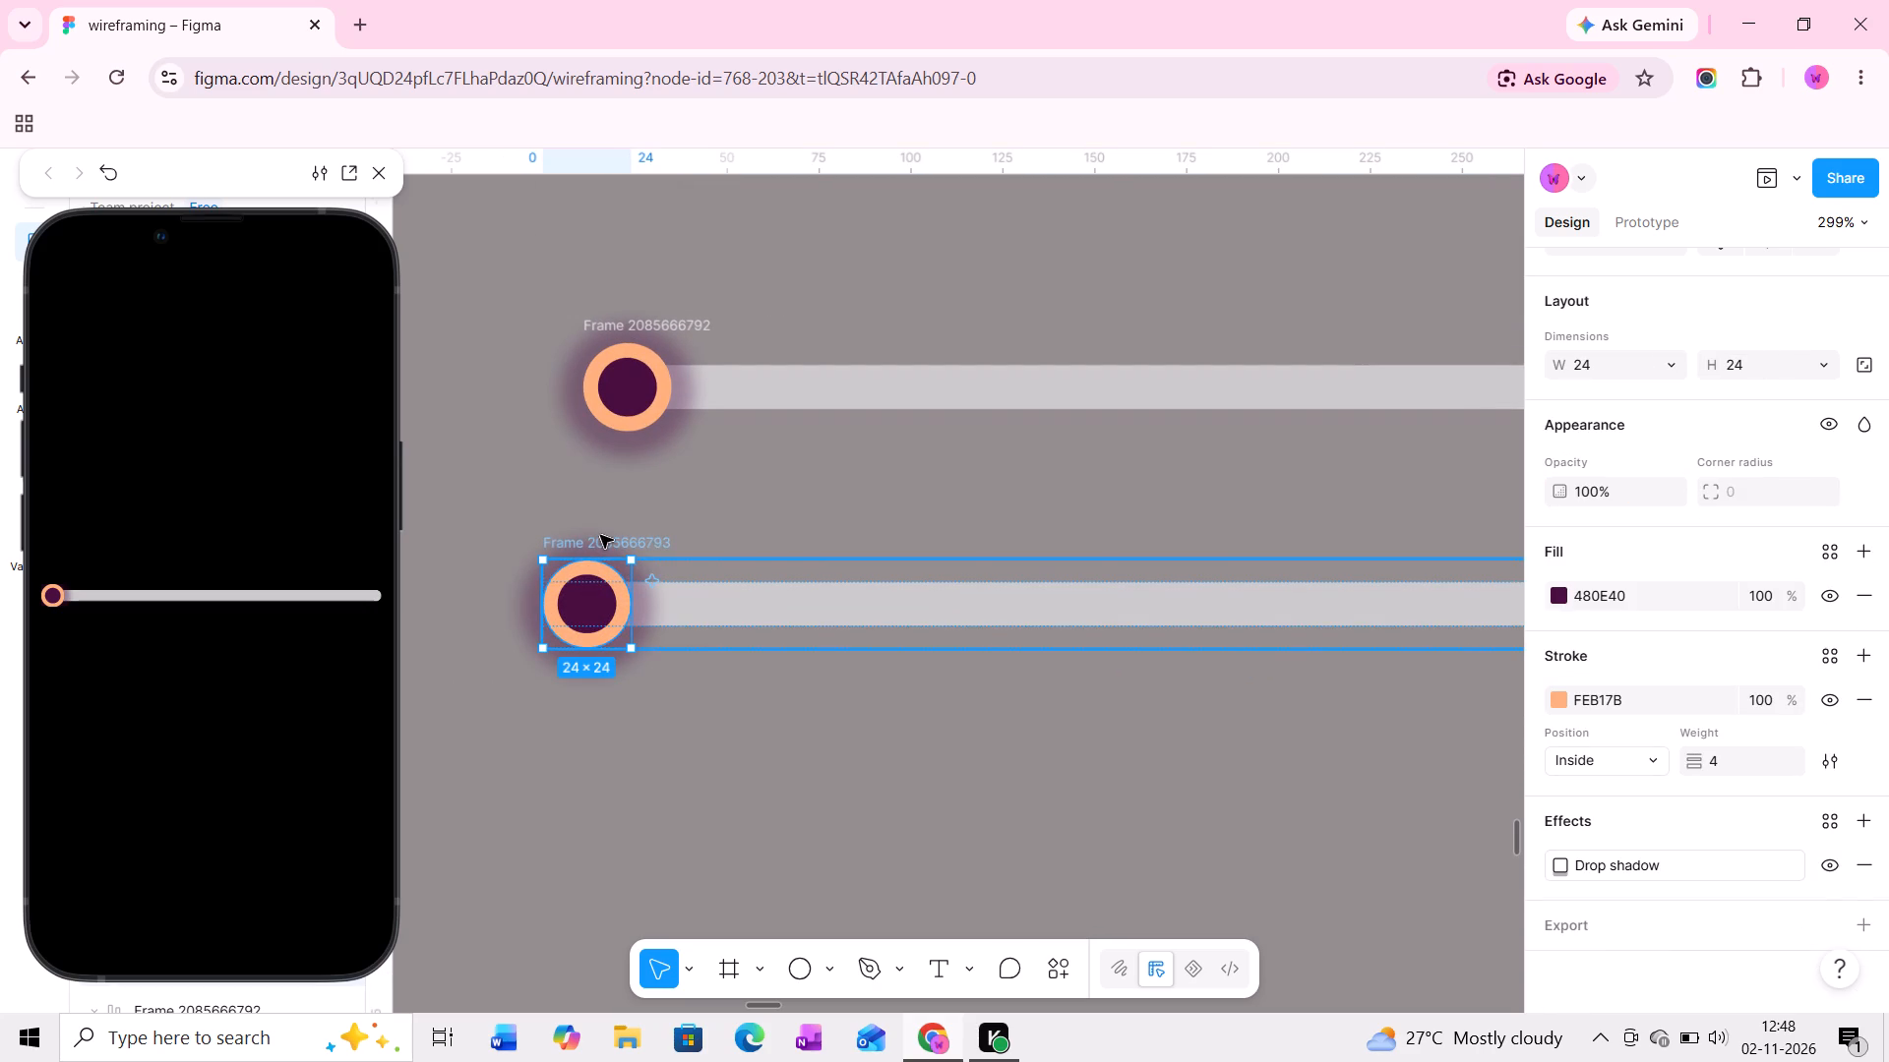
Select the copied slider's track and knob together and move them out of their auto layout frame to the canvas below.
click(716, 621)
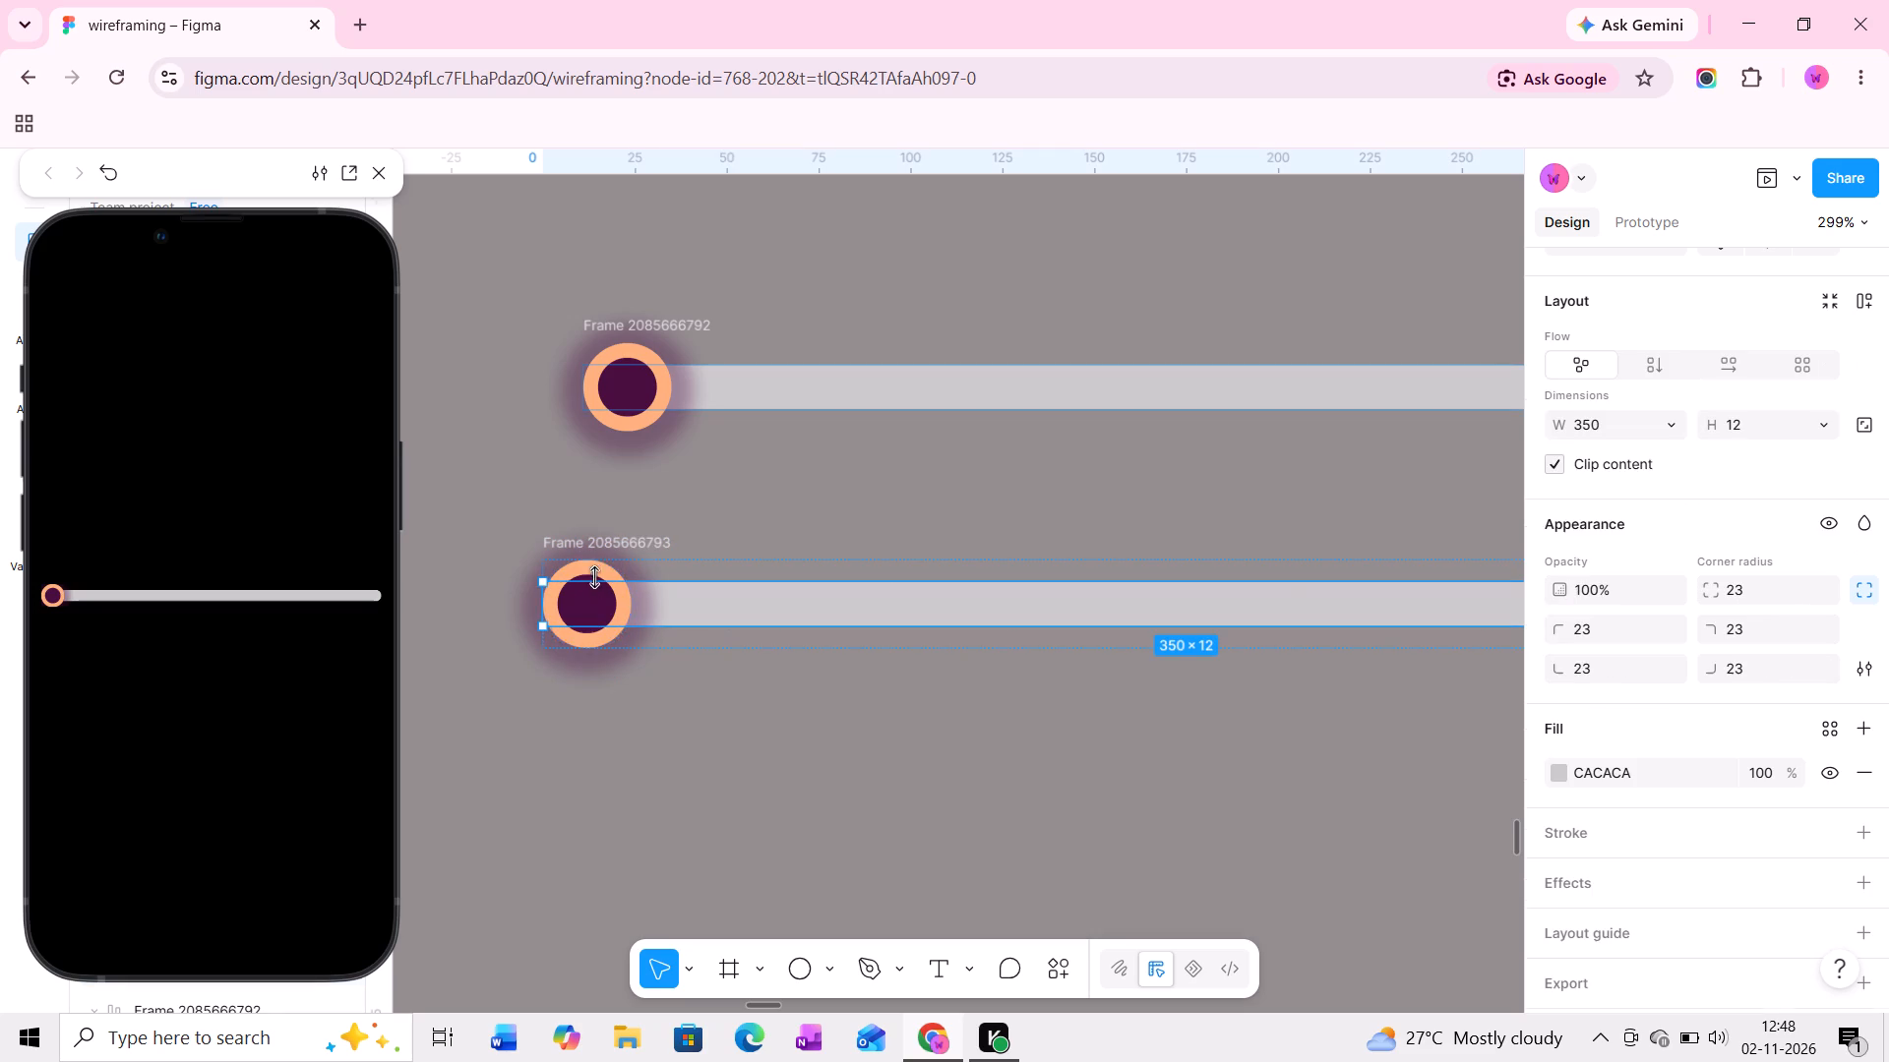
shift+click(598, 567)
drag(684, 605, 663, 804)
Move the detached copy's knob along its track to just past the middle, about 178 px from the starting end.
click(556, 793)
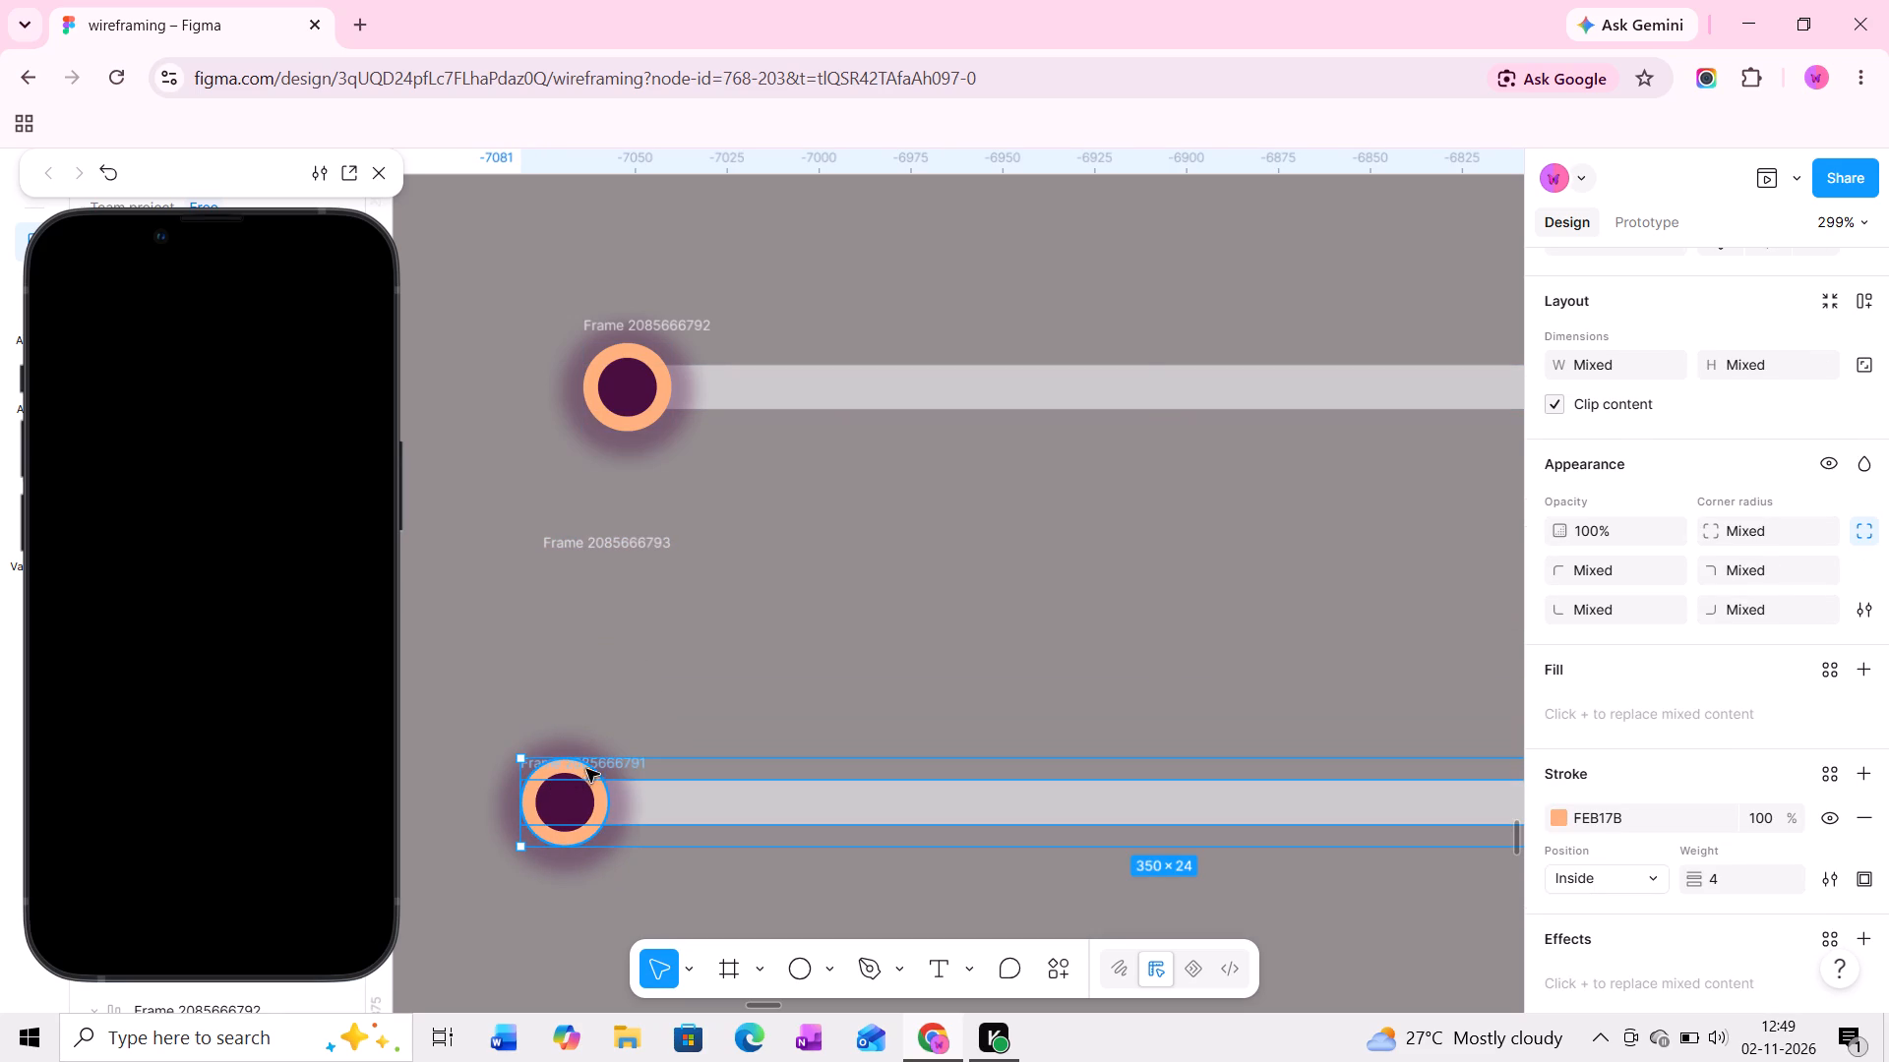
ctrl+scroll(579, 806, up, 5)
click(590, 805)
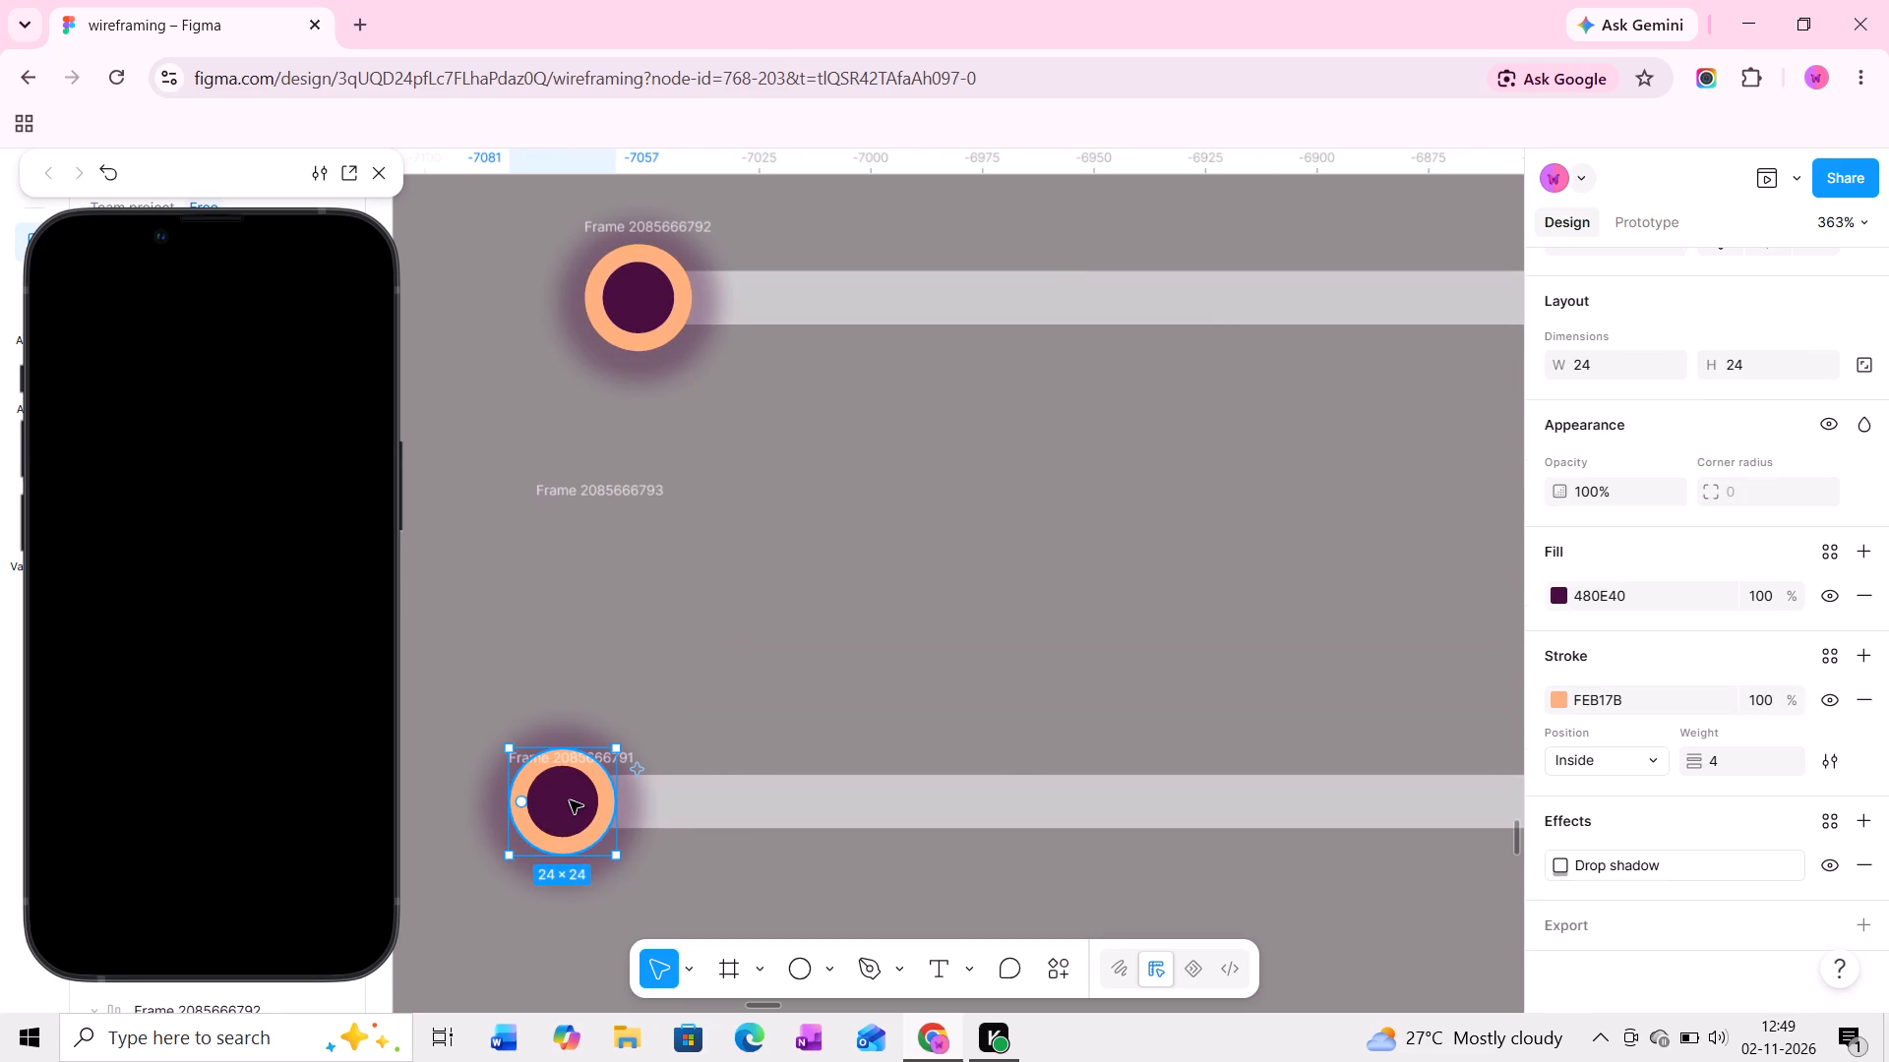
drag(570, 800, 1371, 799)
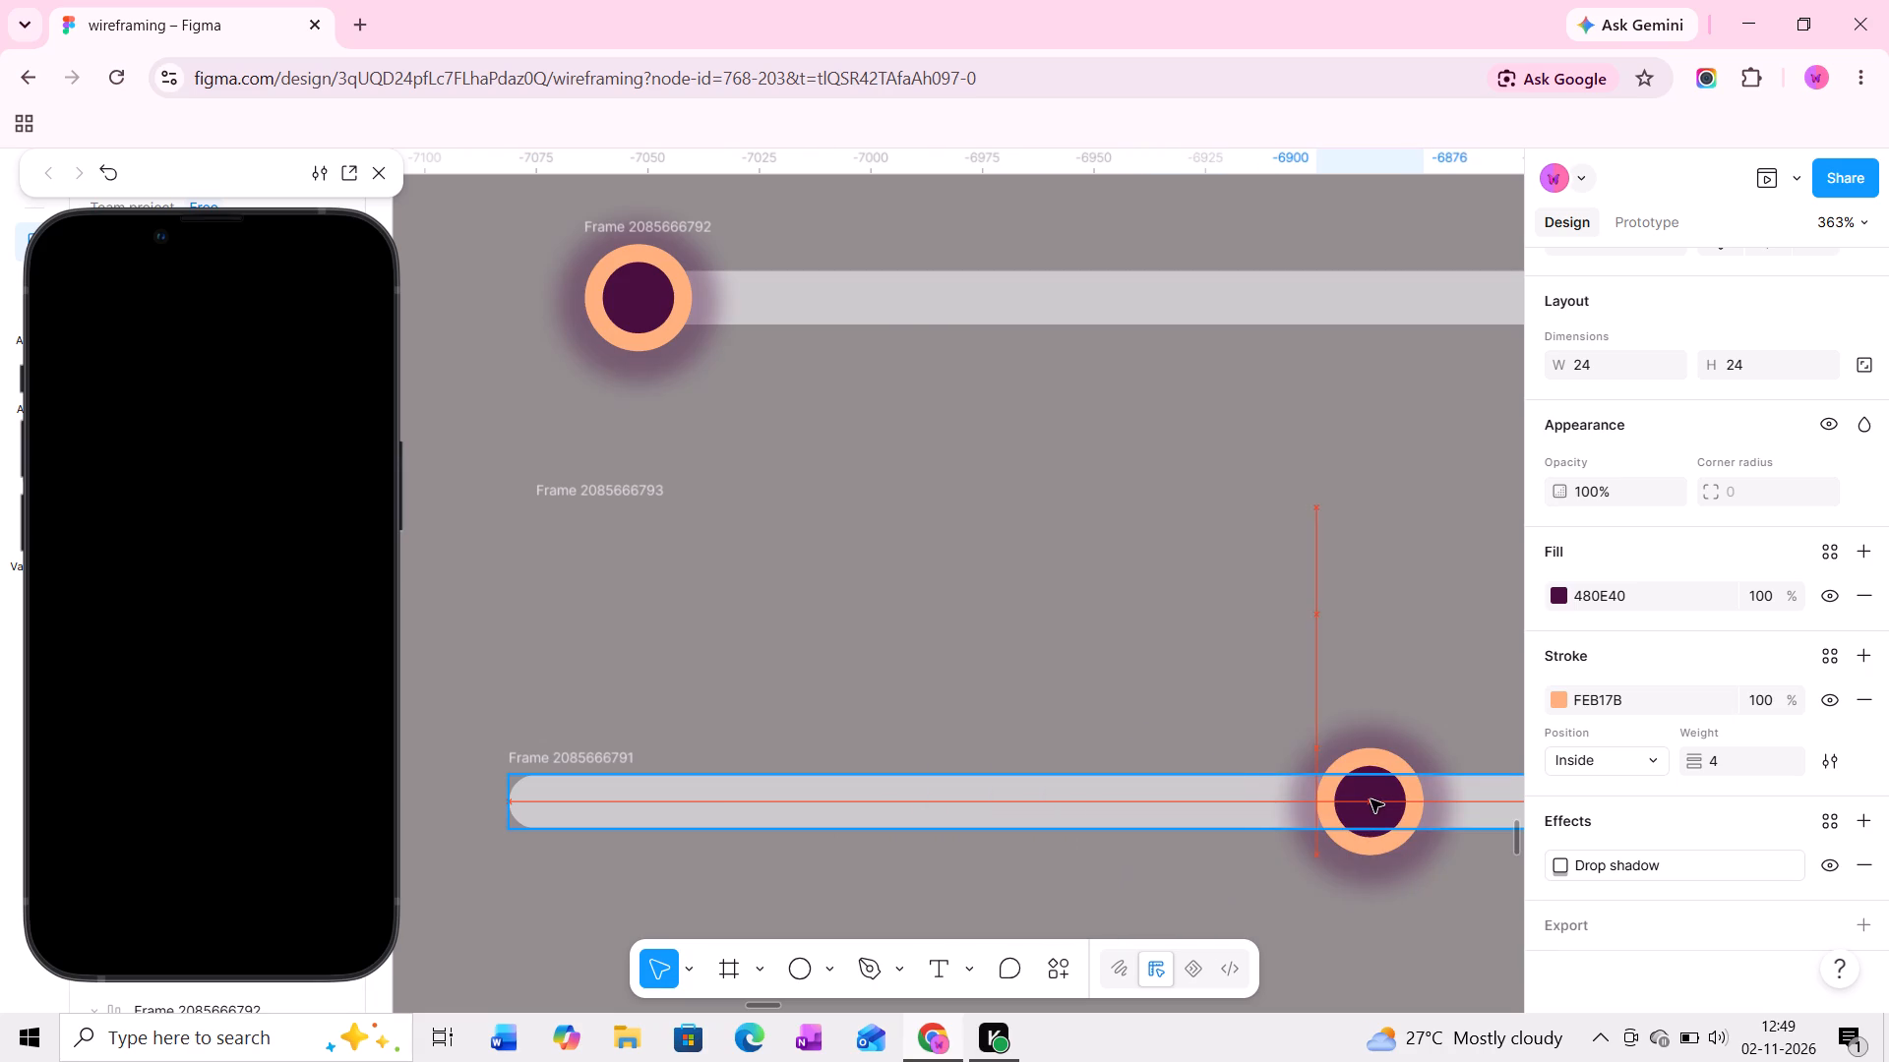
drag(1371, 799, 1363, 798)
Delete the empty auto layout frame left above the detached slider copy.
ctrl+scroll(635, 749, down, 5)
middle_click(673, 733)
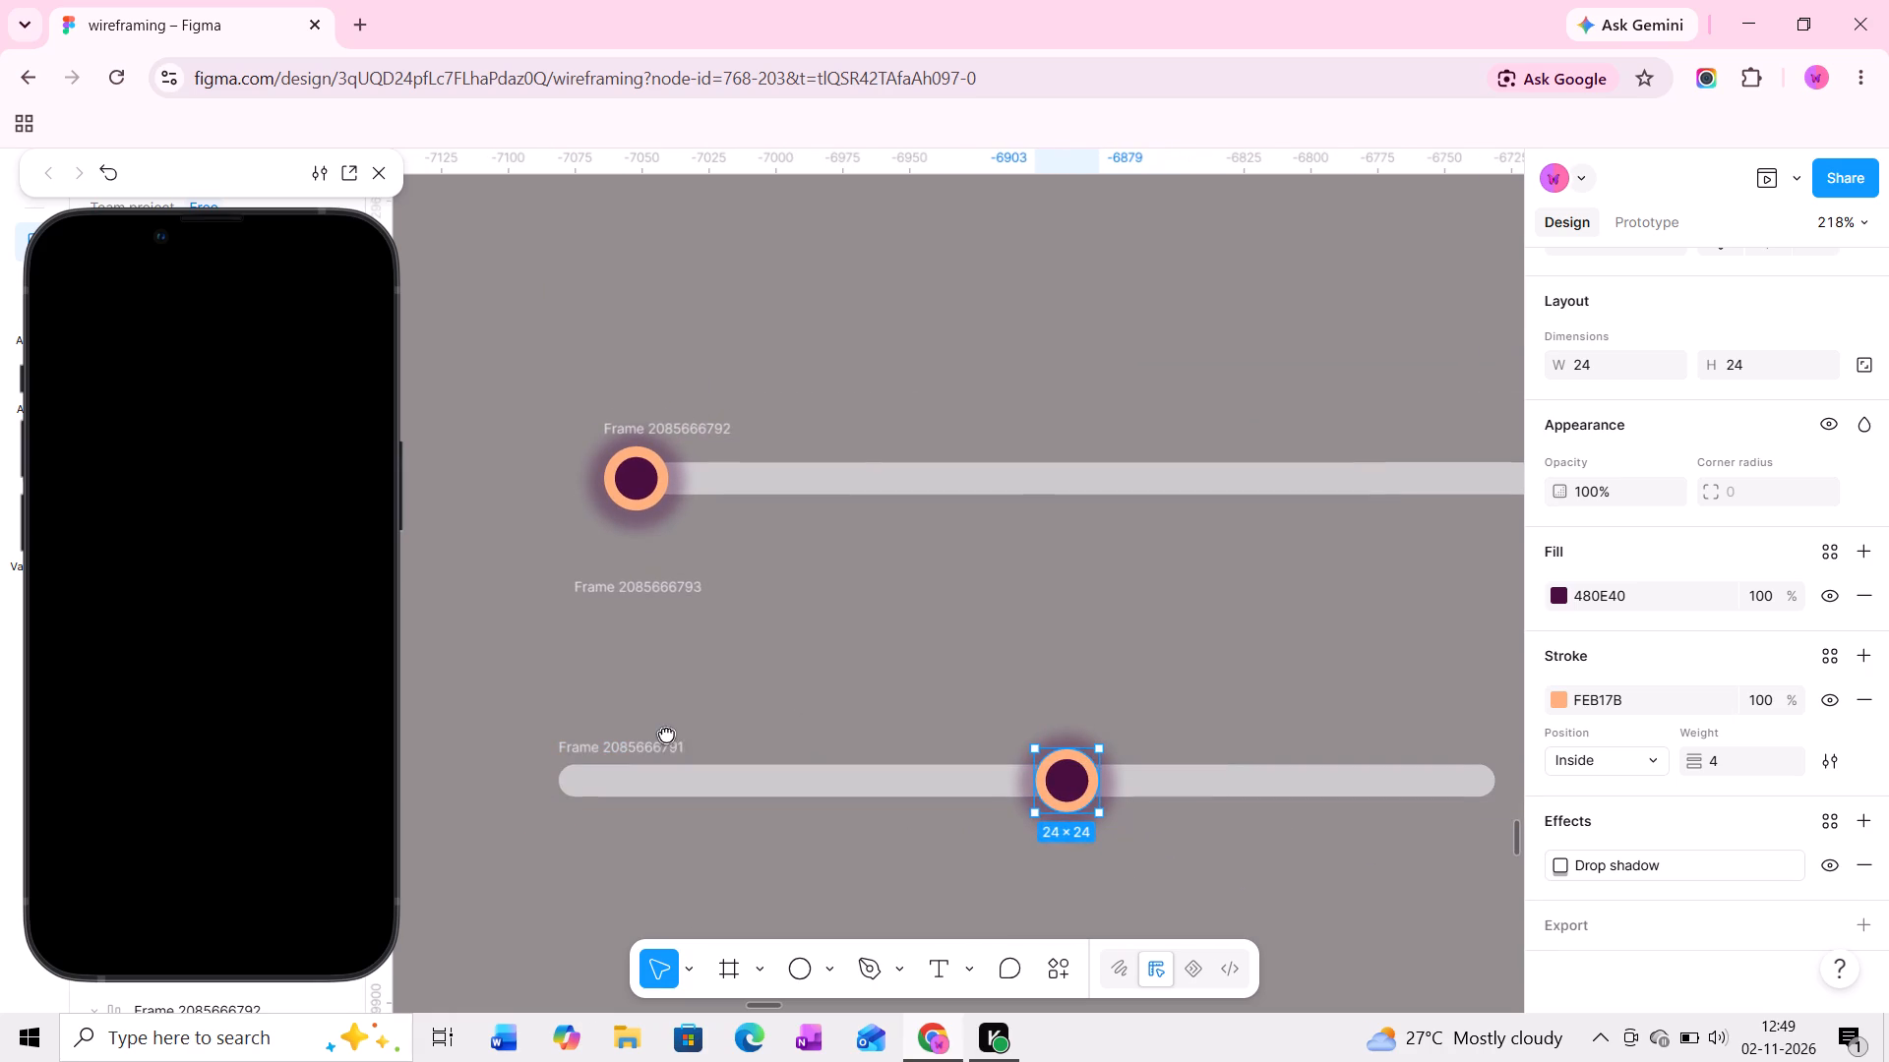
click(666, 615)
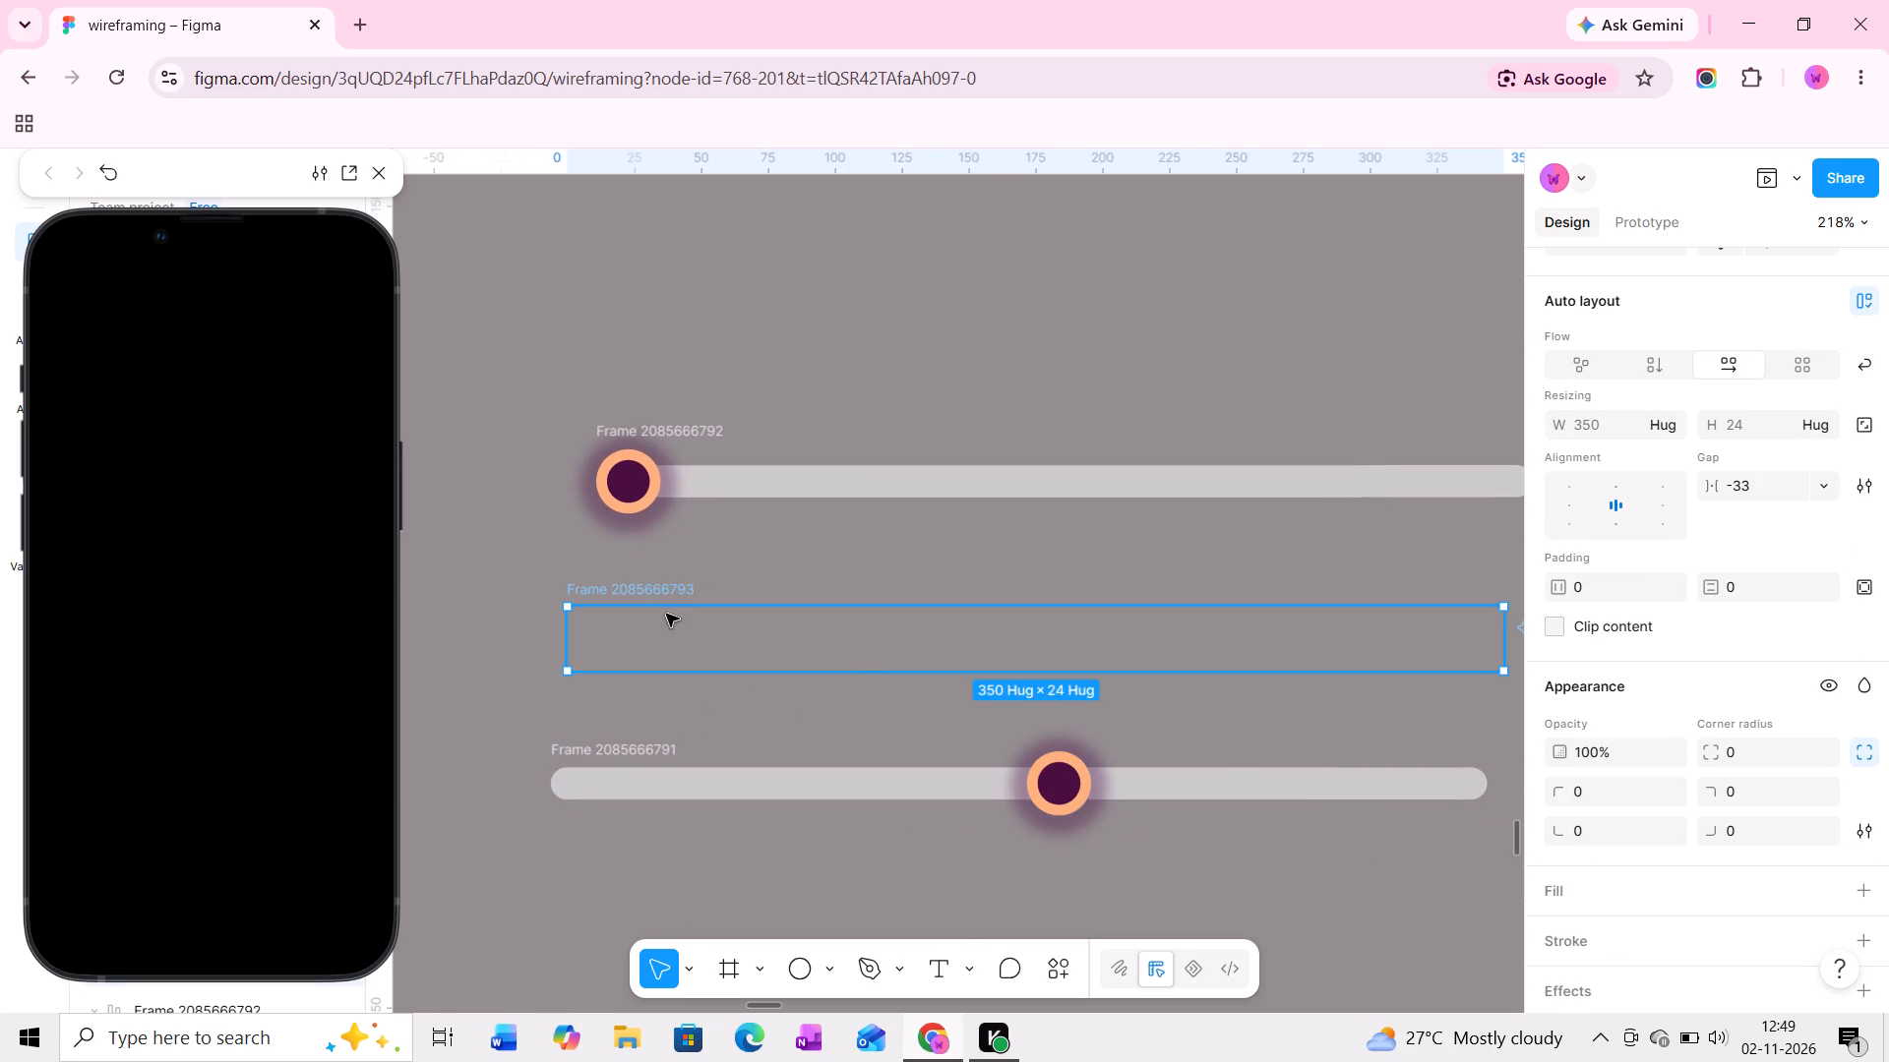
key(Delete)
Select the original slider's track and knob together and move them out of their auto layout frame to the canvas just below.
ctrl+click(713, 473)
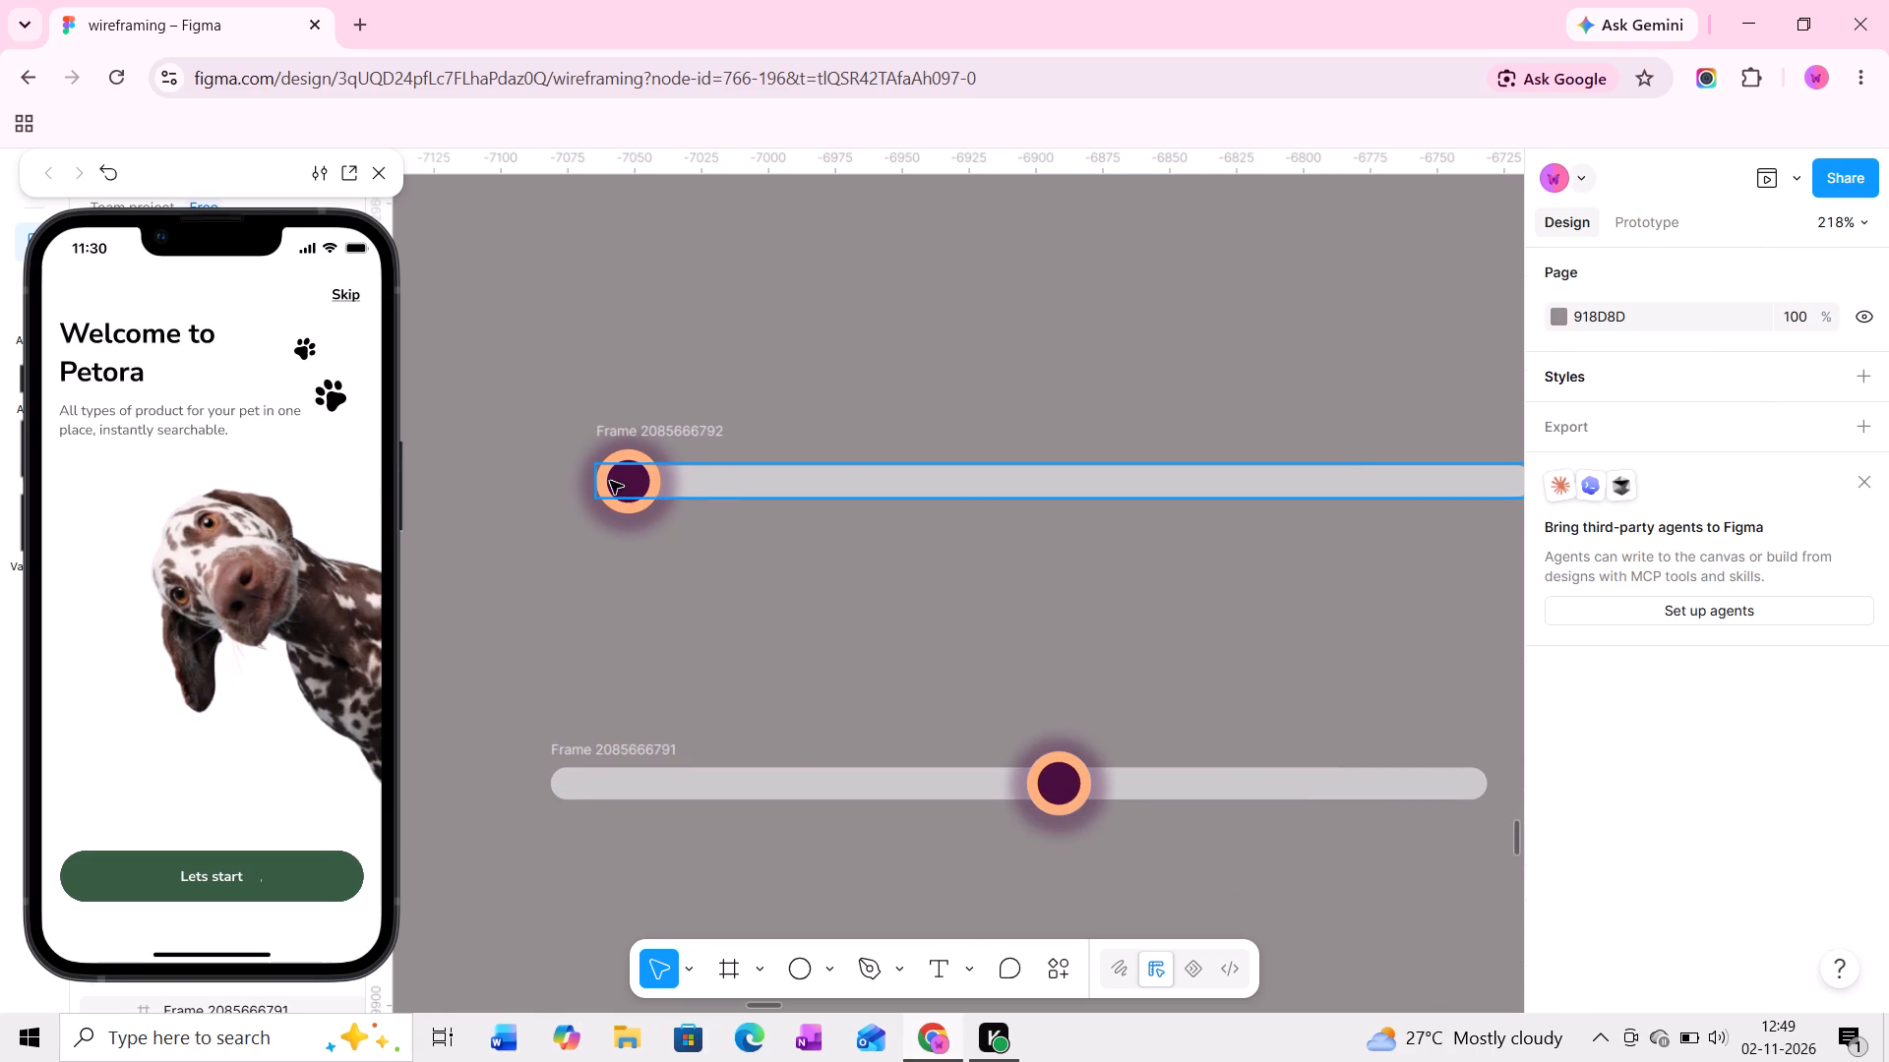
shift+click(625, 451)
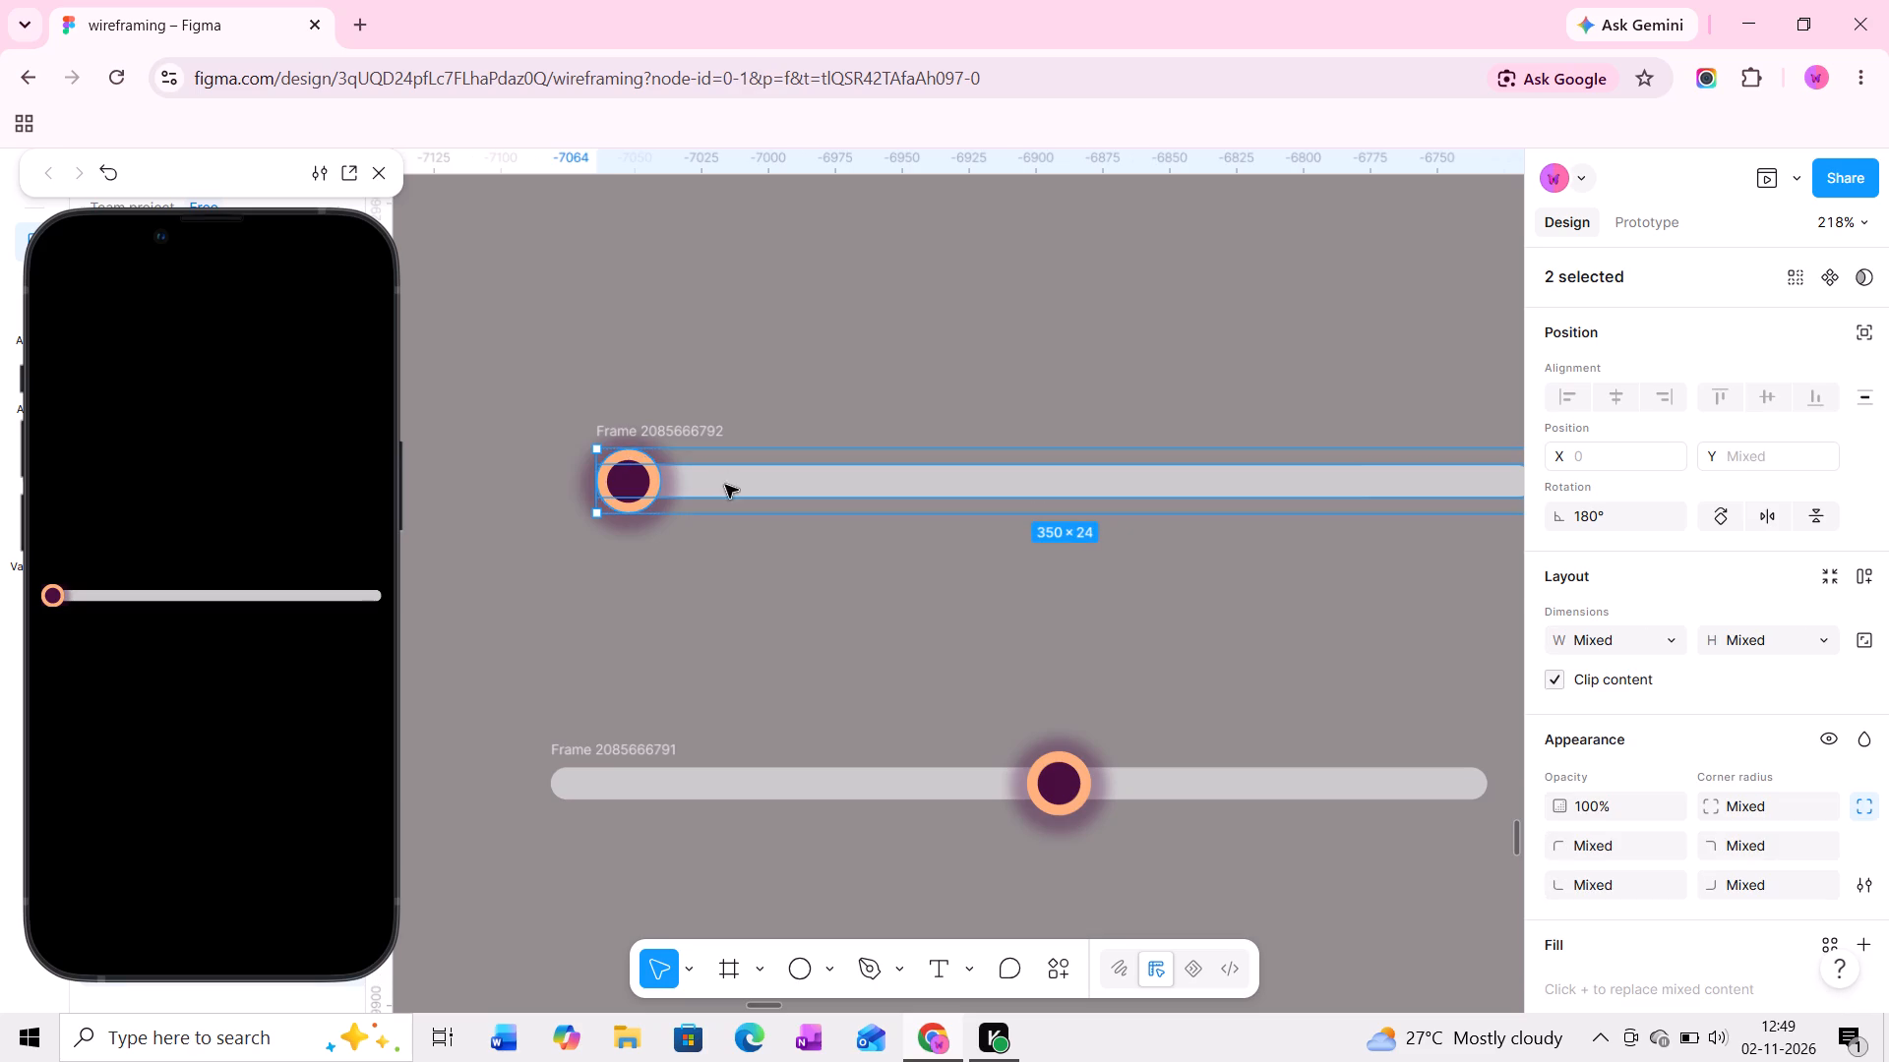
drag(725, 485, 713, 611)
Delete the empty auto layout frame left above the original slider.
click(684, 445)
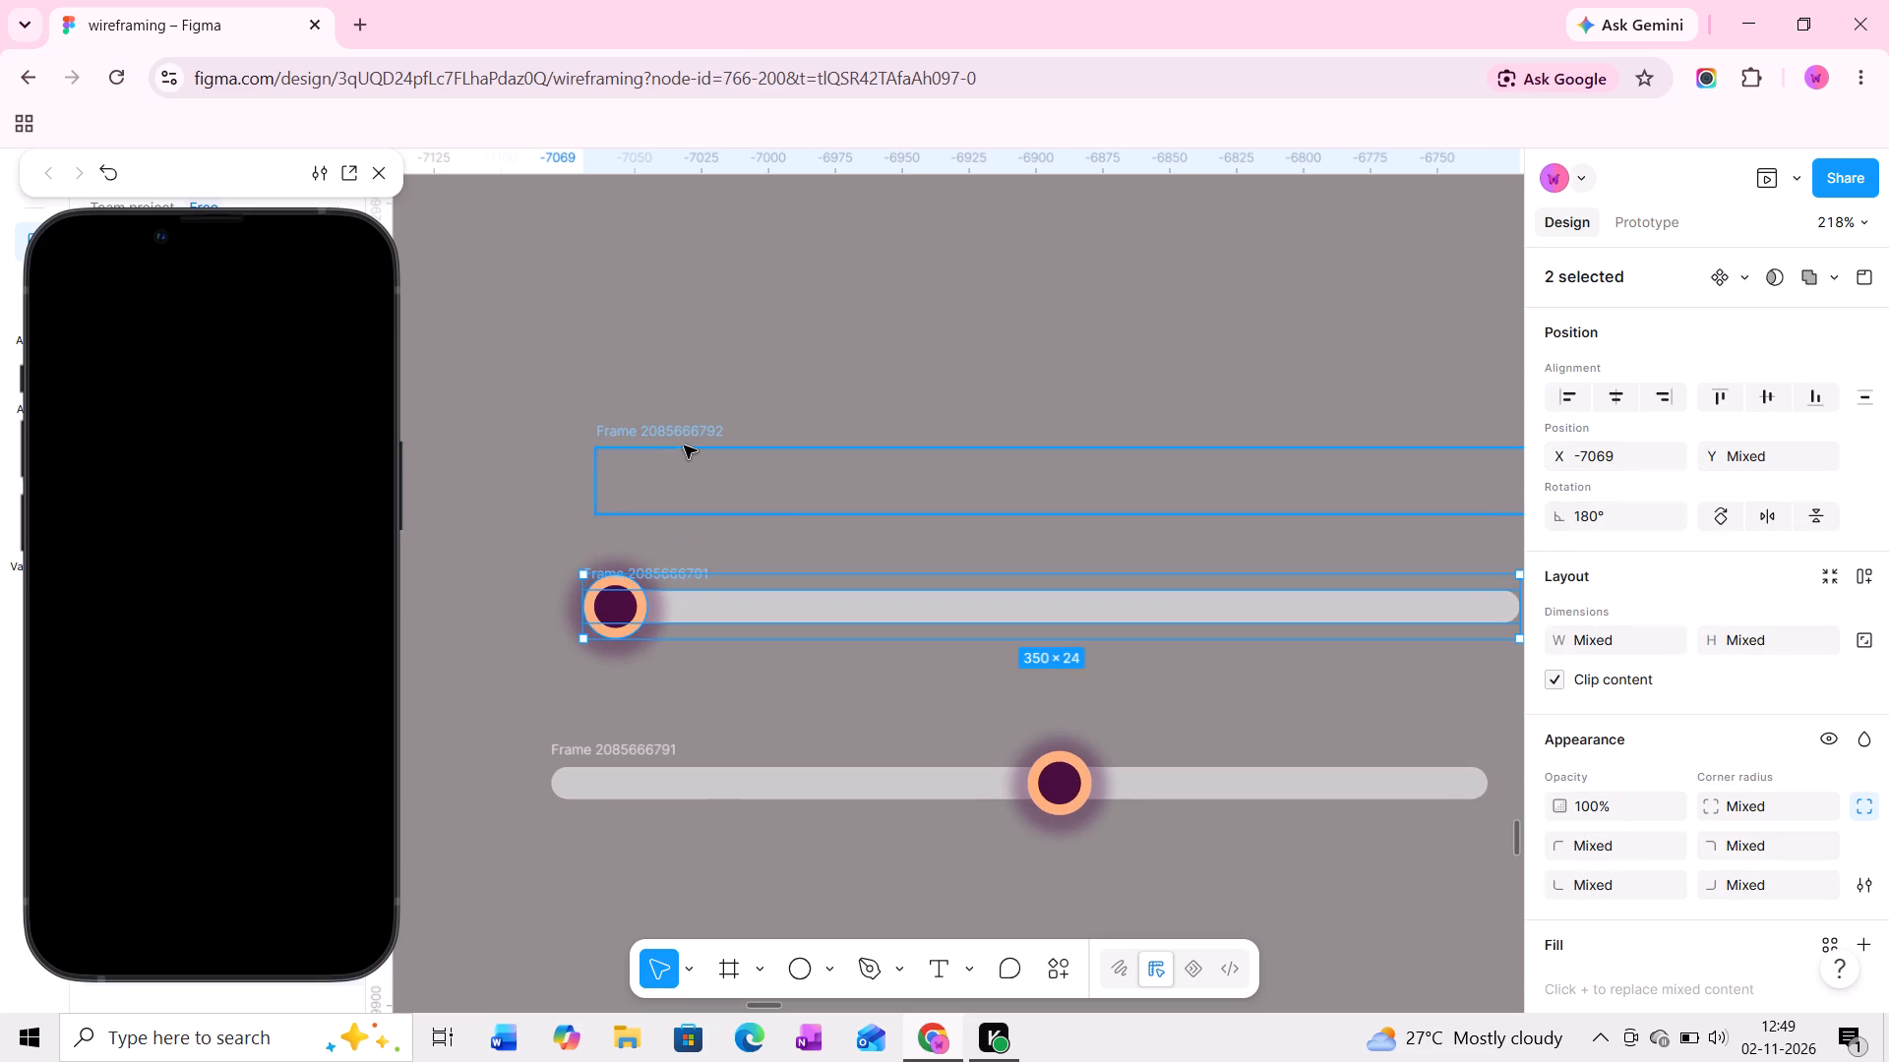
key(Delete)
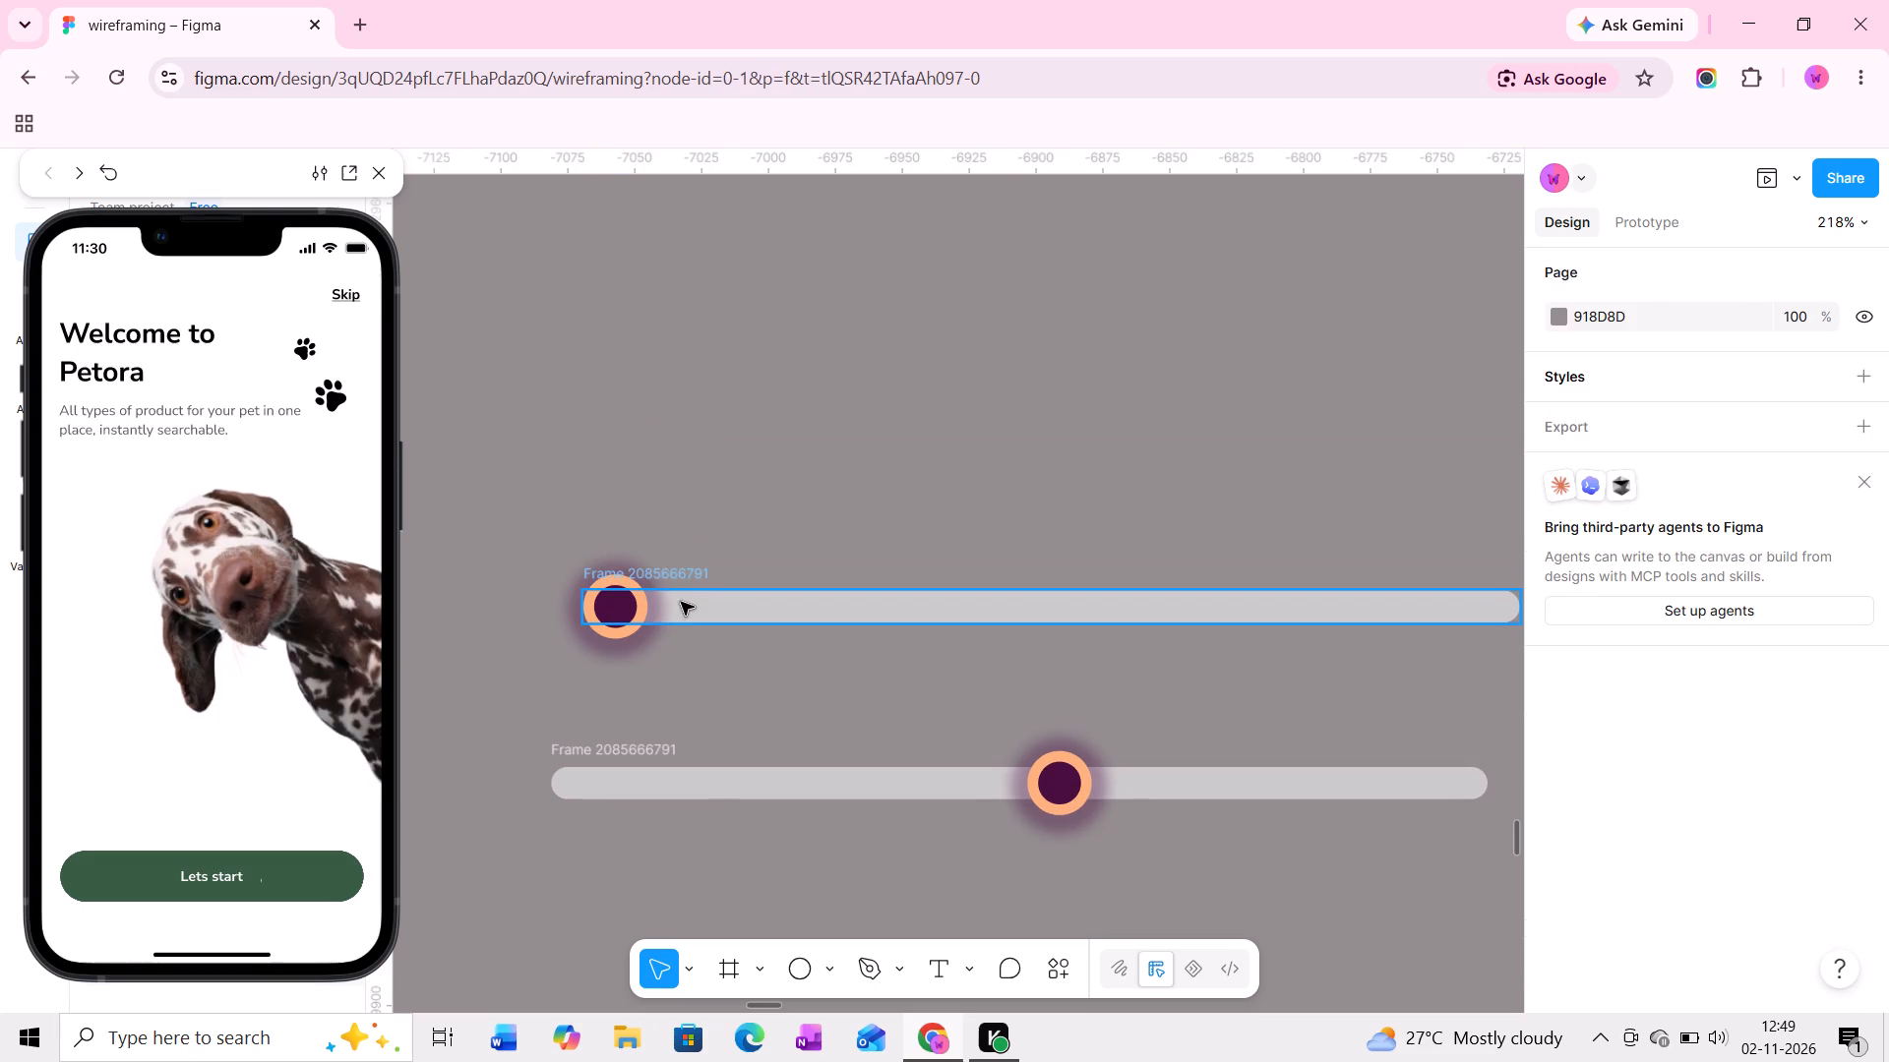
Examine the prototype options and connection handles of the upper slider's knob and its track frame.
click(618, 609)
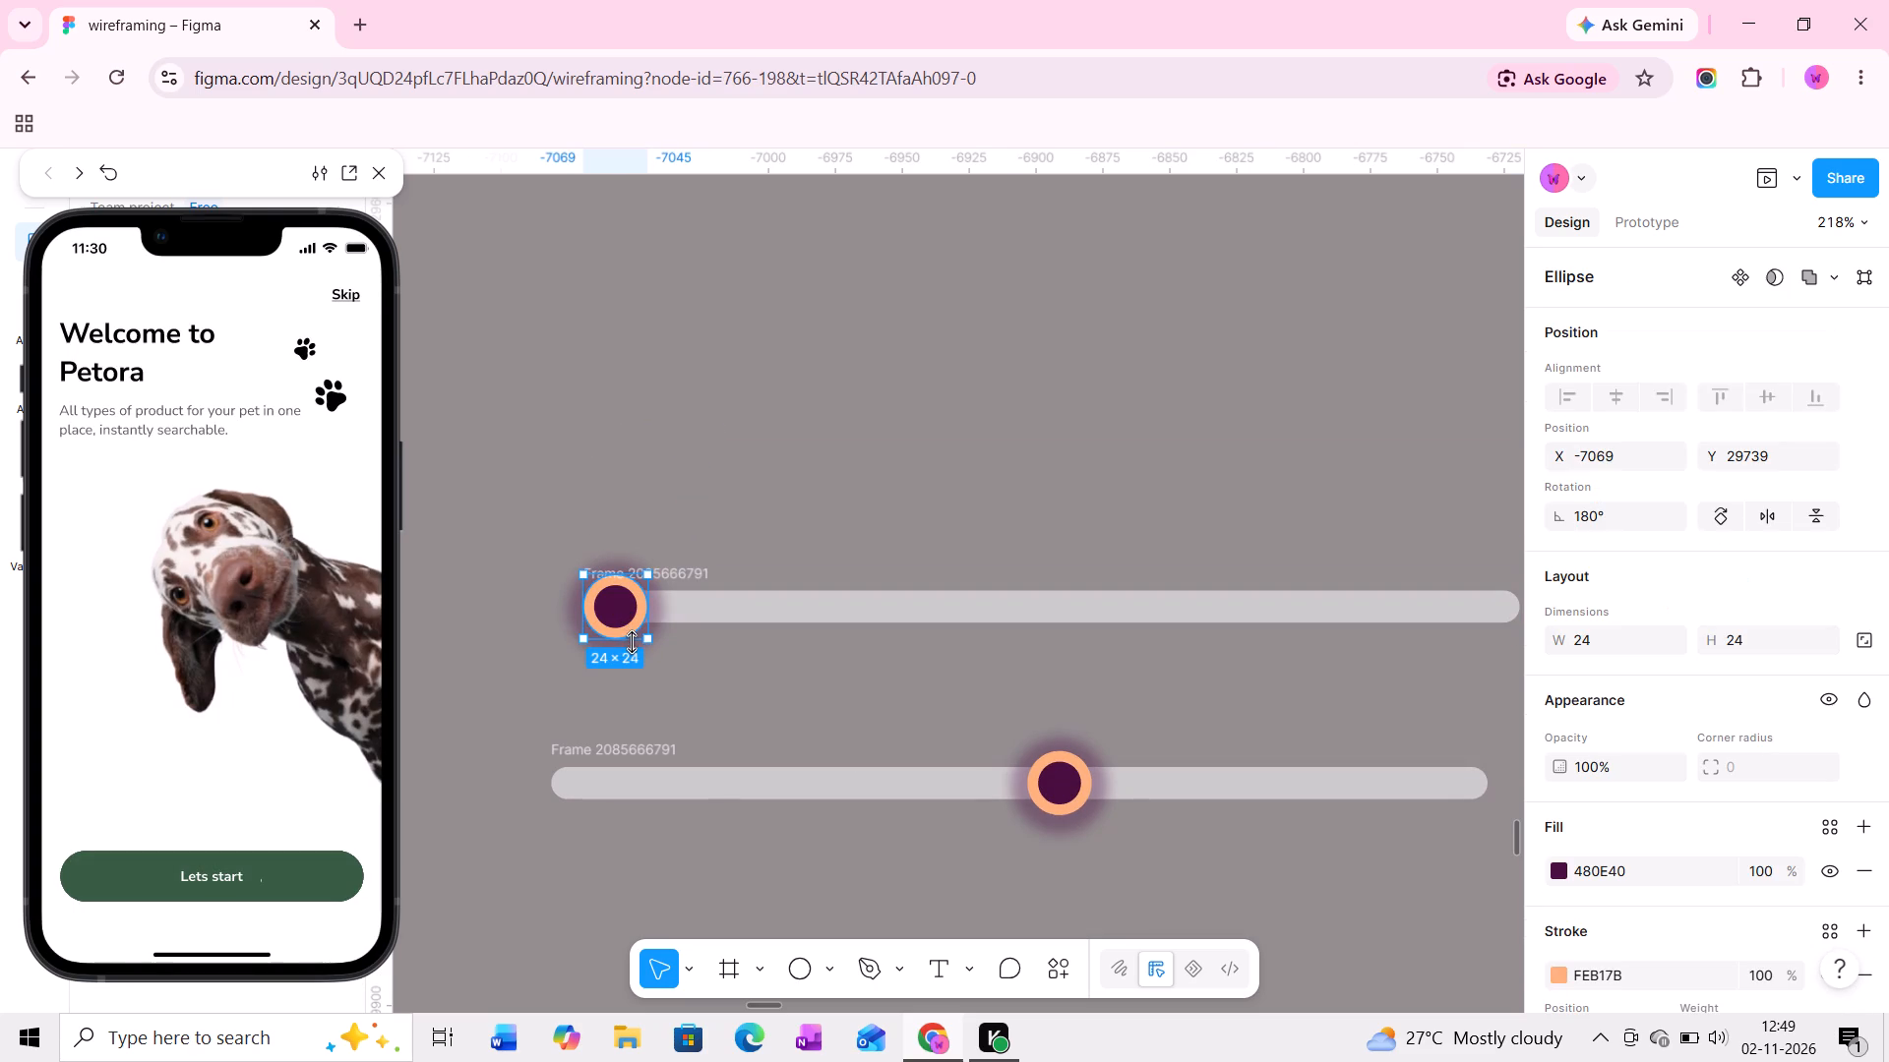
click(1619, 223)
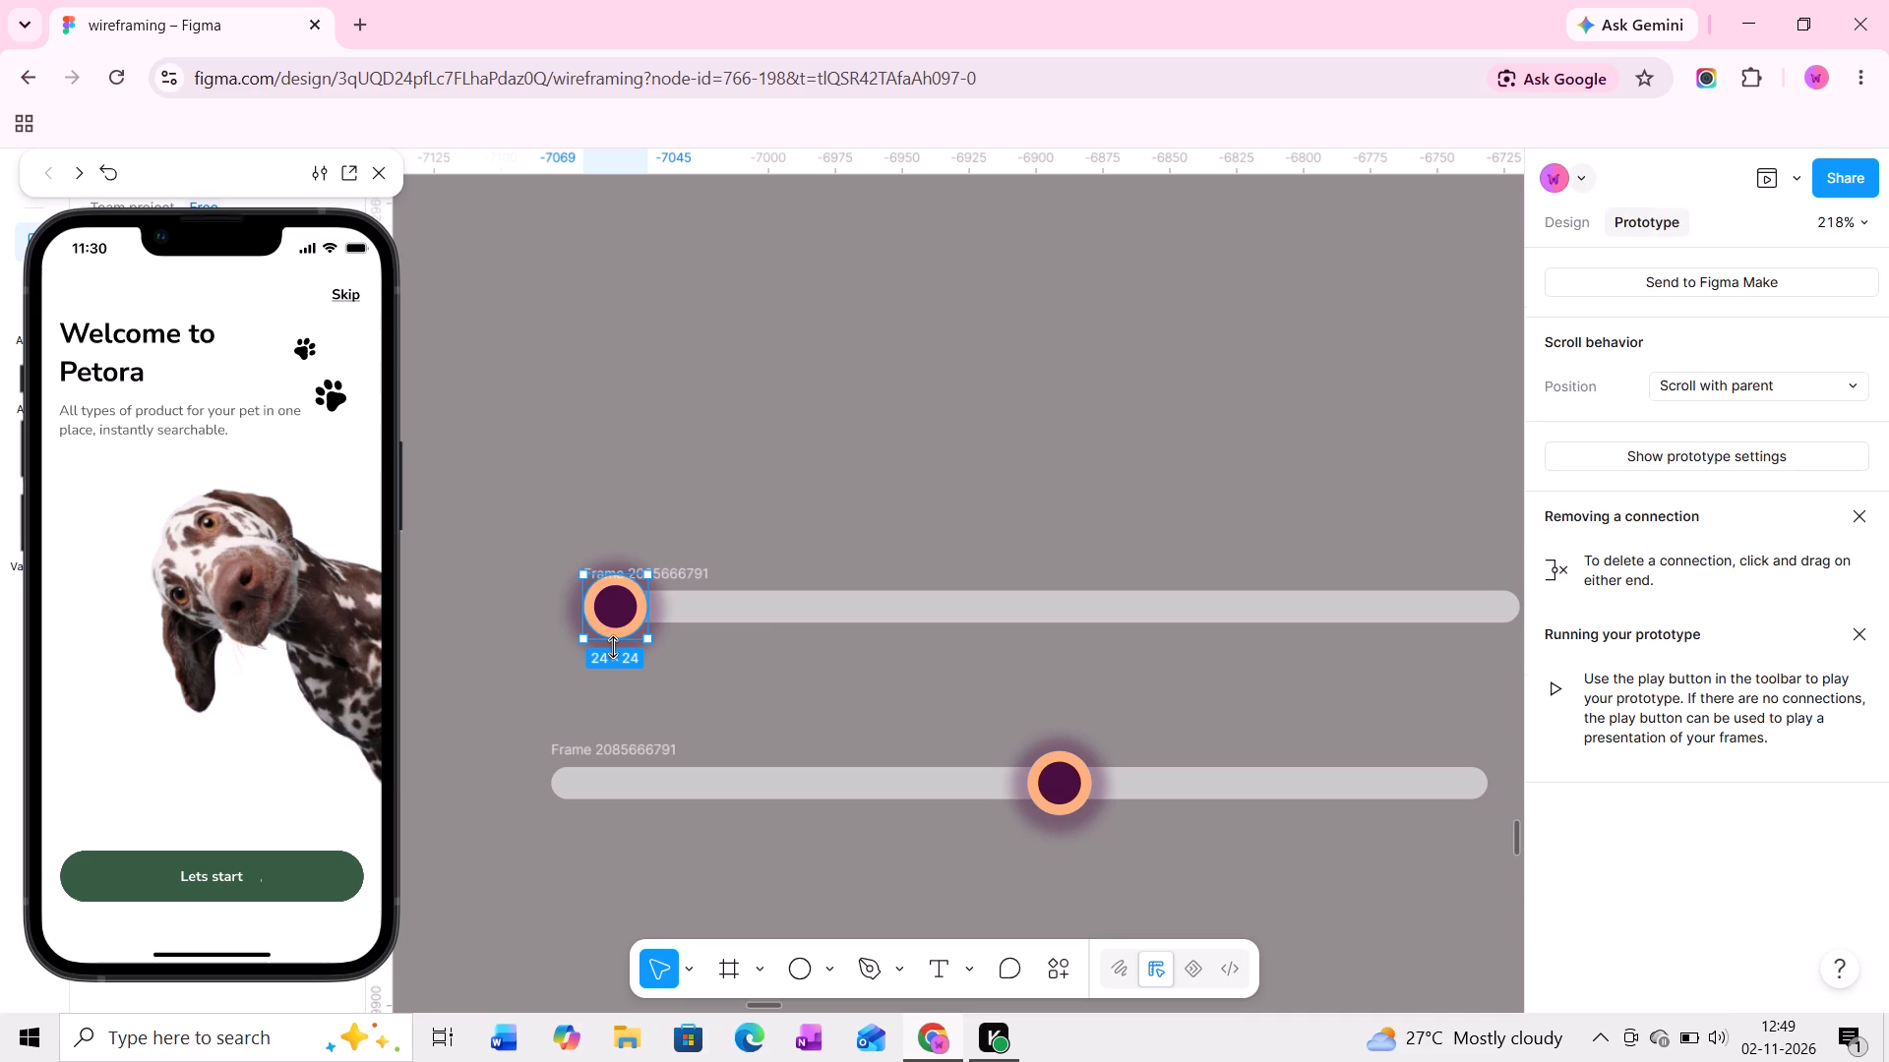
ctrl+scroll(606, 651, up, 5)
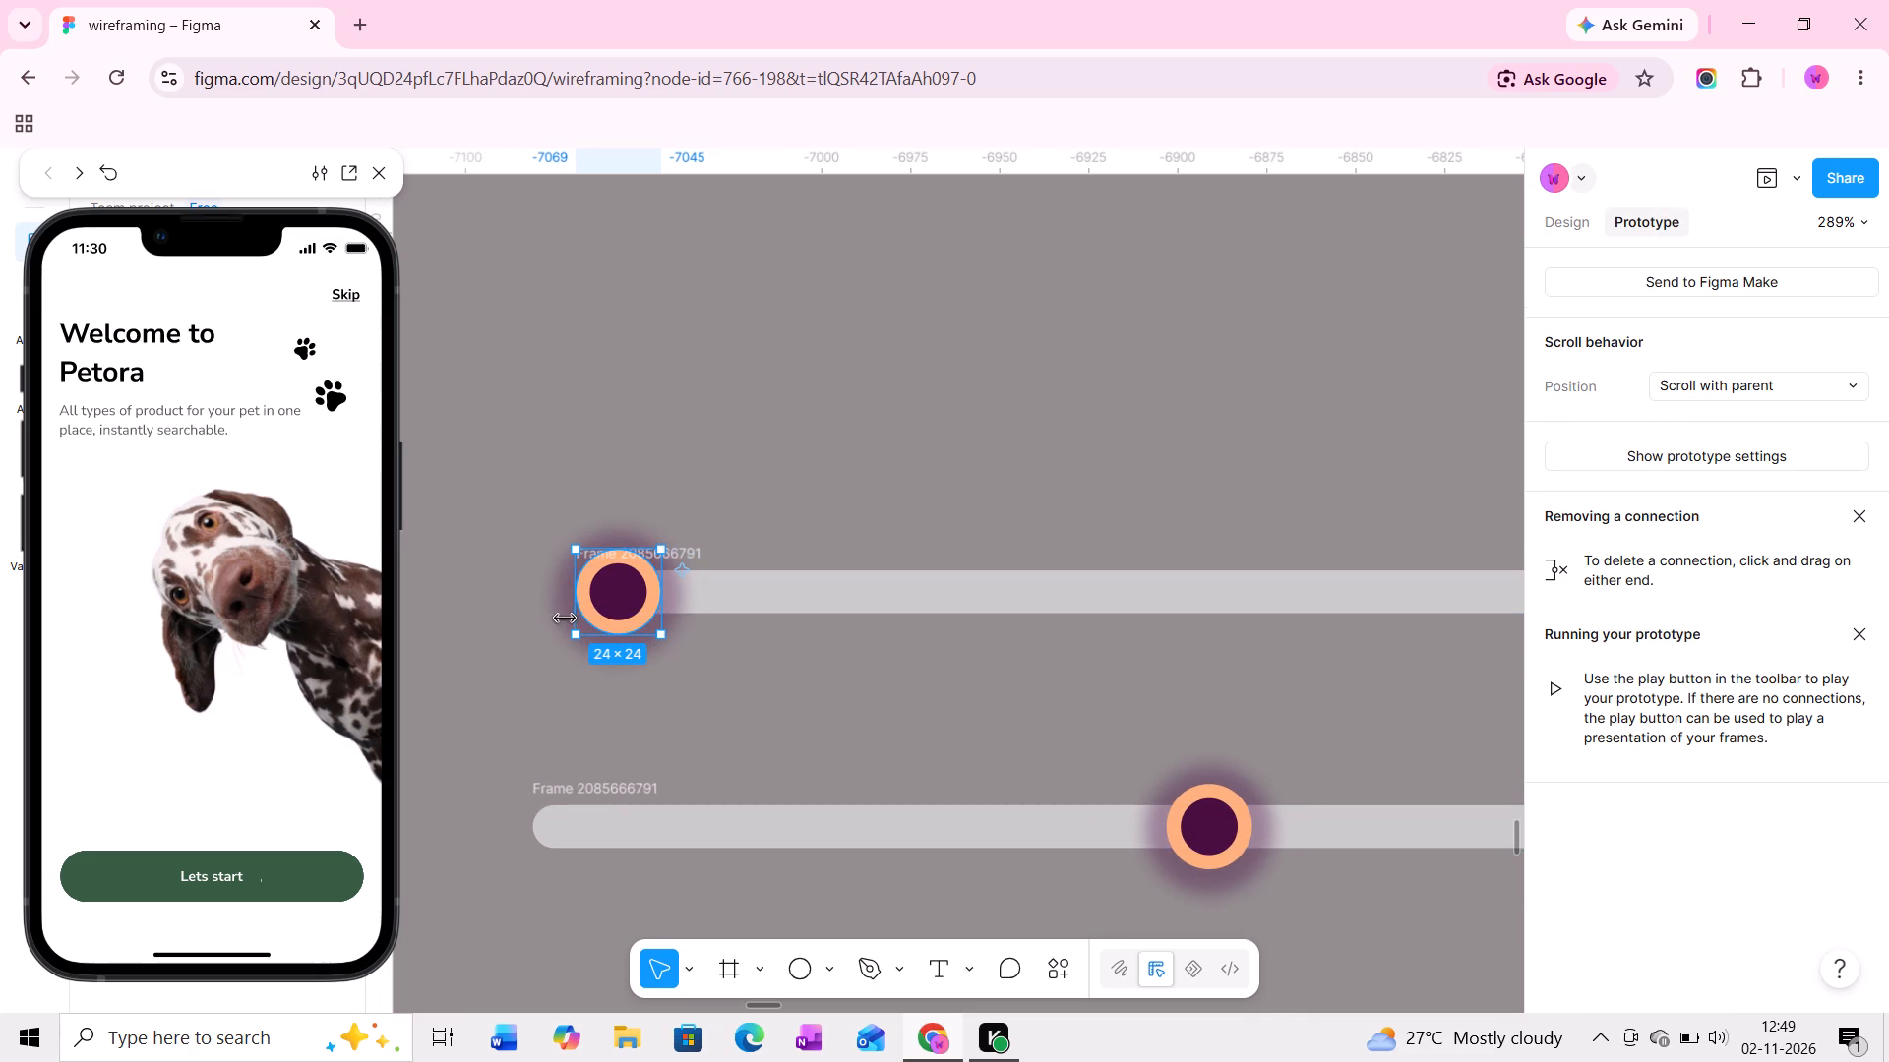
click(641, 594)
click(781, 572)
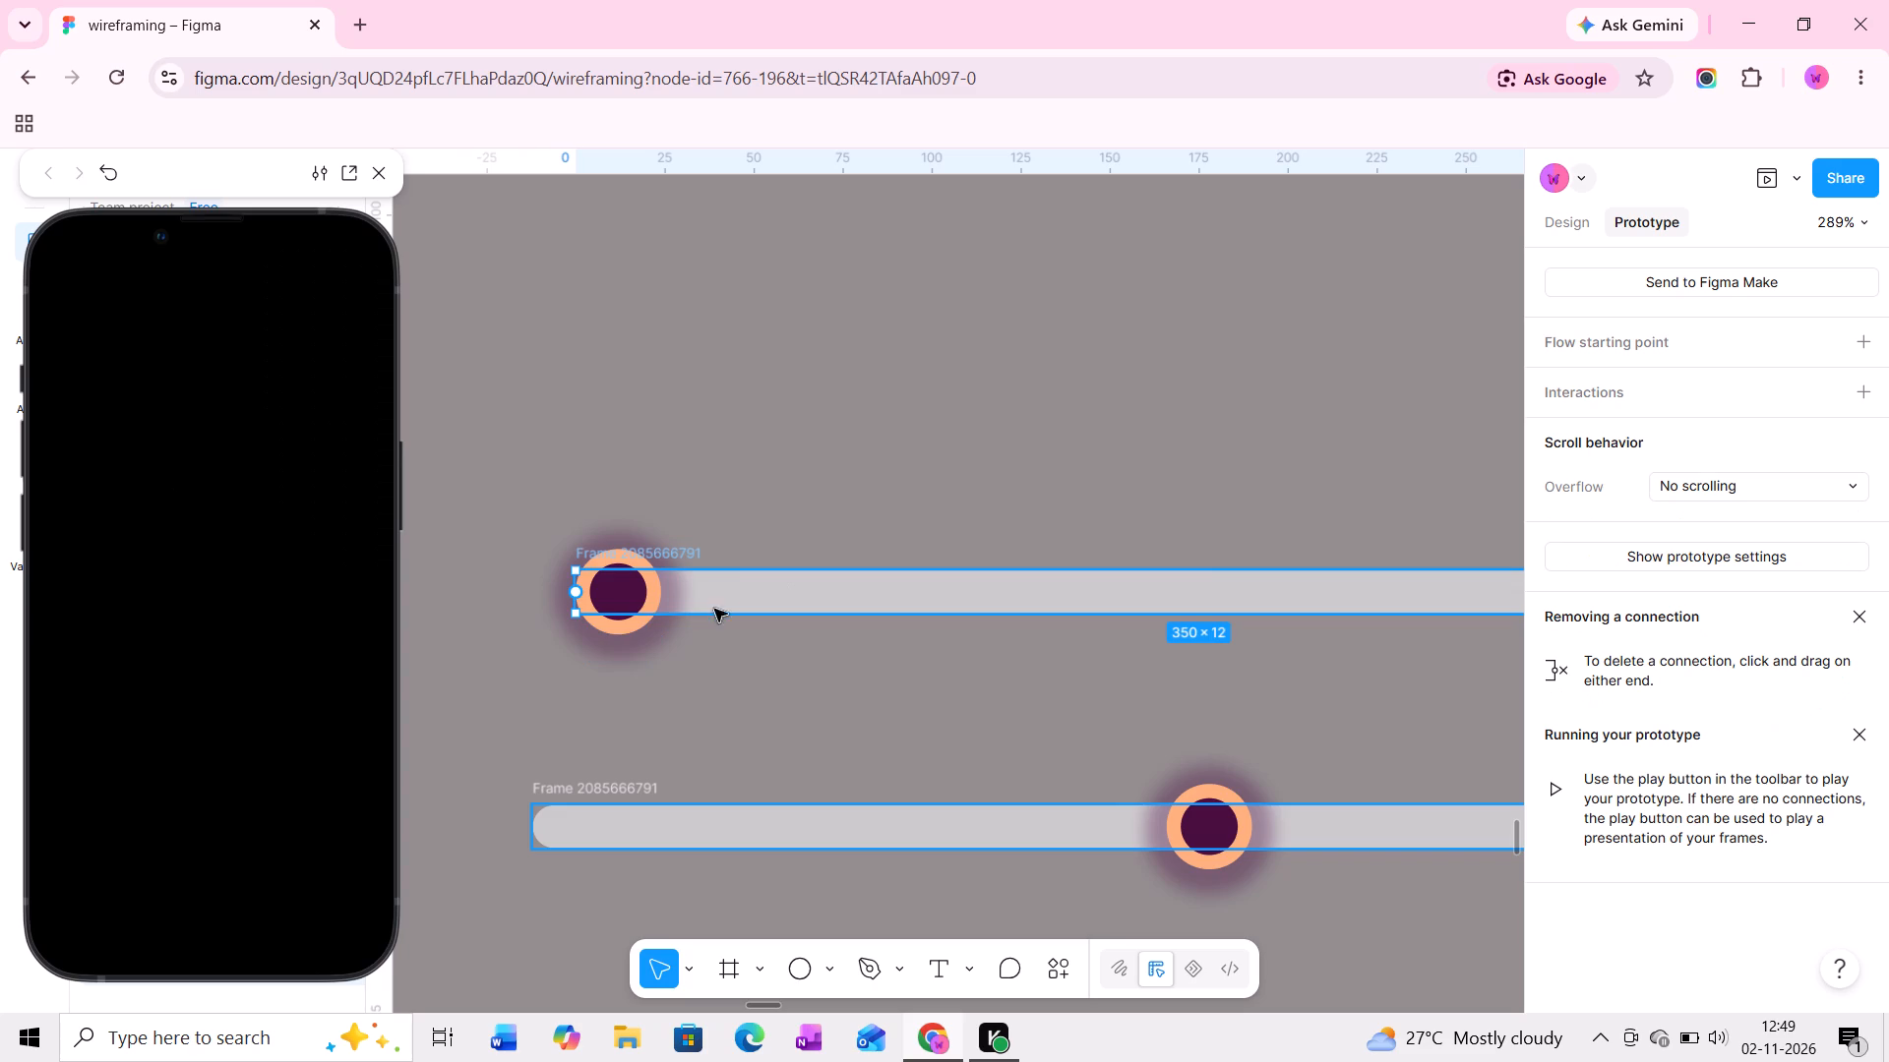
click(628, 592)
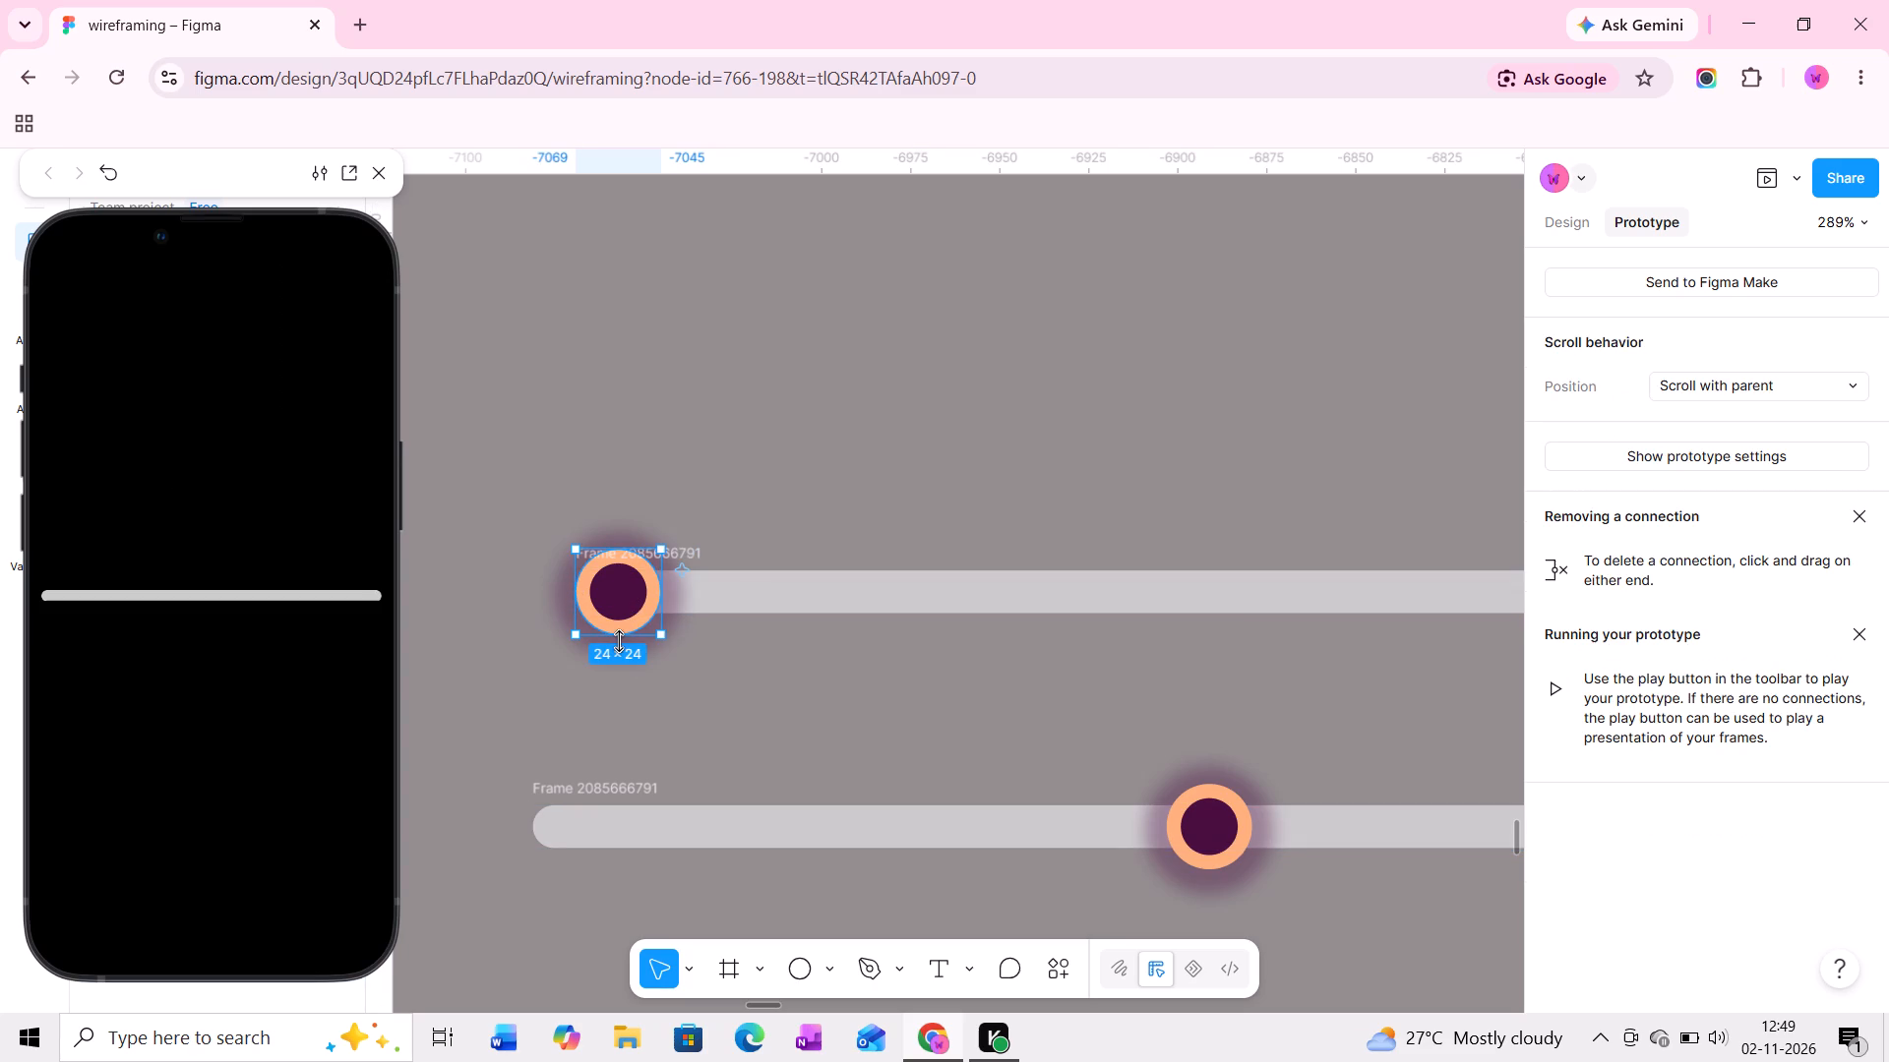
ctrl+scroll(628, 631, up, 5)
middle_drag(628, 619, 726, 598)
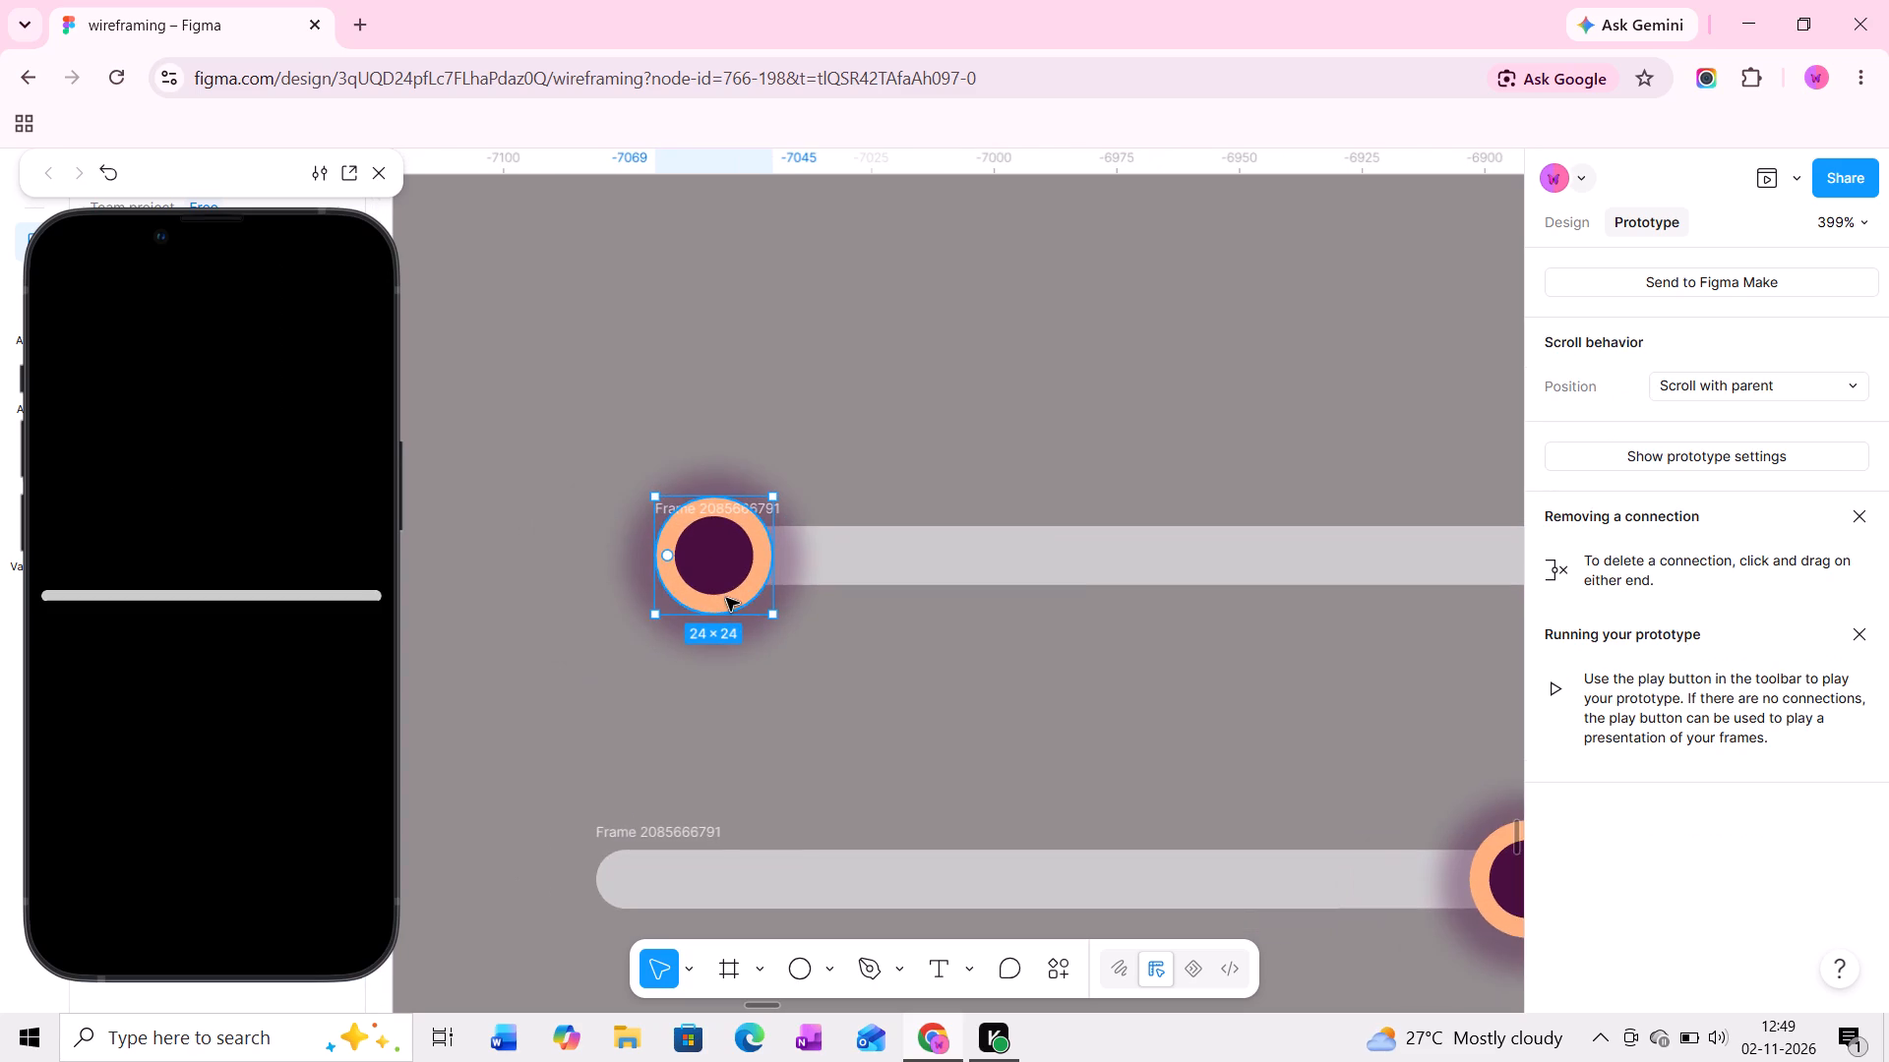
ctrl+scroll(726, 598, down, 7)
click(863, 558)
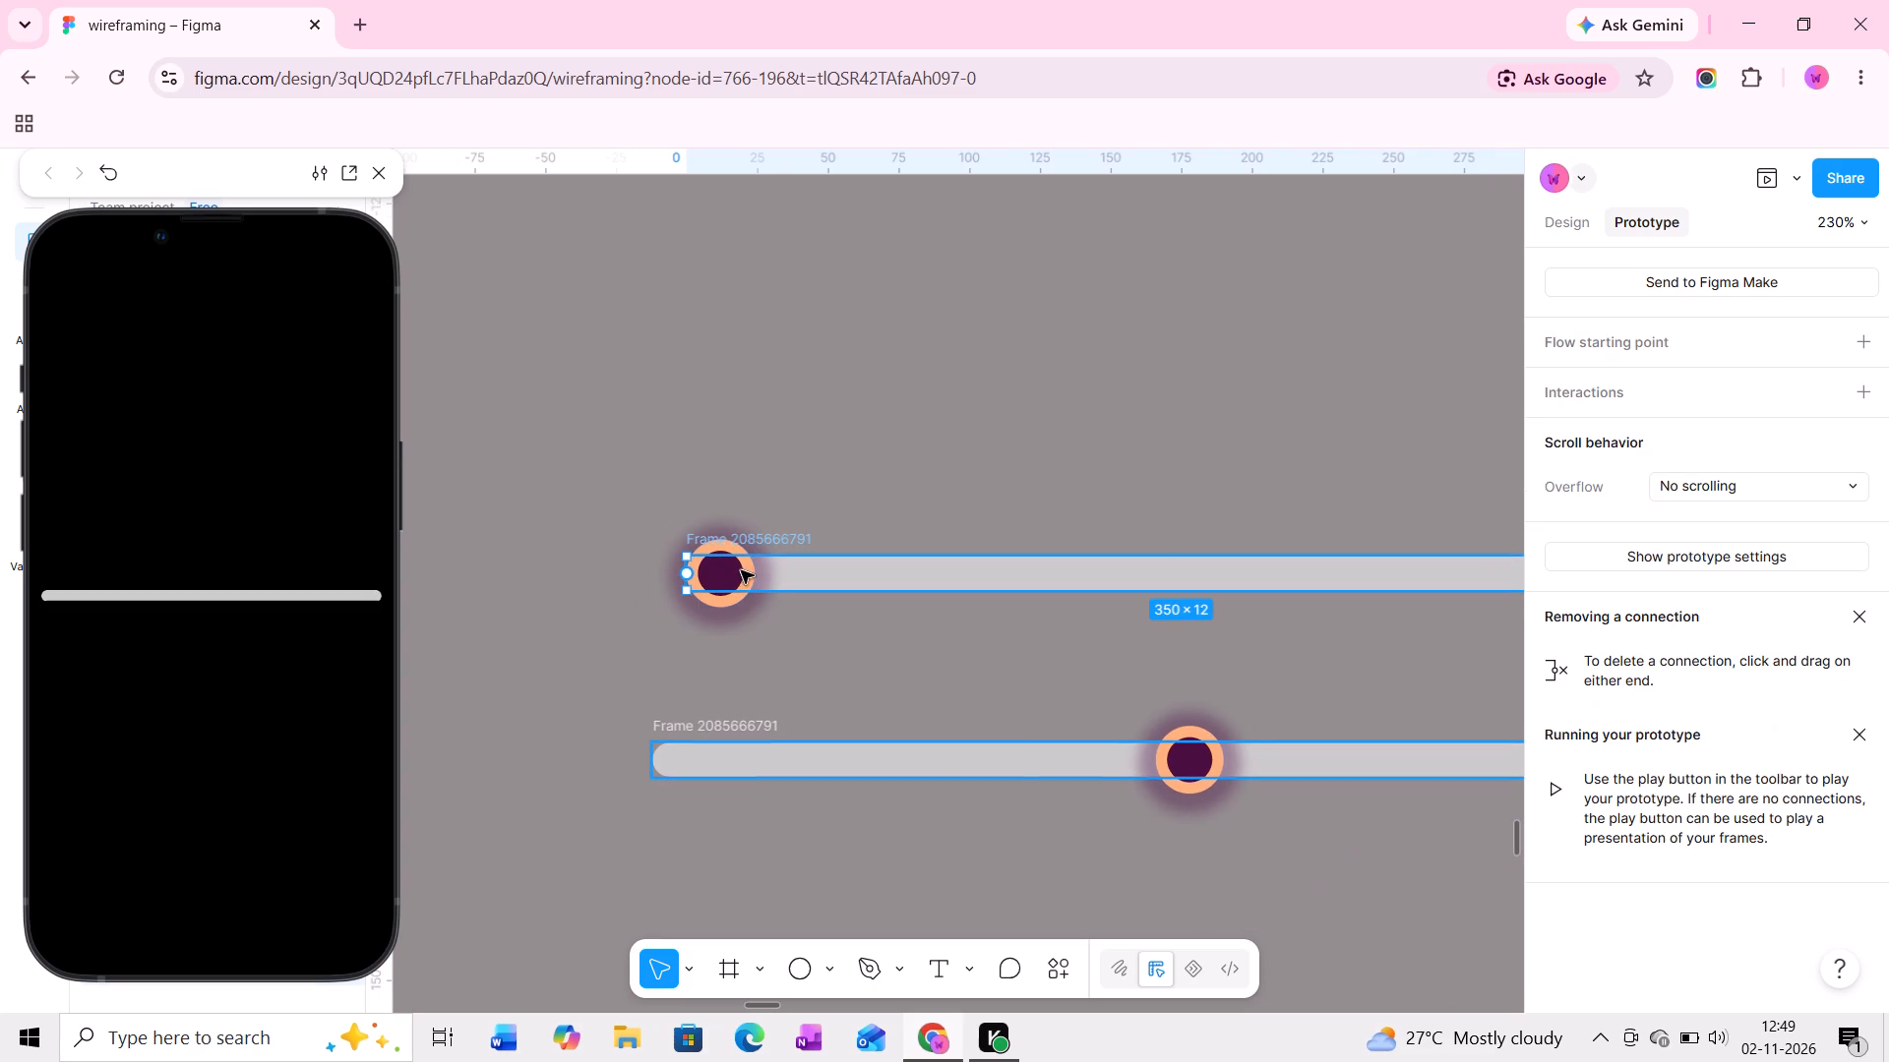
ctrl+scroll(725, 569, up, 5)
click(716, 581)
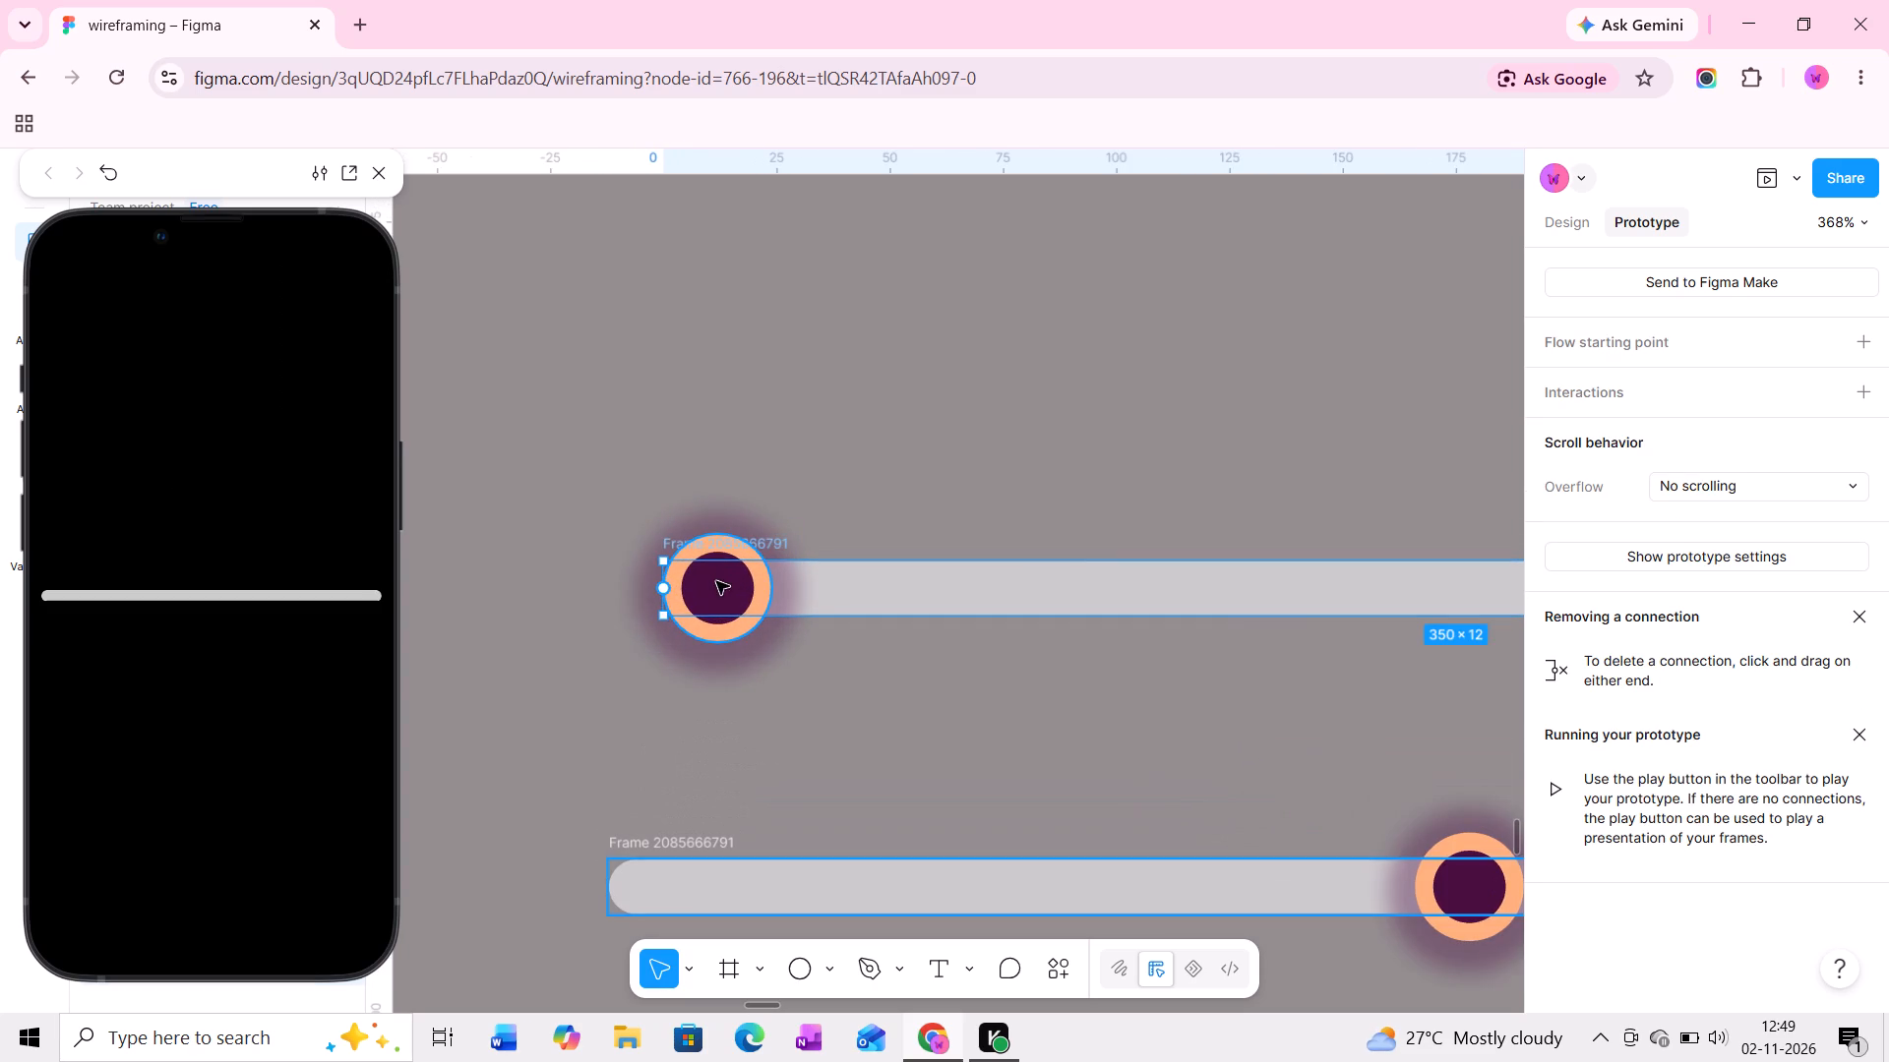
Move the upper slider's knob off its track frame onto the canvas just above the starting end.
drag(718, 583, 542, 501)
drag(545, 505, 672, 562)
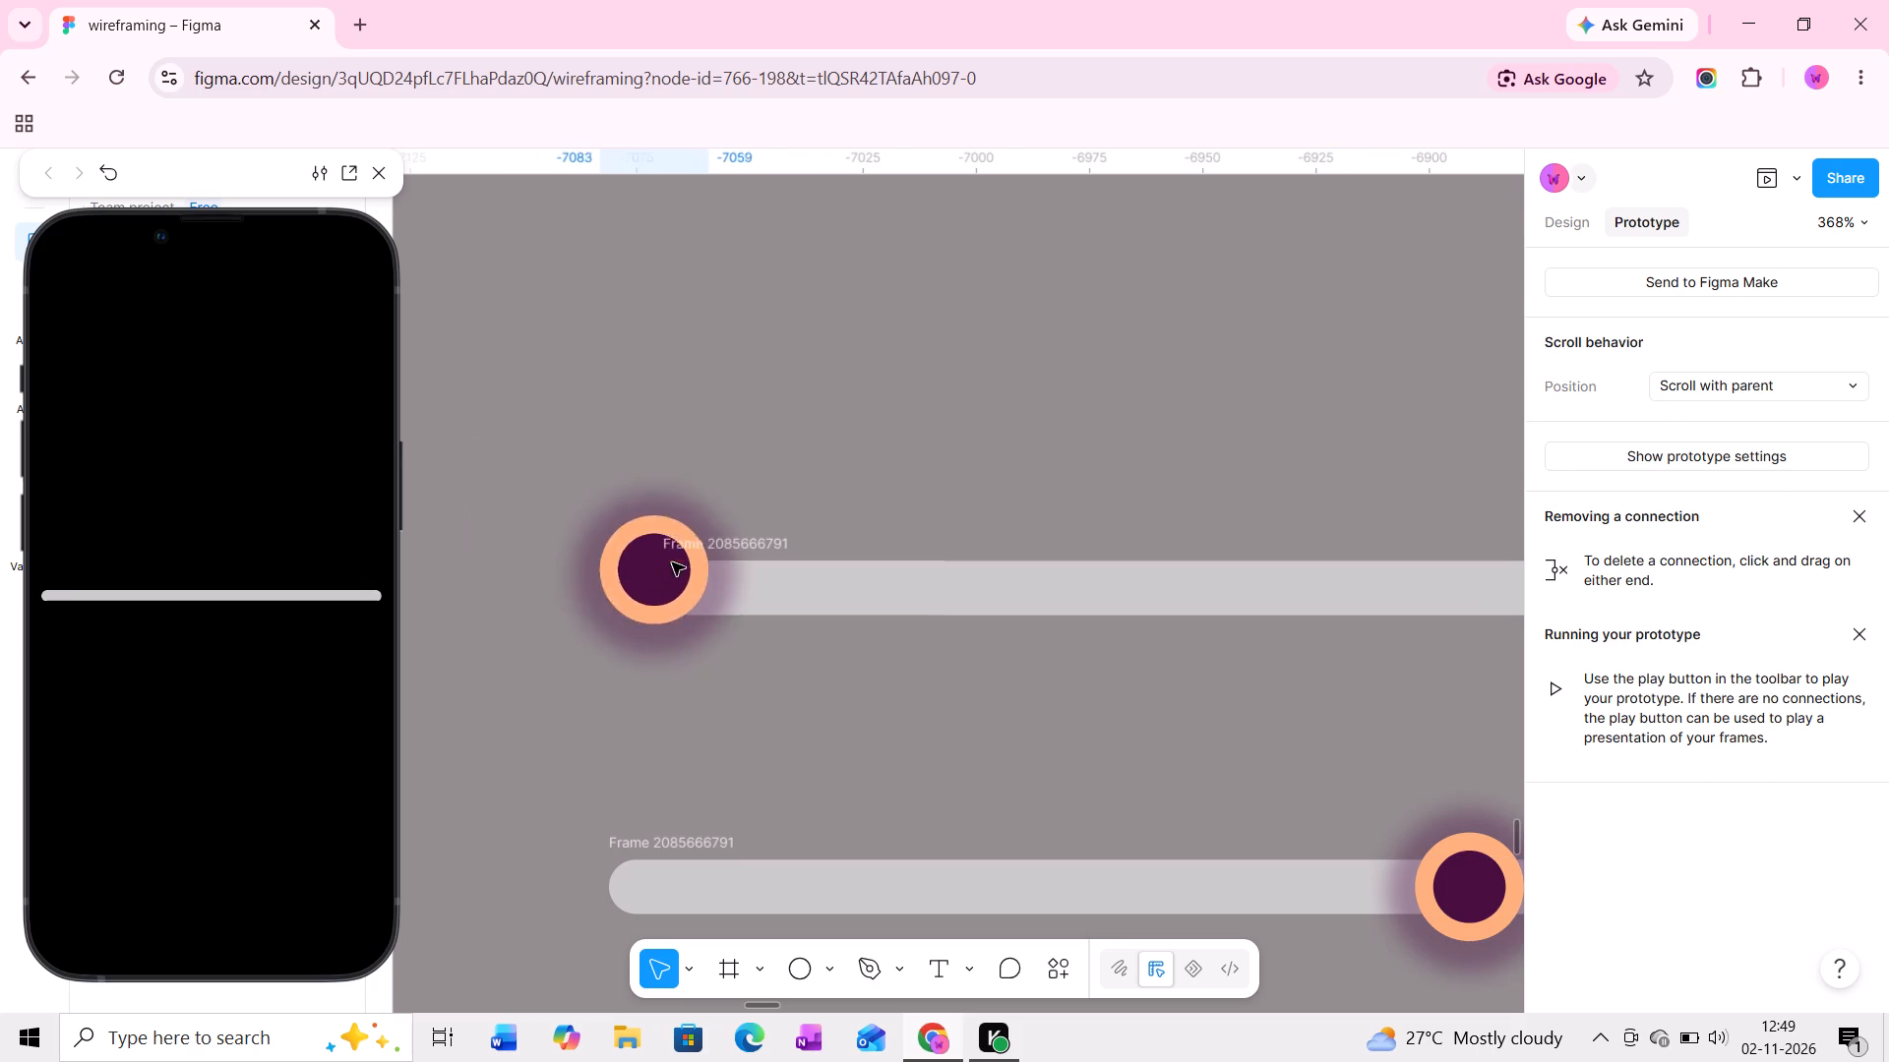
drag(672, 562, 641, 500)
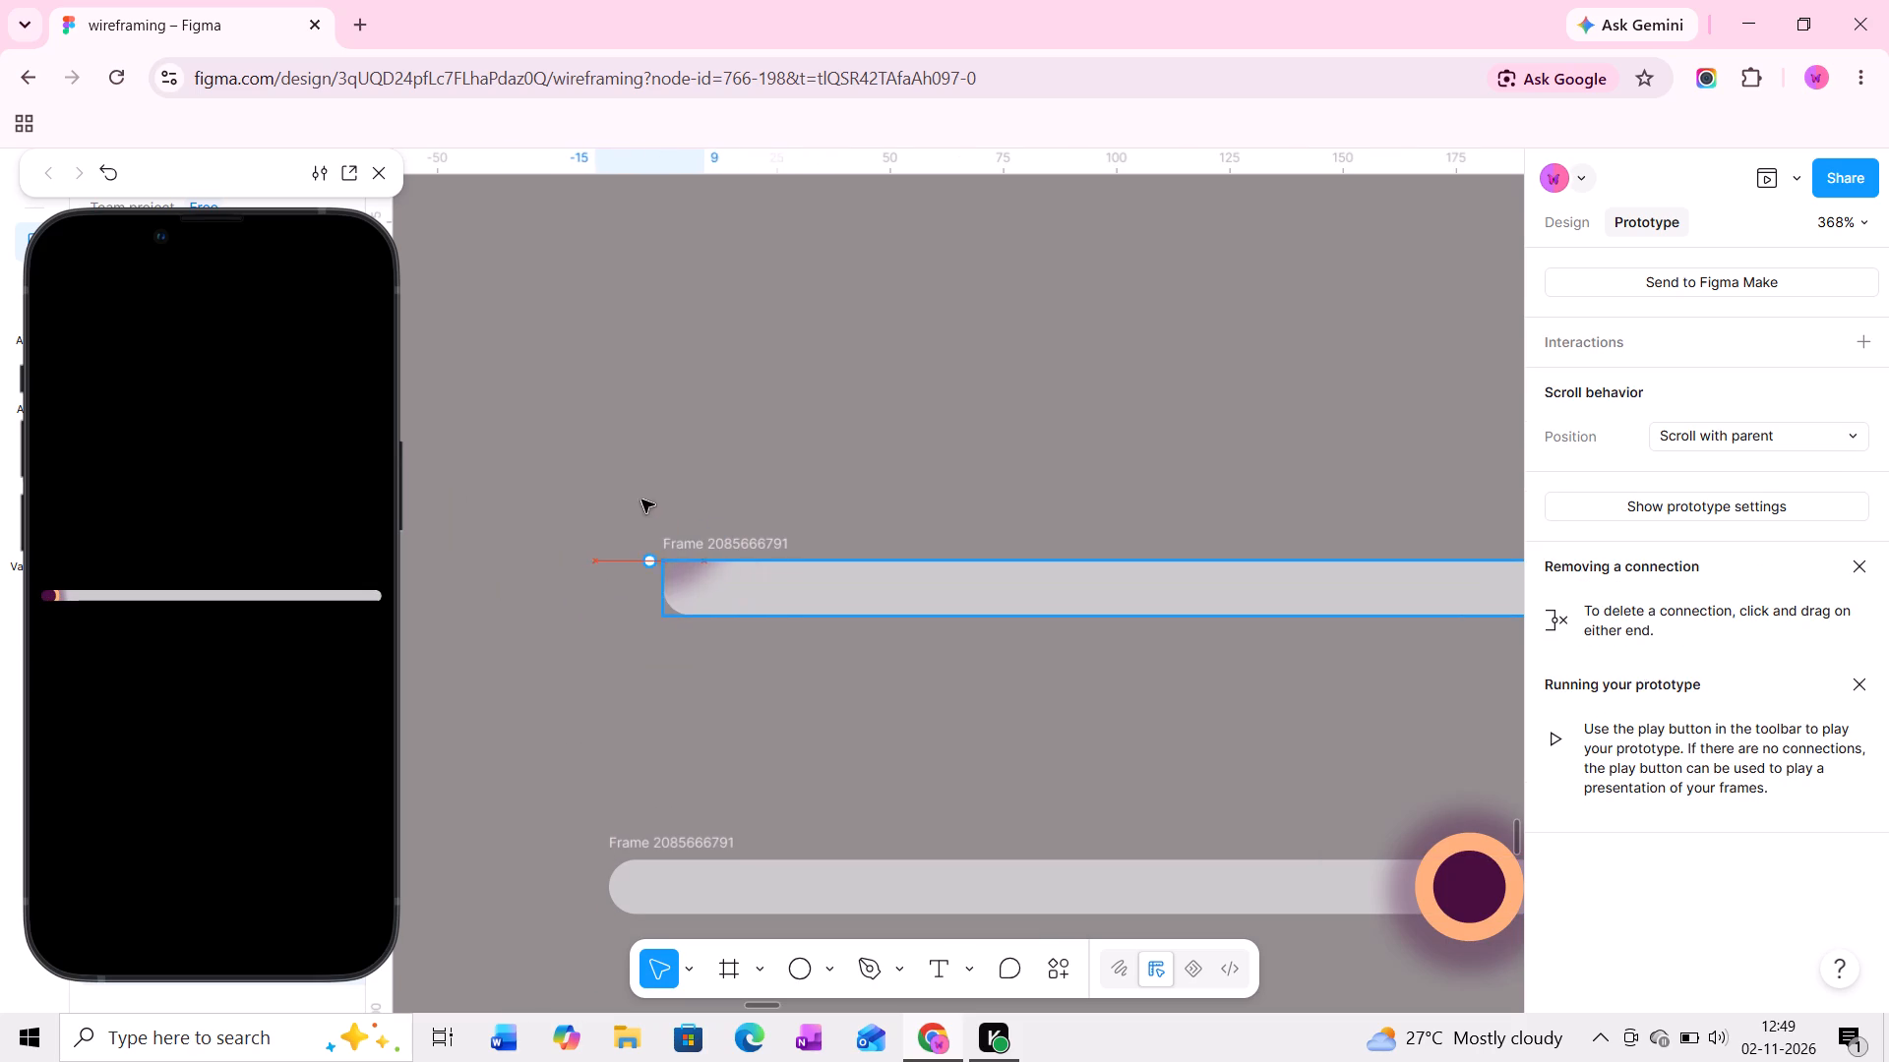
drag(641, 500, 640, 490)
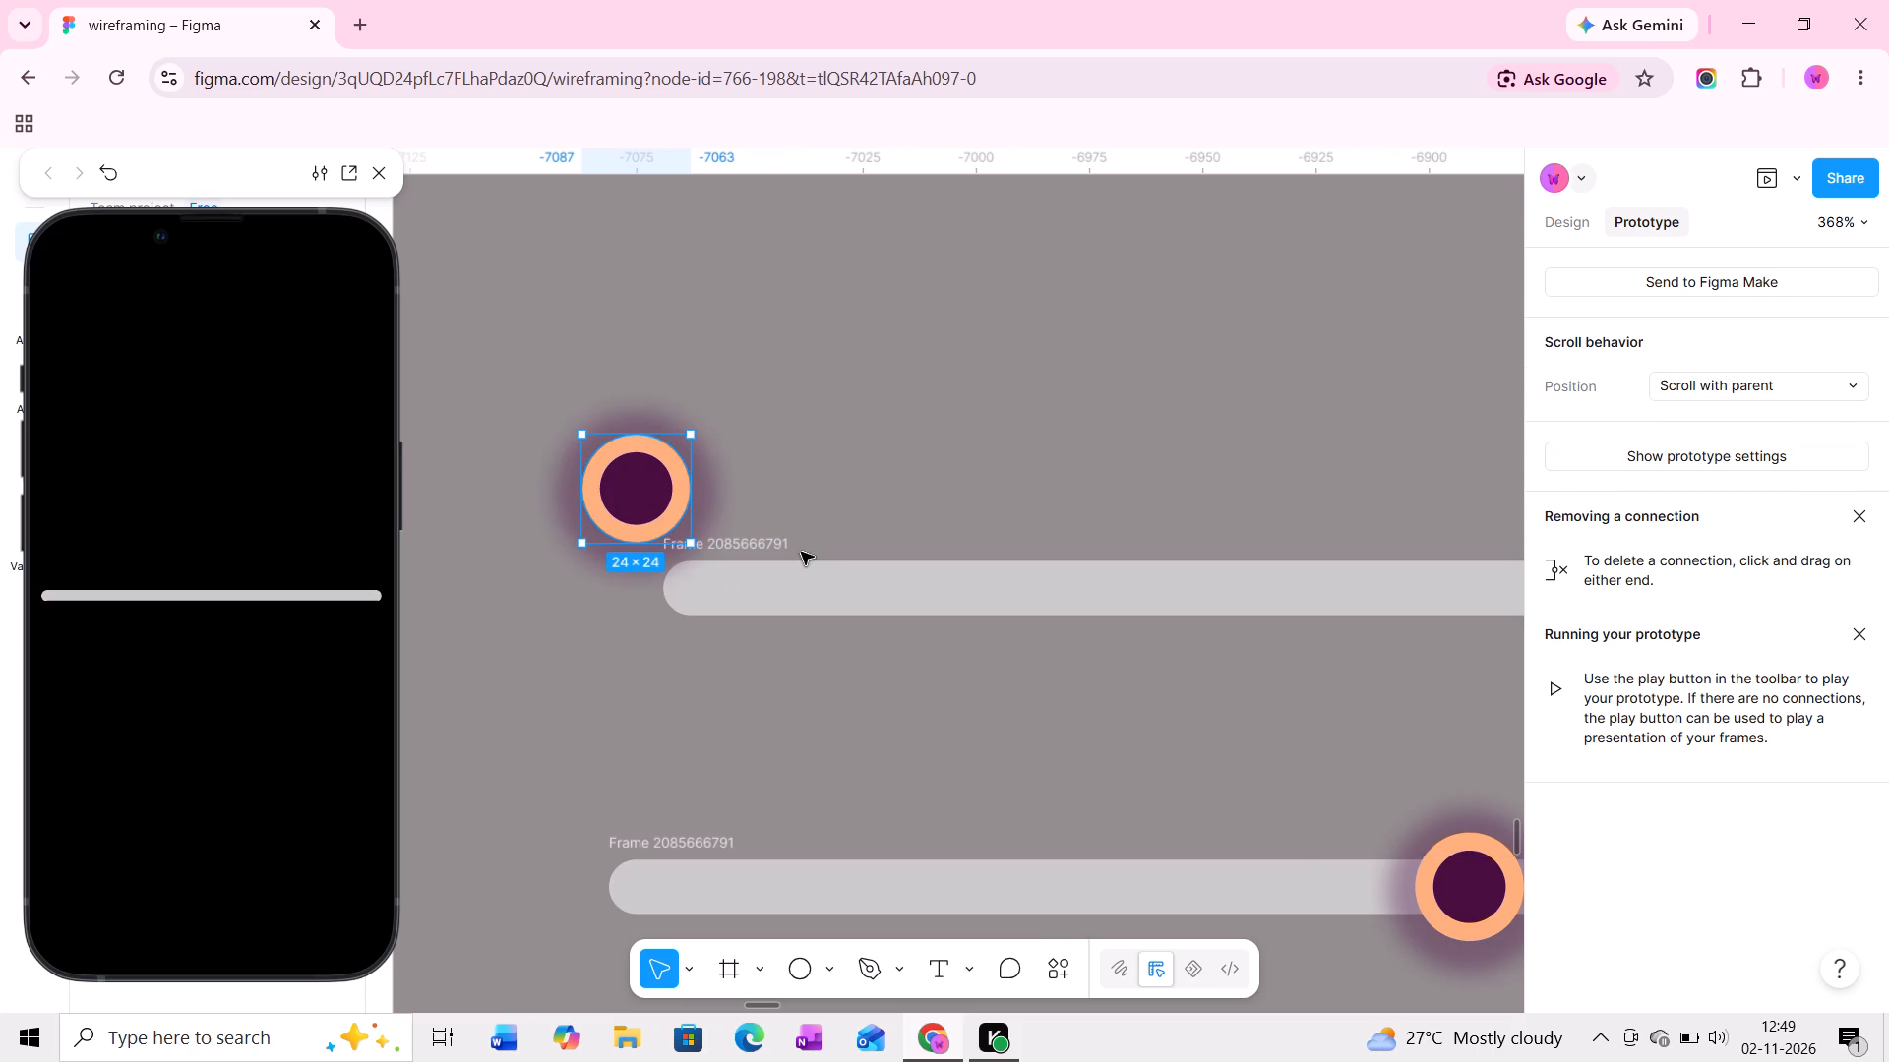
Draw a rectangle about 350 by 10 px just below the upper track, aligned with its ends.
middle_drag(839, 567, 644, 598)
middle_drag(672, 598, 670, 589)
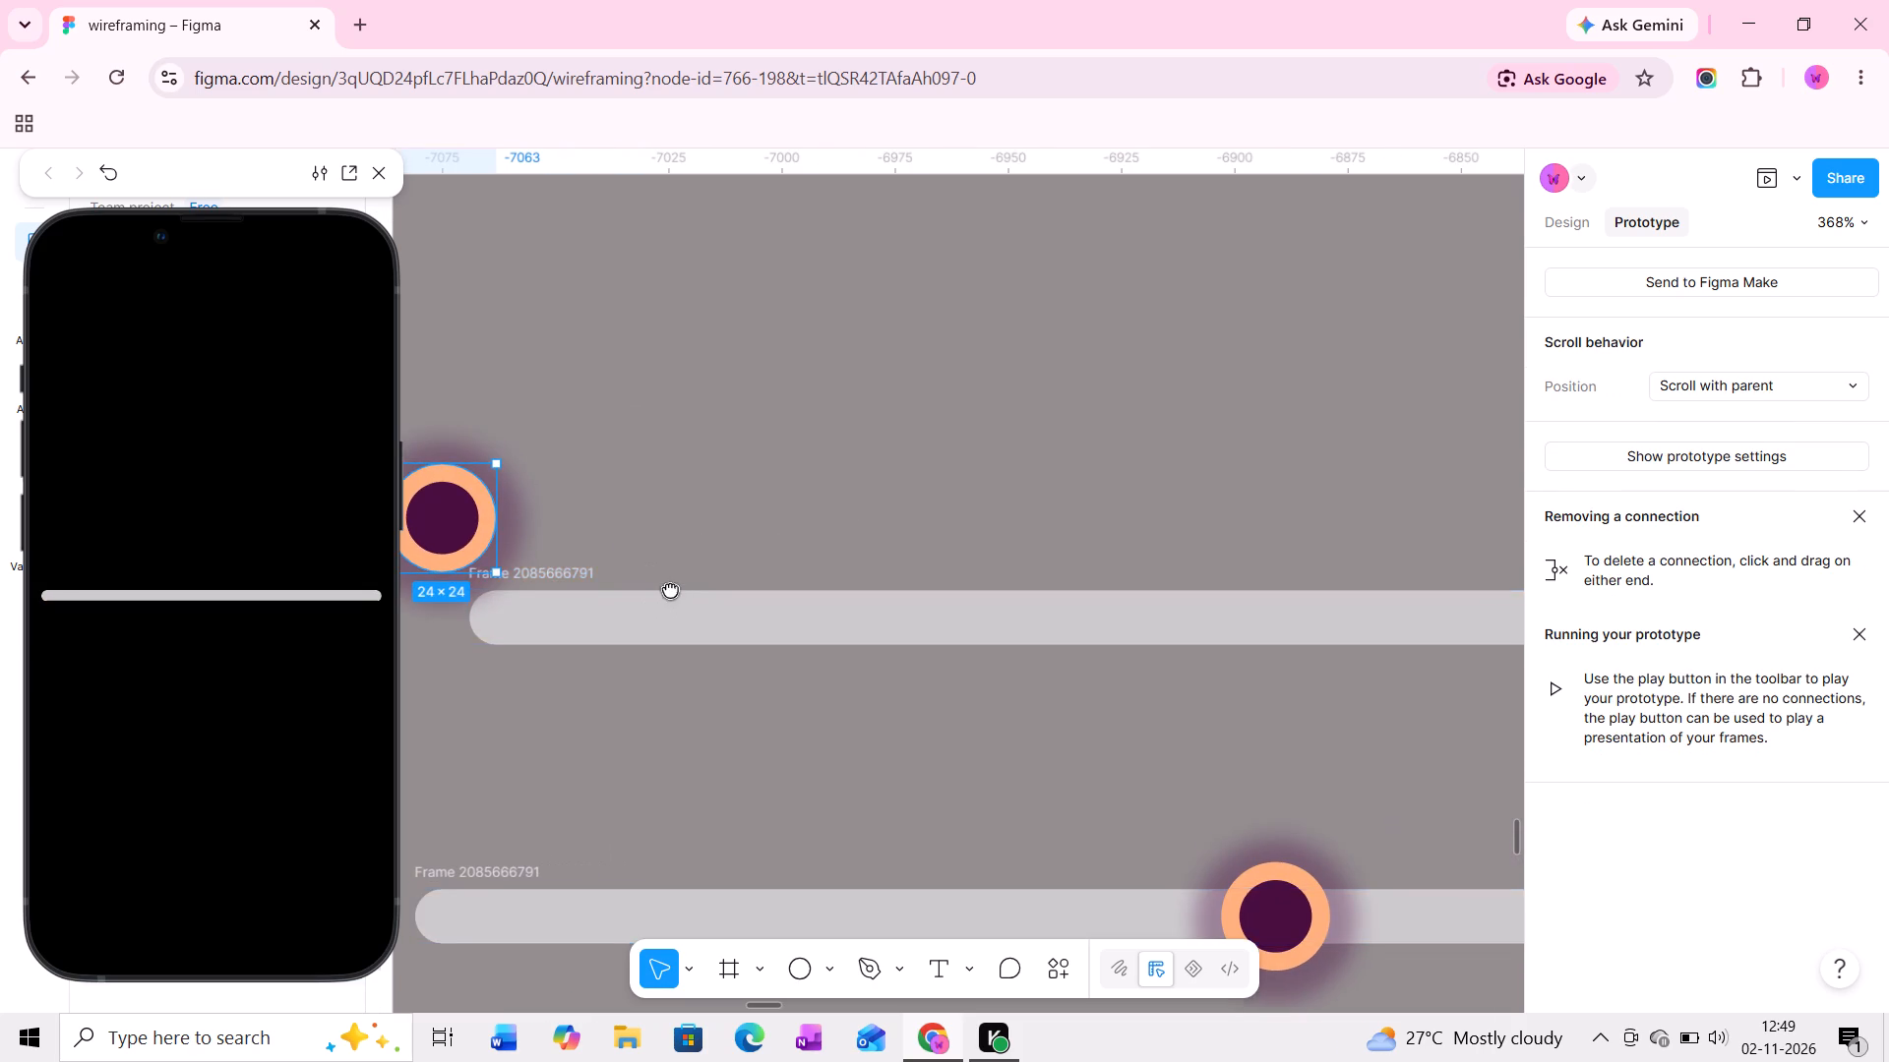
middle_drag(670, 589, 670, 587)
ctrl+scroll(670, 587, down, 4)
key(r)
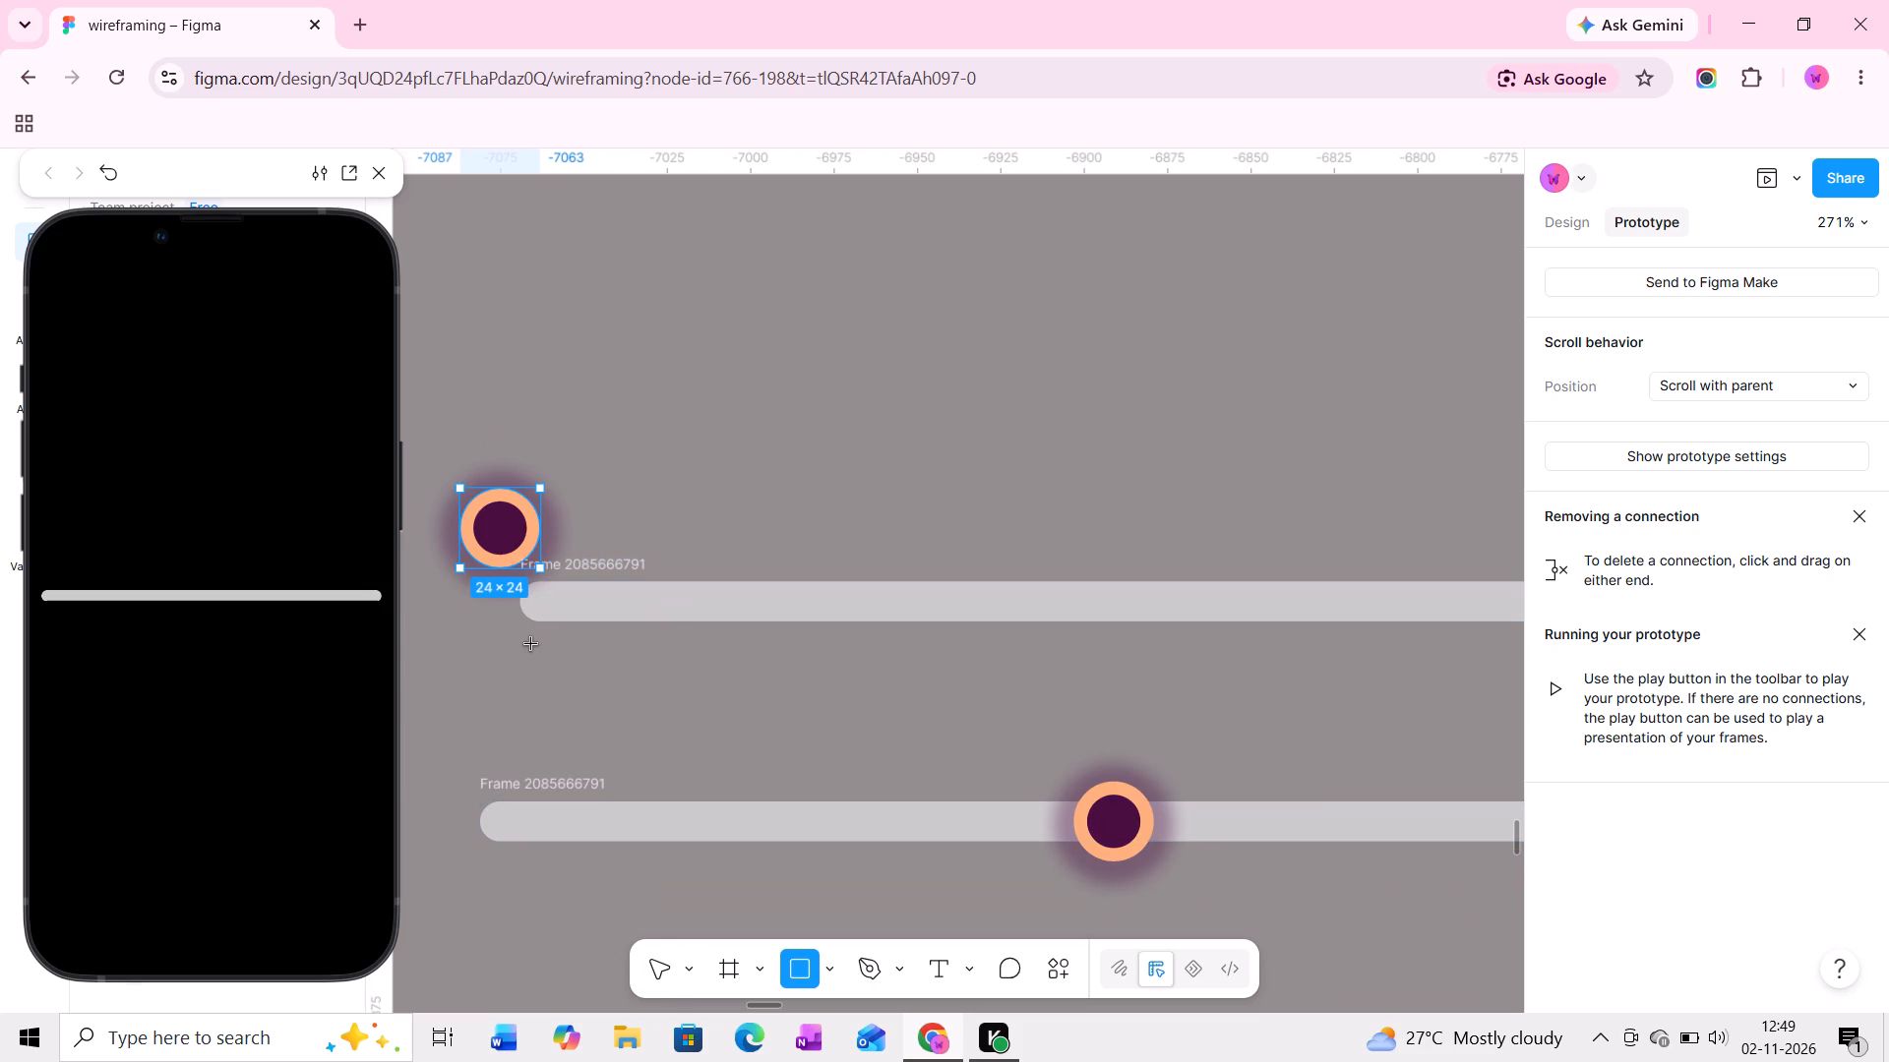
drag(527, 644, 1470, 688)
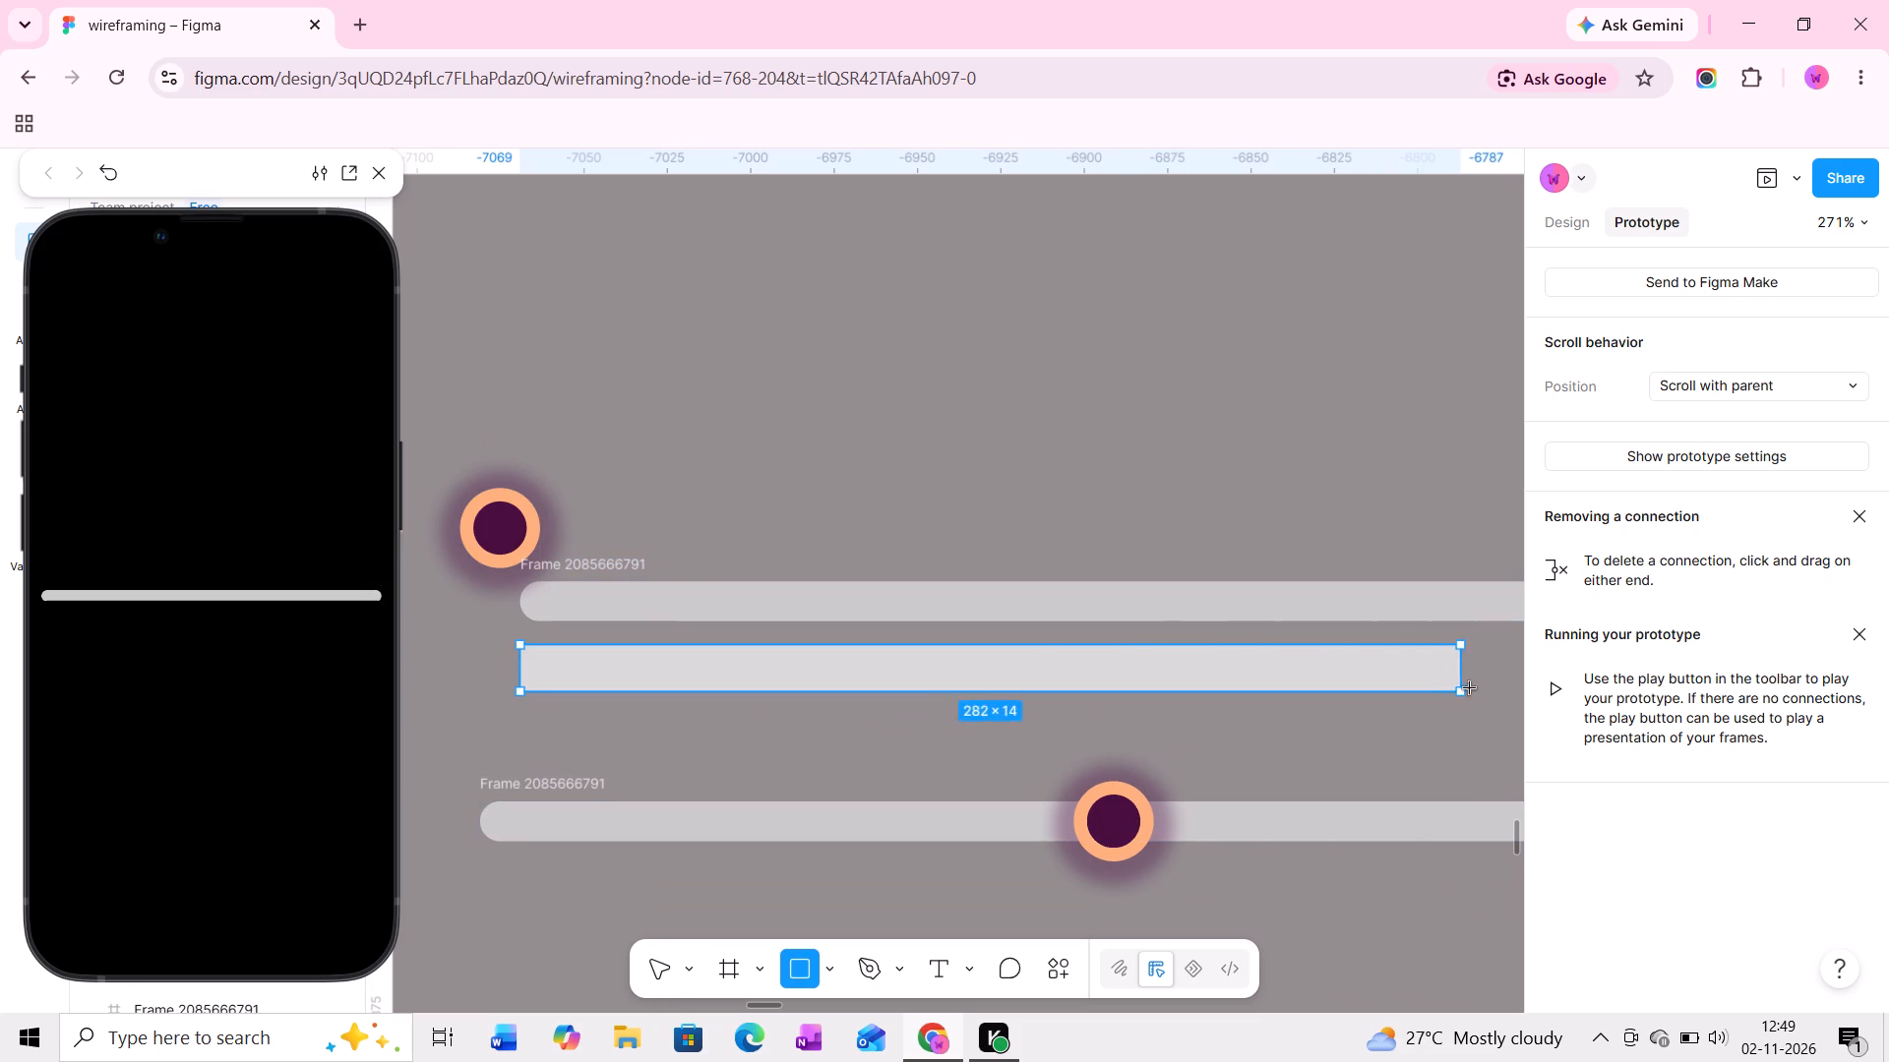
drag(1470, 688, 1261, 680)
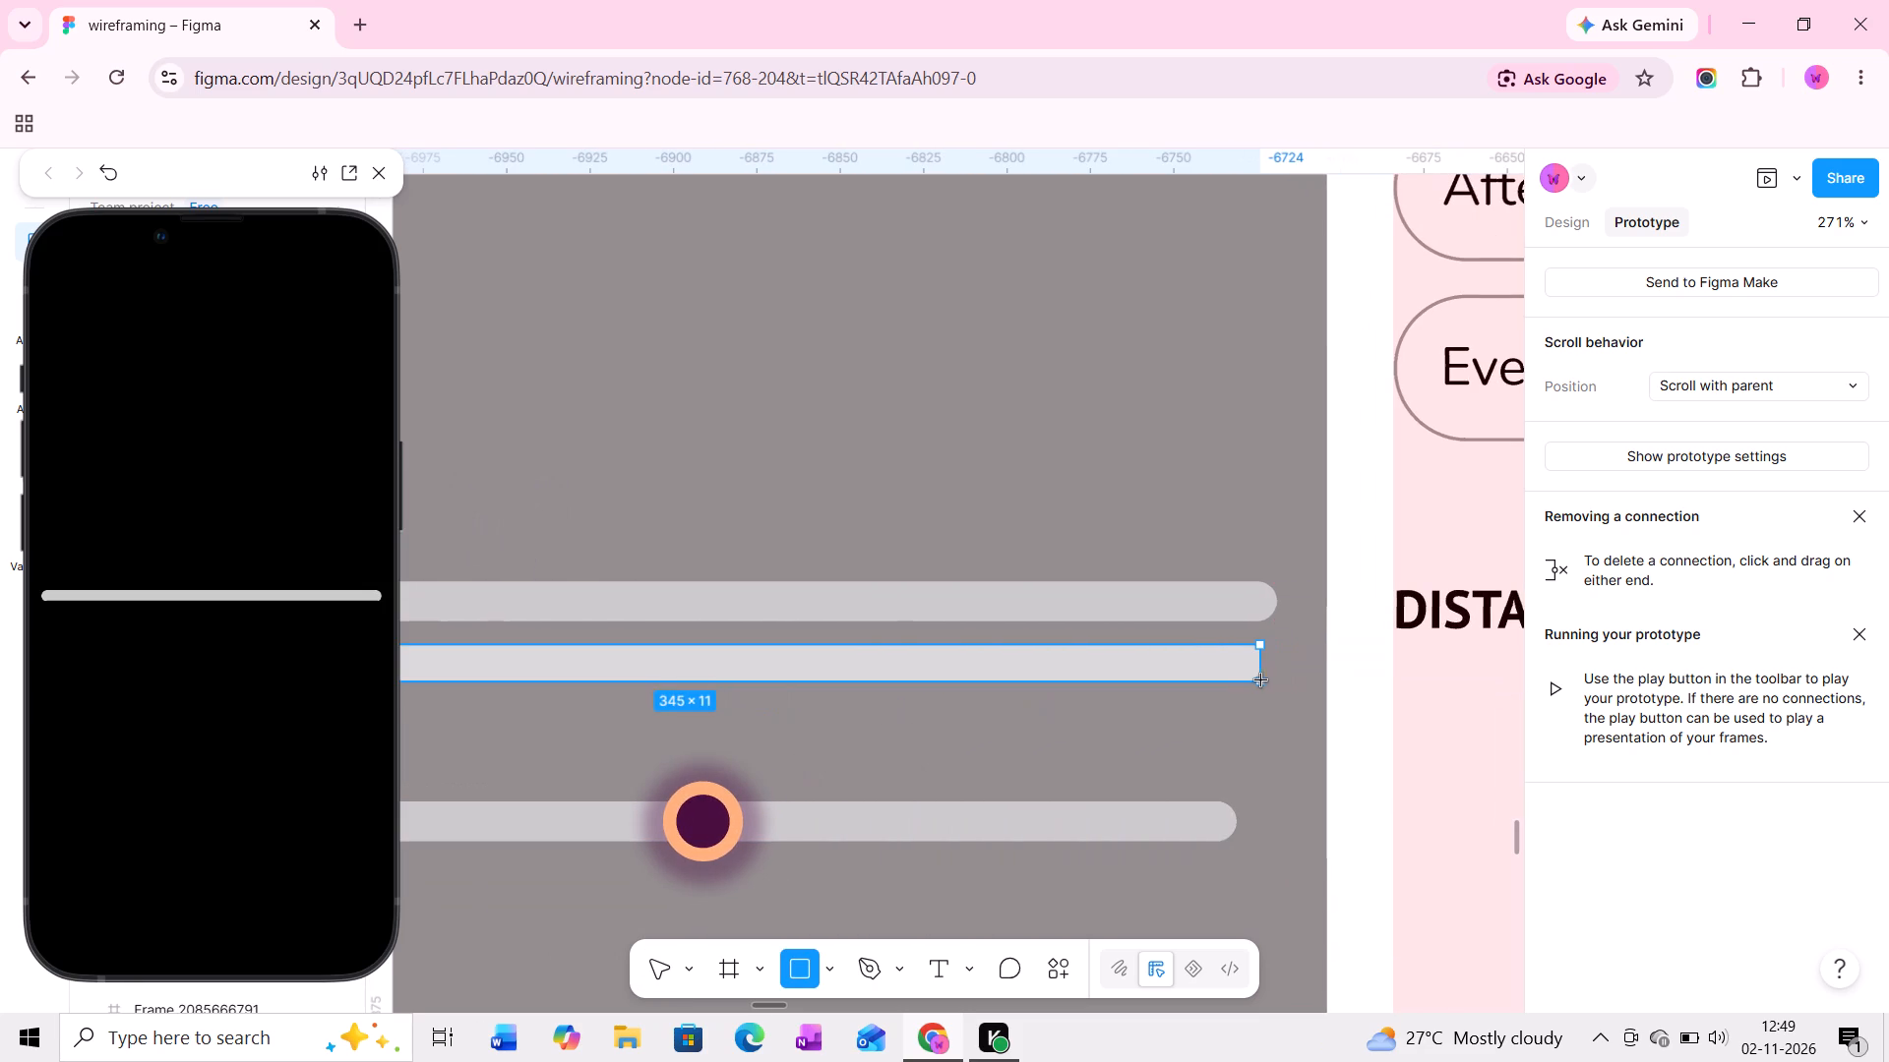
drag(1261, 680, 1277, 679)
Set the new rectangle's corner radius to 31 and increase its height to 12 px.
middle_drag(1063, 680, 1306, 684)
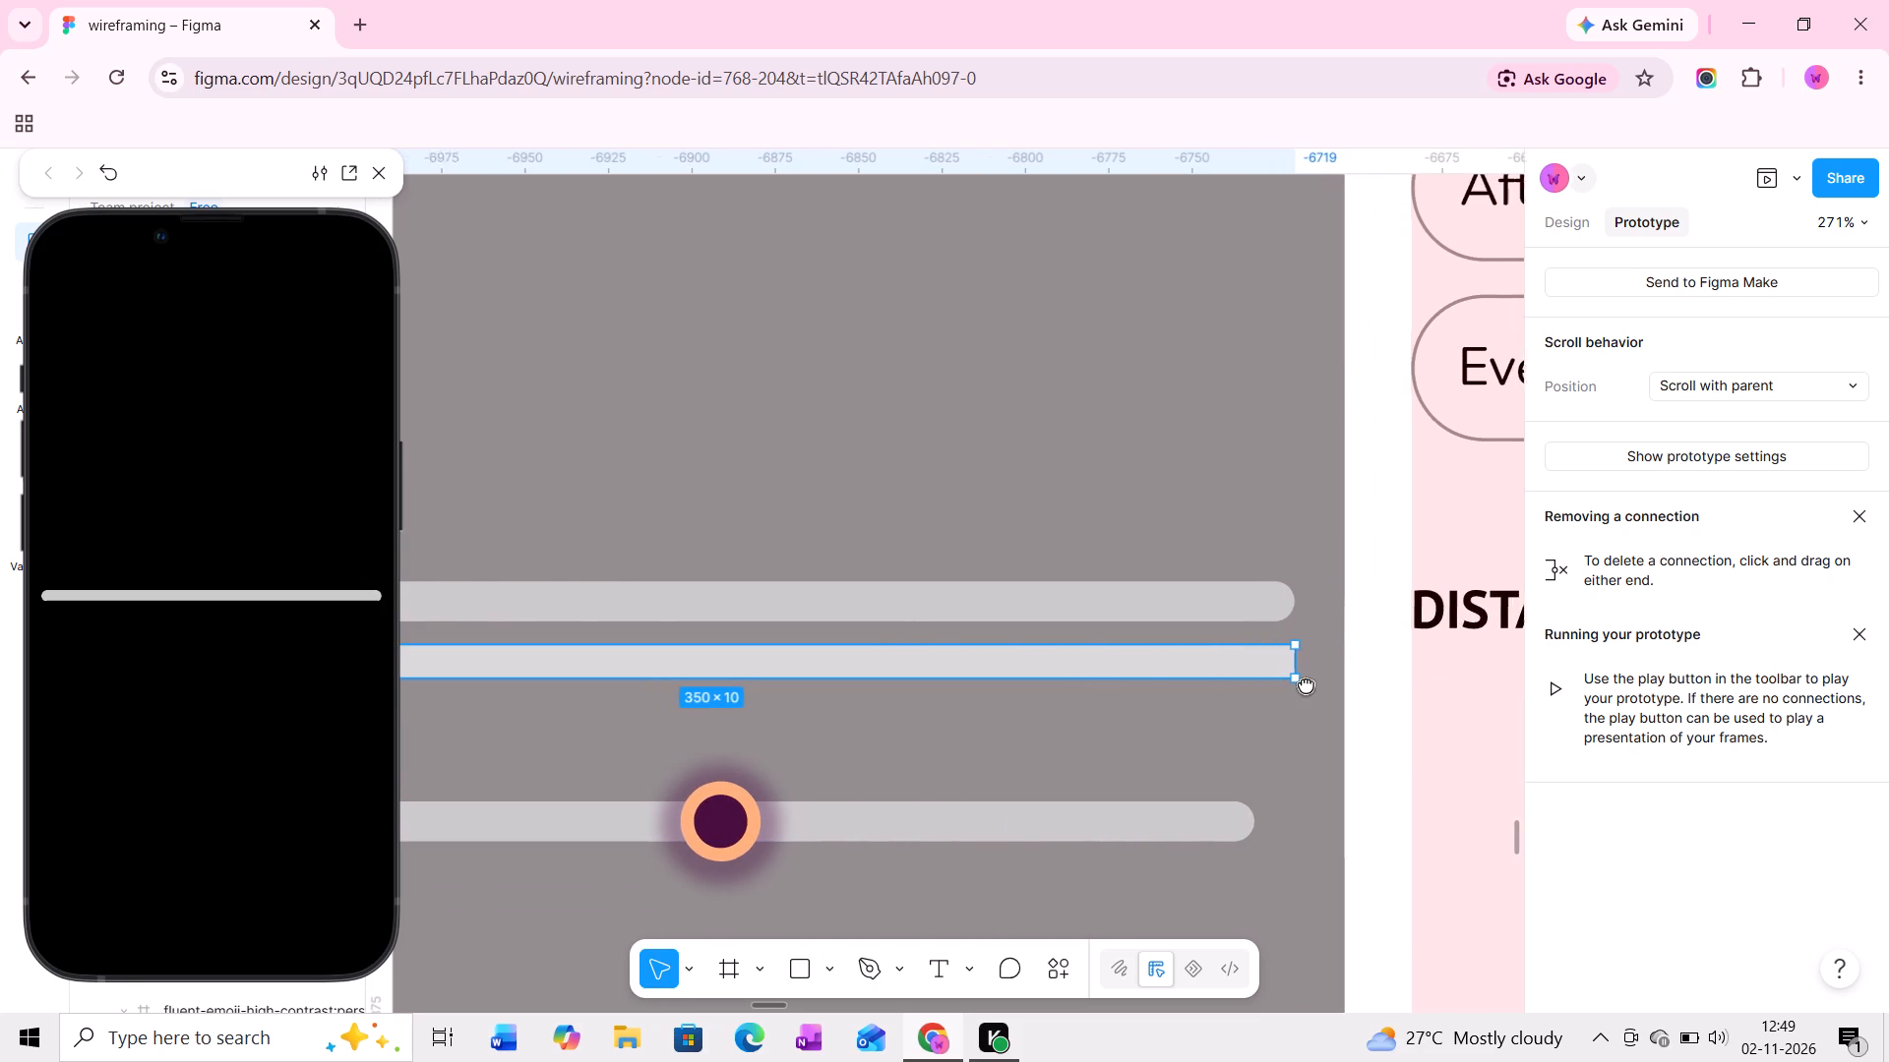
middle_drag(1306, 684, 1310, 684)
middle_drag(776, 675, 1000, 675)
ctrl+scroll(1000, 675, down, 4)
middle_drag(991, 674, 892, 666)
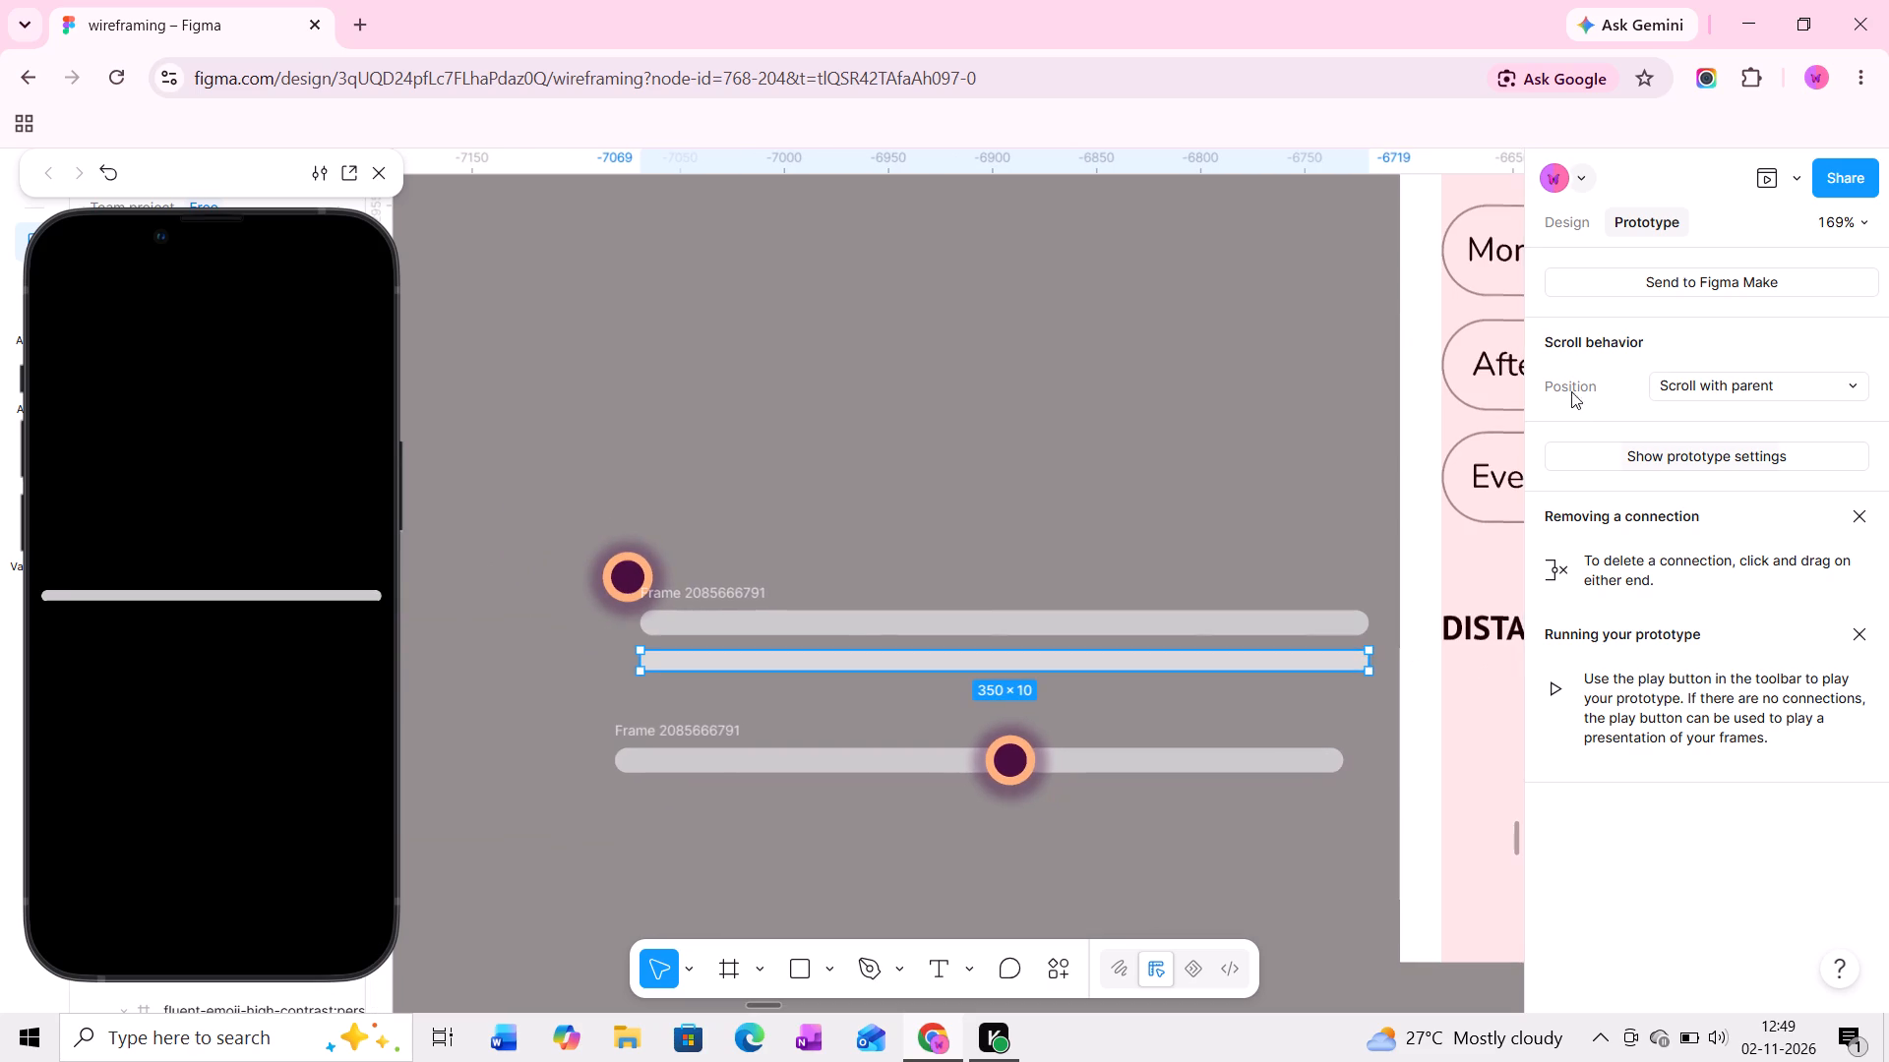
click(1572, 228)
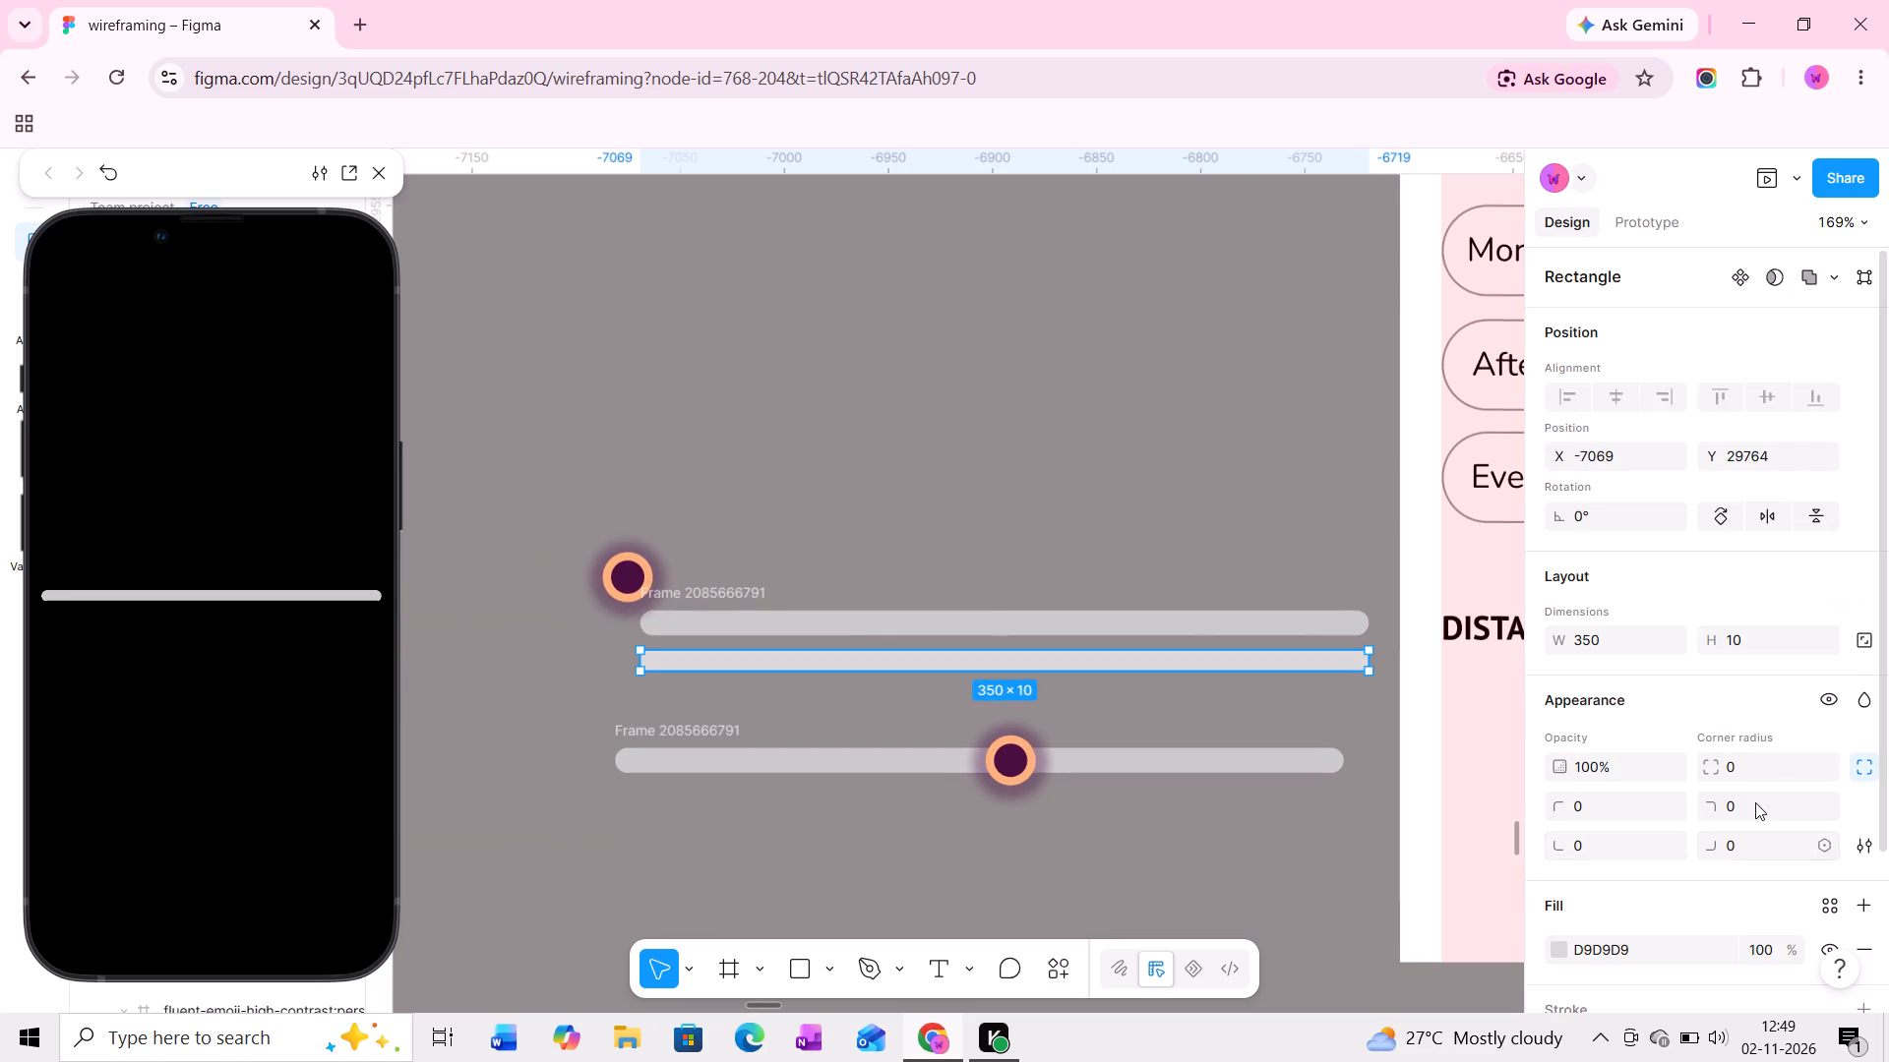
drag(1714, 763, 1362, 580)
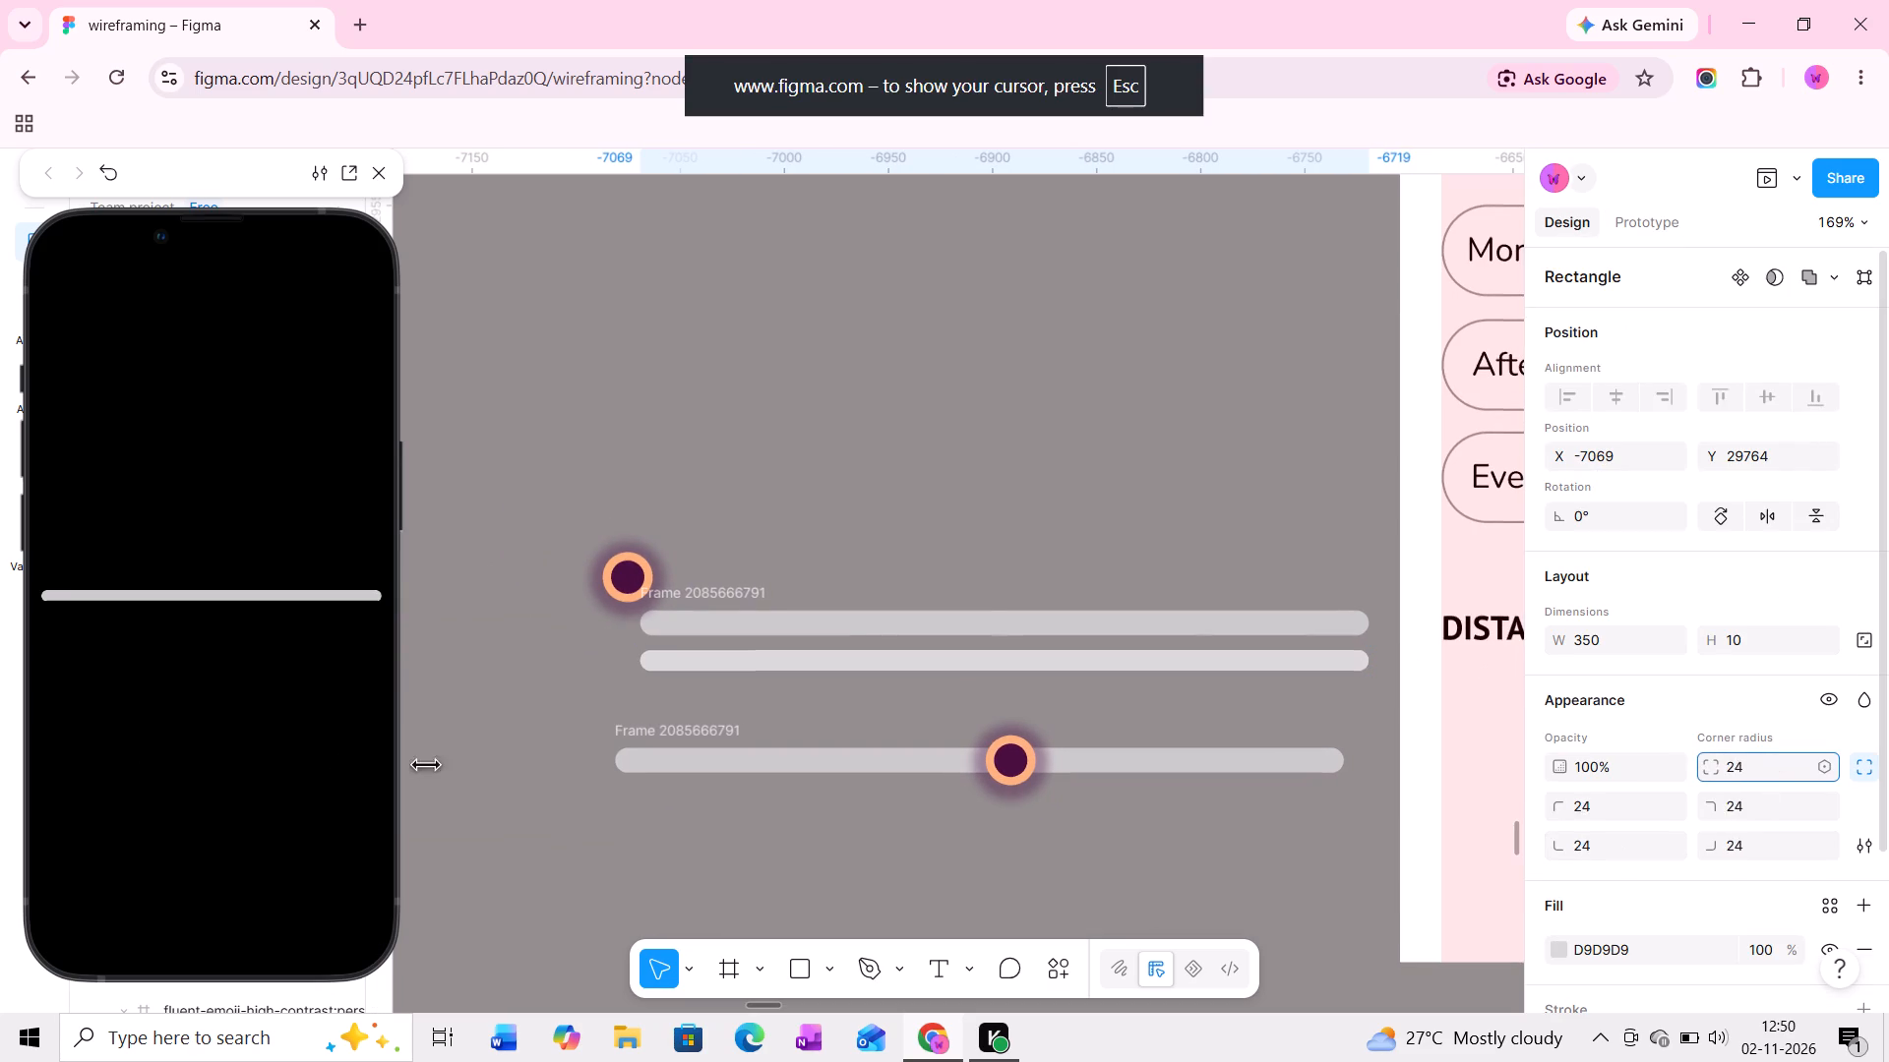
drag(1362, 580, 1445, 580)
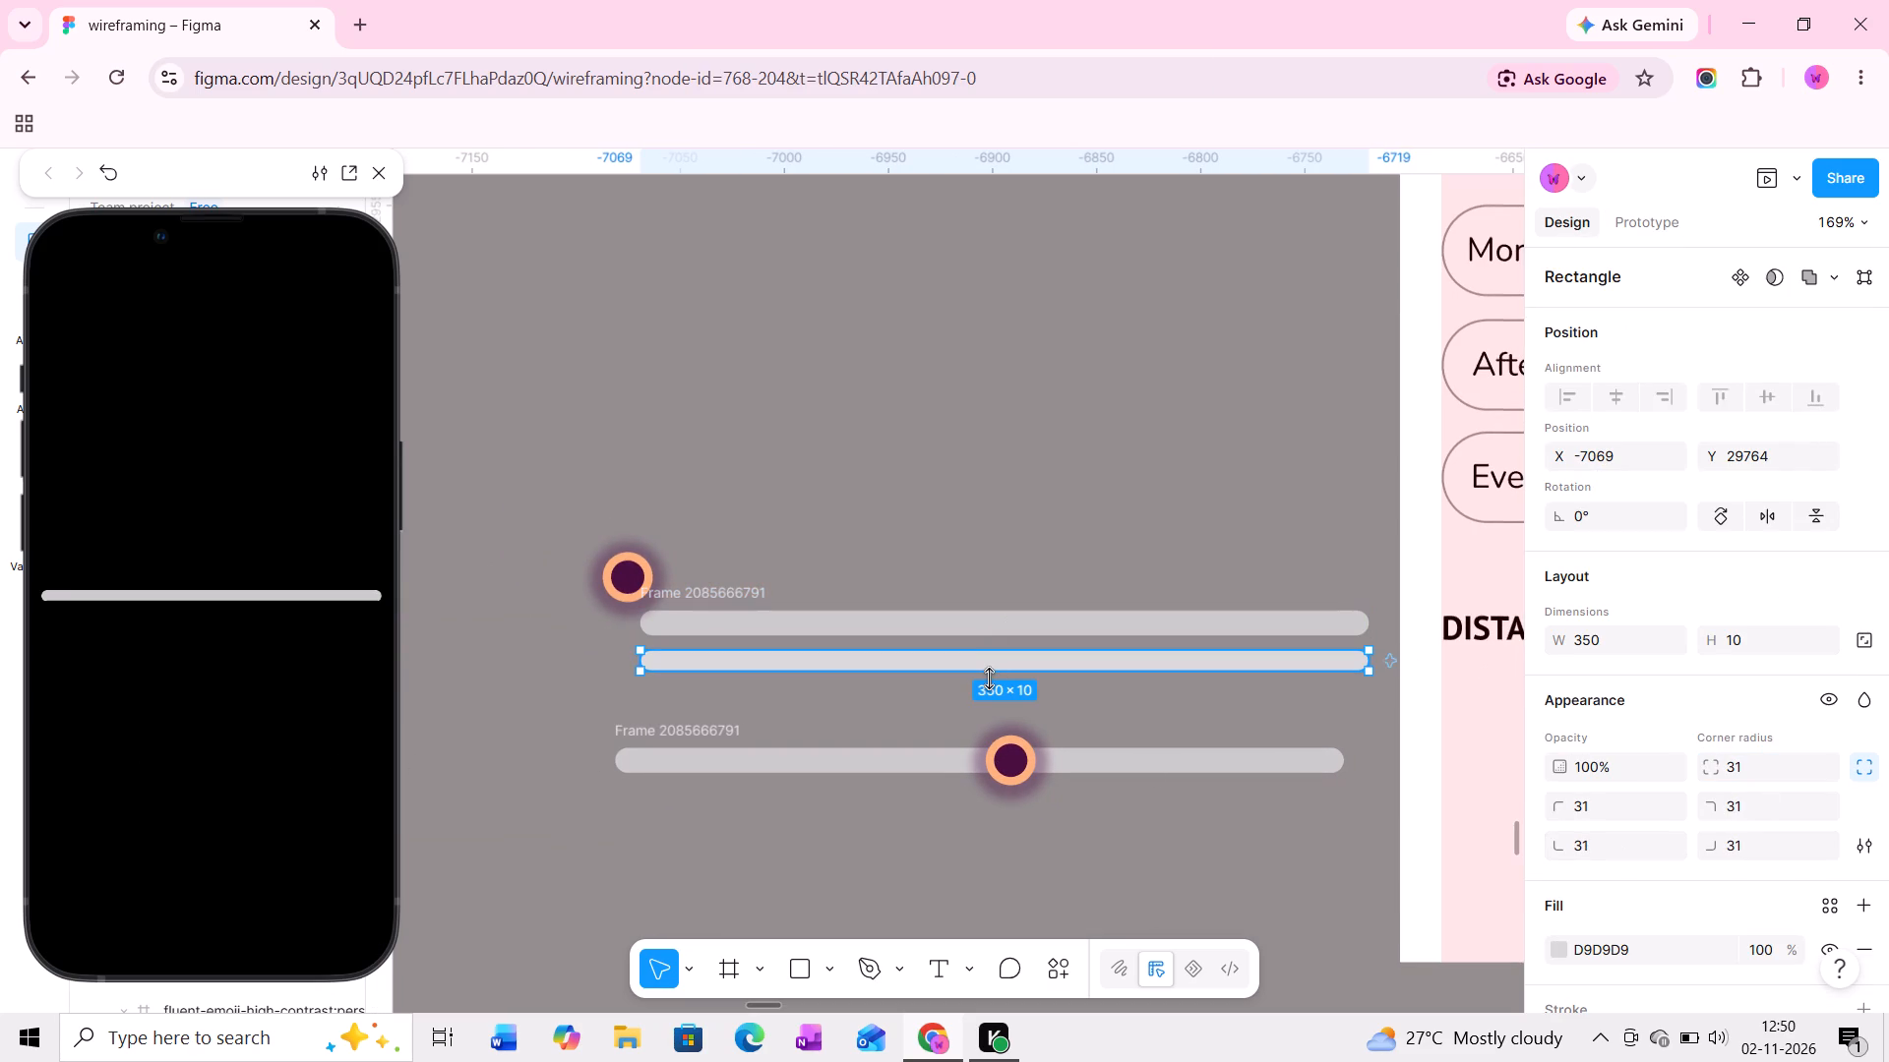
click(989, 678)
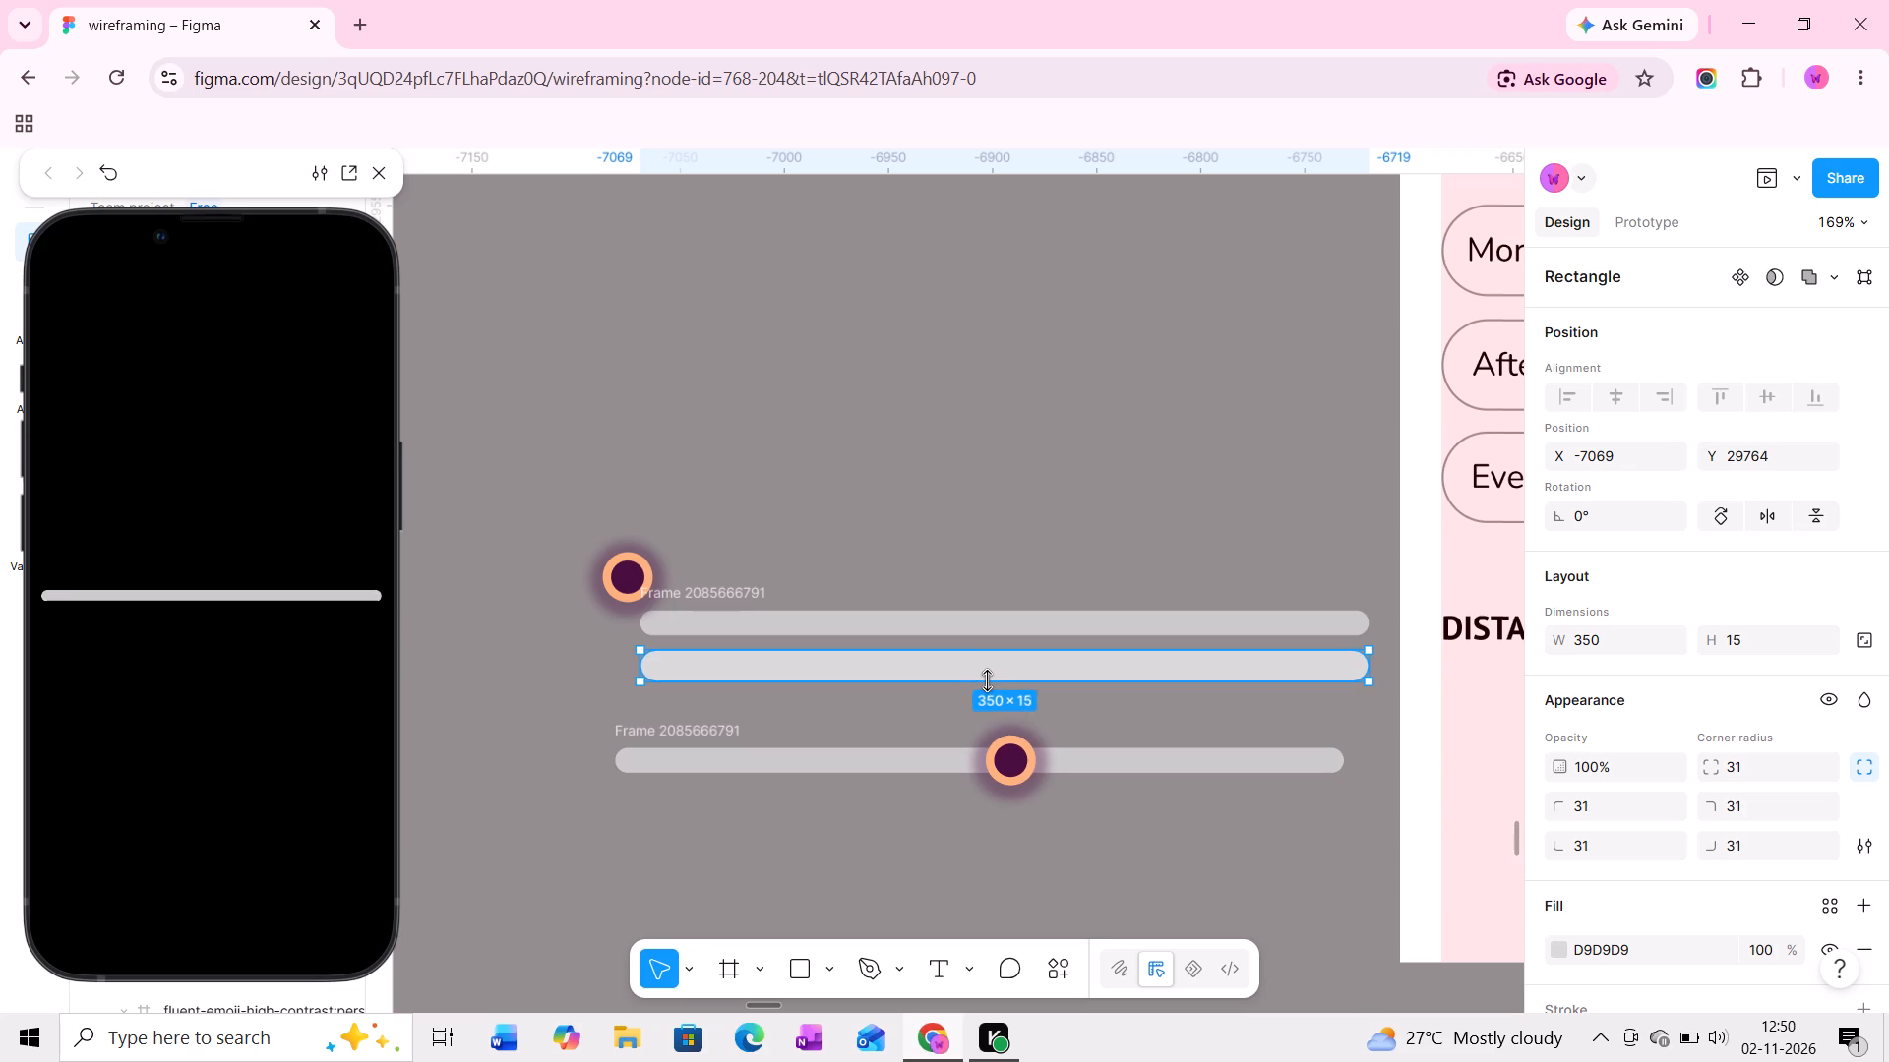
Delete the old upper track frame above the new rounded rectangle.
click(971, 633)
key(Delete)
Move the loose knob onto the starting end of the new track, centred vertically at X -7069, and bring it to the front.
ctrl+scroll(597, 593, up, 2)
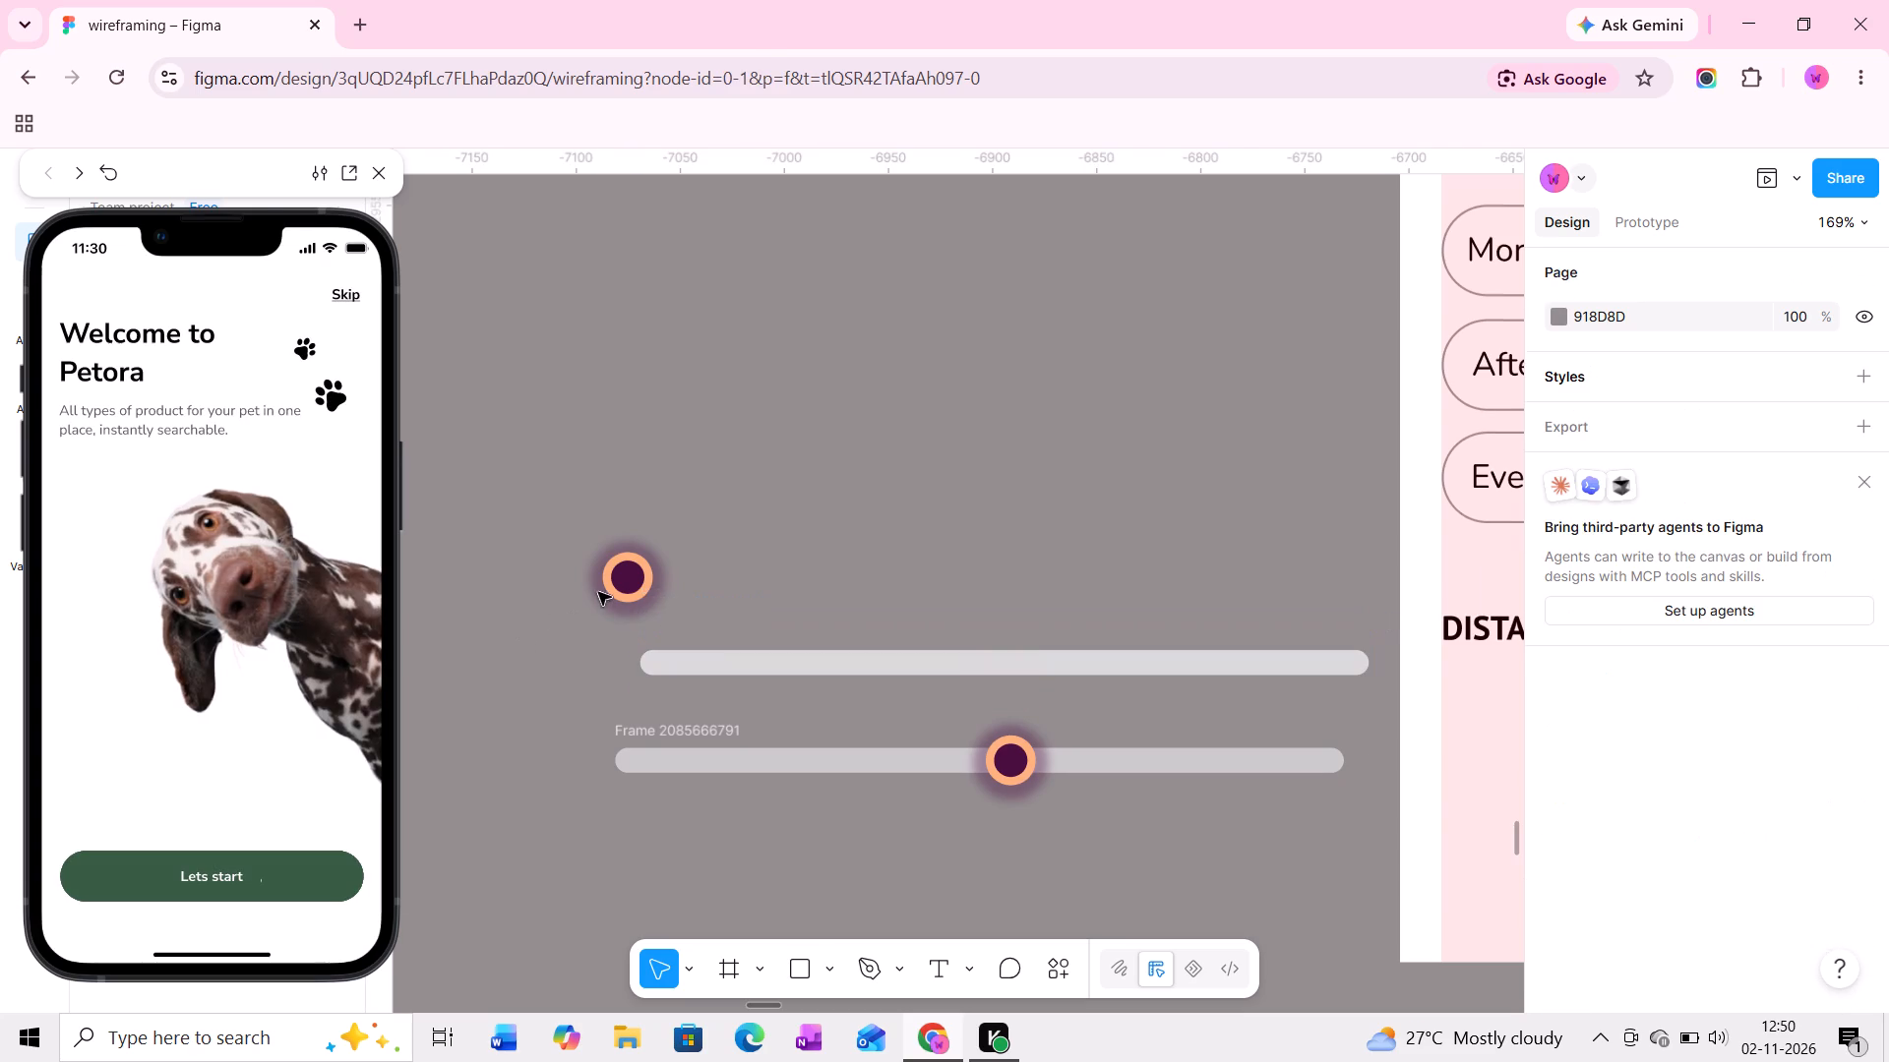
ctrl+scroll(598, 592, up, 5)
drag(637, 560, 673, 677)
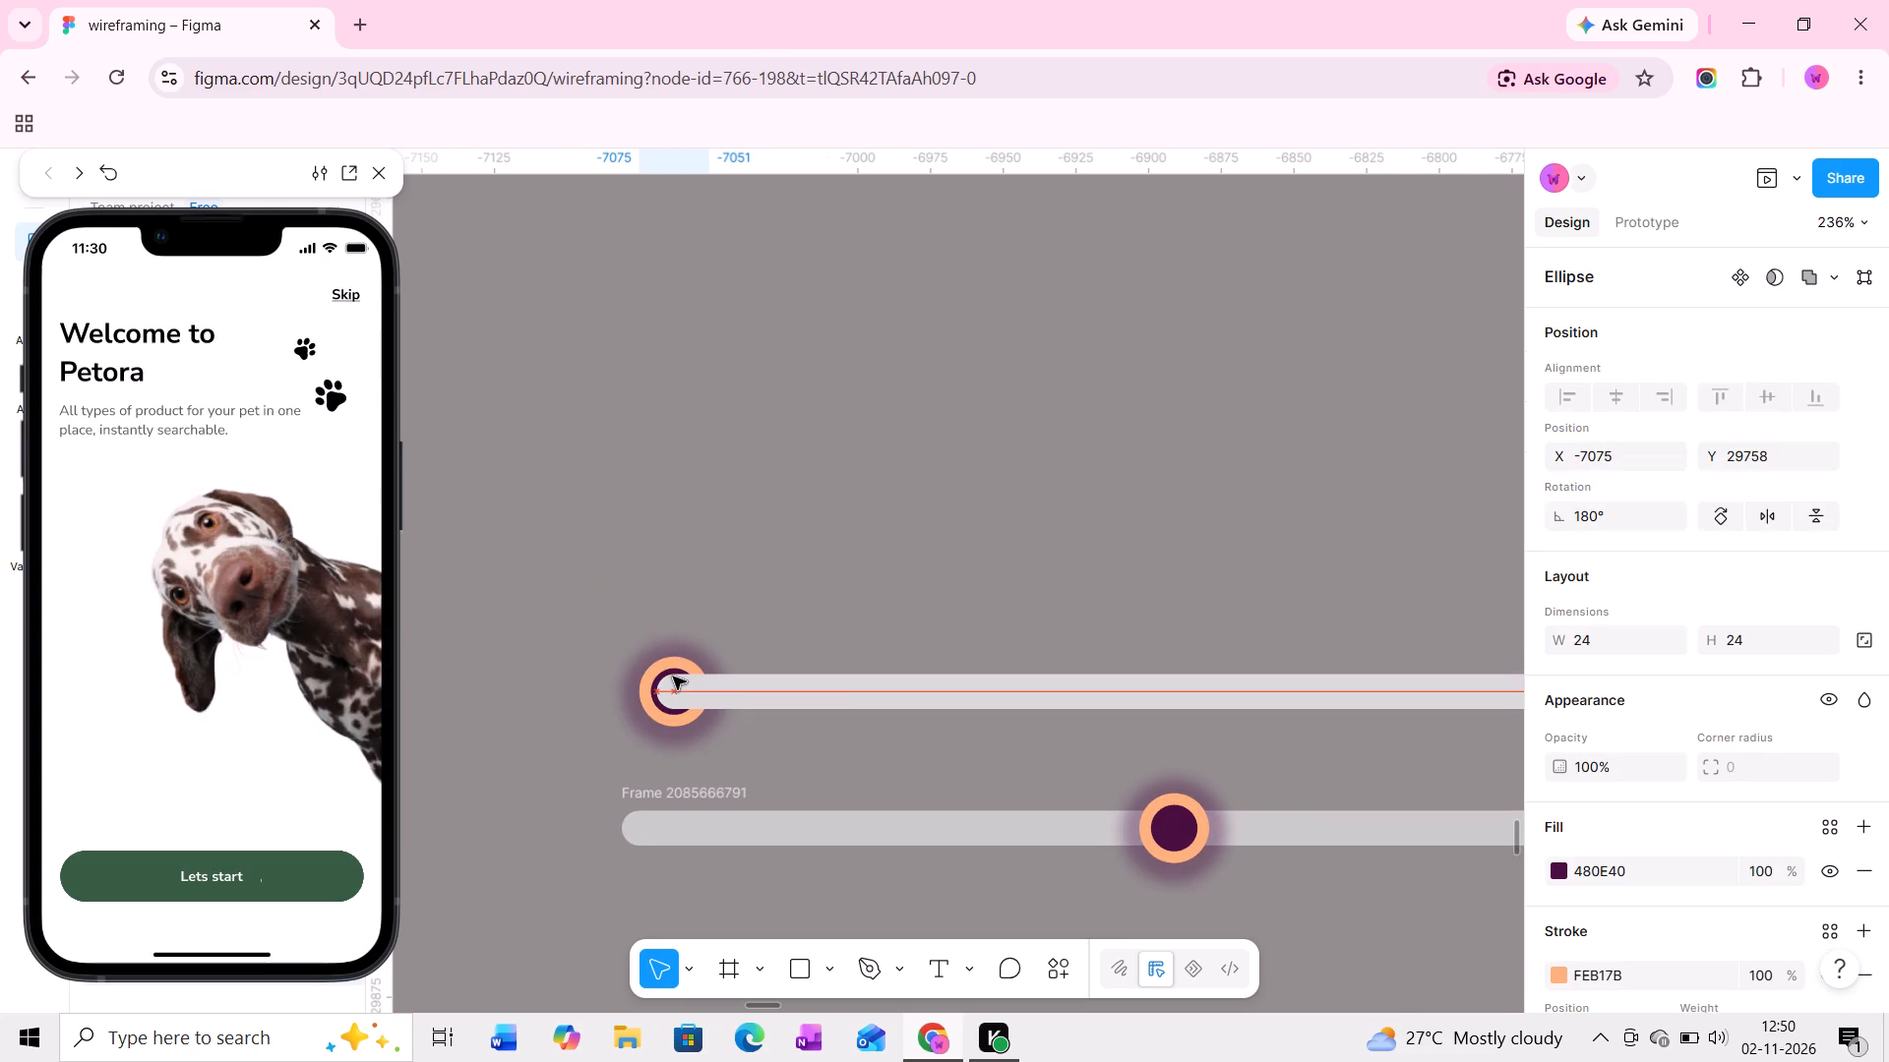
drag(673, 677, 685, 676)
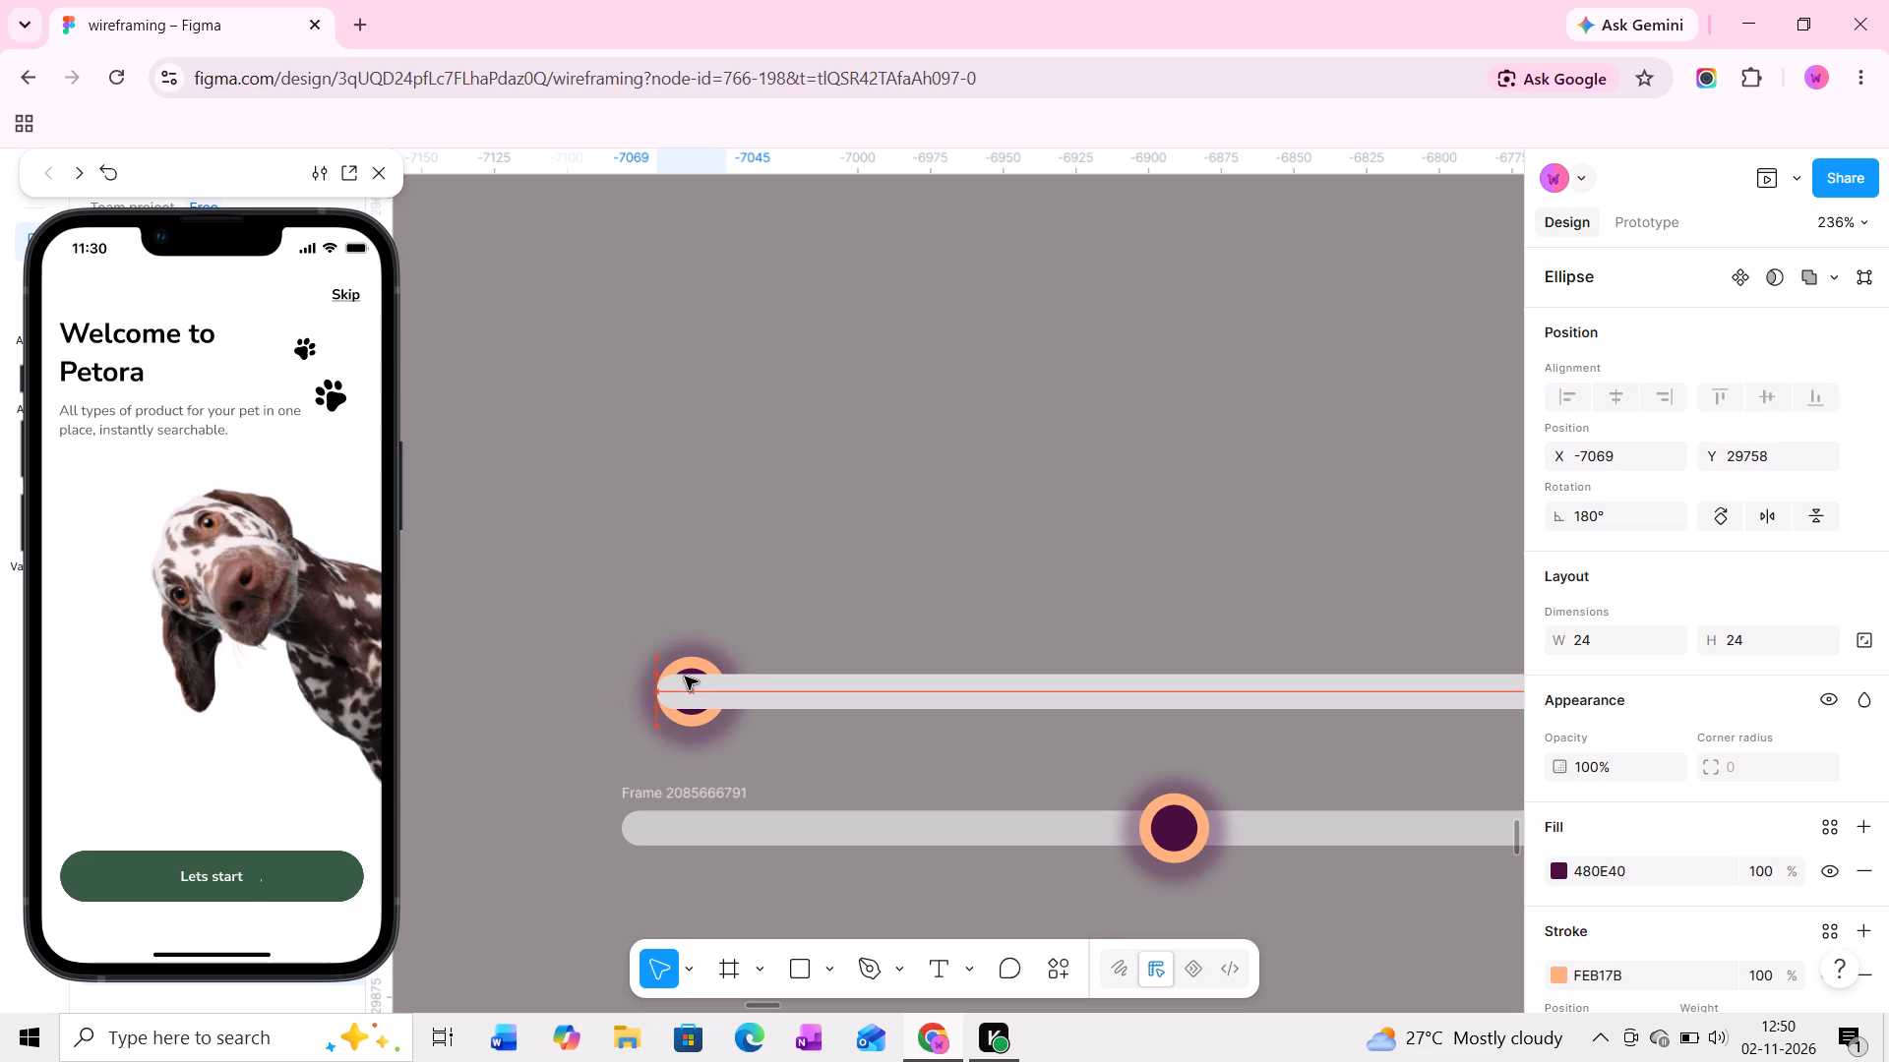
right_click(685, 677)
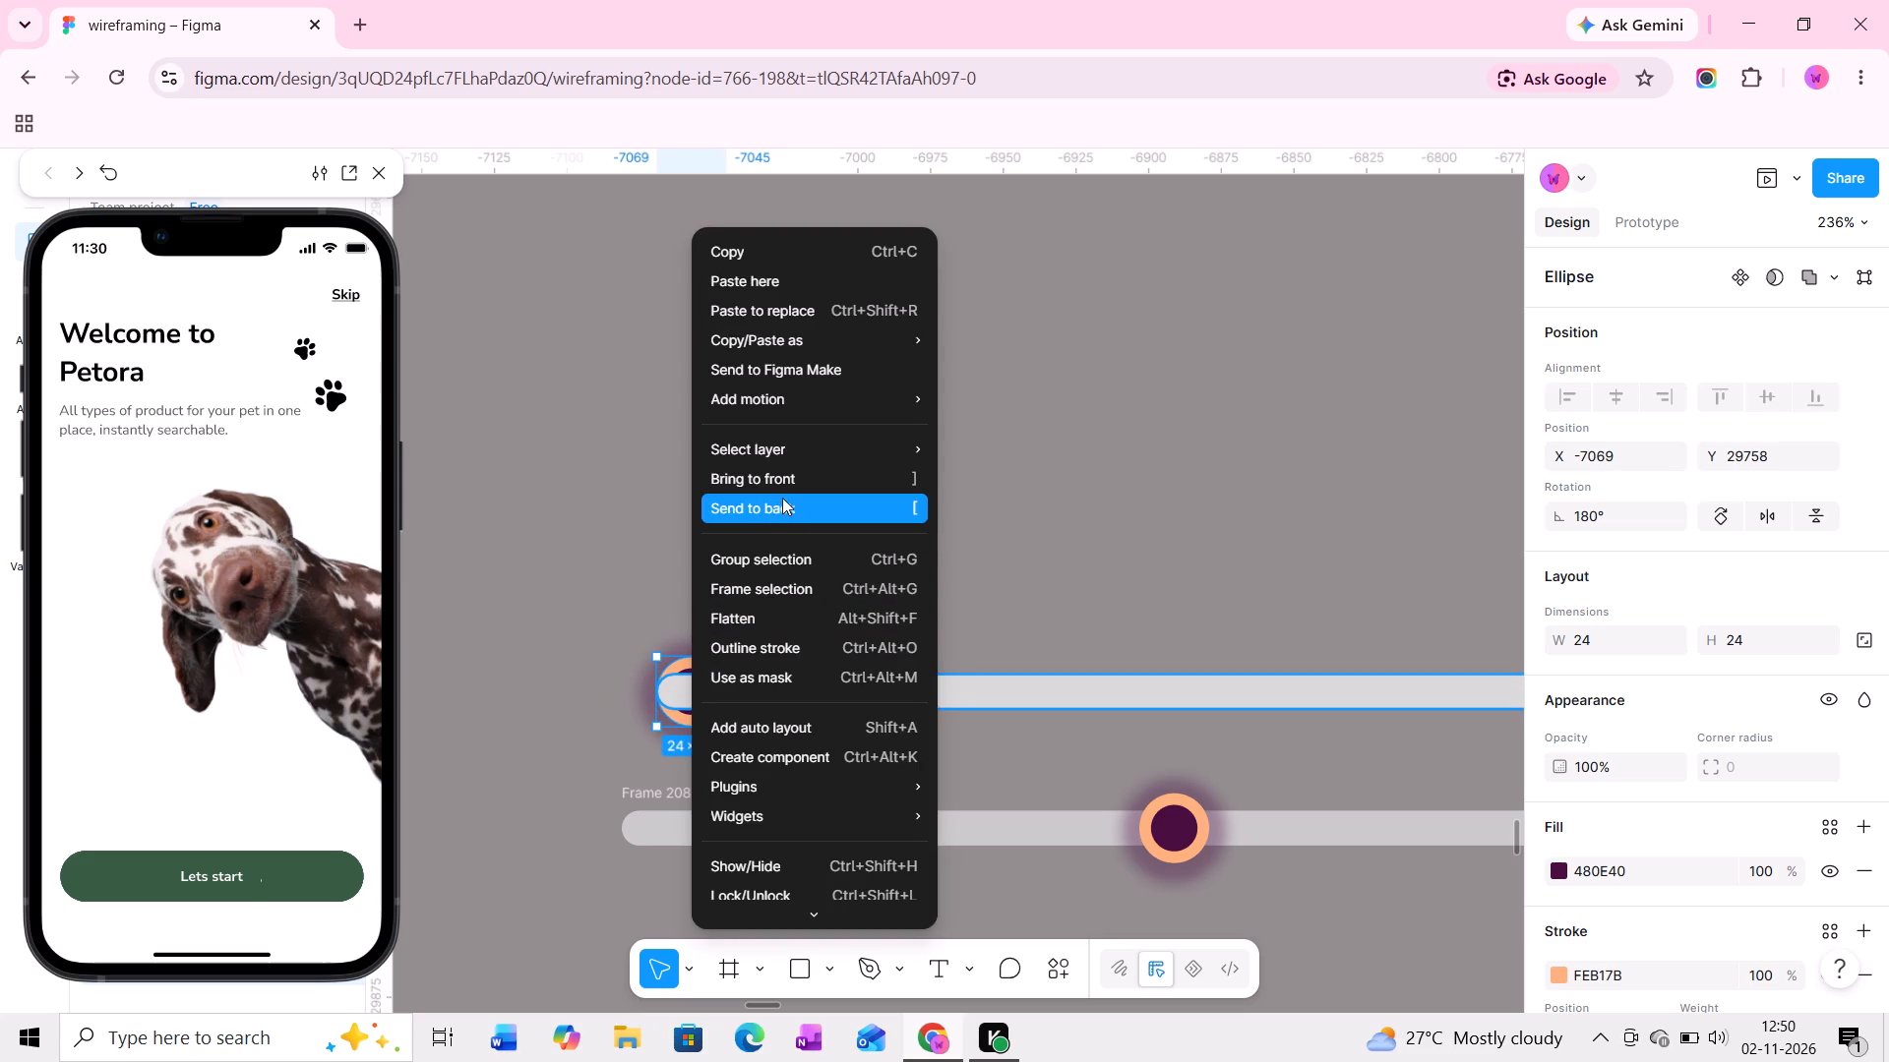
click(782, 486)
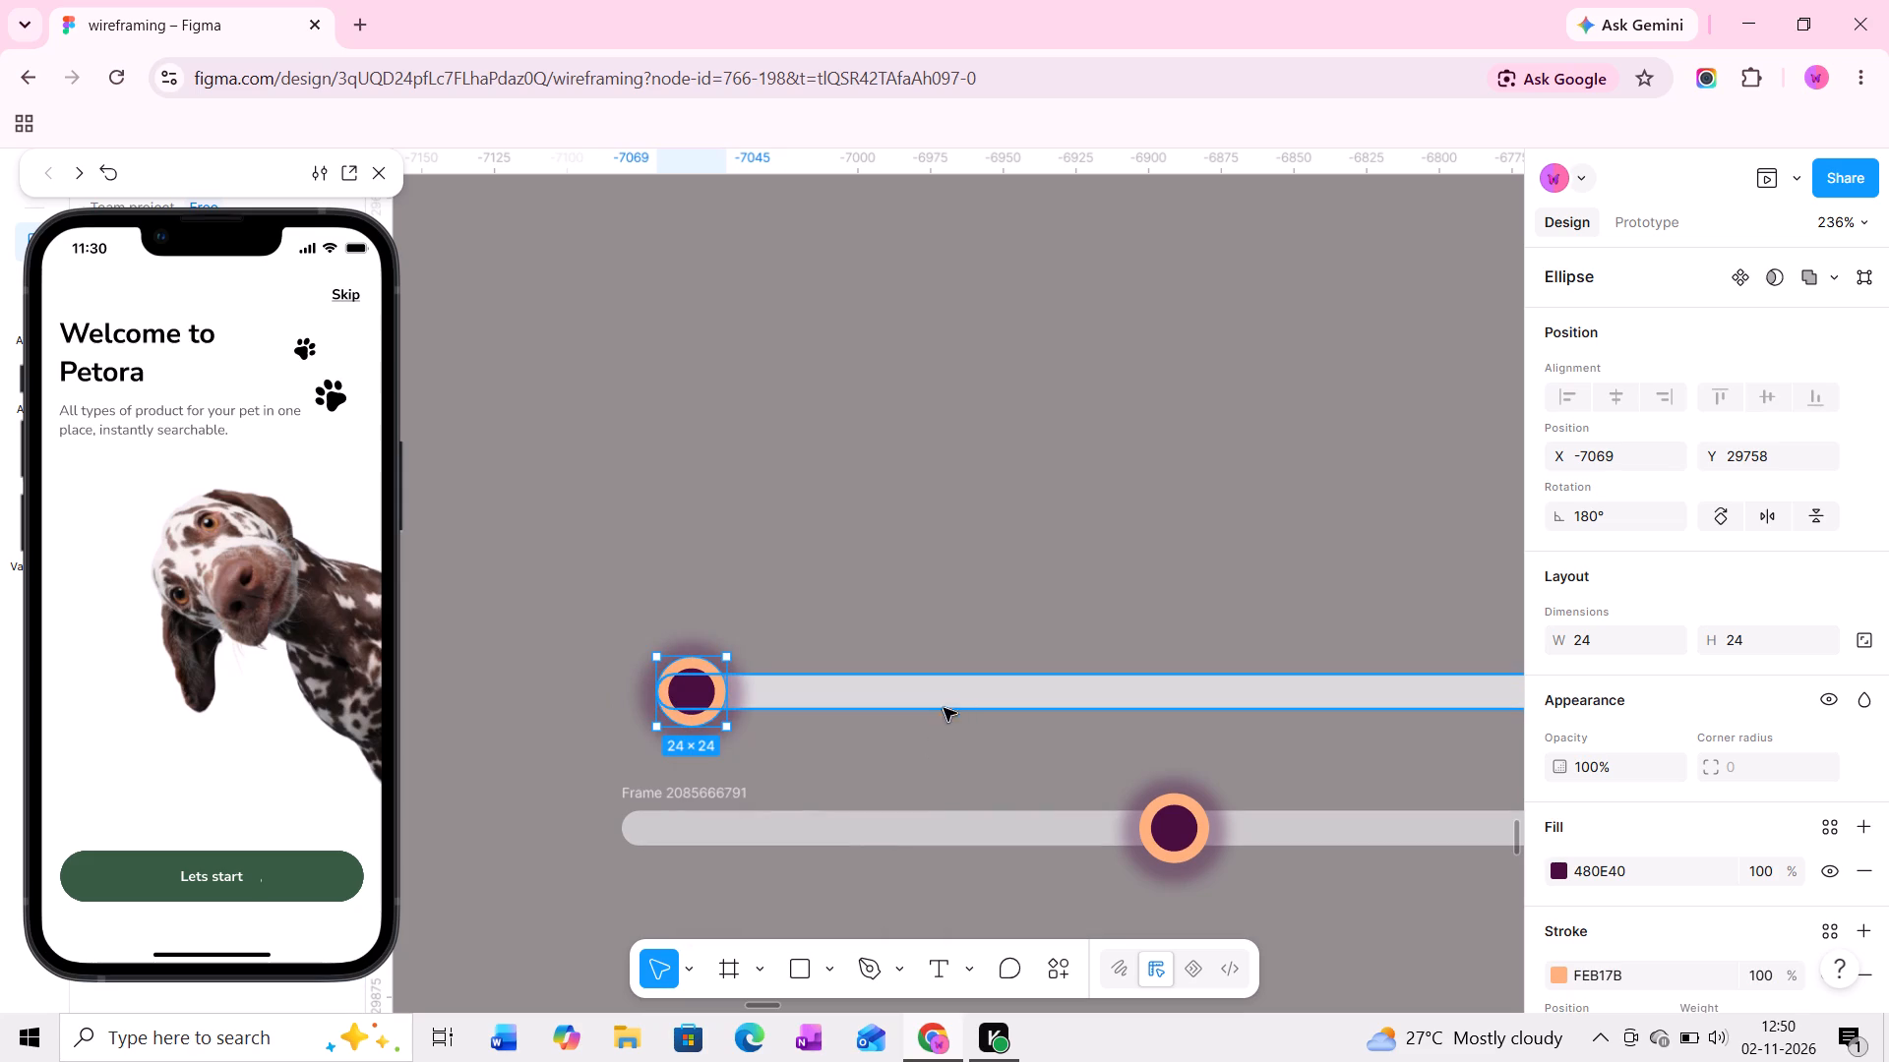
Delete the old lower slider's track frame and its knob.
click(932, 806)
key(Delete)
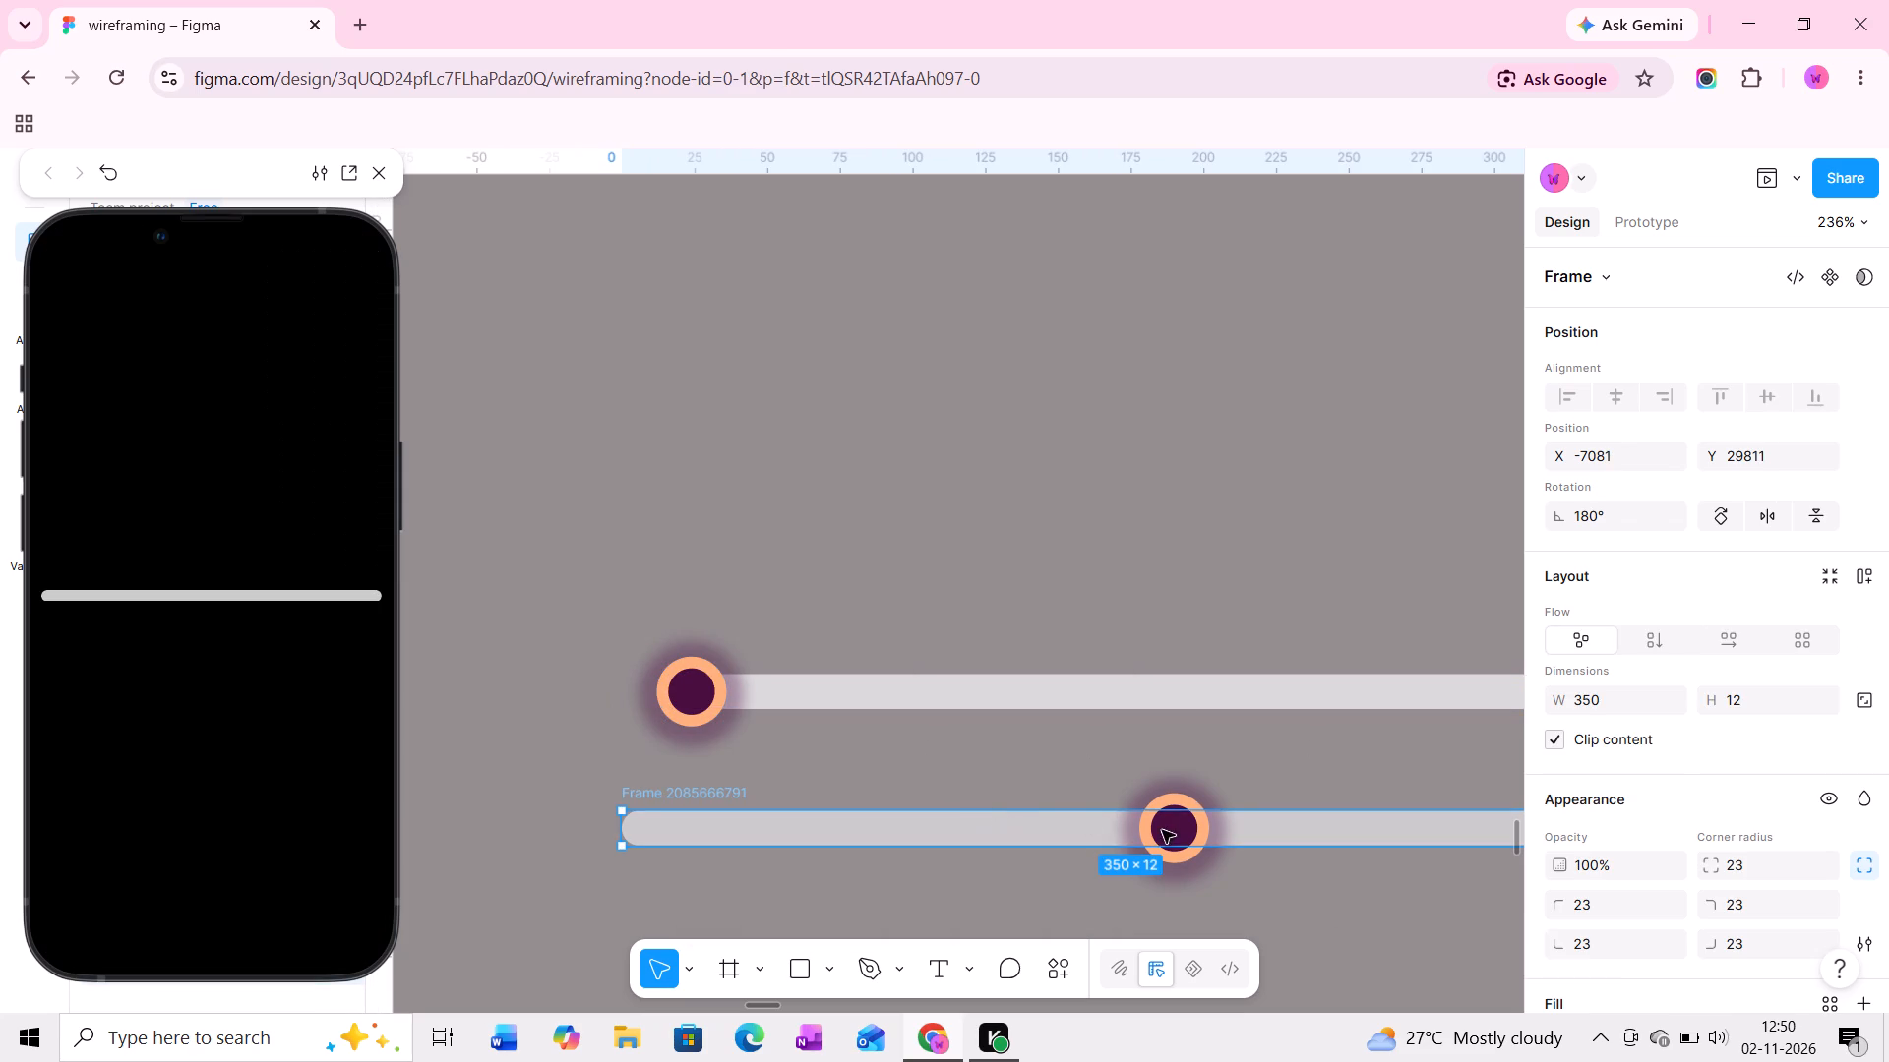
click(1177, 830)
key(Delete)
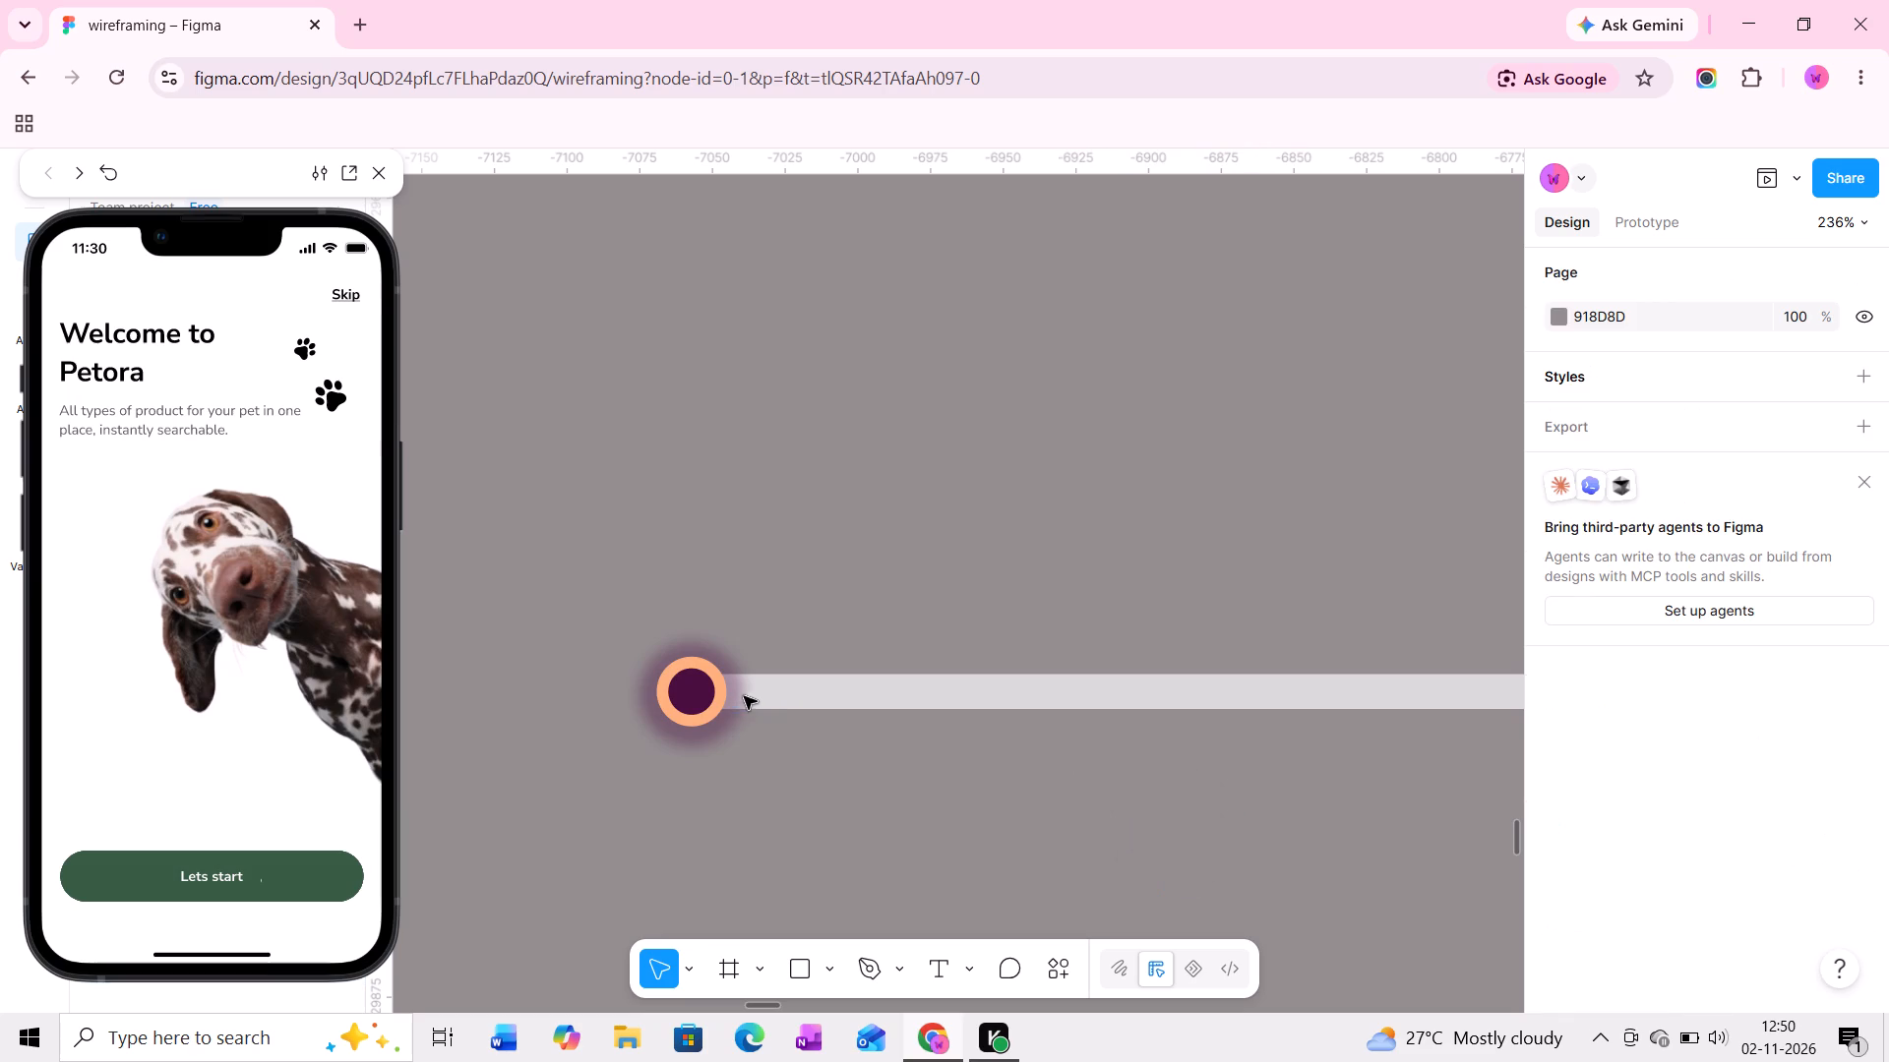
Duplicate the new track and knob together, placing the copy about 56 px below the original.
click(775, 687)
ctrl+scroll(706, 692, up, 5)
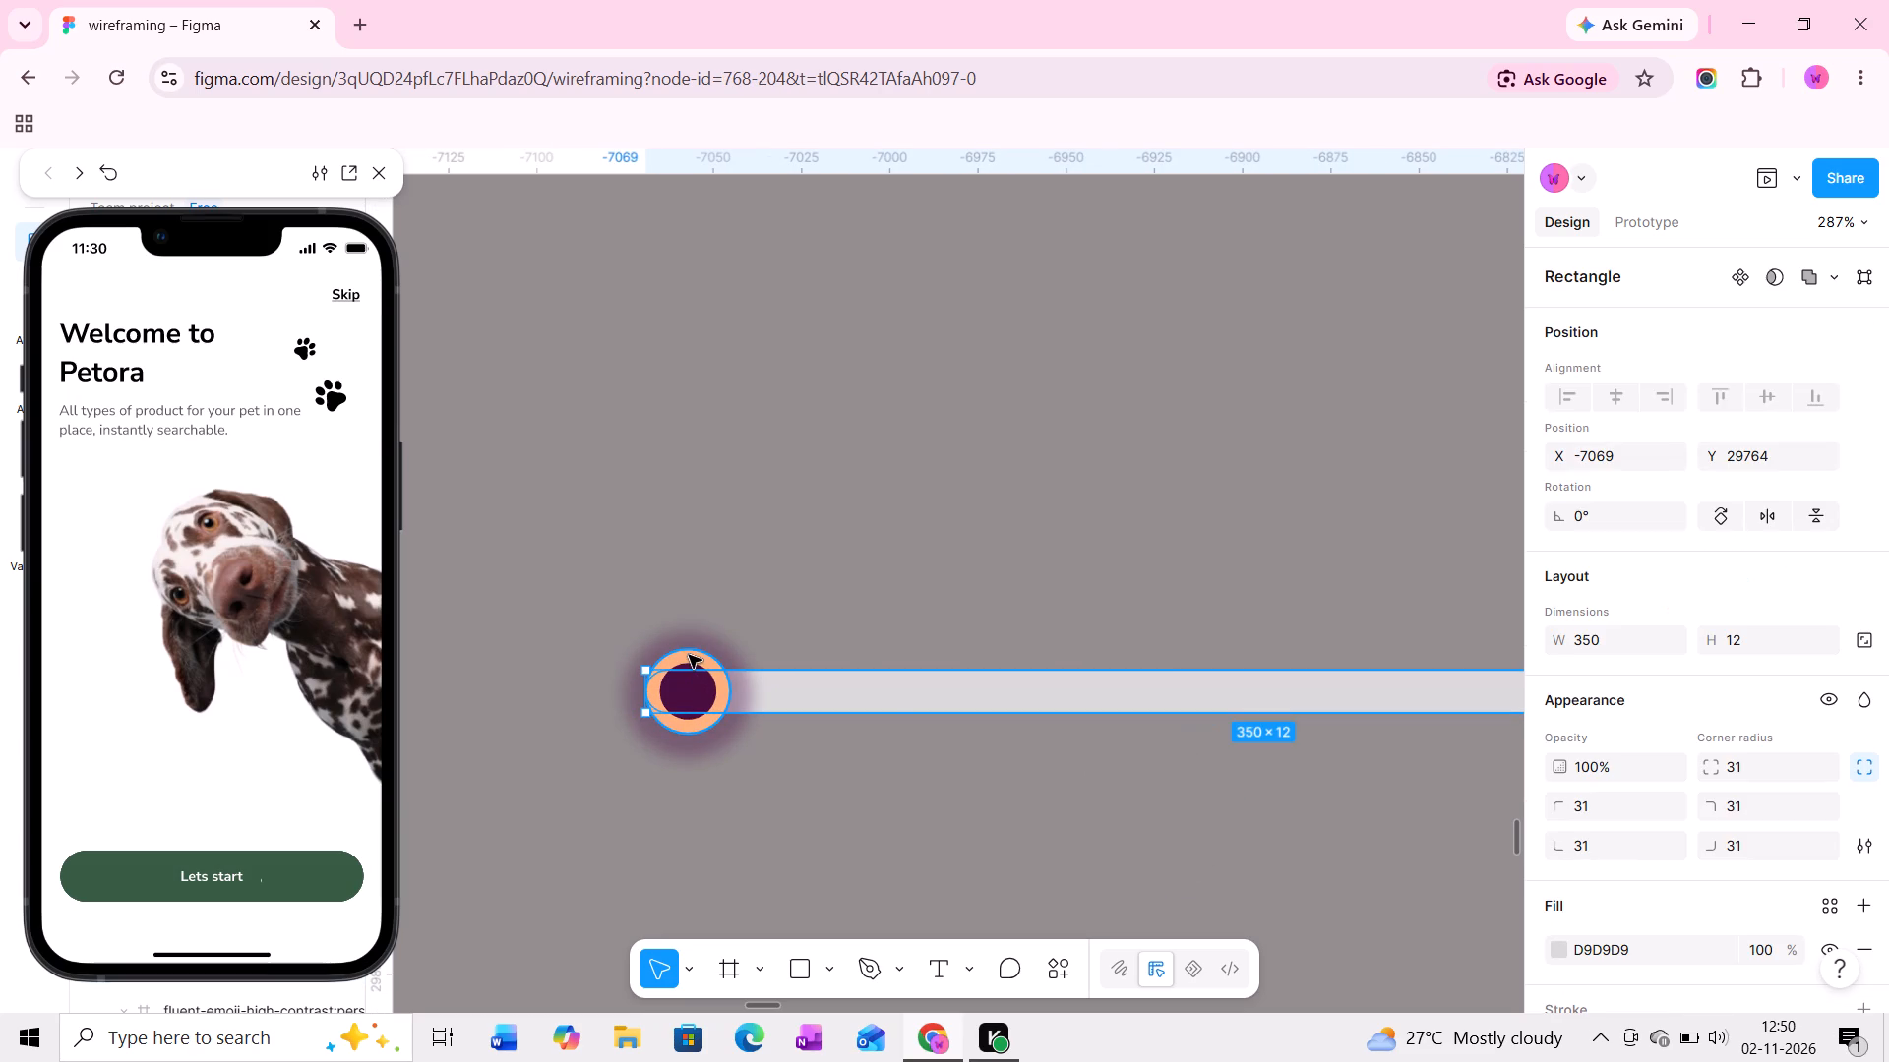
shift+click(689, 655)
ctrl+scroll(889, 719, down, 4)
alt+drag(922, 692, 918, 843)
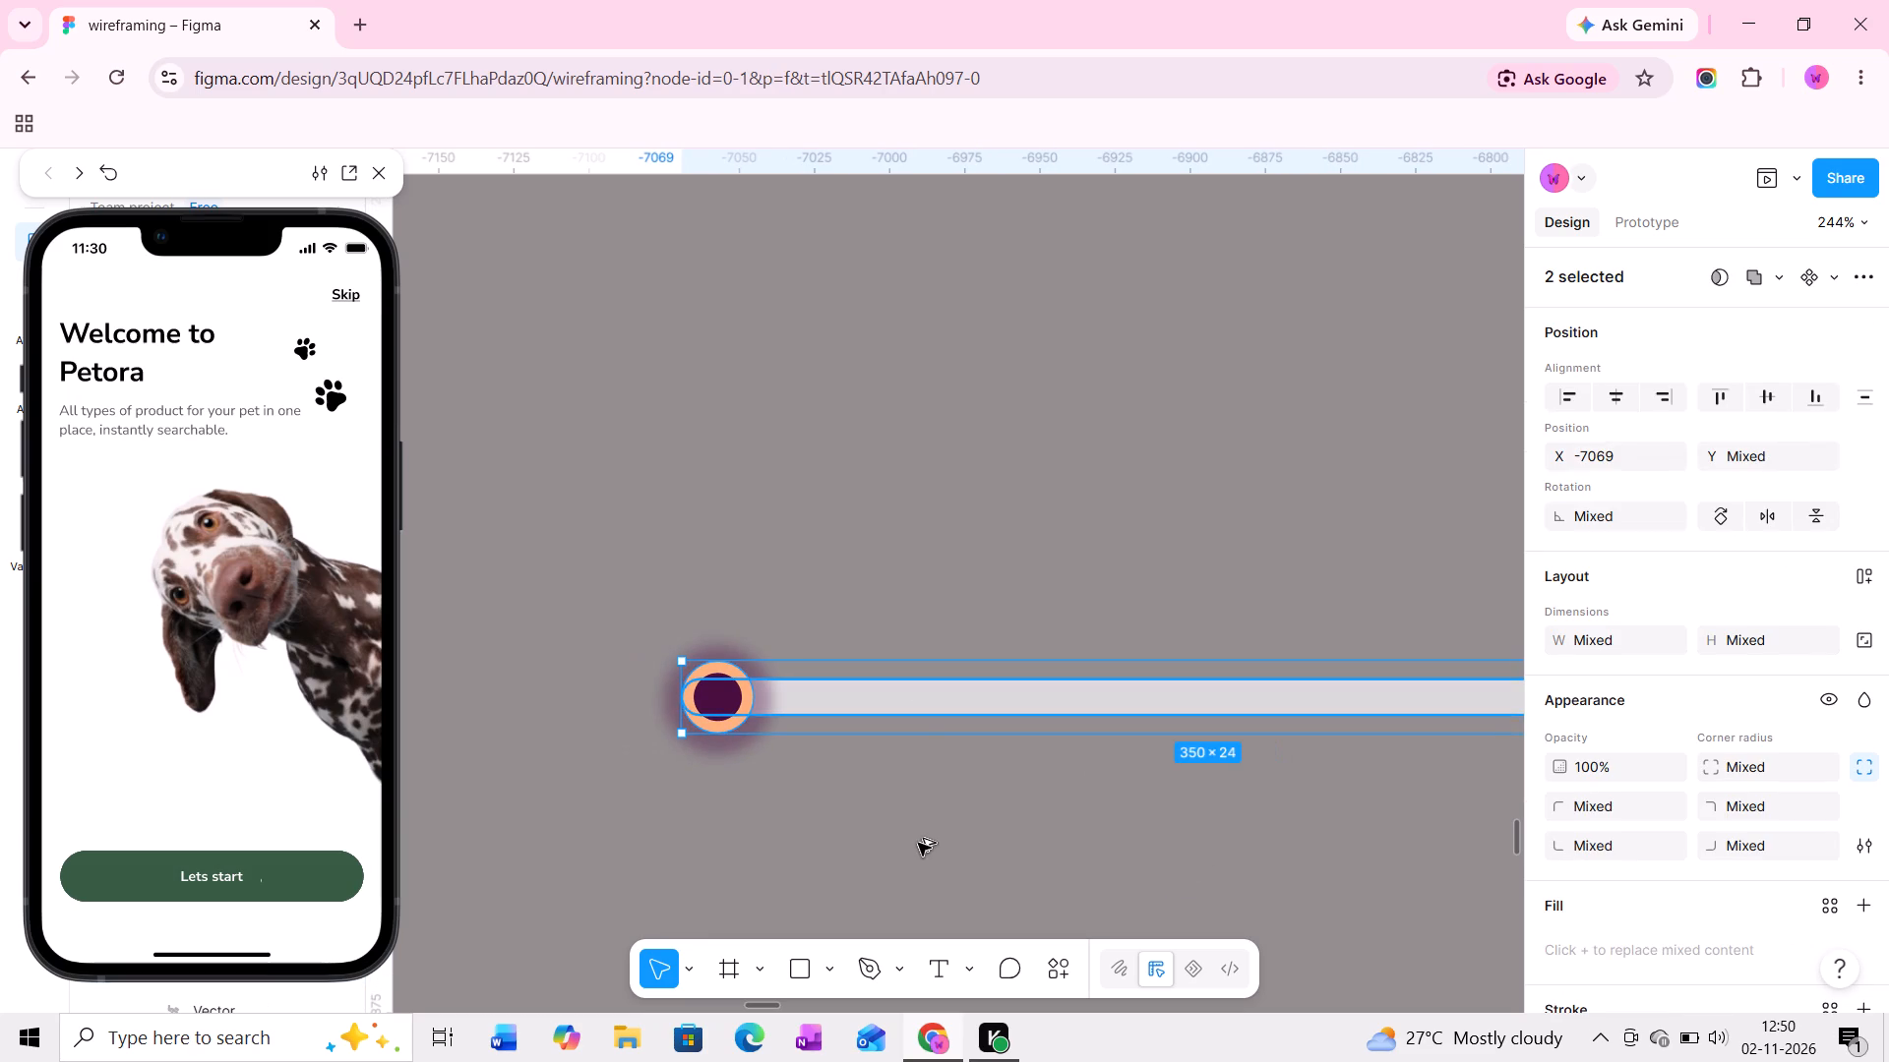
alt+drag(918, 843, 914, 860)
Move the lower copy's knob along its track about 143 px from the starting end, to X -6929.
middle_drag(963, 801, 775, 733)
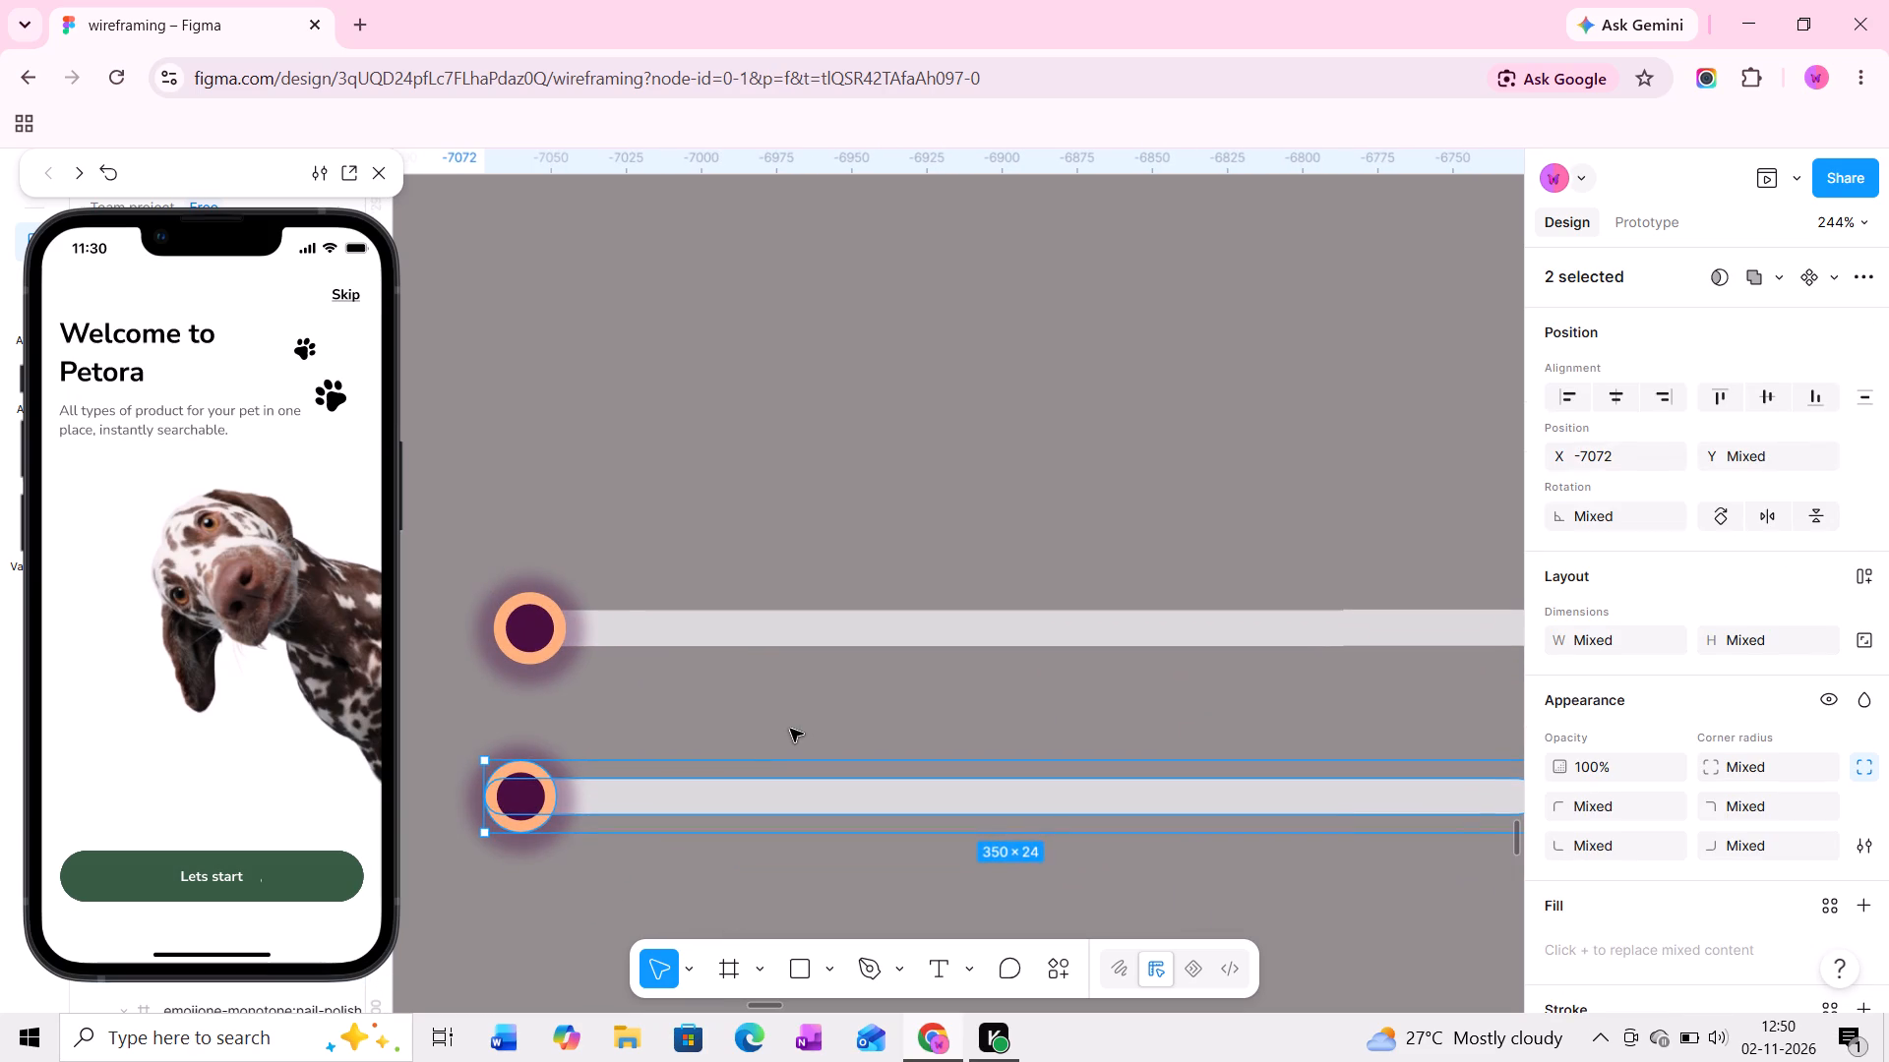
click(790, 729)
middle_drag(572, 790, 607, 779)
drag(568, 778, 938, 778)
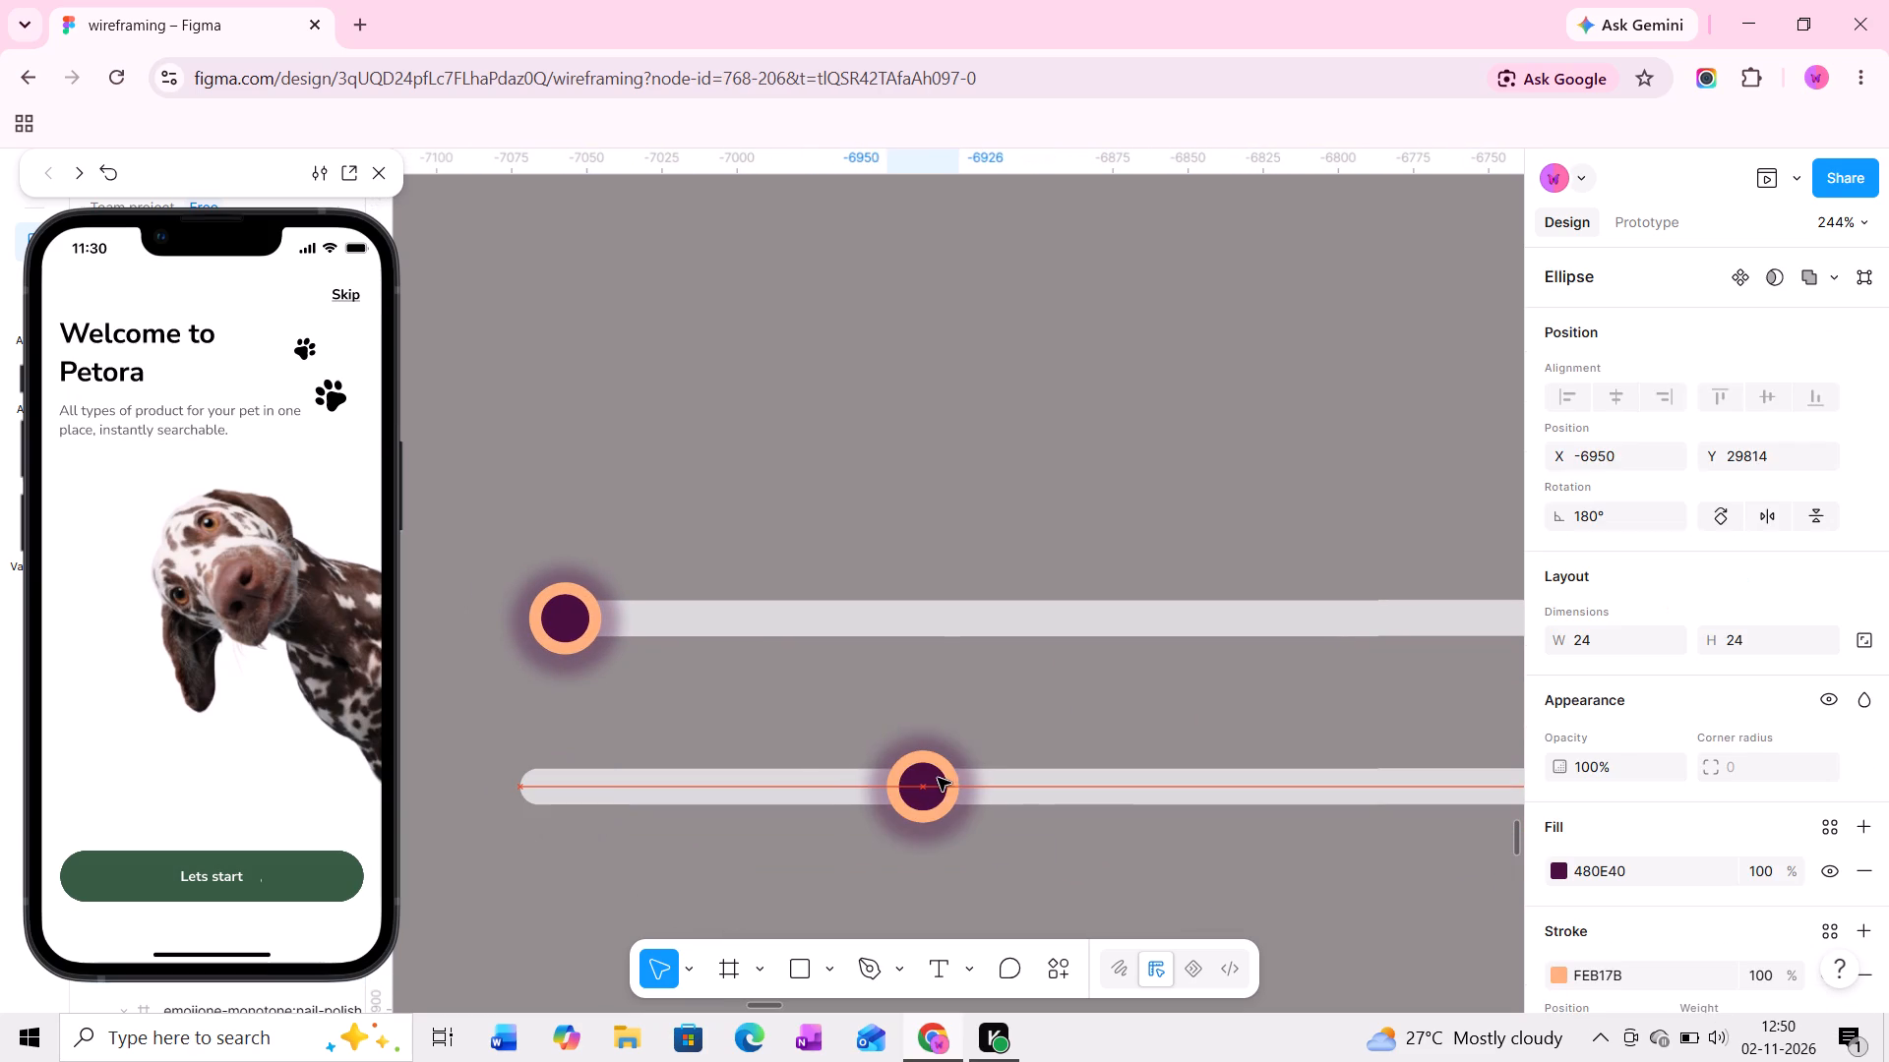
drag(938, 778, 999, 778)
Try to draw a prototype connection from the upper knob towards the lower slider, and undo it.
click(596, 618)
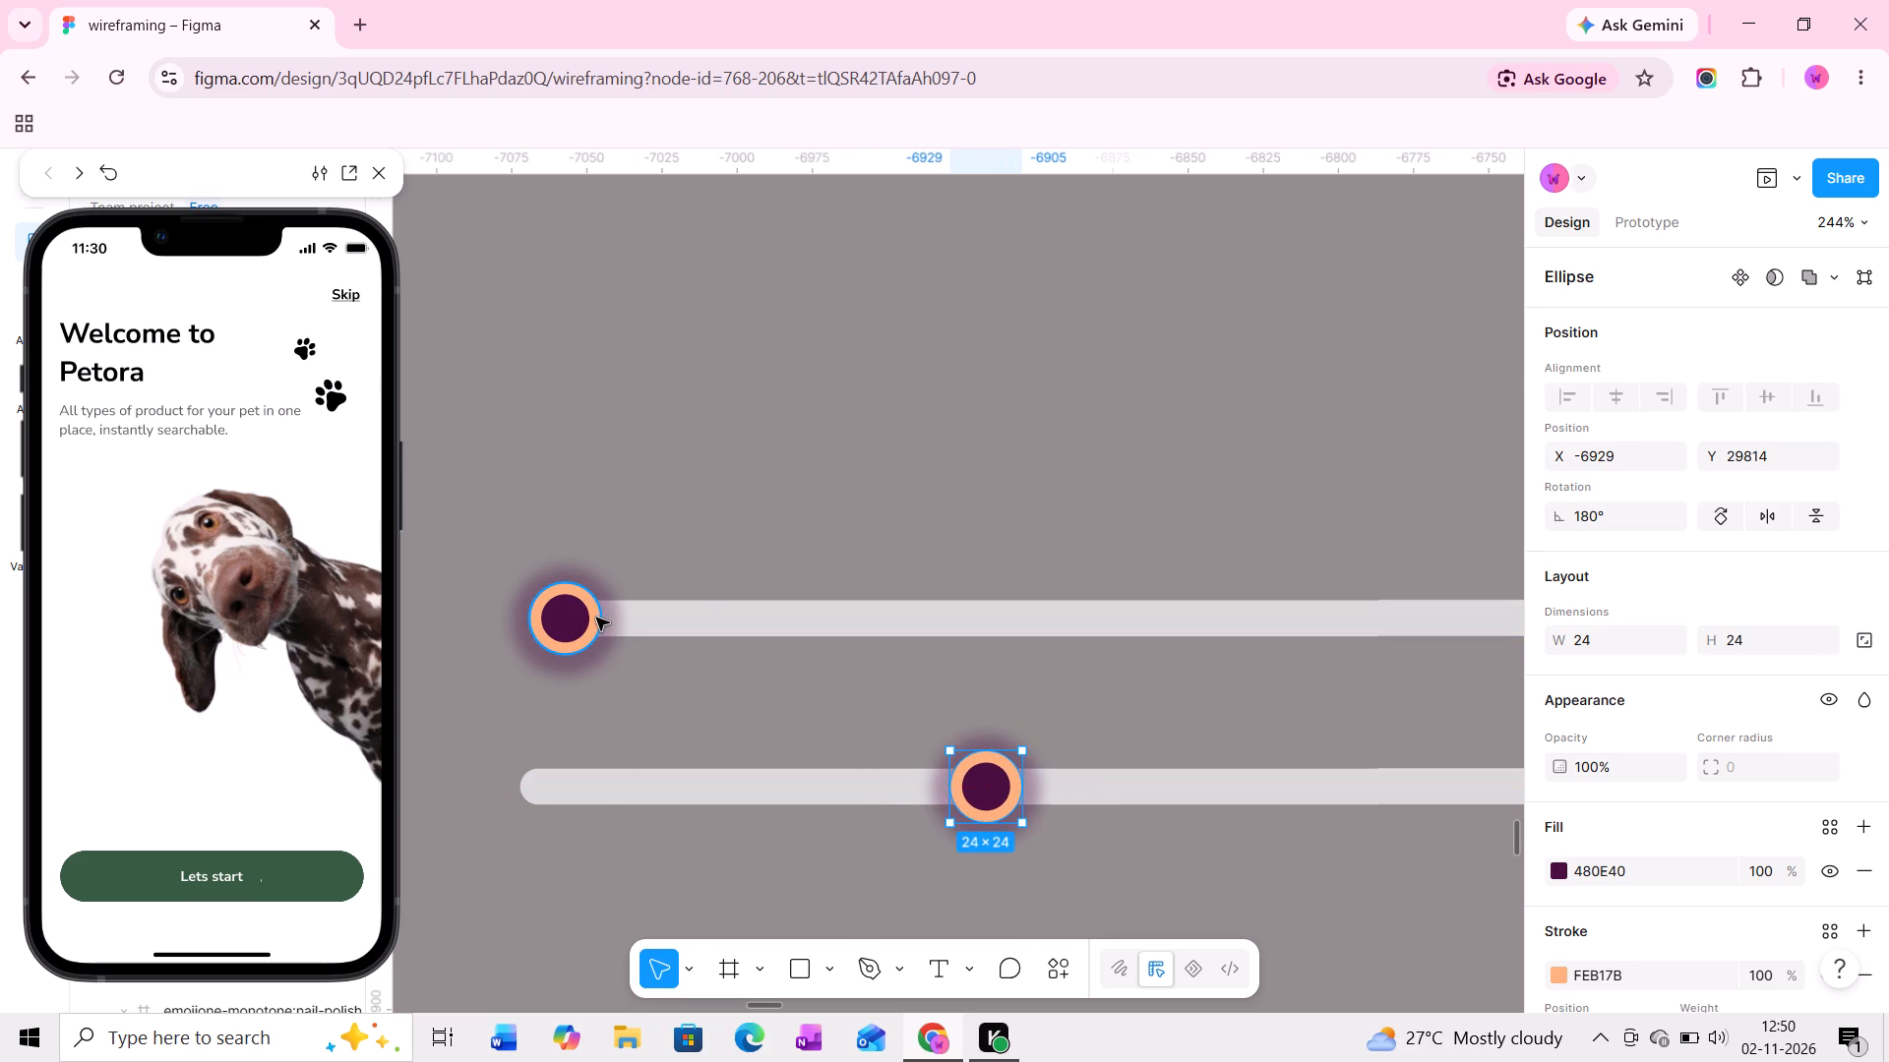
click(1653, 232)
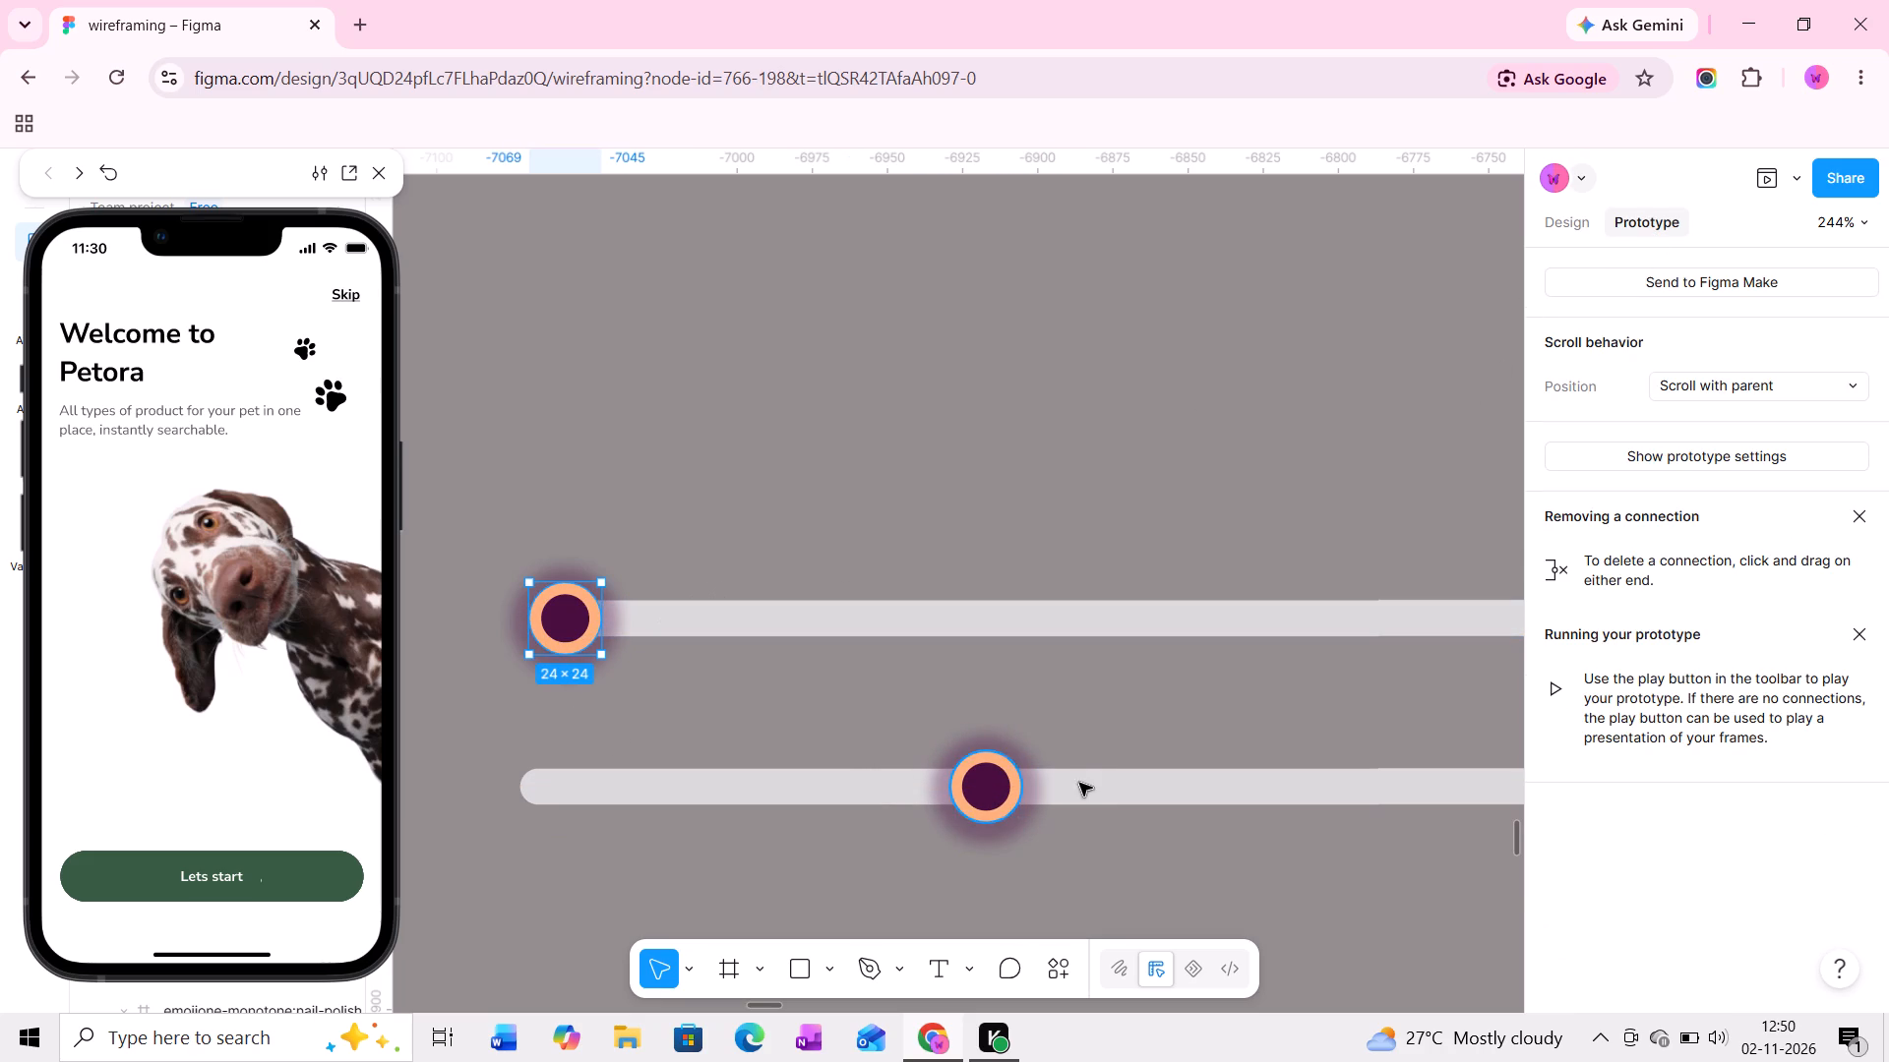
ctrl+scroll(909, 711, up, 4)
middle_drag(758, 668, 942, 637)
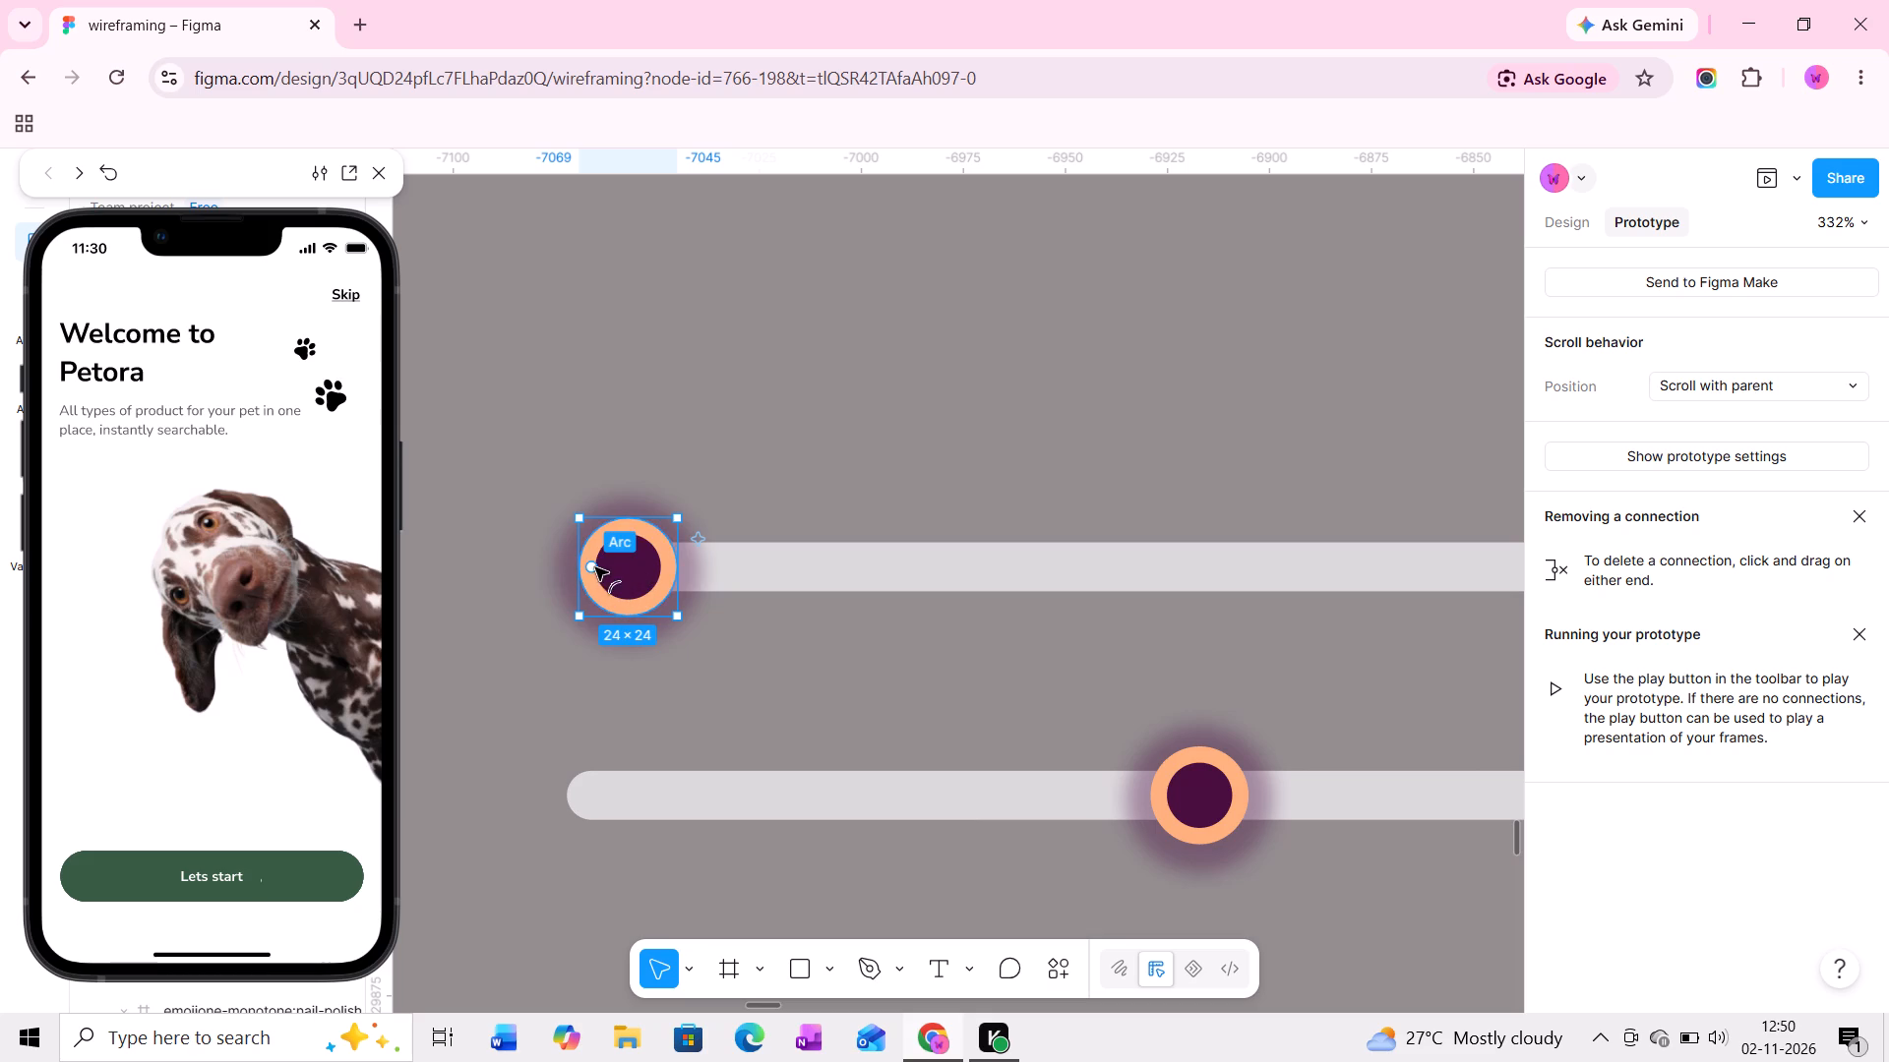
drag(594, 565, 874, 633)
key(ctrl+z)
Draw a frame of about 404 × 142 enclosing both sliders.
ctrl+scroll(548, 638, up, 6)
click(885, 521)
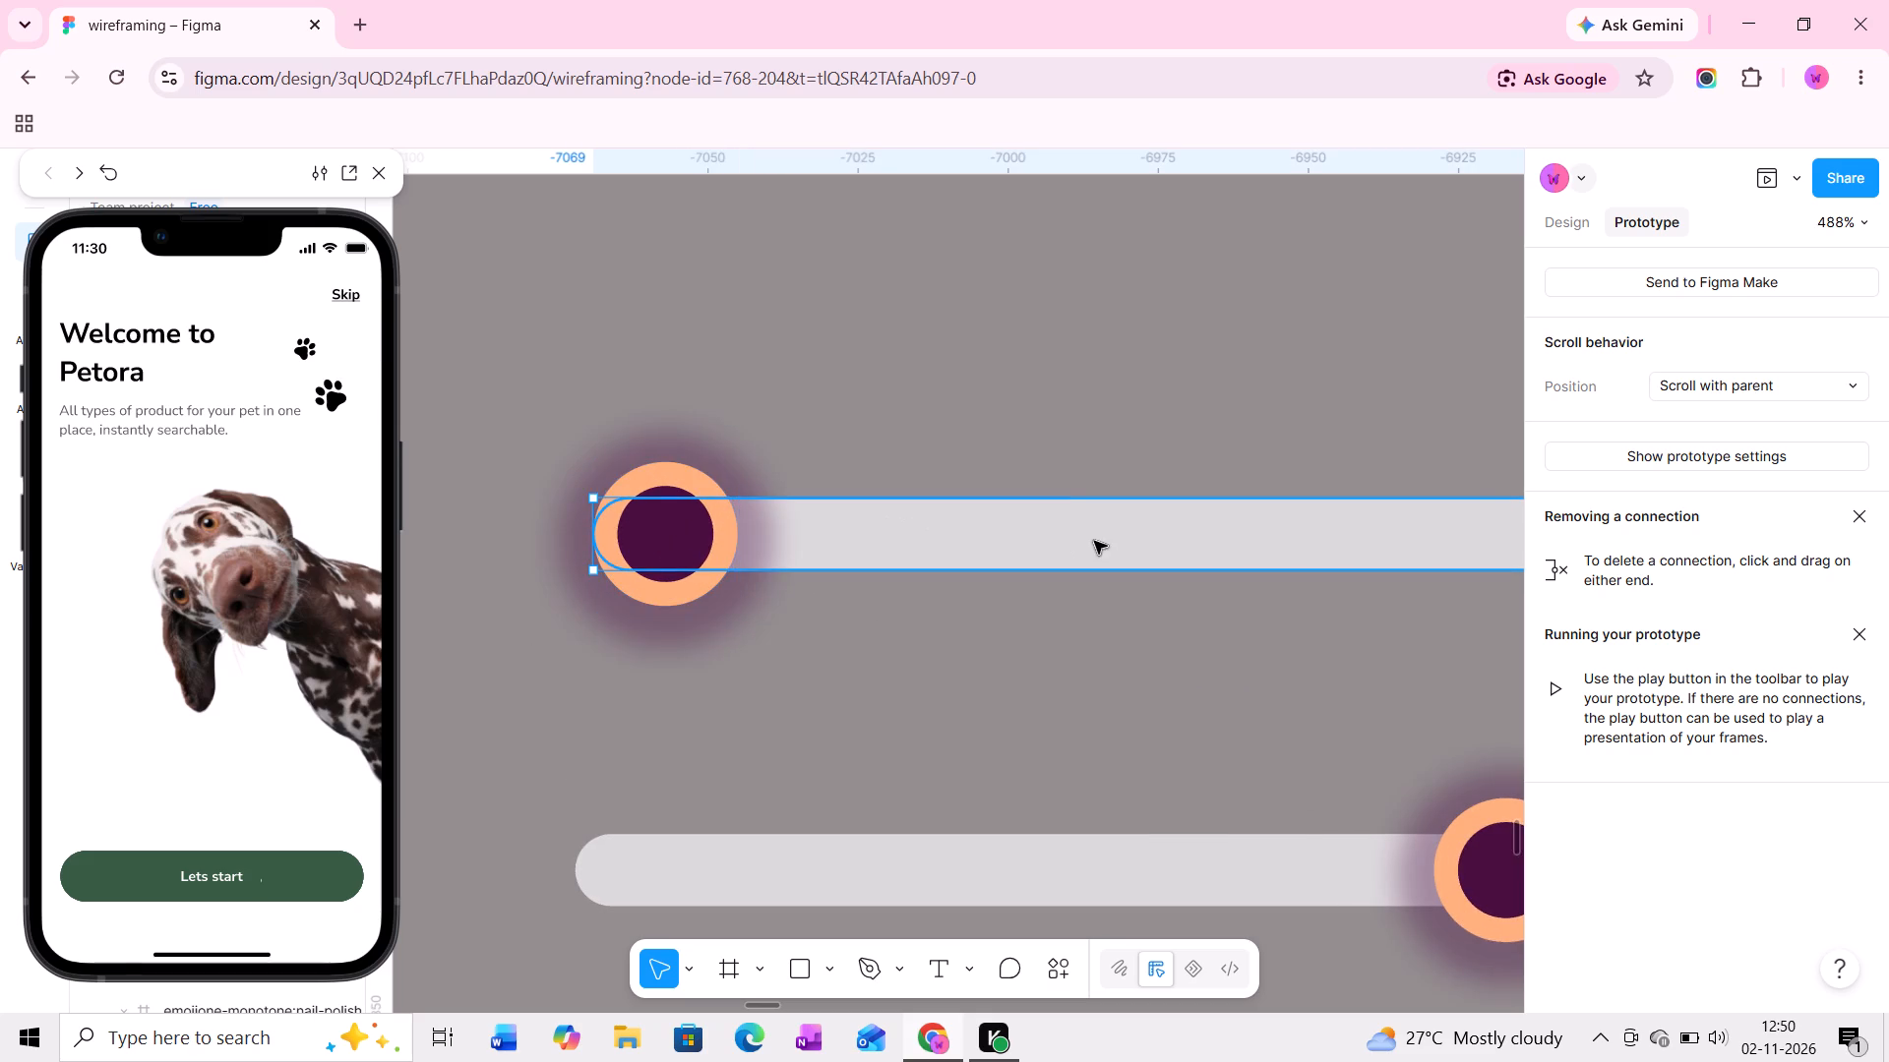
ctrl+middle_click(1071, 539)
ctrl+scroll(1065, 539, down, 6)
middle_drag(1127, 553, 985, 569)
ctrl+scroll(985, 569, down, 4)
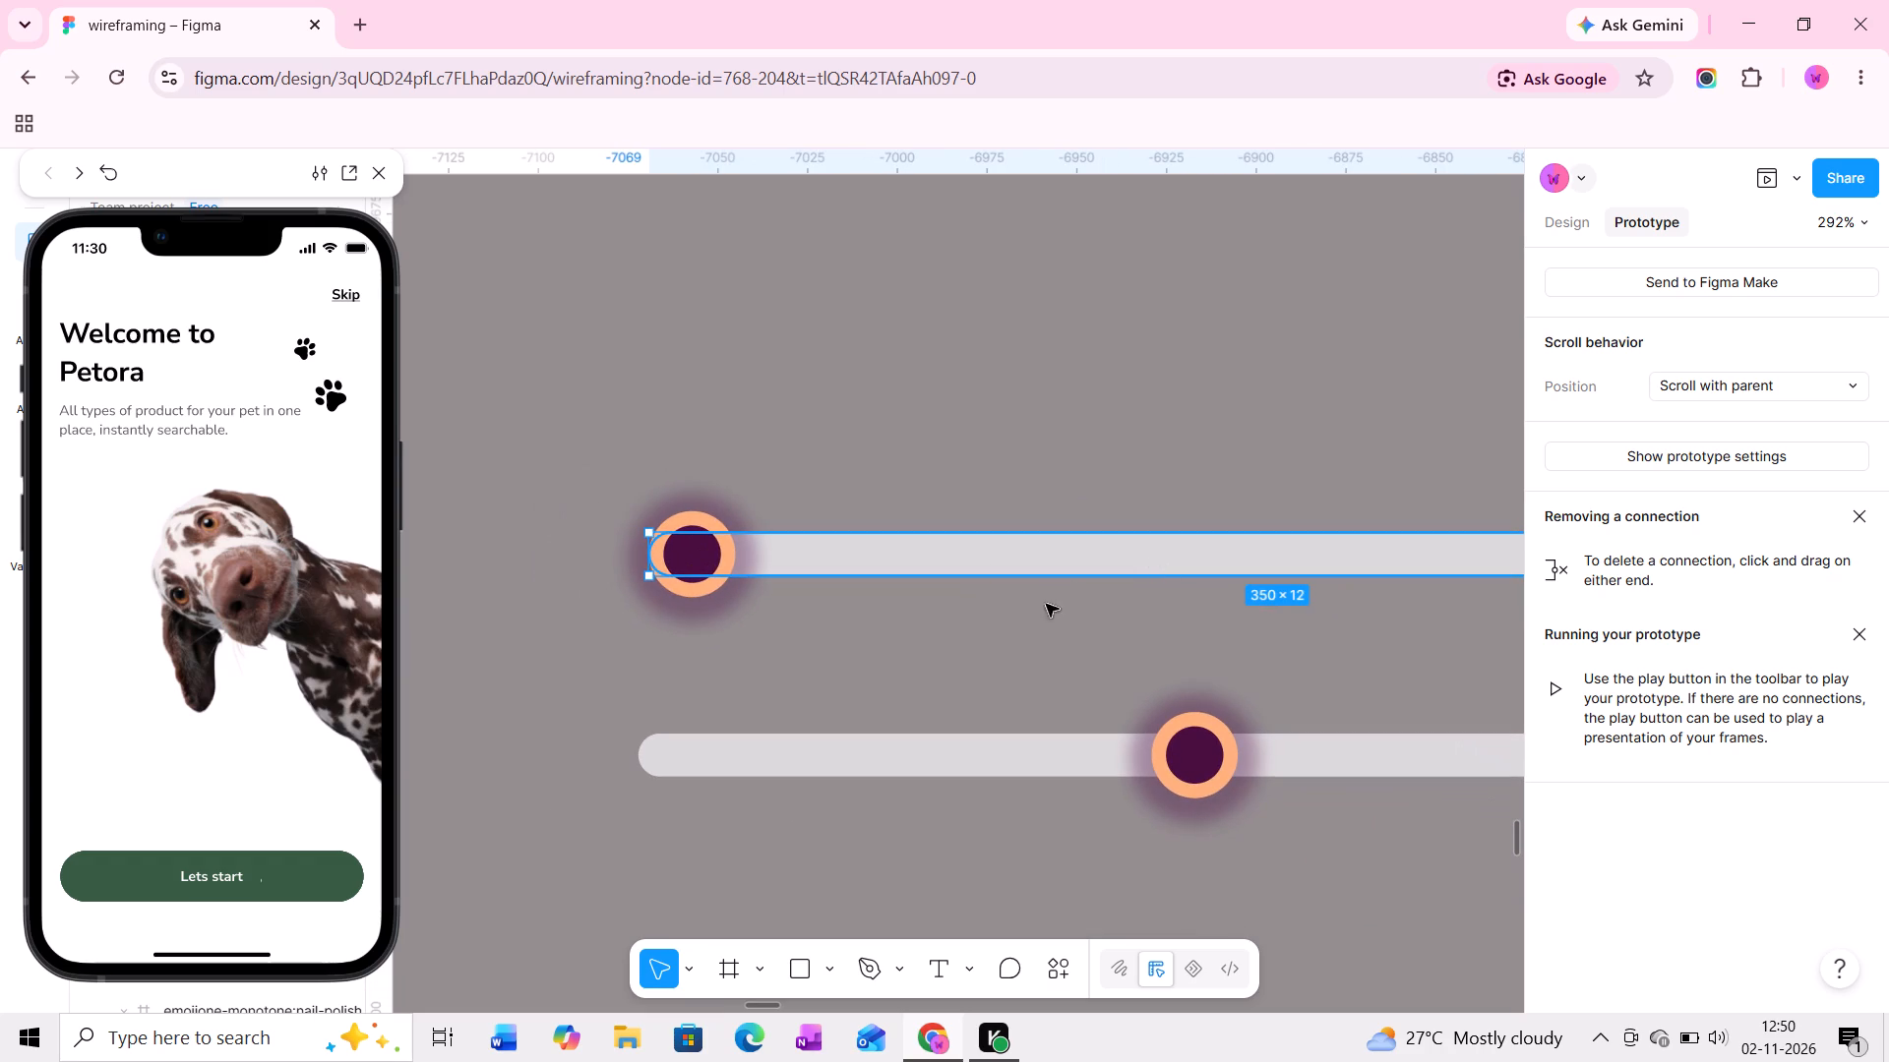
ctrl+scroll(840, 523, down, 6)
middle_drag(989, 550, 839, 545)
ctrl+scroll(839, 545, down, 1)
key(f)
drag(468, 429, 1414, 760)
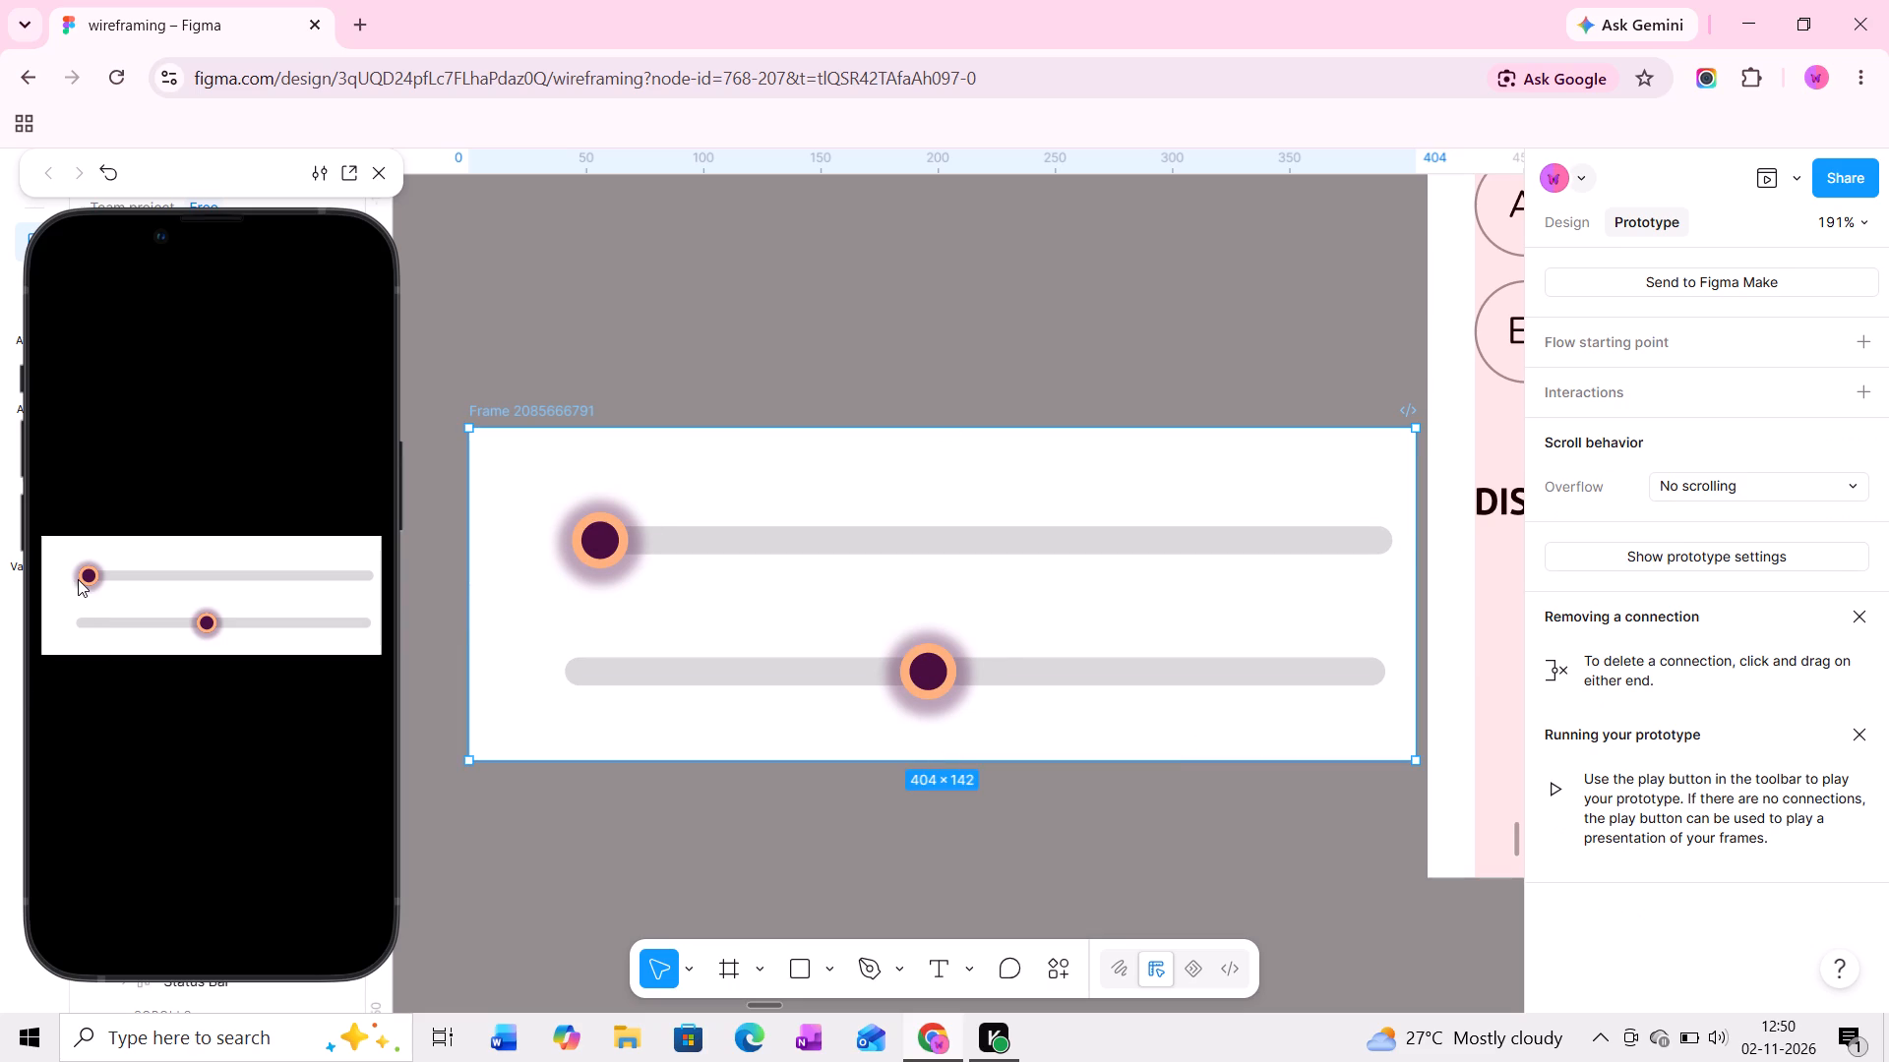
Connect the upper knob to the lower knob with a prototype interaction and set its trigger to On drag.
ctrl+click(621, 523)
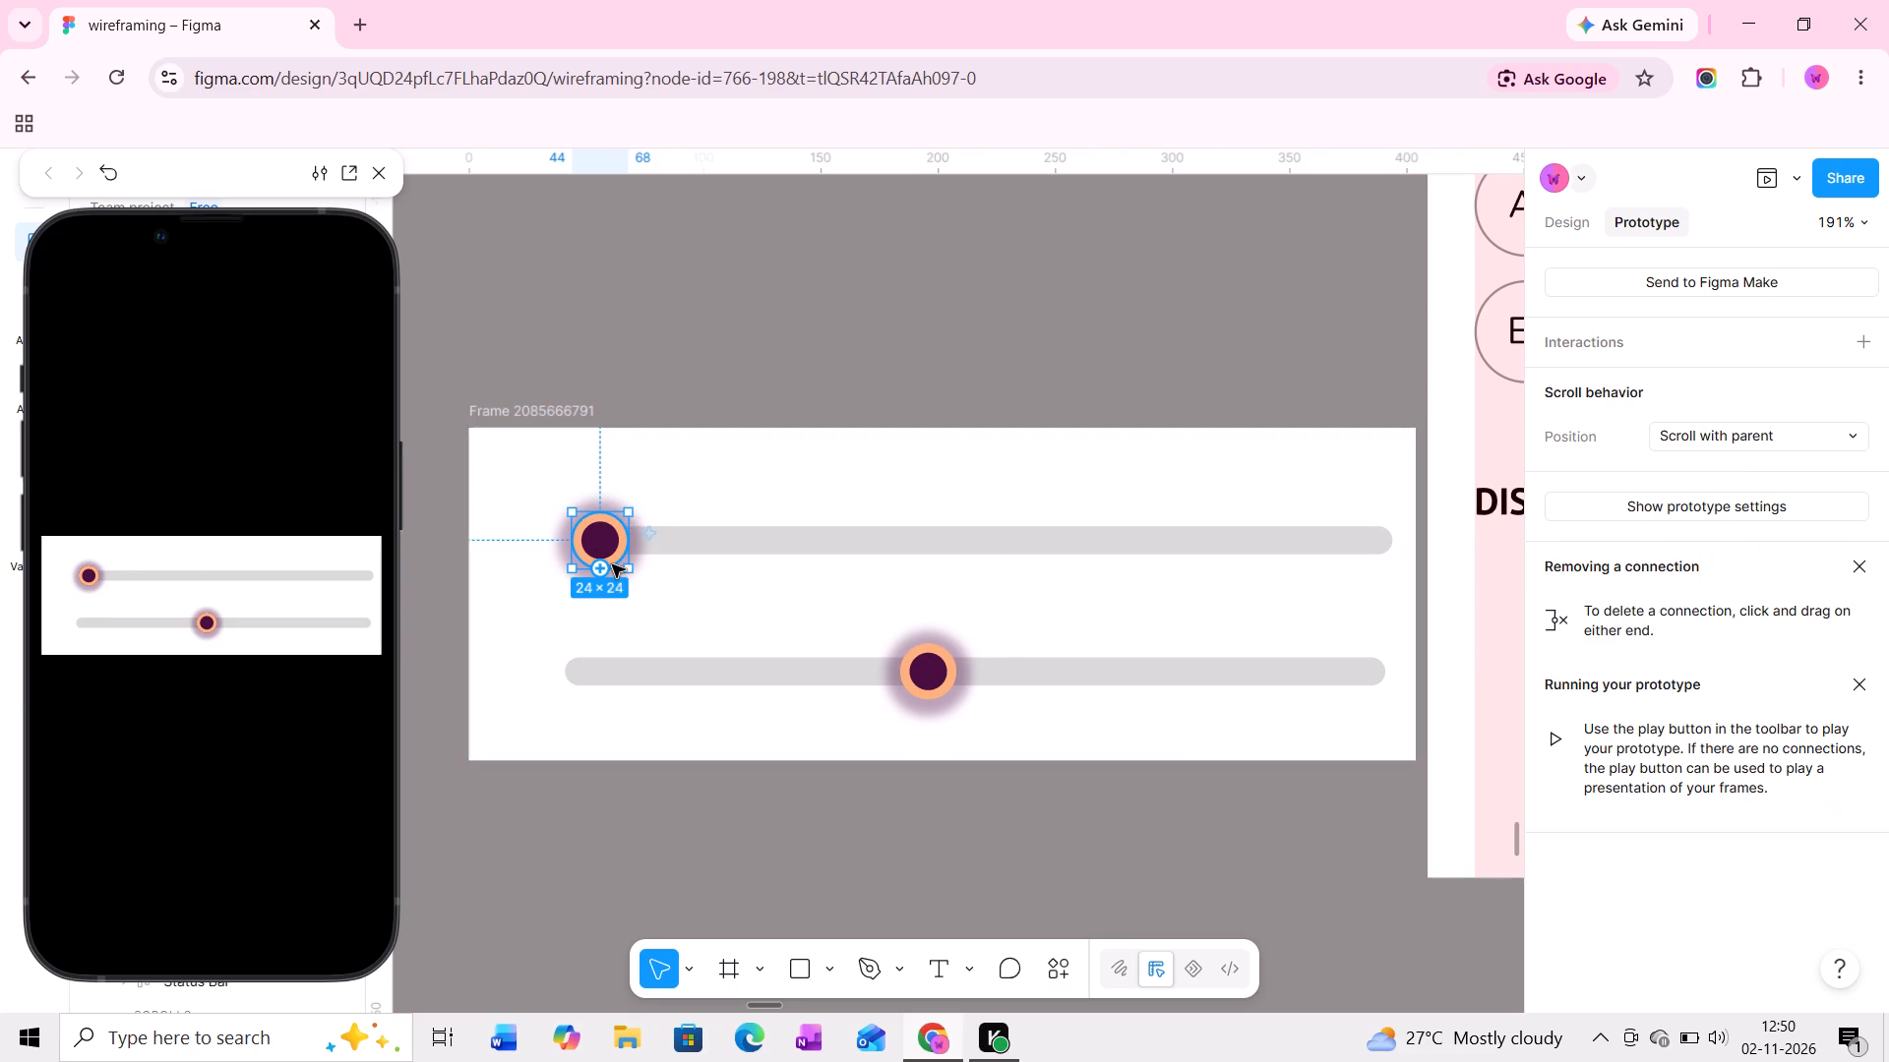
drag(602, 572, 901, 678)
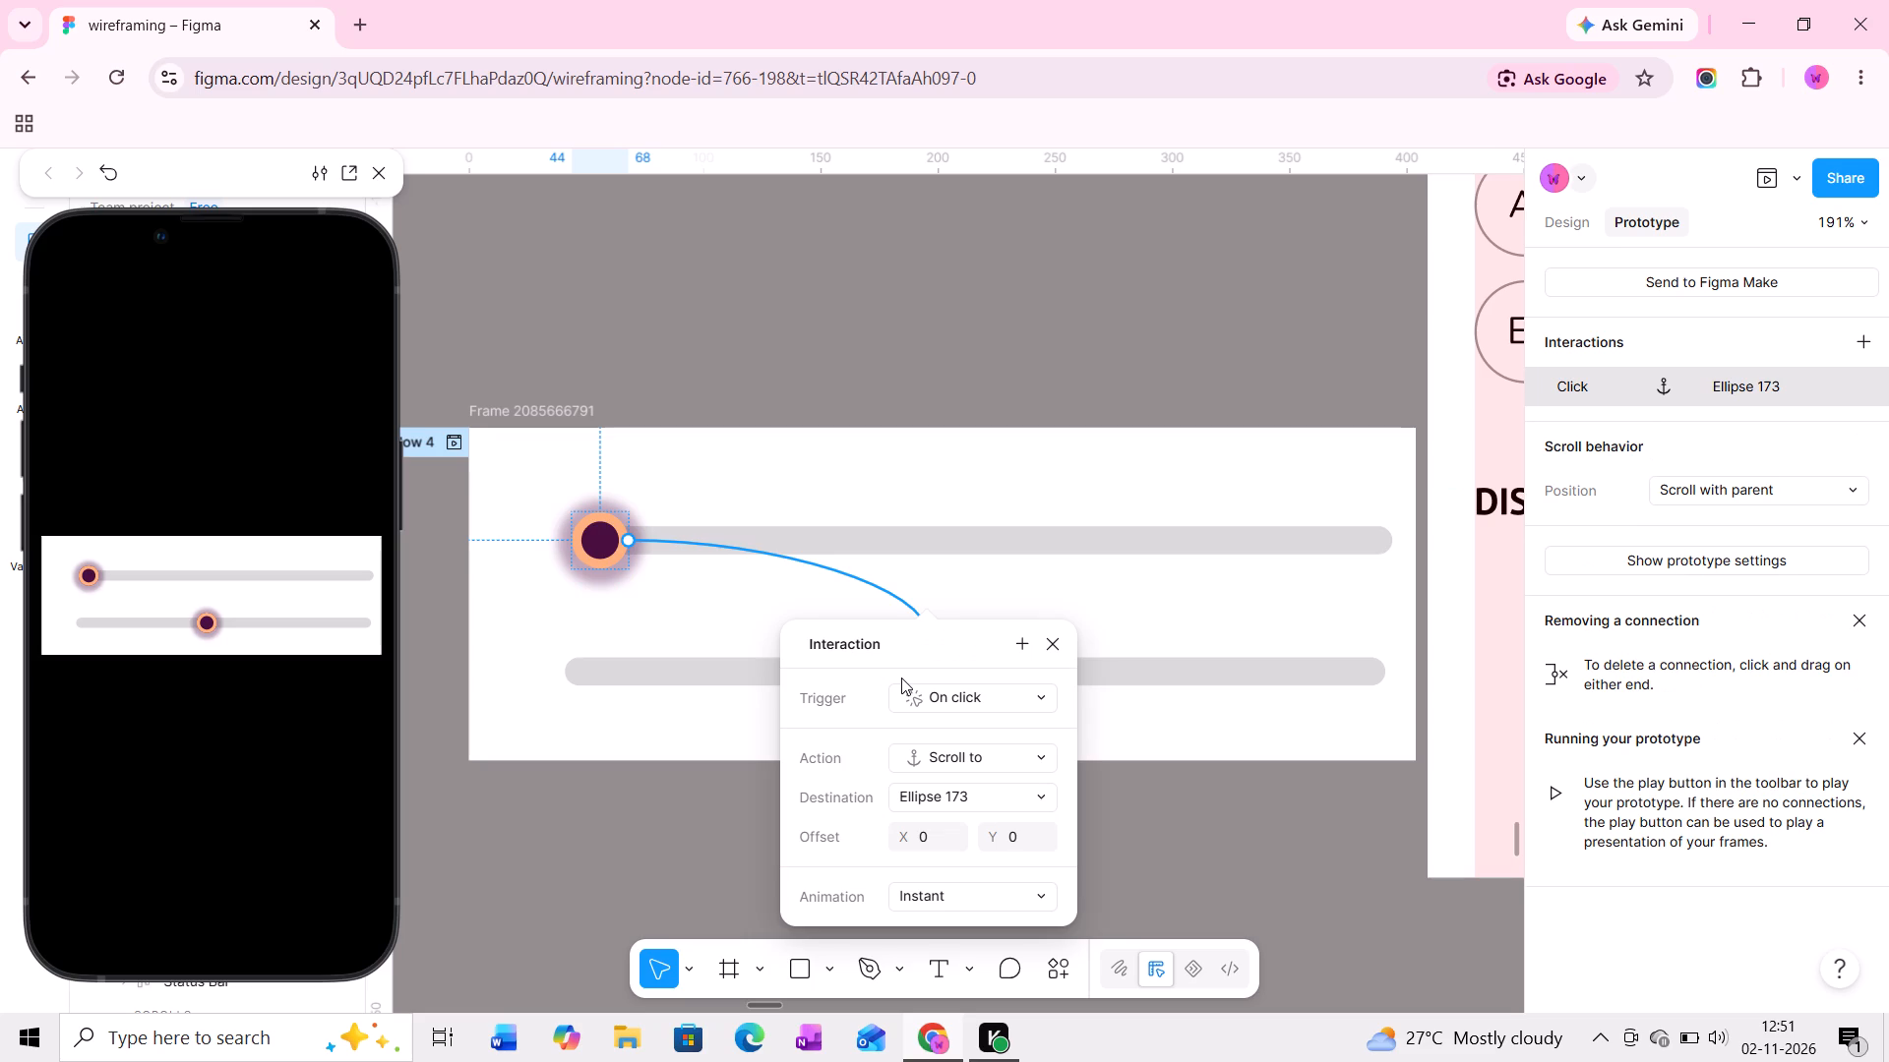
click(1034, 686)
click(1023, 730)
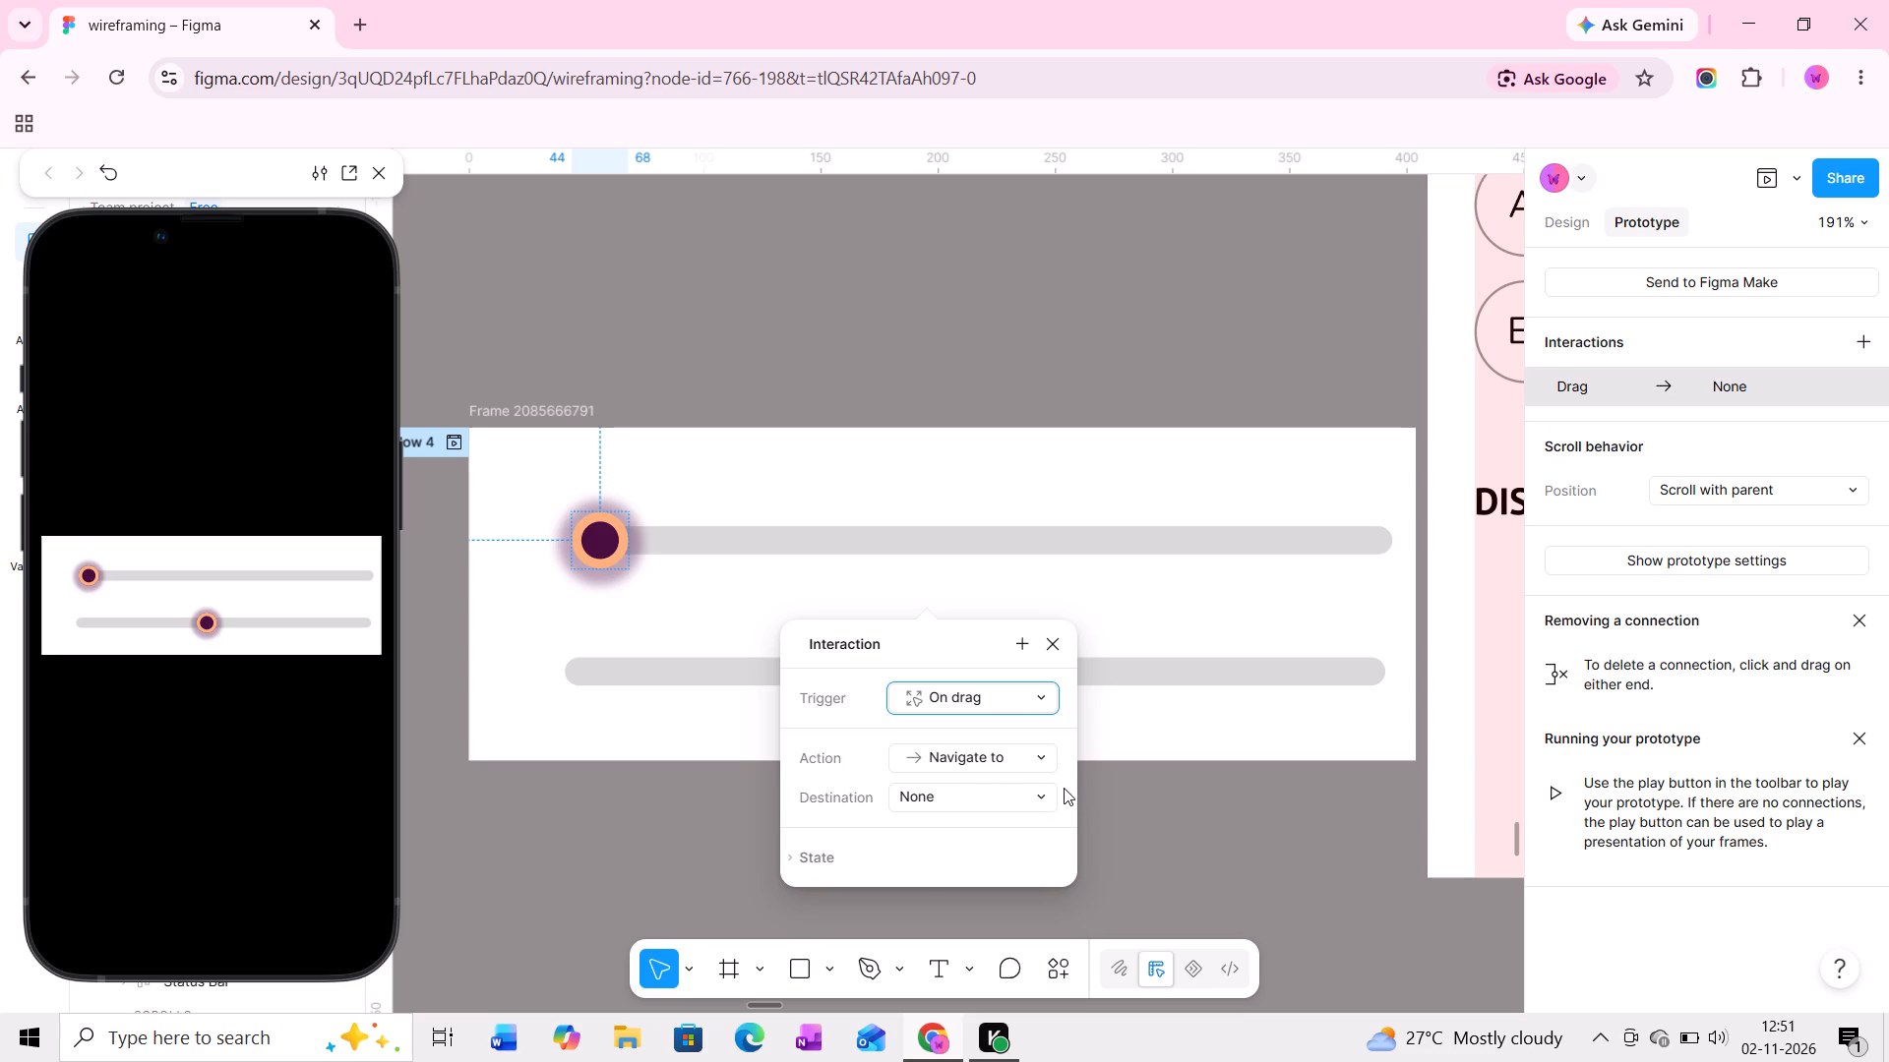
Look through the available destinations for the upper knob's drag interaction, and close the interaction settings.
click(1034, 793)
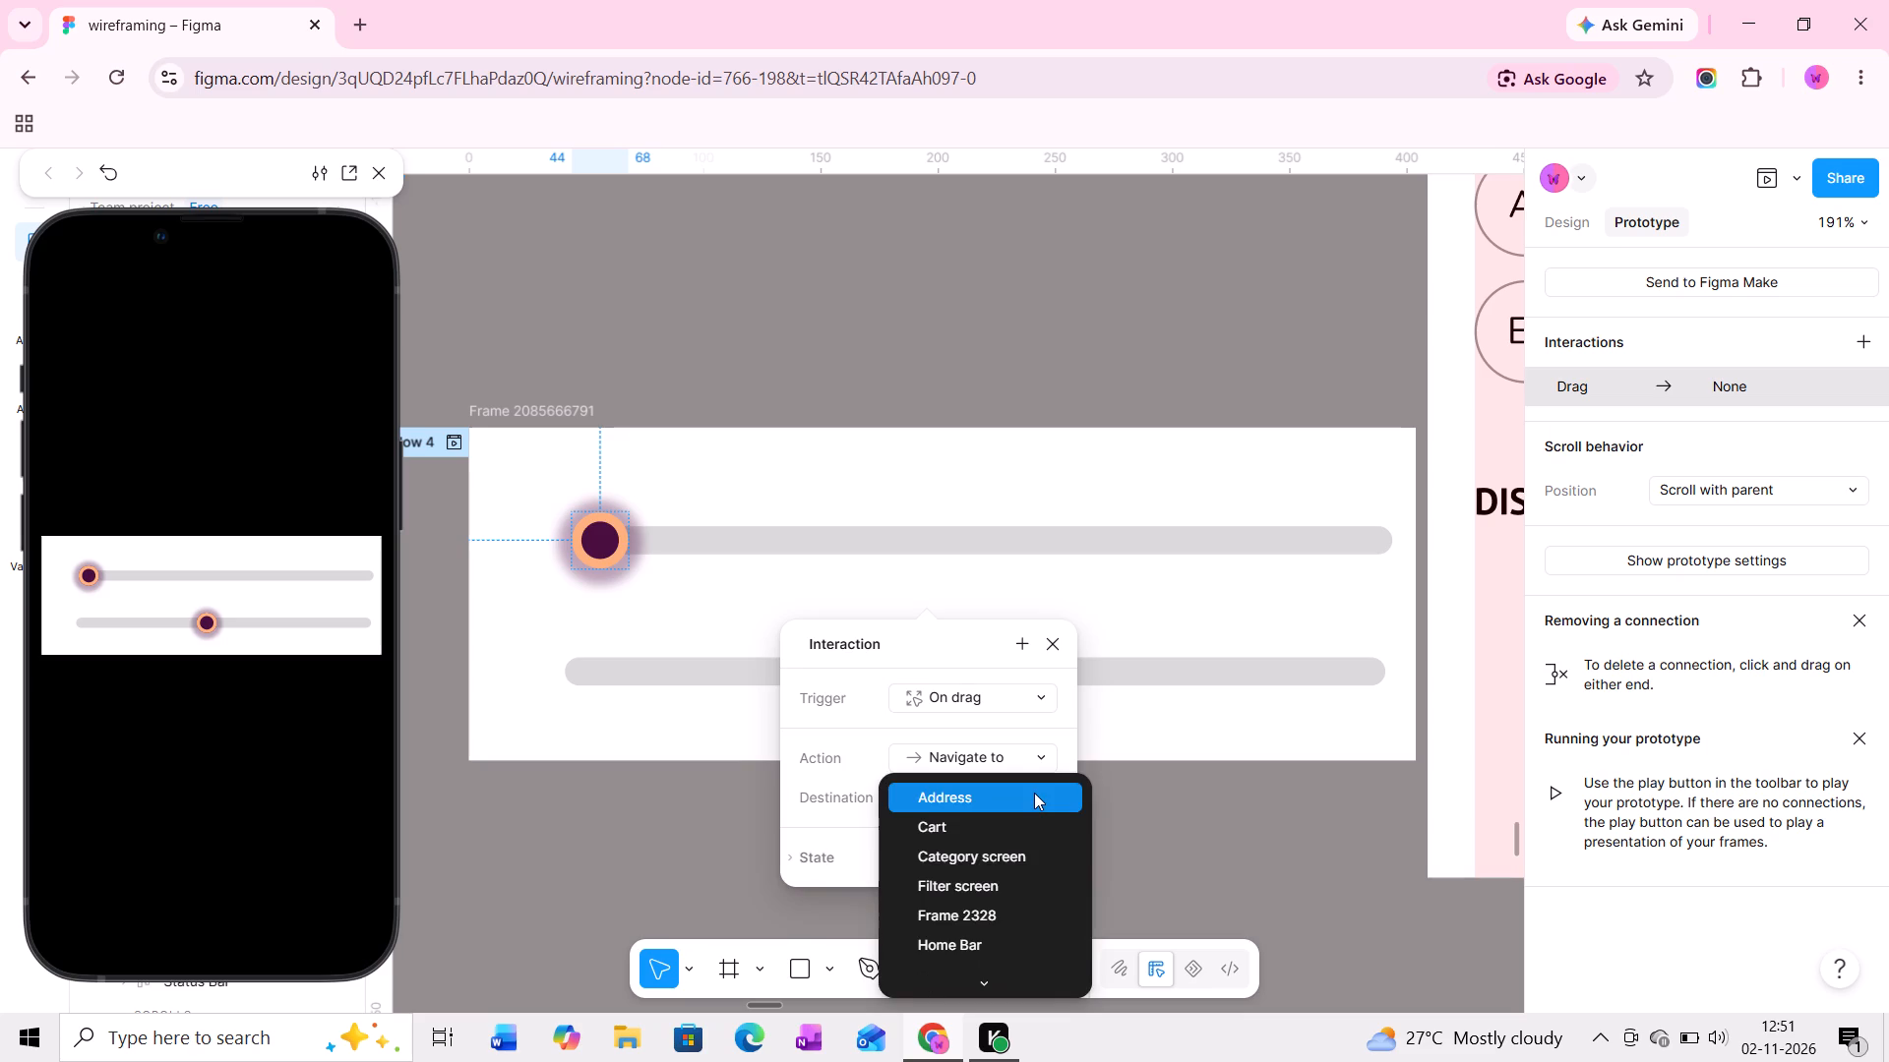
scroll(1015, 843, down, 2)
scroll(1013, 855, up, 1)
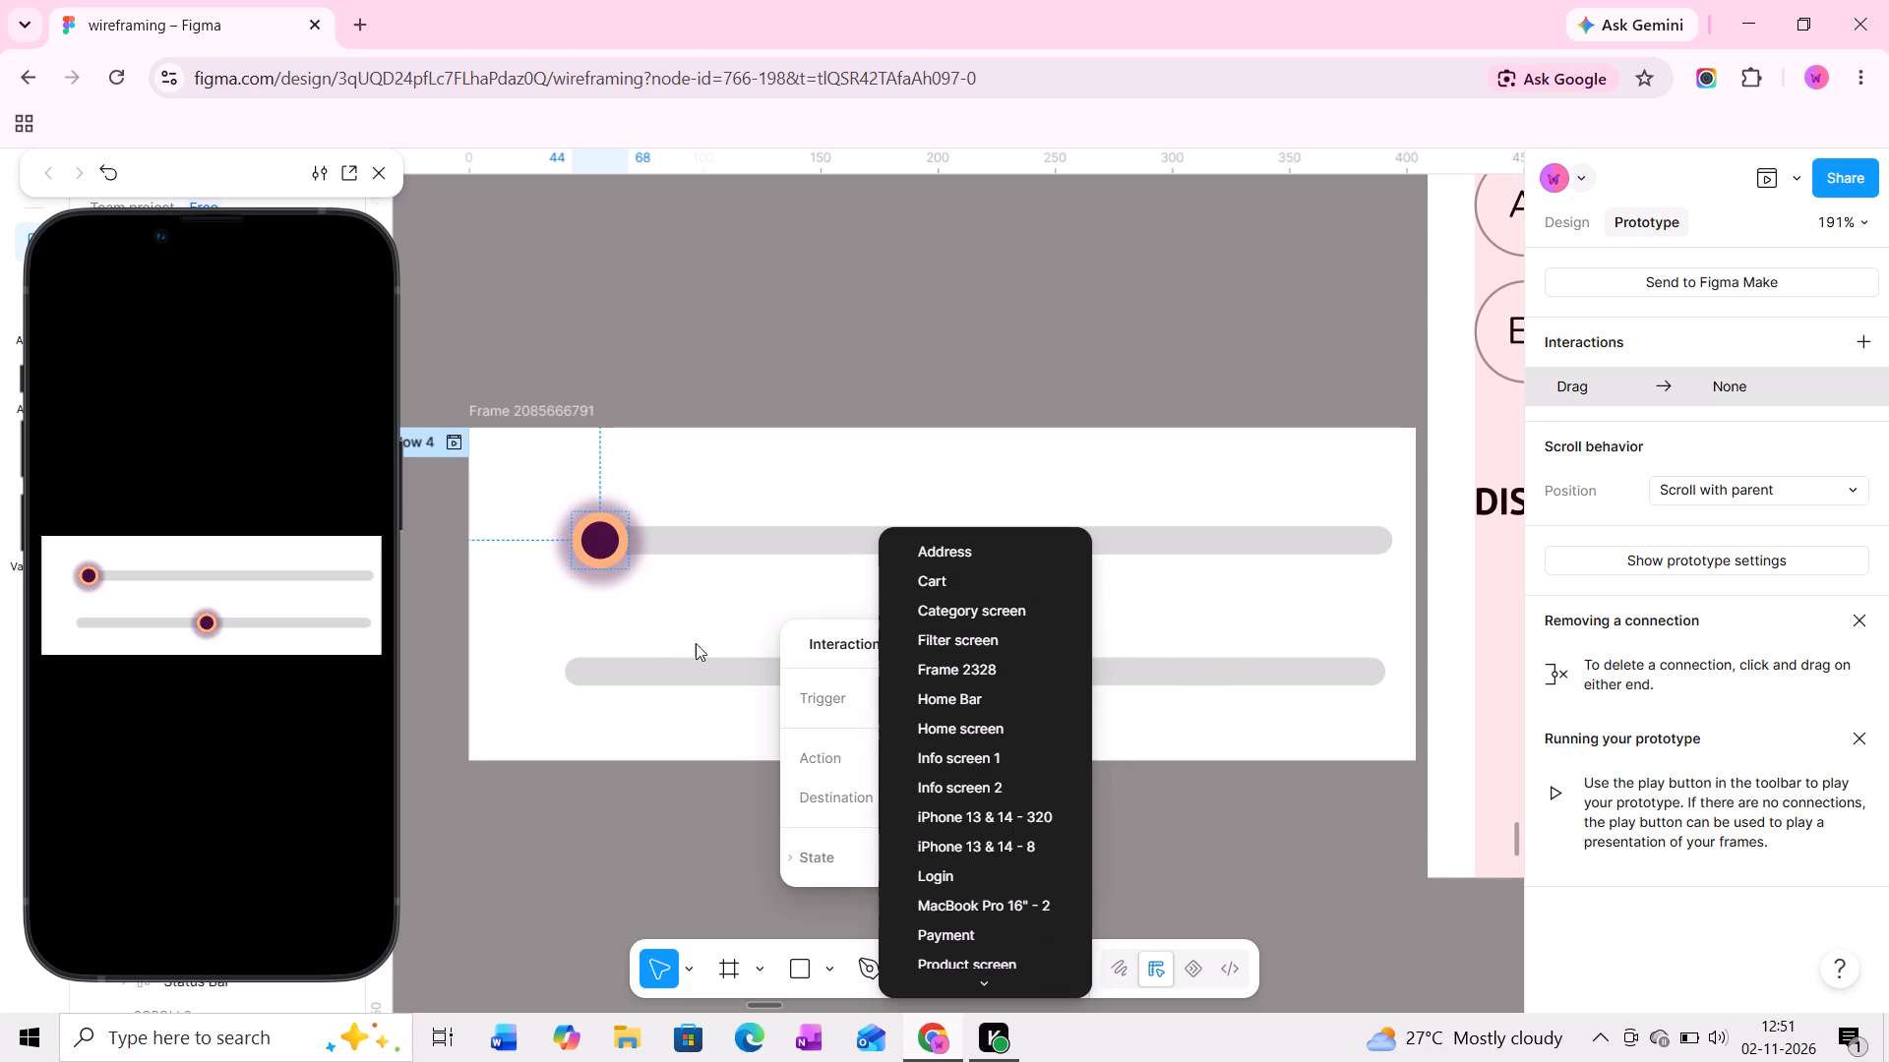
click(726, 661)
drag(976, 772, 651, 767)
drag(950, 624, 737, 648)
drag(928, 637, 761, 651)
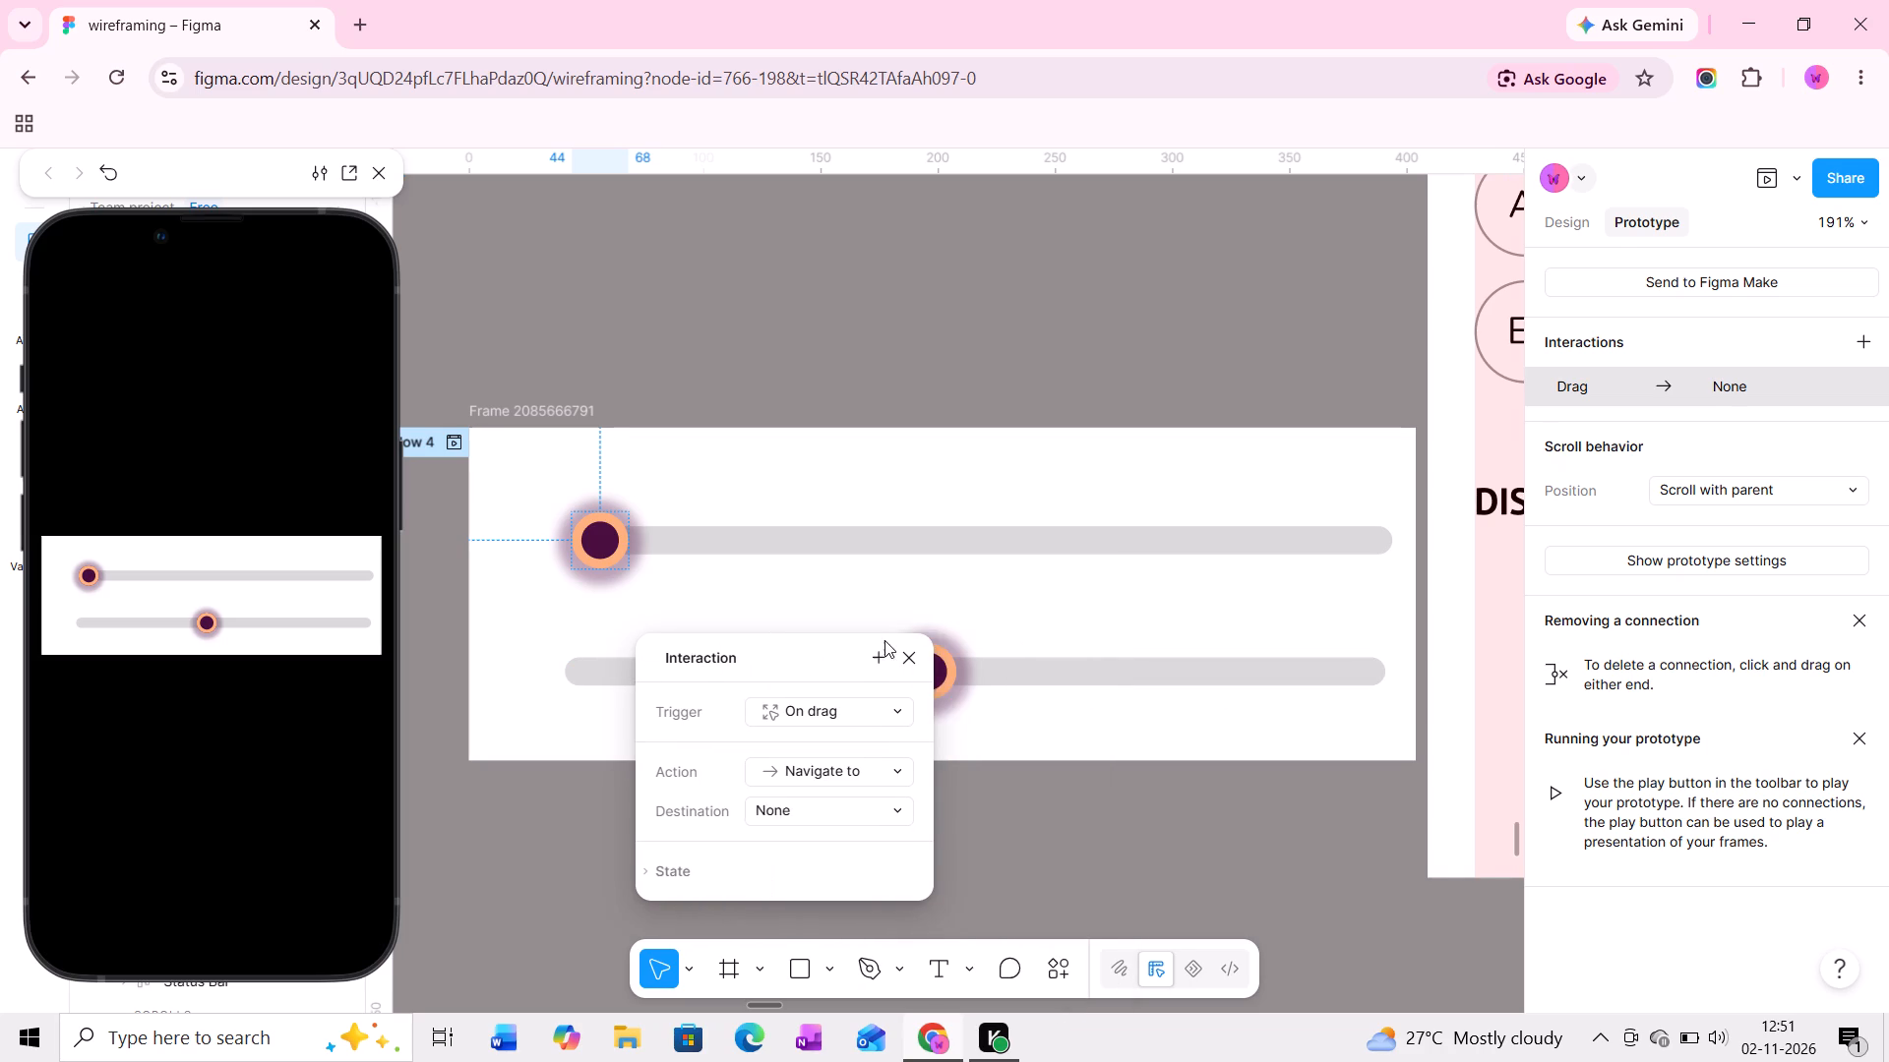
click(886, 640)
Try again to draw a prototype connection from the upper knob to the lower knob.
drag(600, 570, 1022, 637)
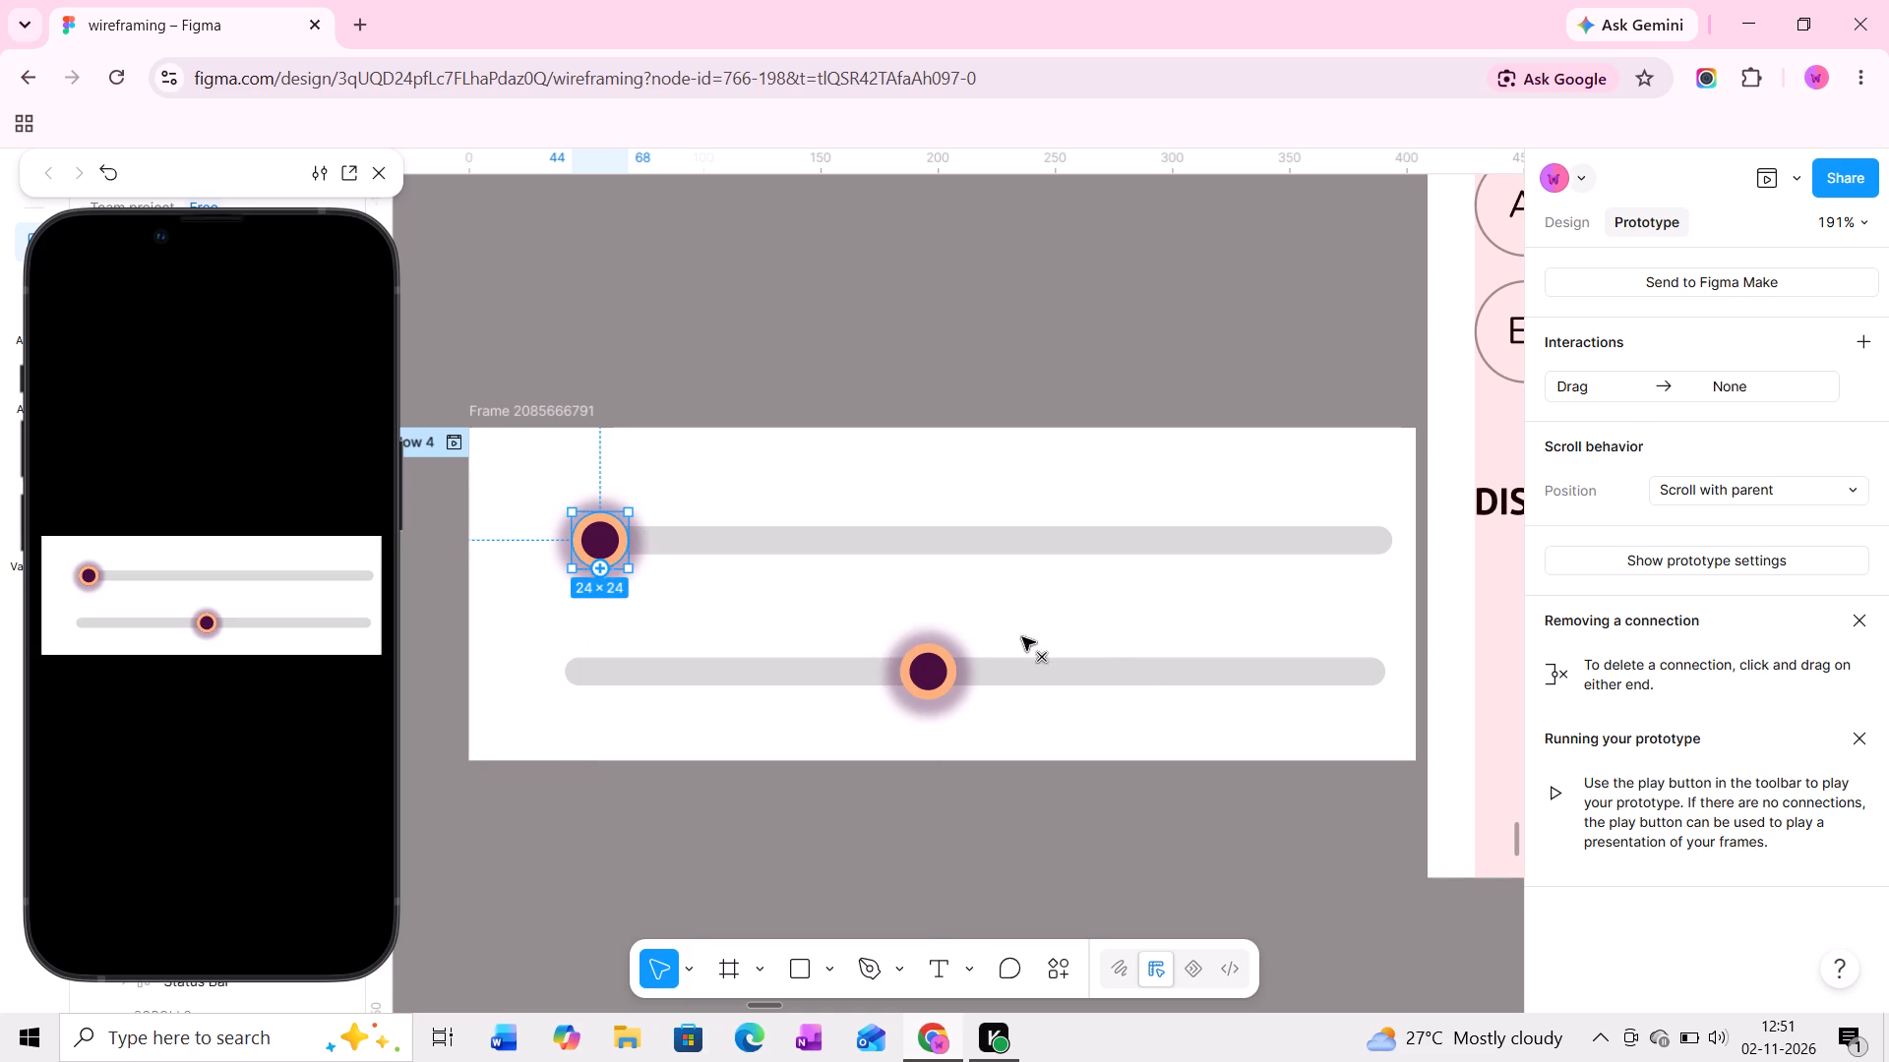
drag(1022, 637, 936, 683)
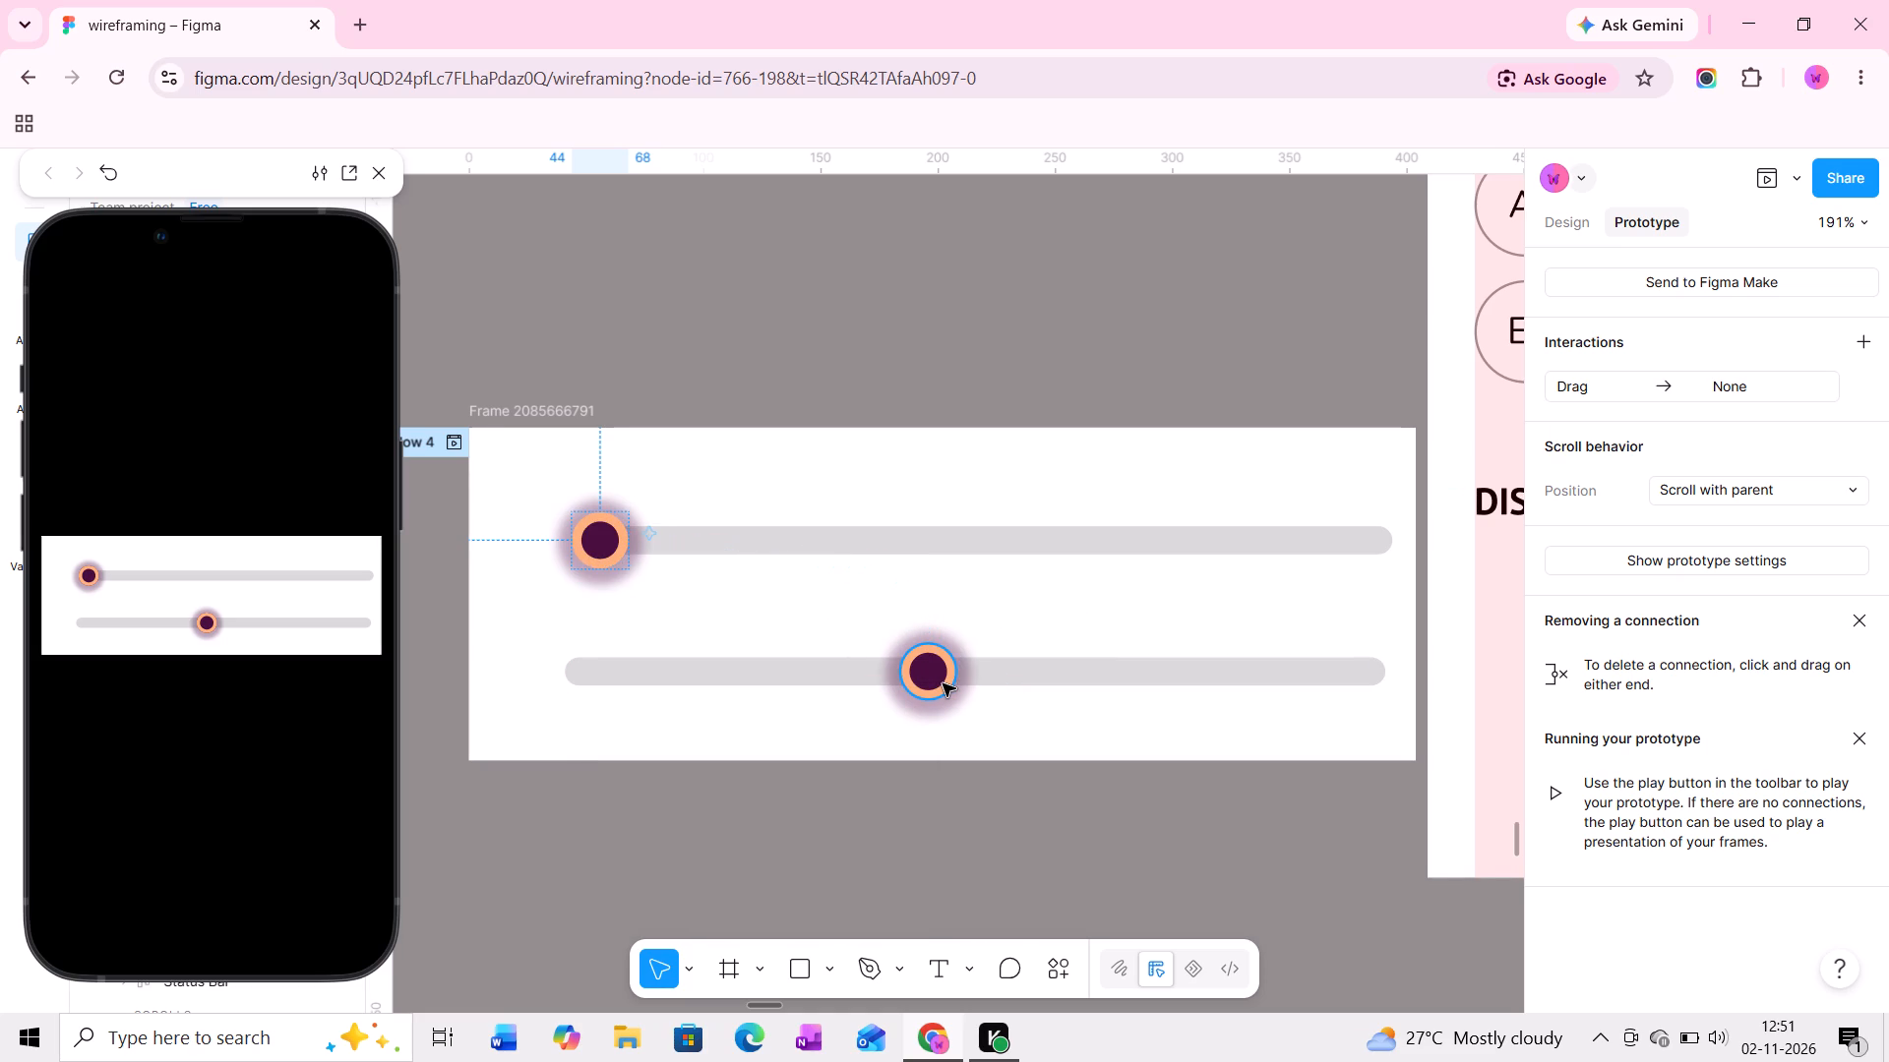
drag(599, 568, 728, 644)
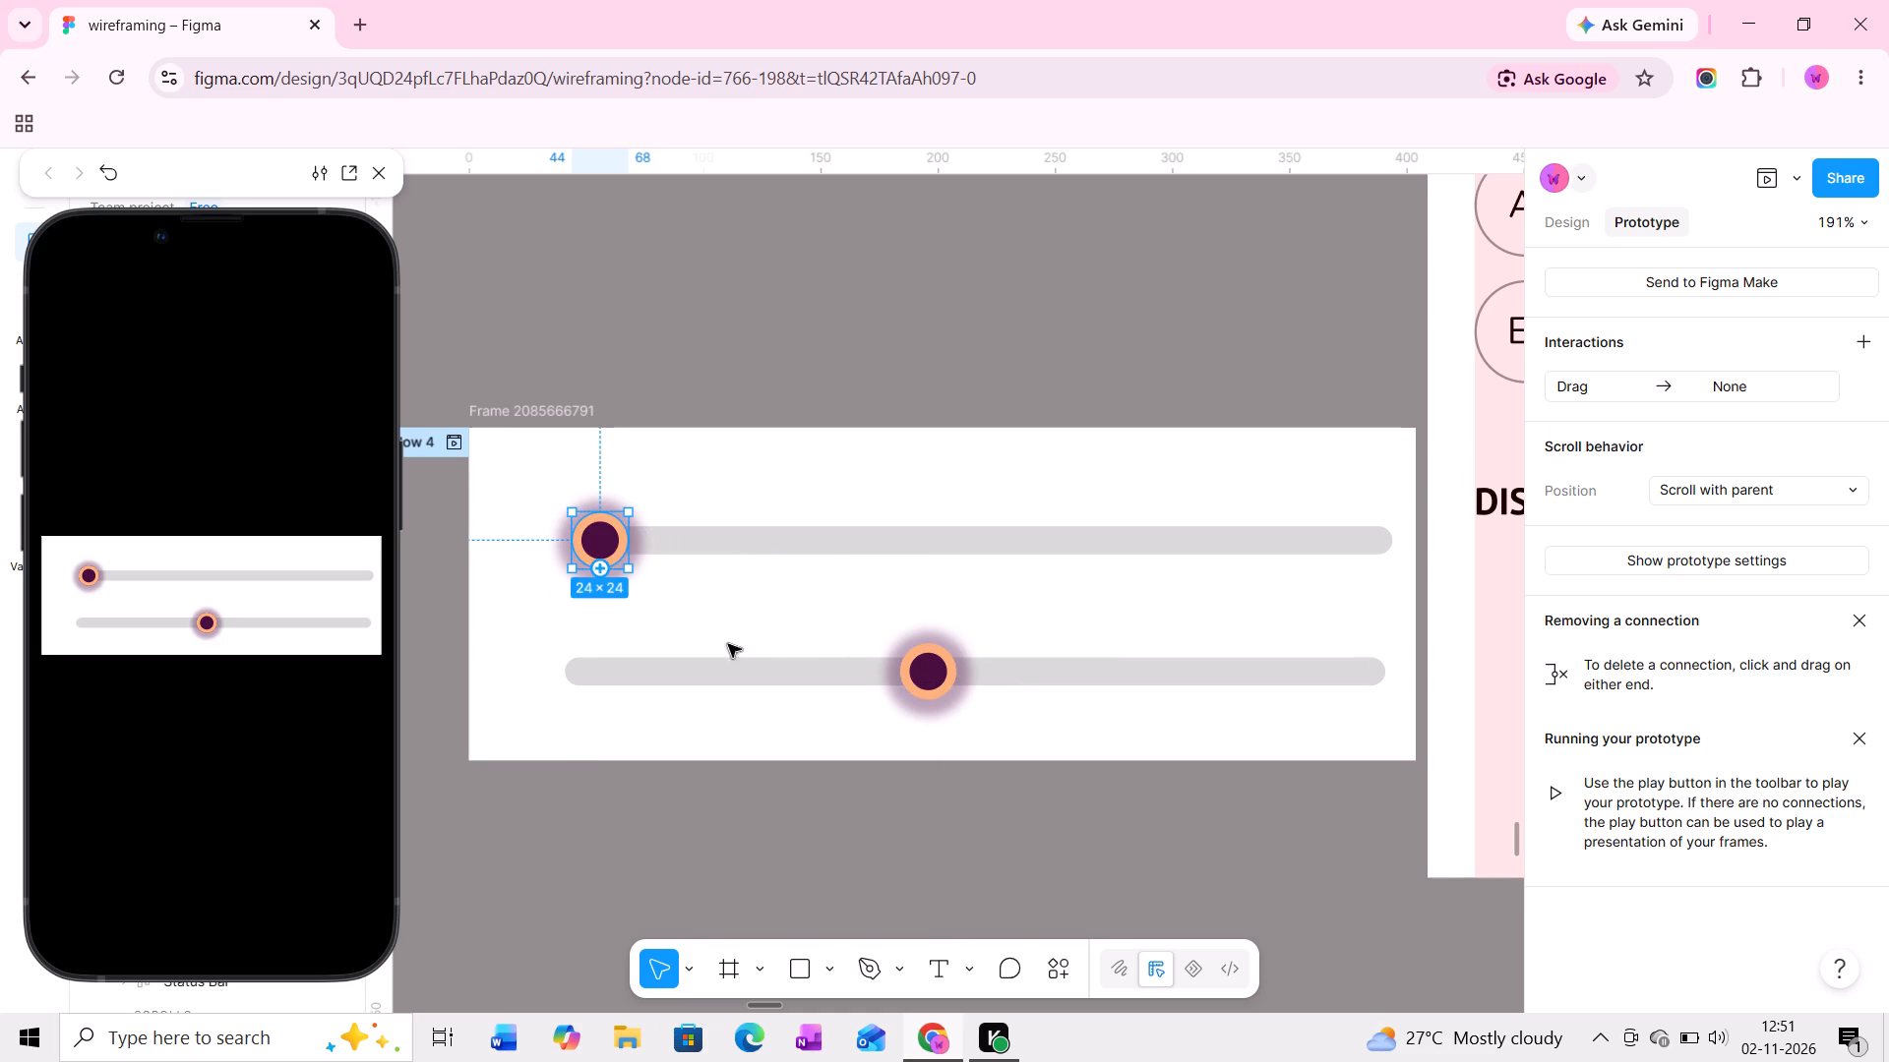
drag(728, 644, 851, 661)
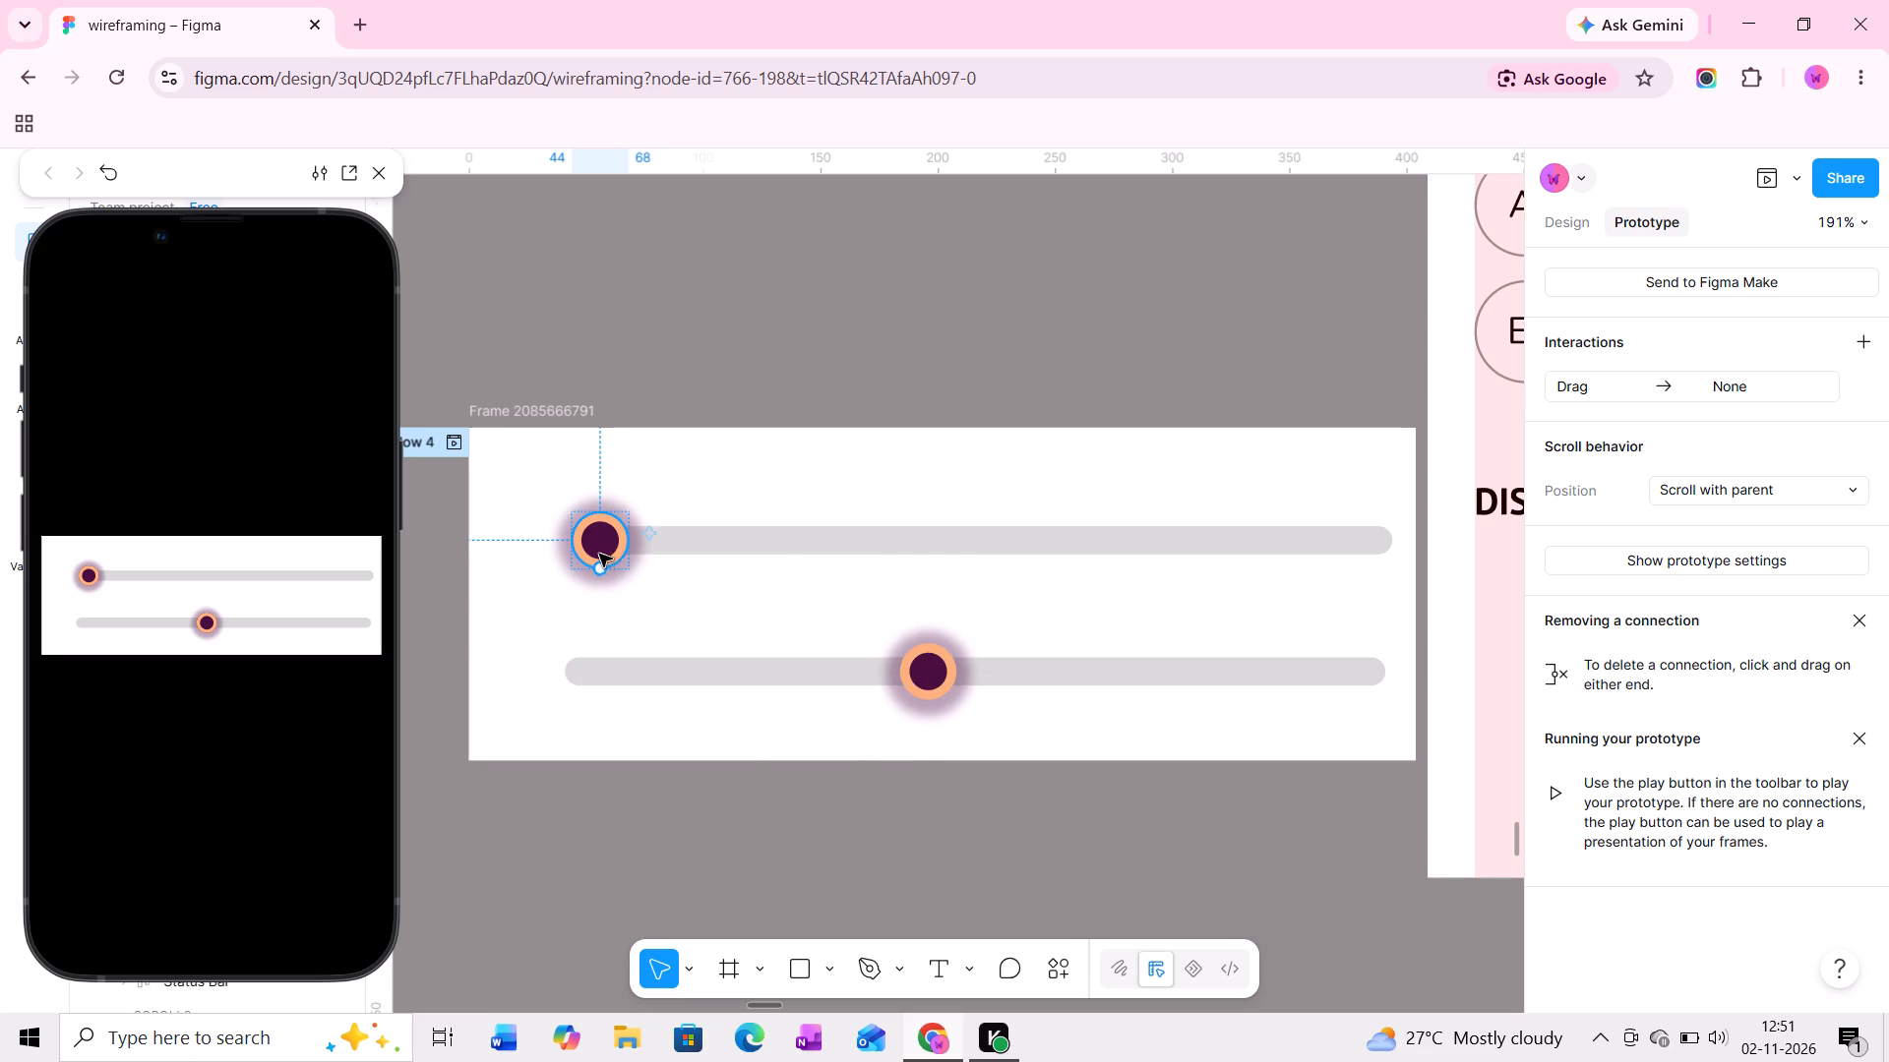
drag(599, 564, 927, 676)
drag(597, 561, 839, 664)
Test dragging the upper knob in the prototype preview, and restart the preview.
drag(81, 571, 220, 601)
ctrl+scroll(737, 613, down, 3)
middle_drag(757, 622, 724, 625)
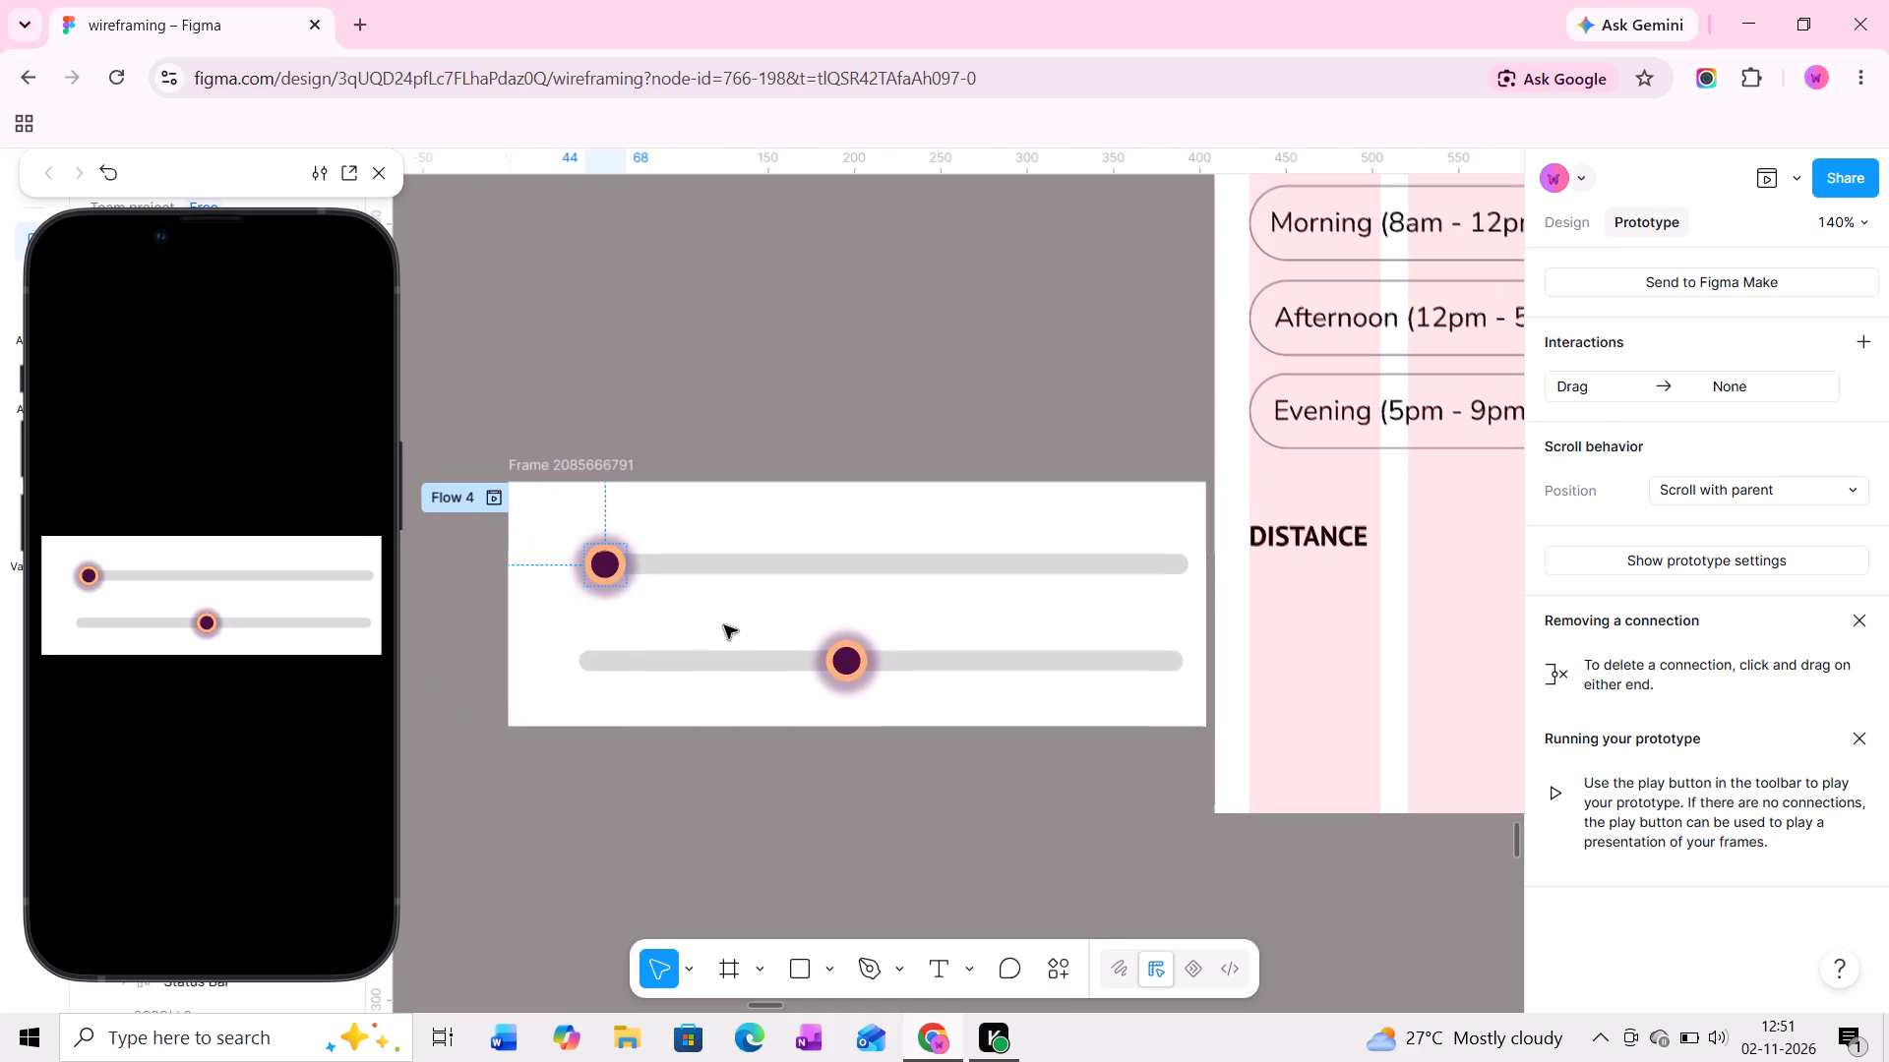
ctrl+scroll(613, 606, up, 5)
middle_drag(615, 601, 701, 599)
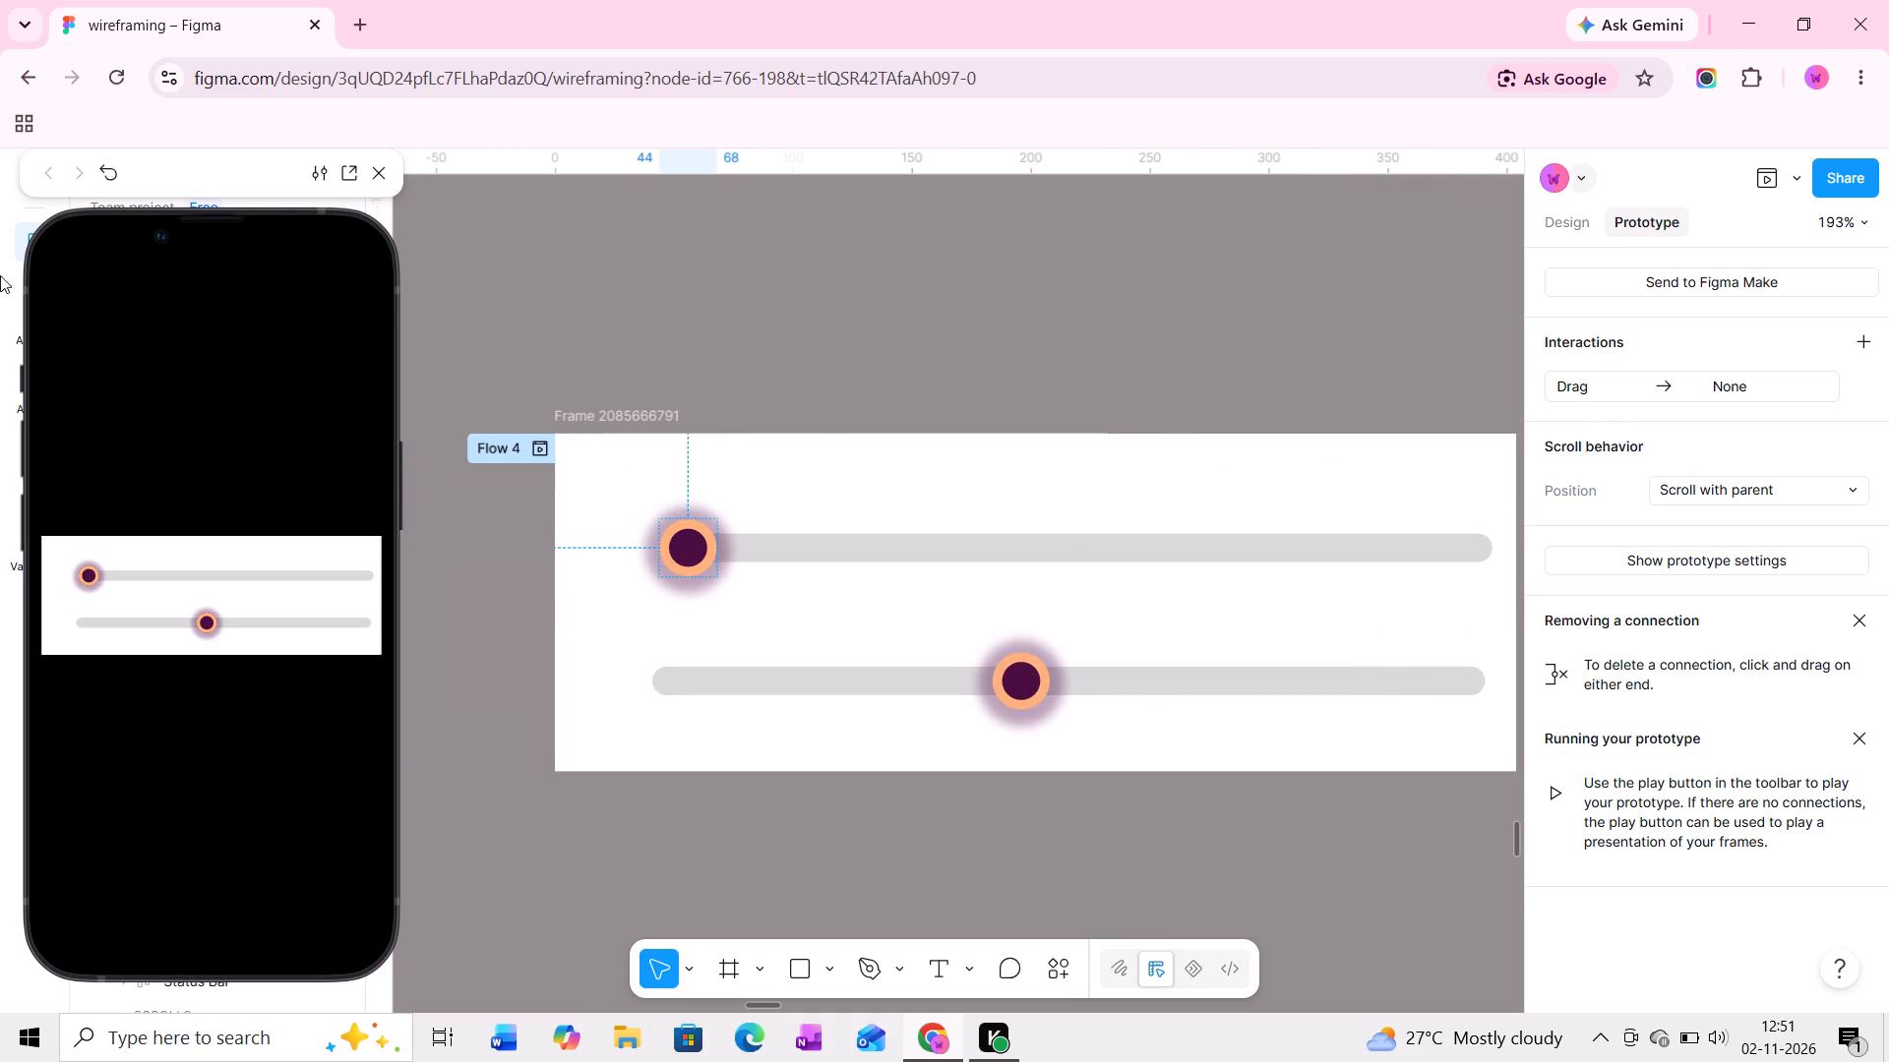
click(113, 175)
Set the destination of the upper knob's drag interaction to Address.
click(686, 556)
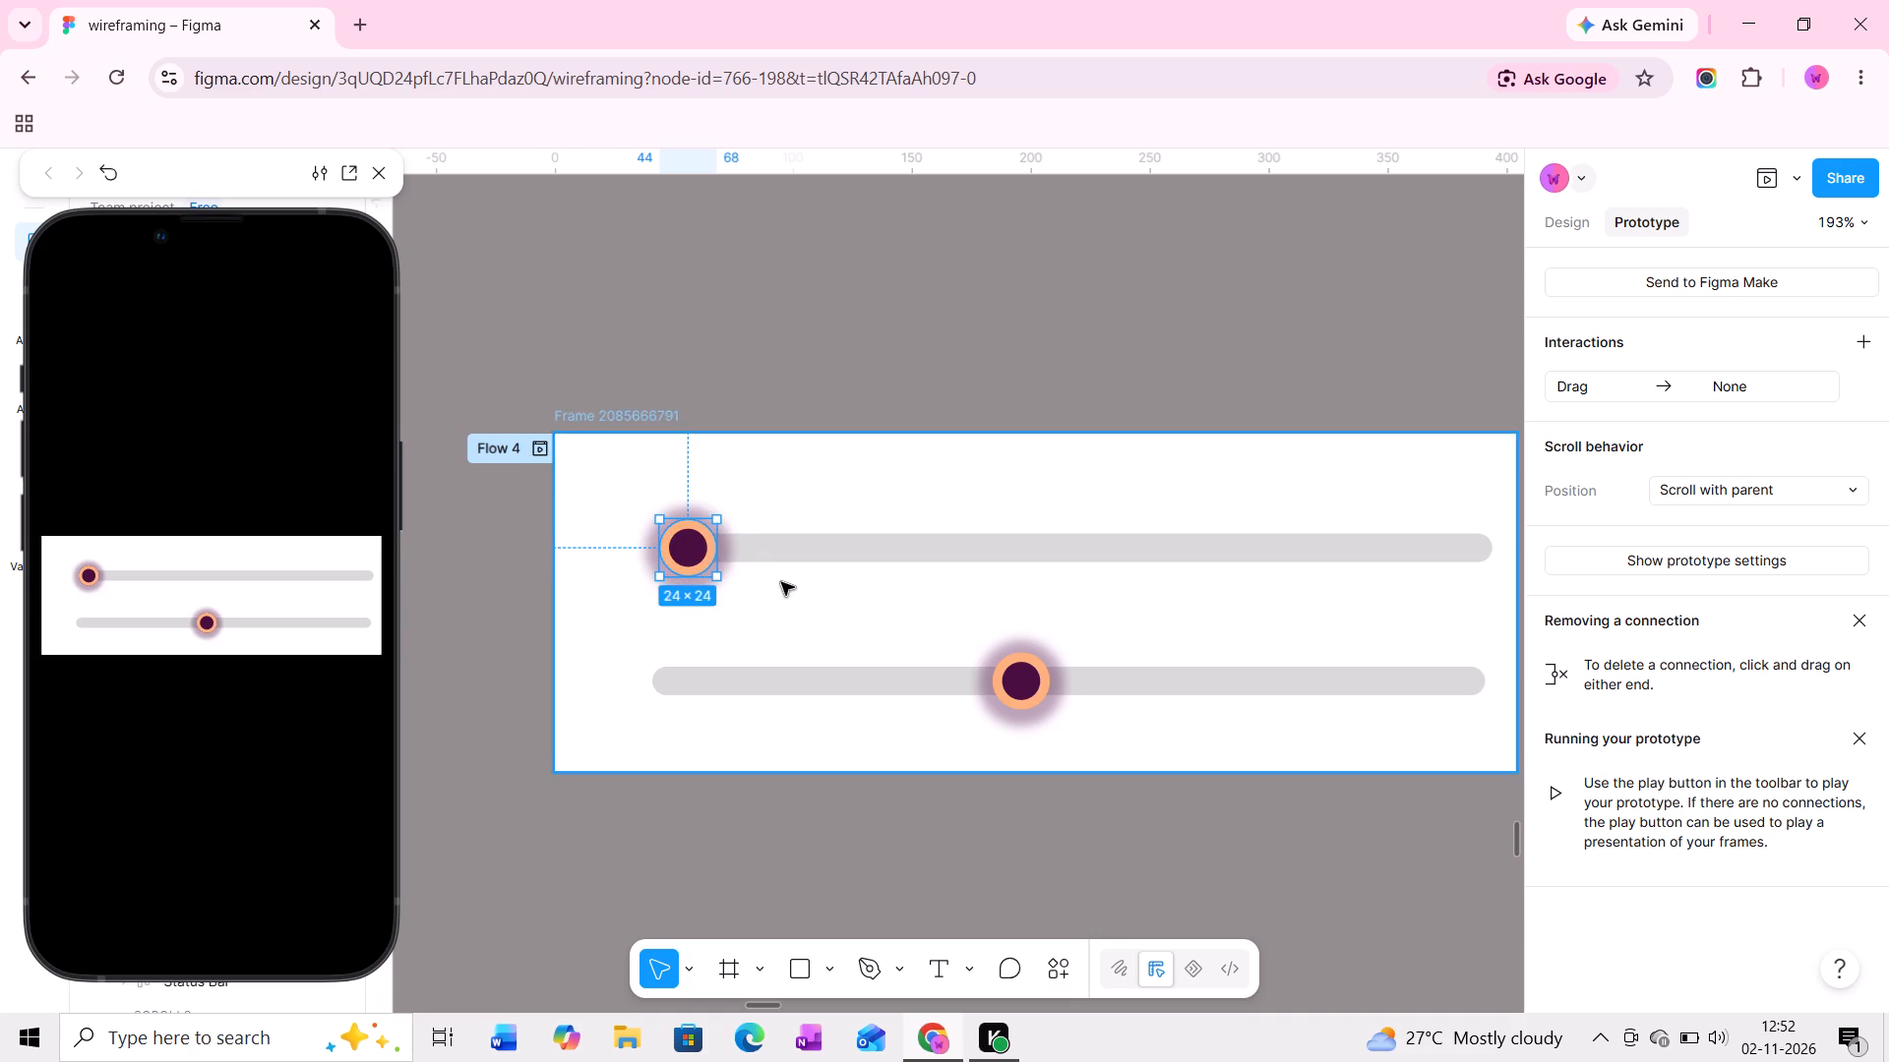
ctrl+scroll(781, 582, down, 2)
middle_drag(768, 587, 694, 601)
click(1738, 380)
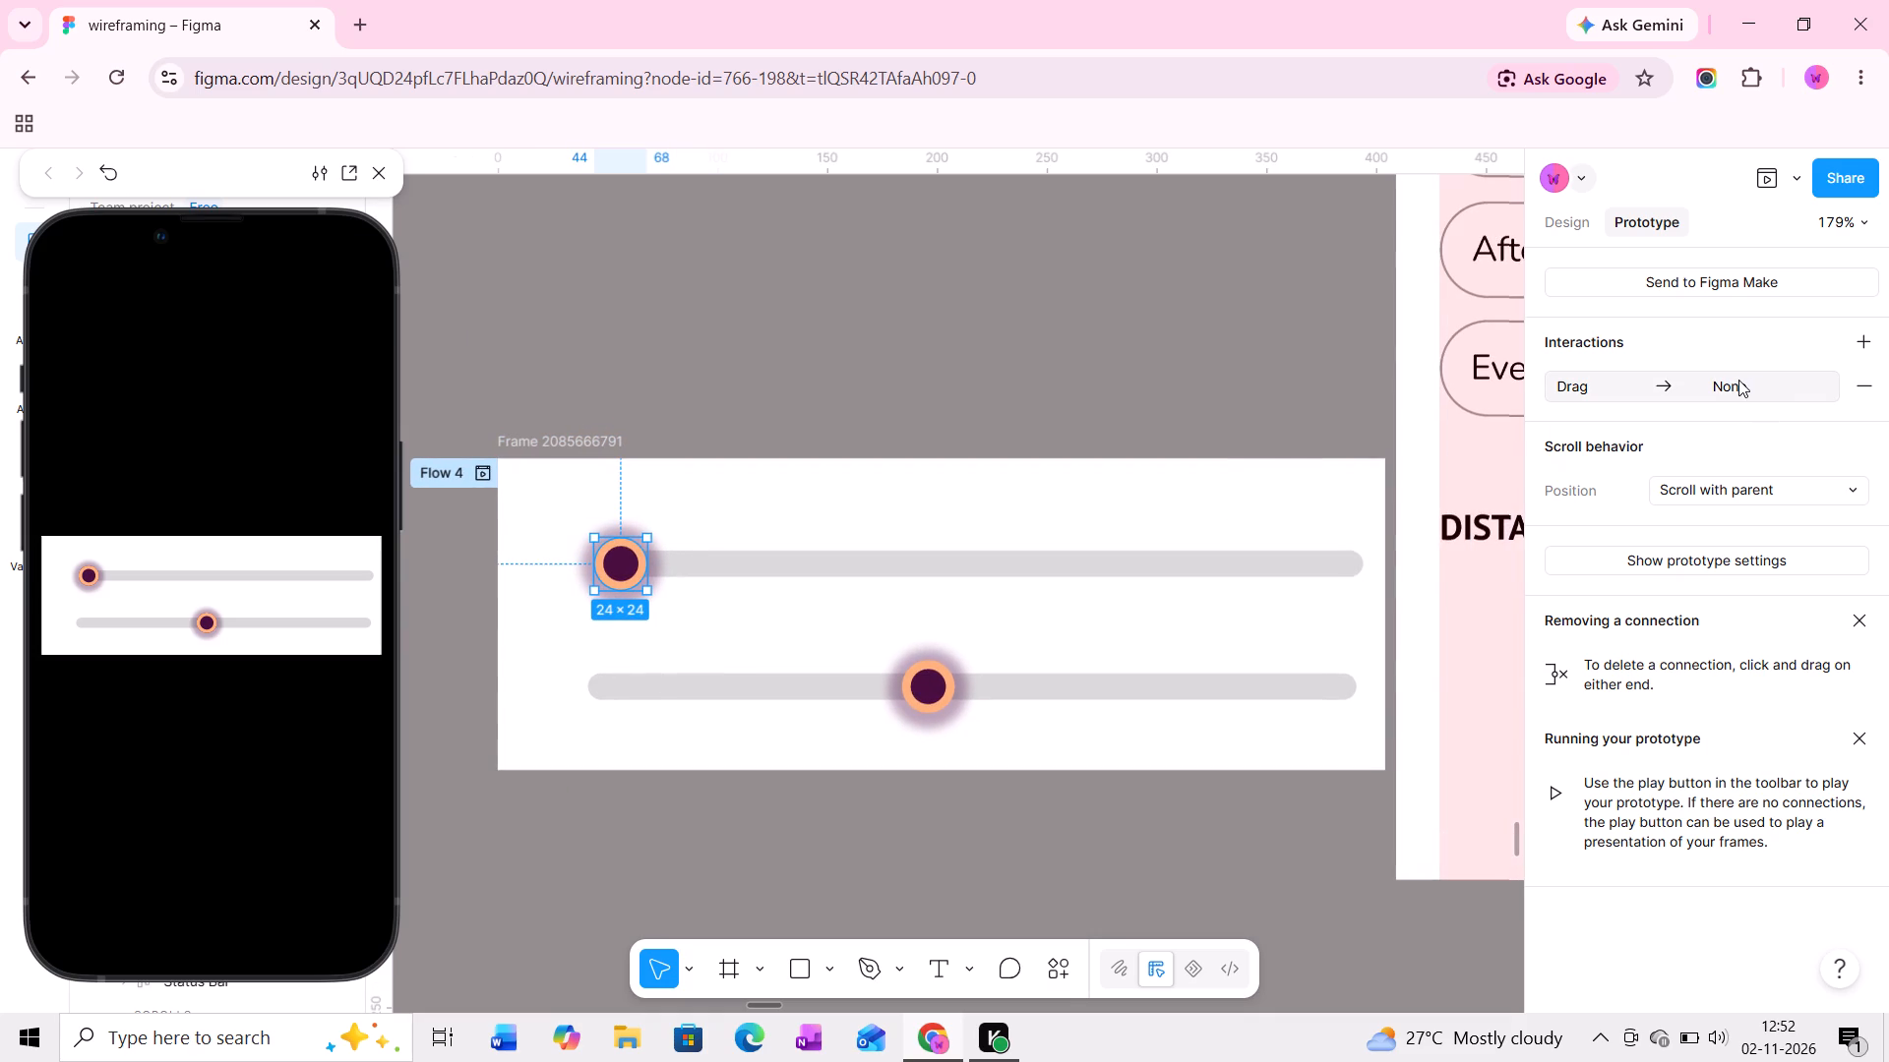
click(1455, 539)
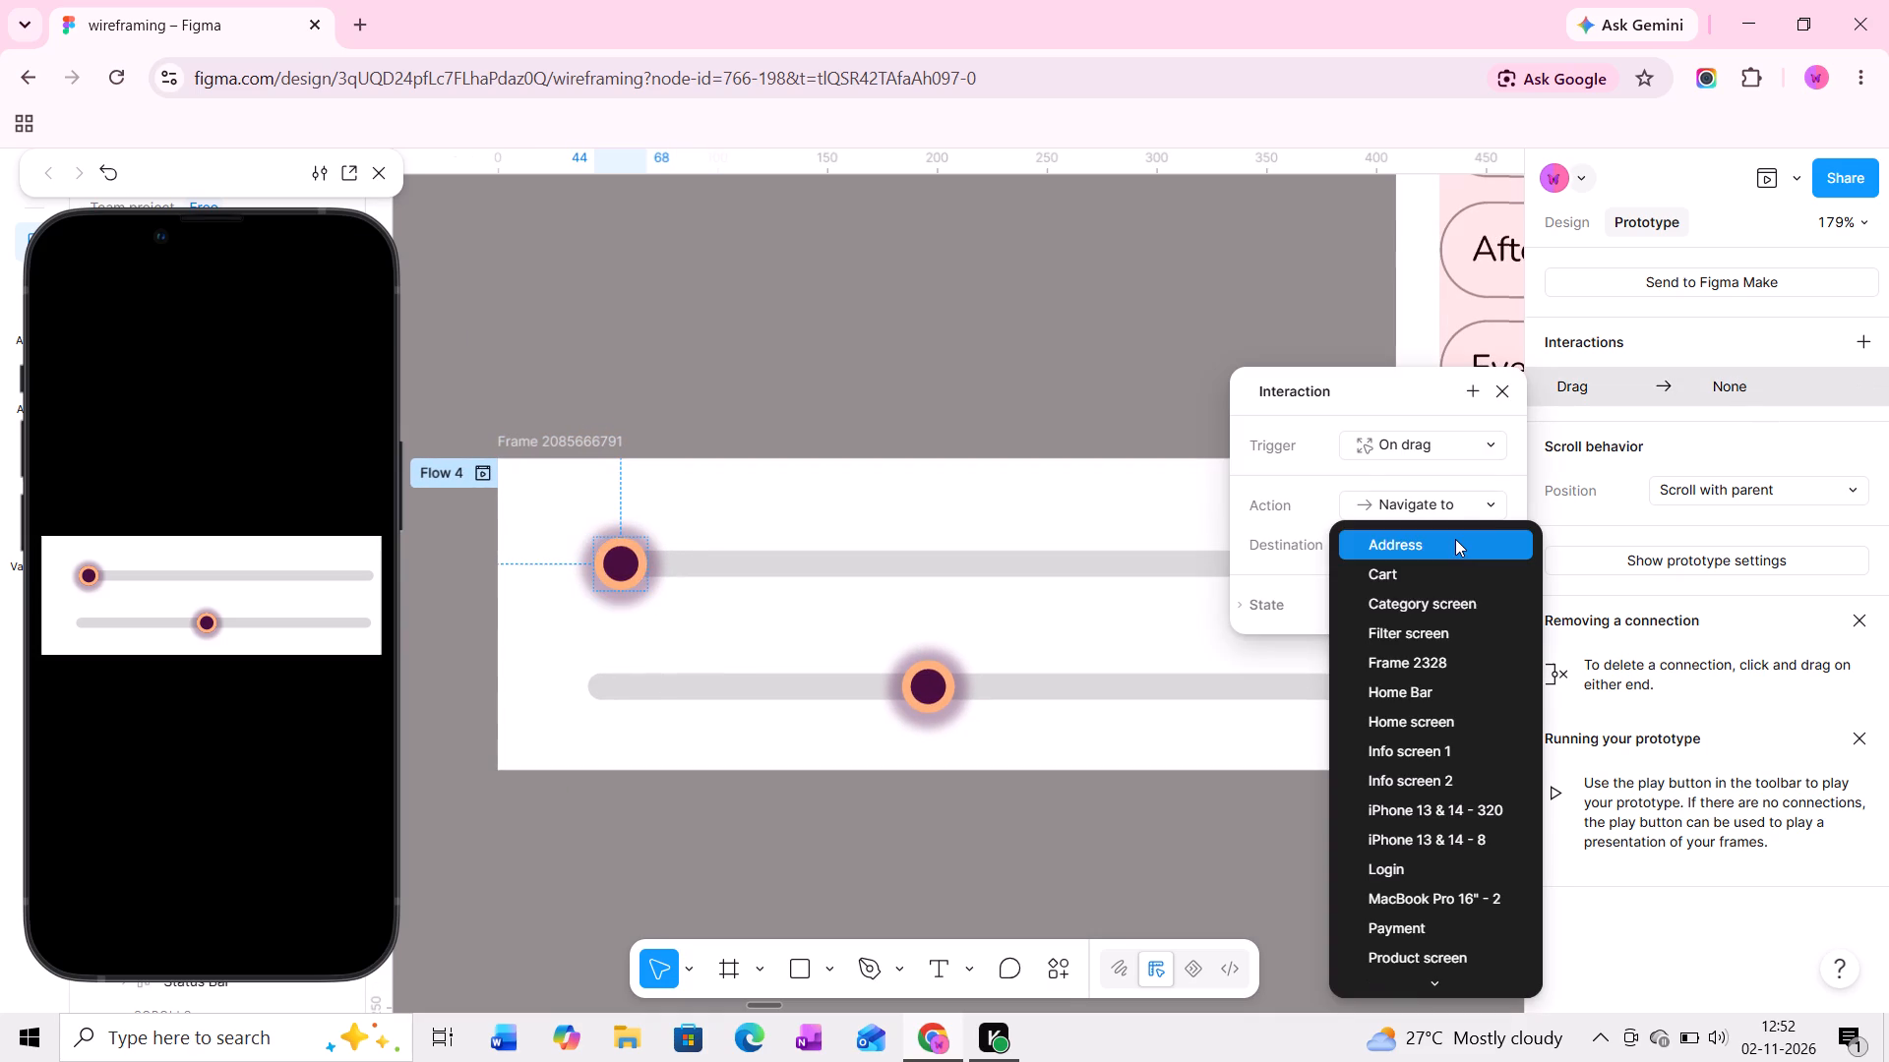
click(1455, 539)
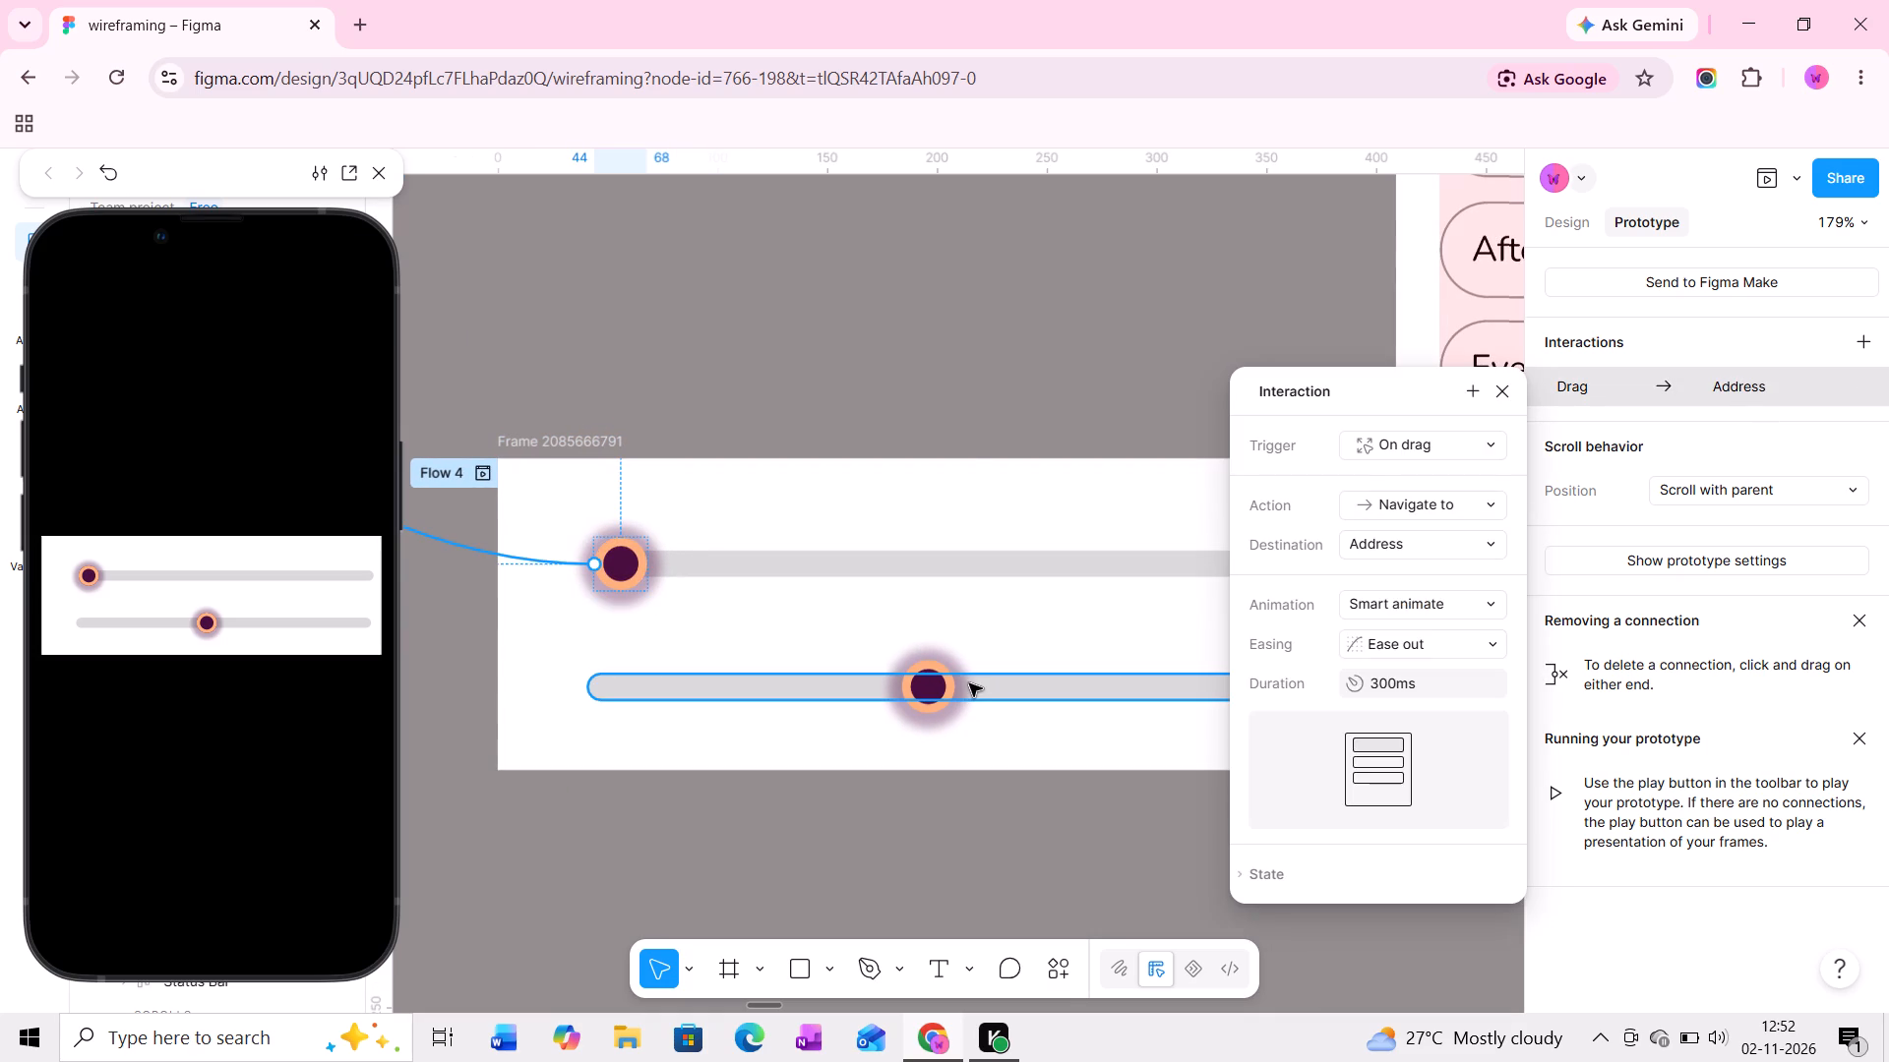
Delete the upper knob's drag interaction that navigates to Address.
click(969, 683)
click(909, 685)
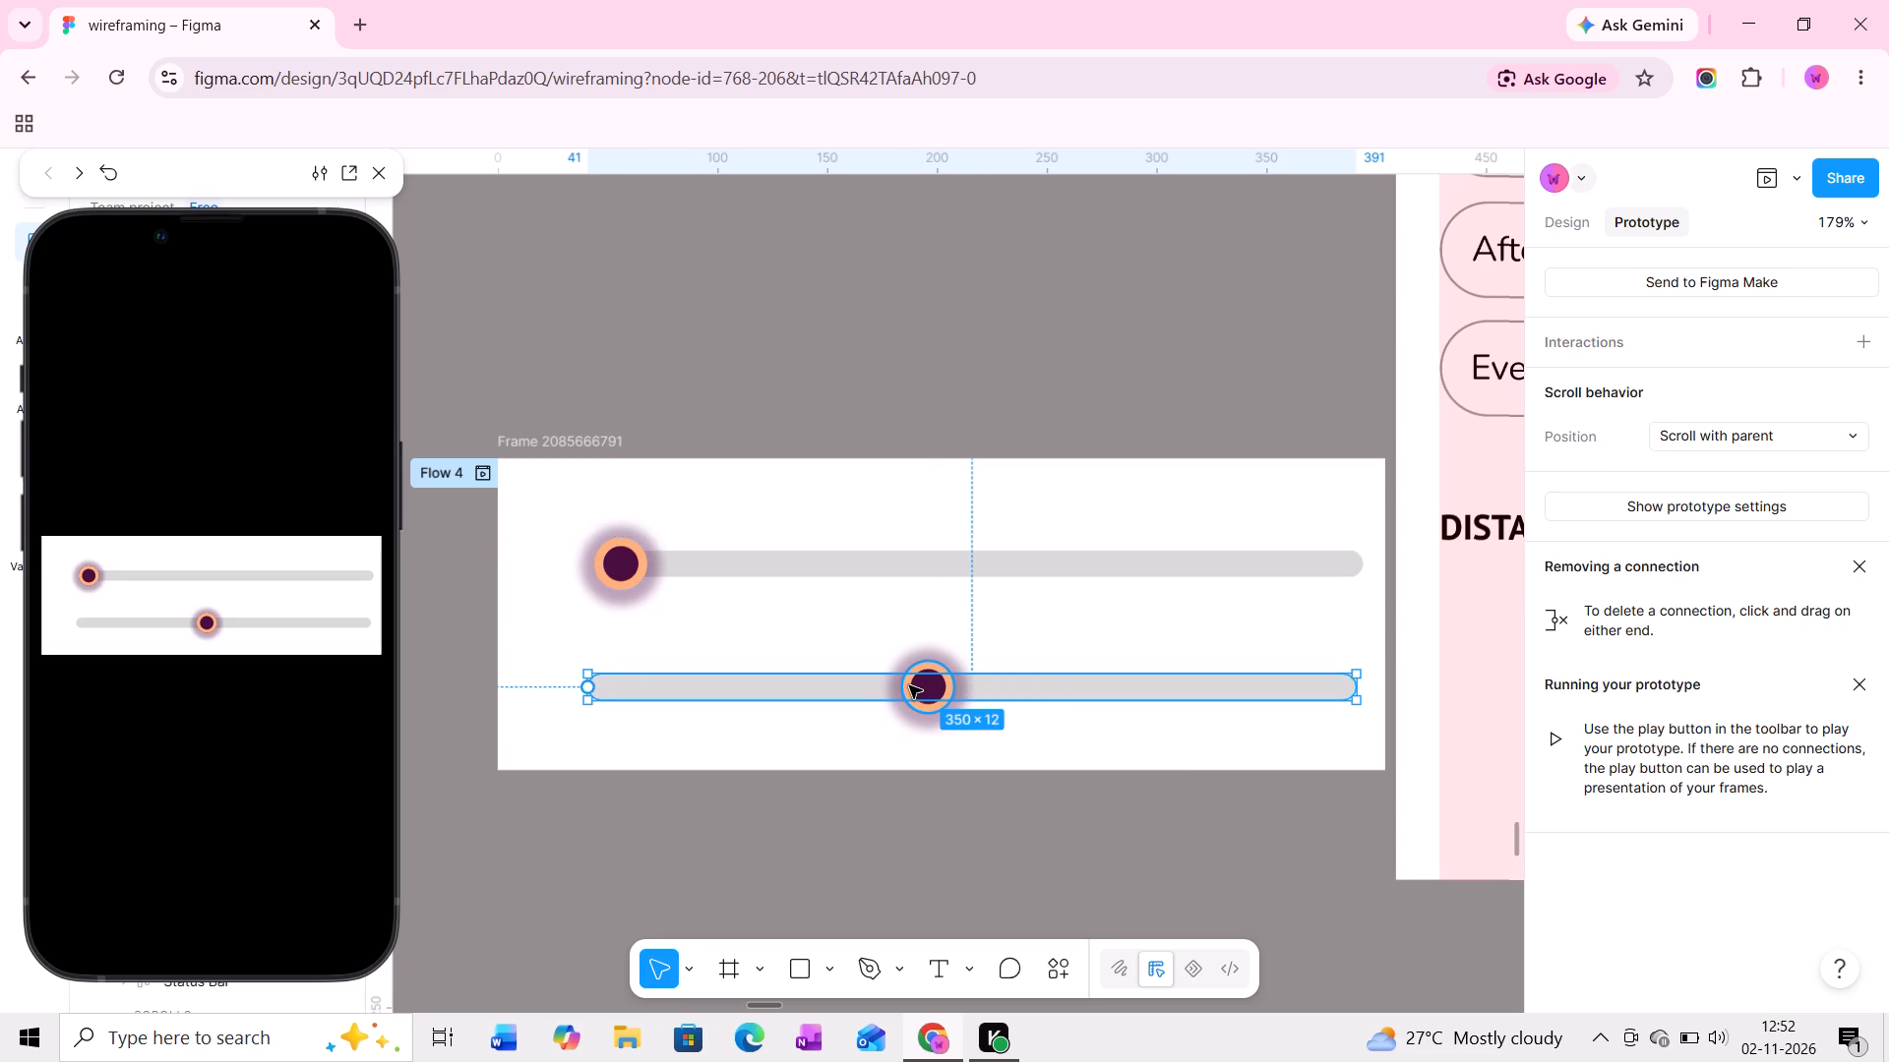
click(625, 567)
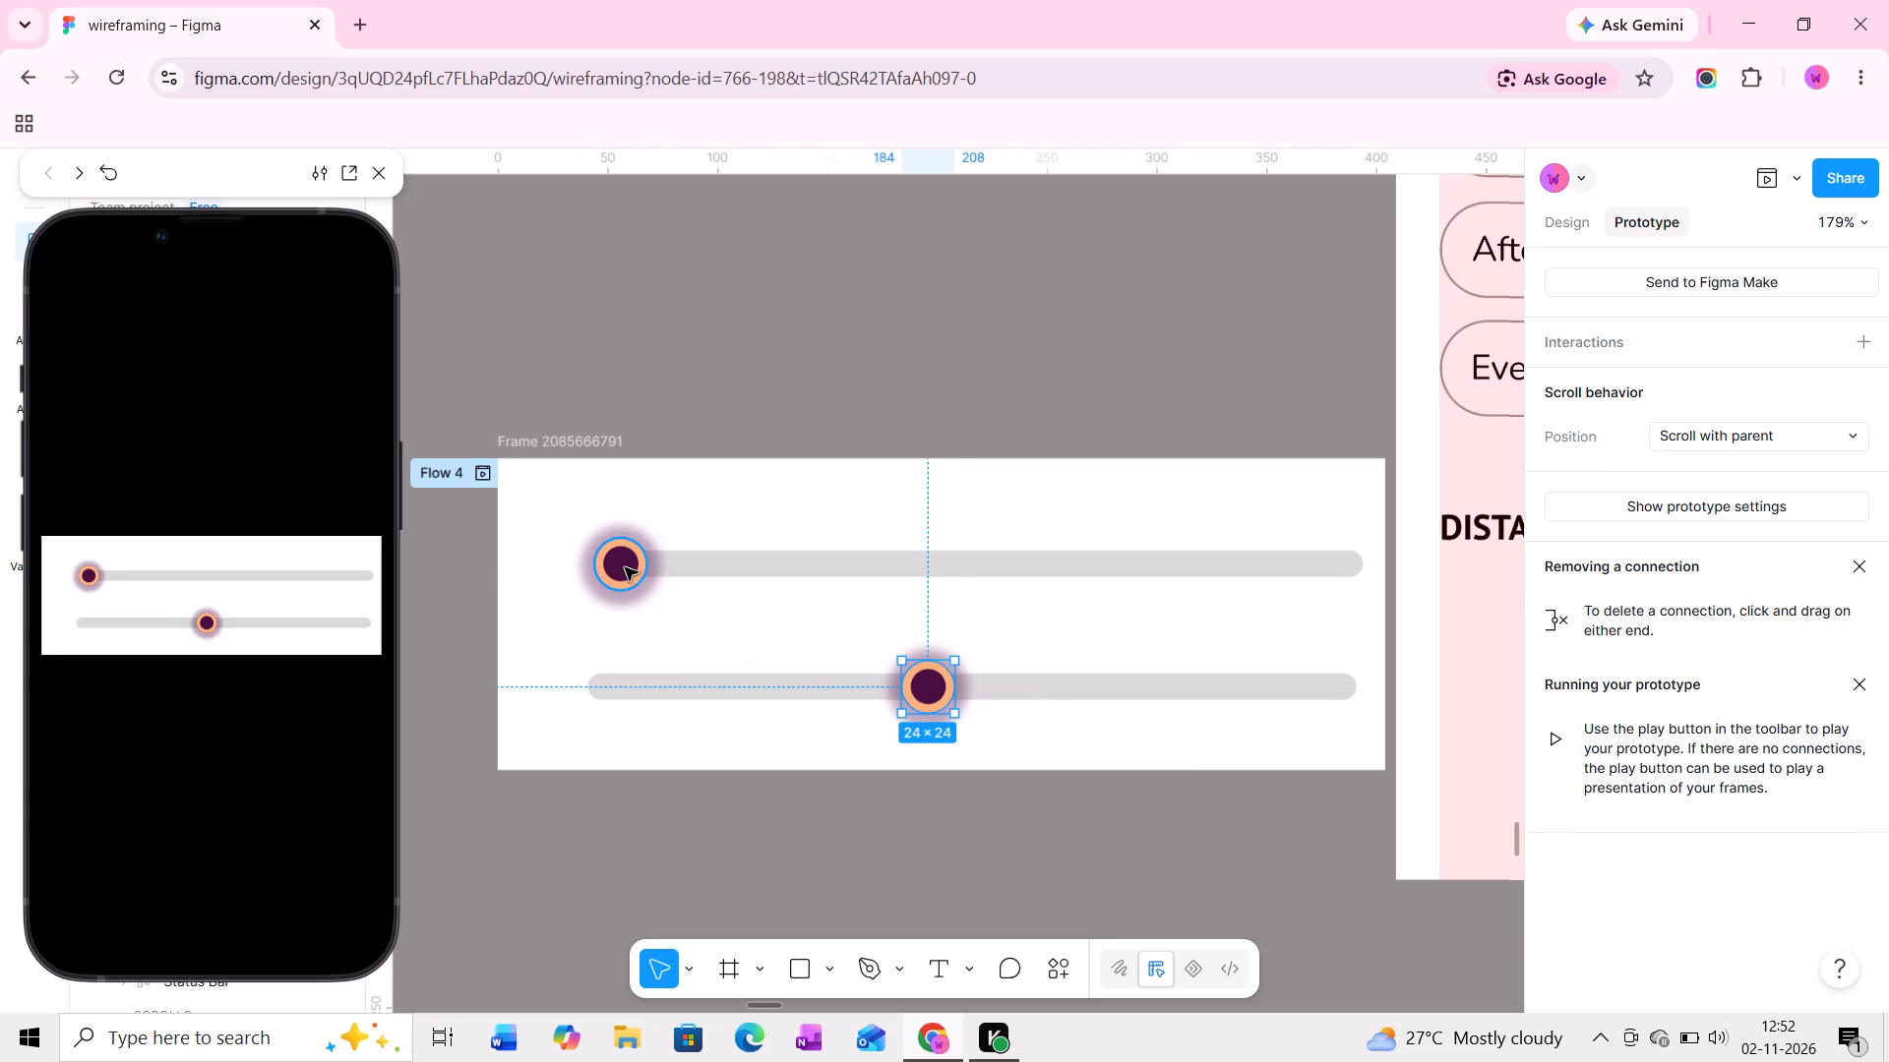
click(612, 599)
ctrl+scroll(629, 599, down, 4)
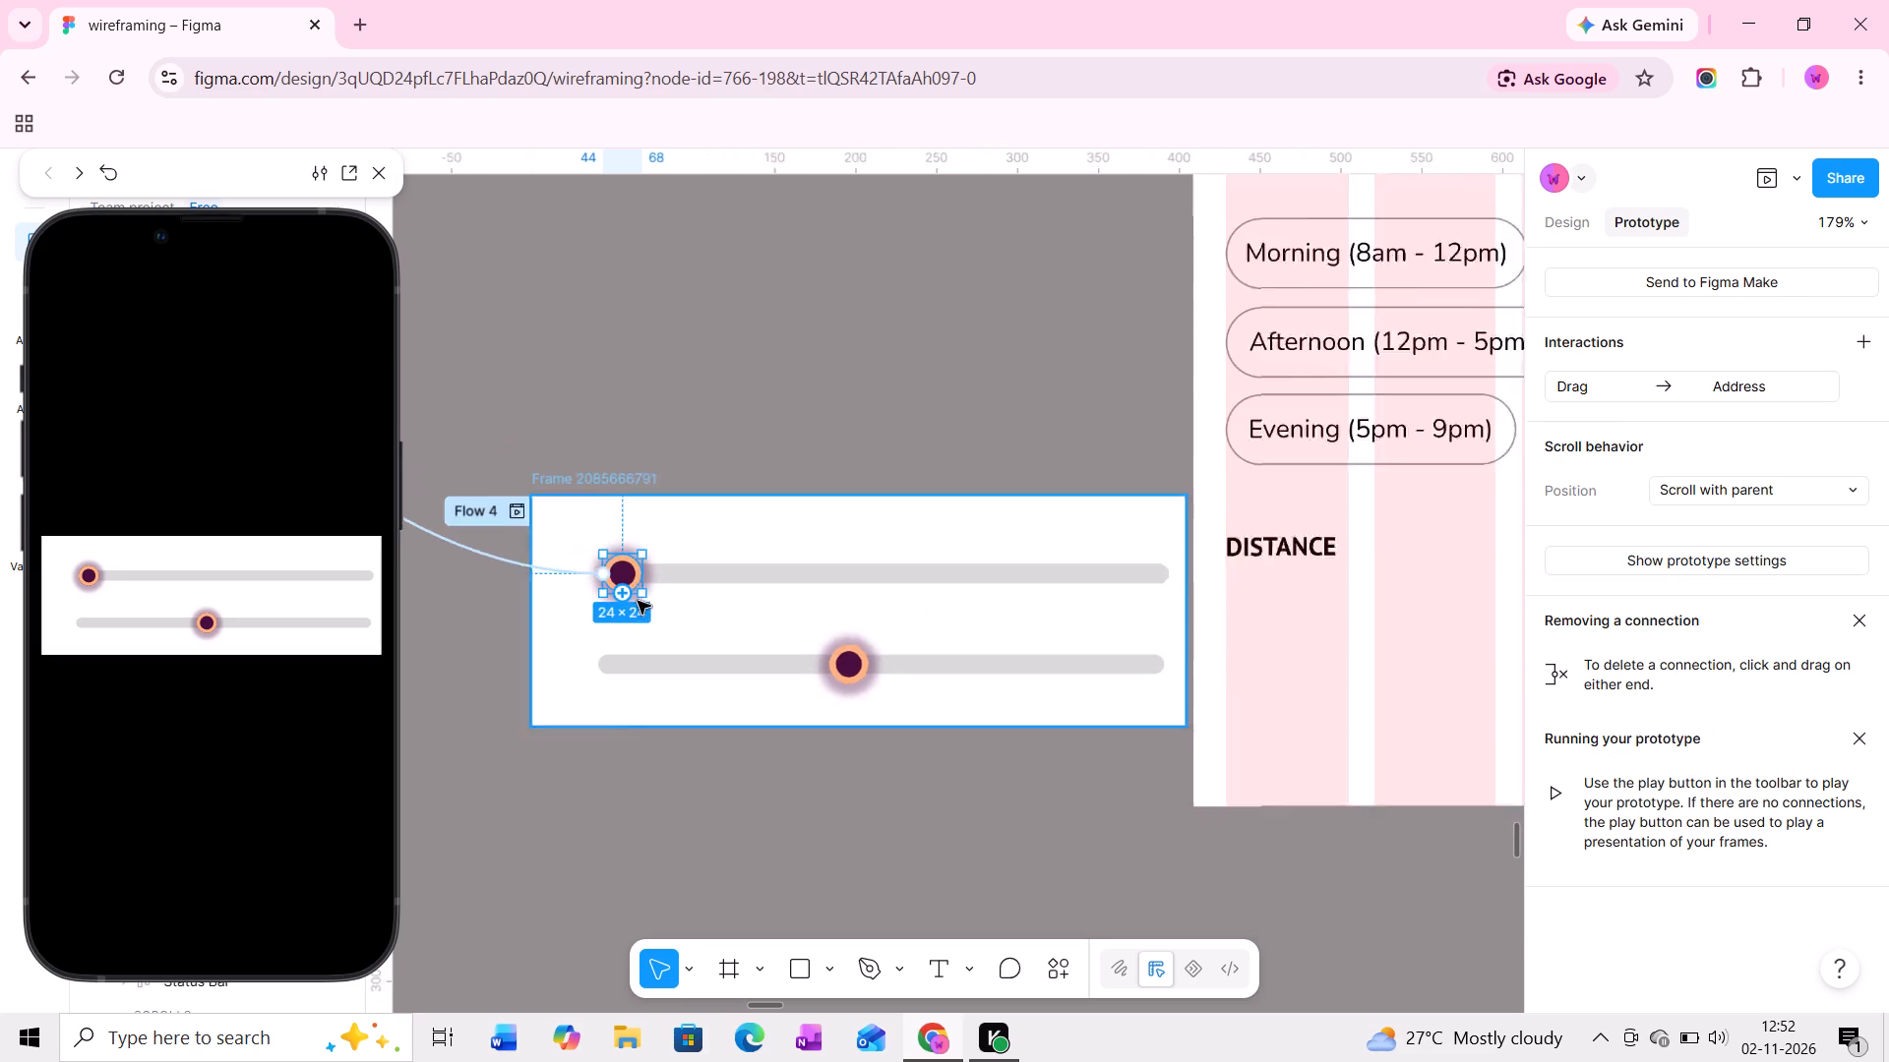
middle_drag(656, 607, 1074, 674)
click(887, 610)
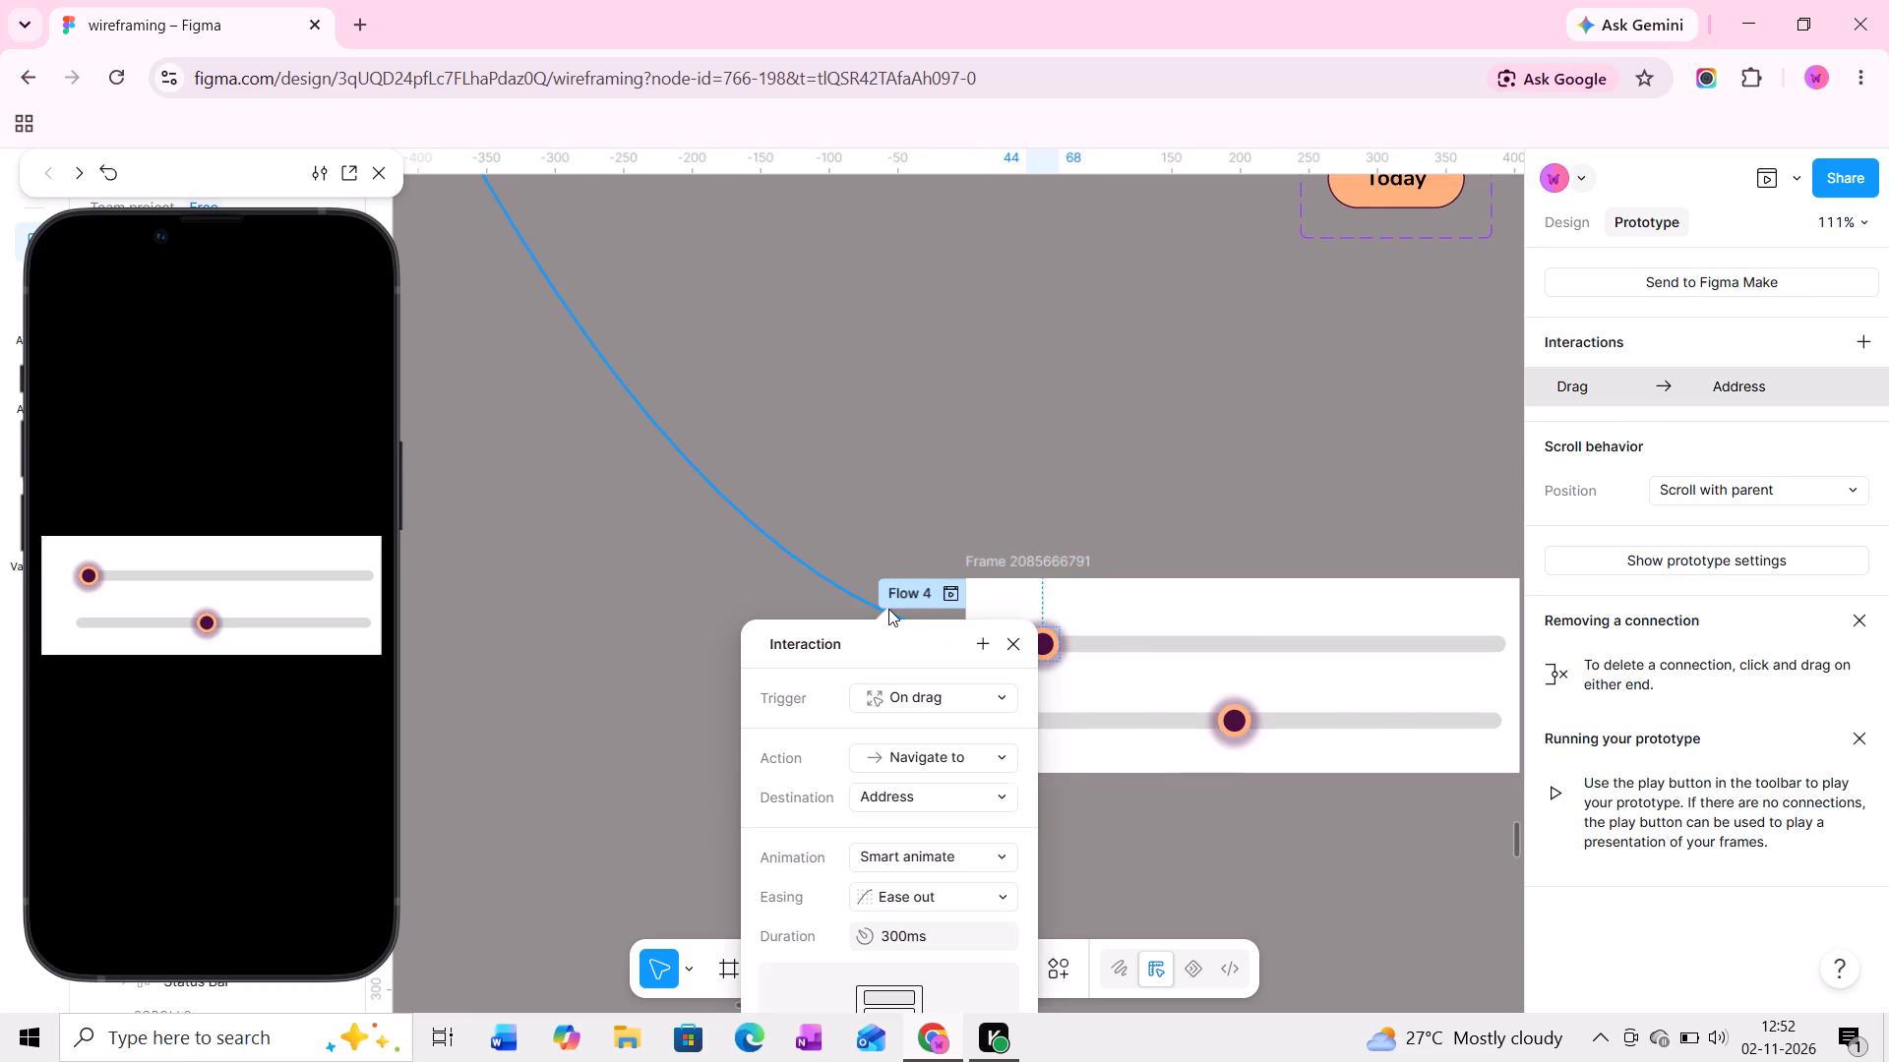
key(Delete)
Connect the upper knob to the lower slider and set the interaction's trigger to On drag.
ctrl+scroll(1080, 643, up, 6)
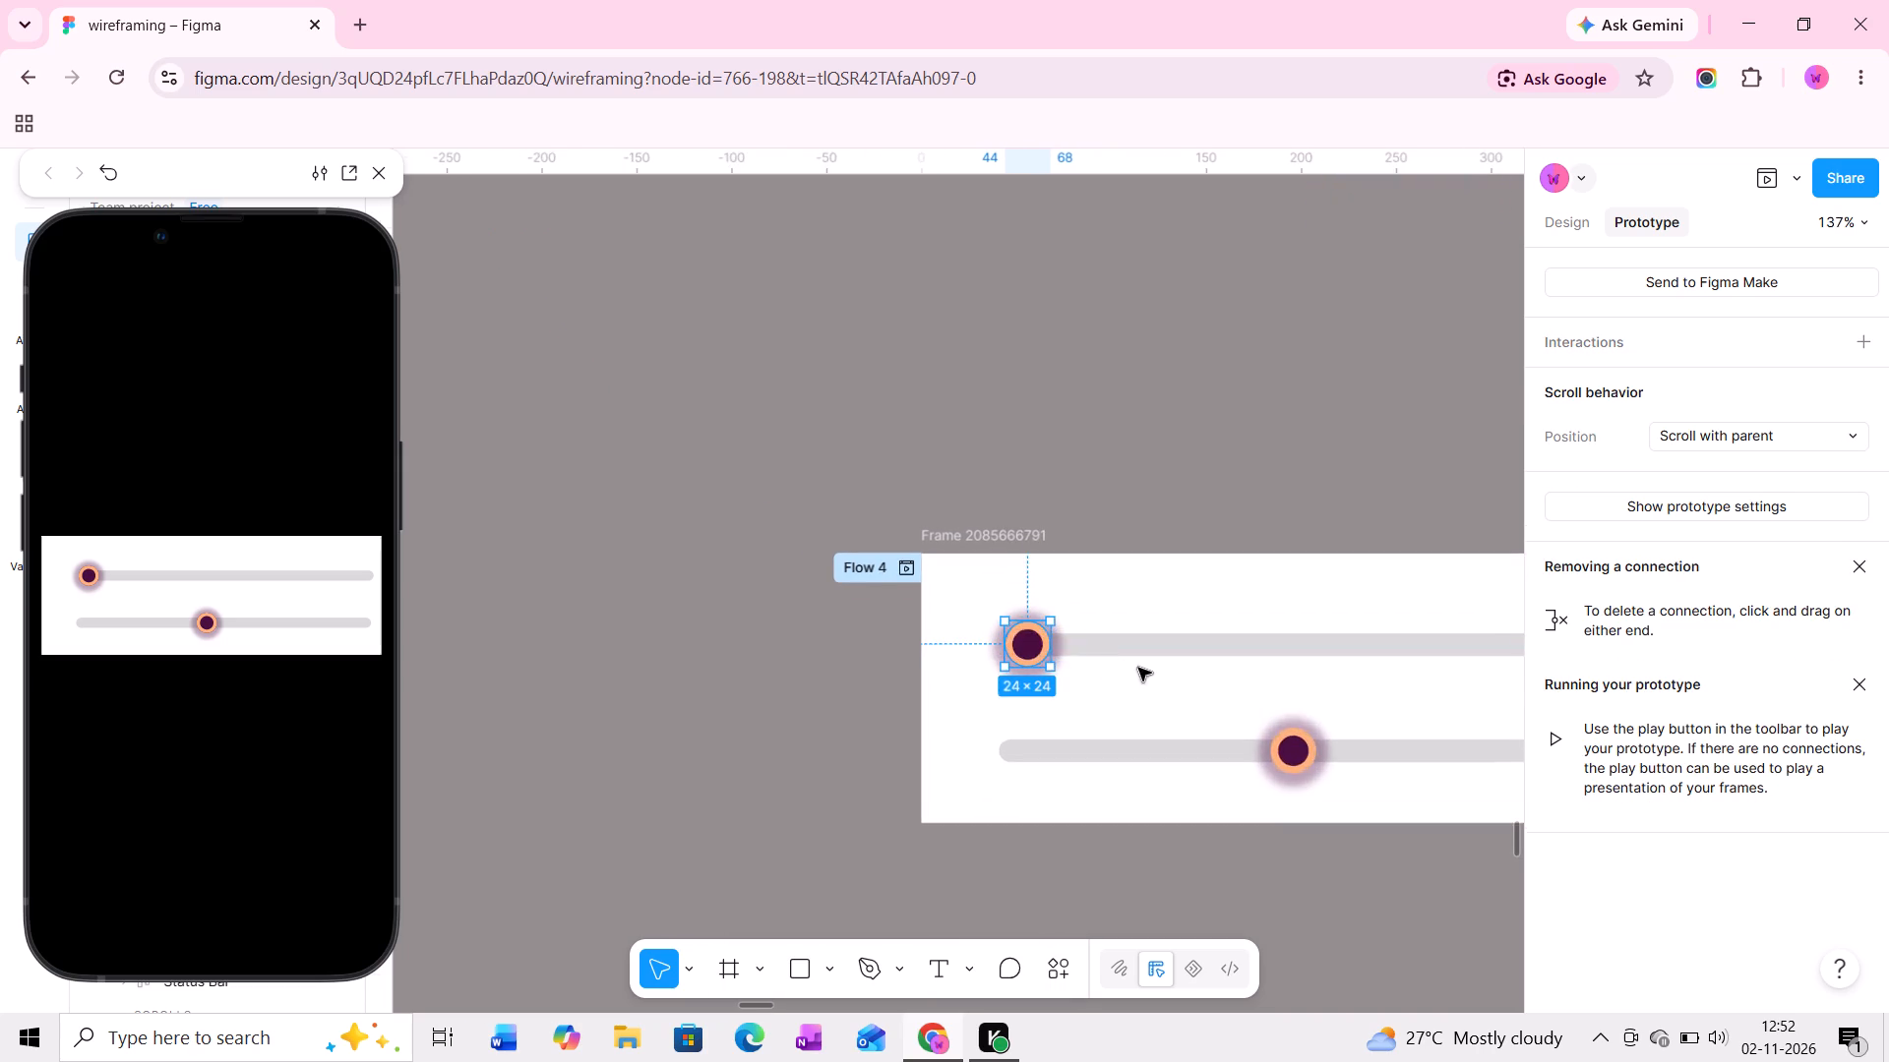
middle_drag(1153, 669, 948, 617)
ctrl+scroll(940, 615, up, 5)
drag(782, 612, 1031, 678)
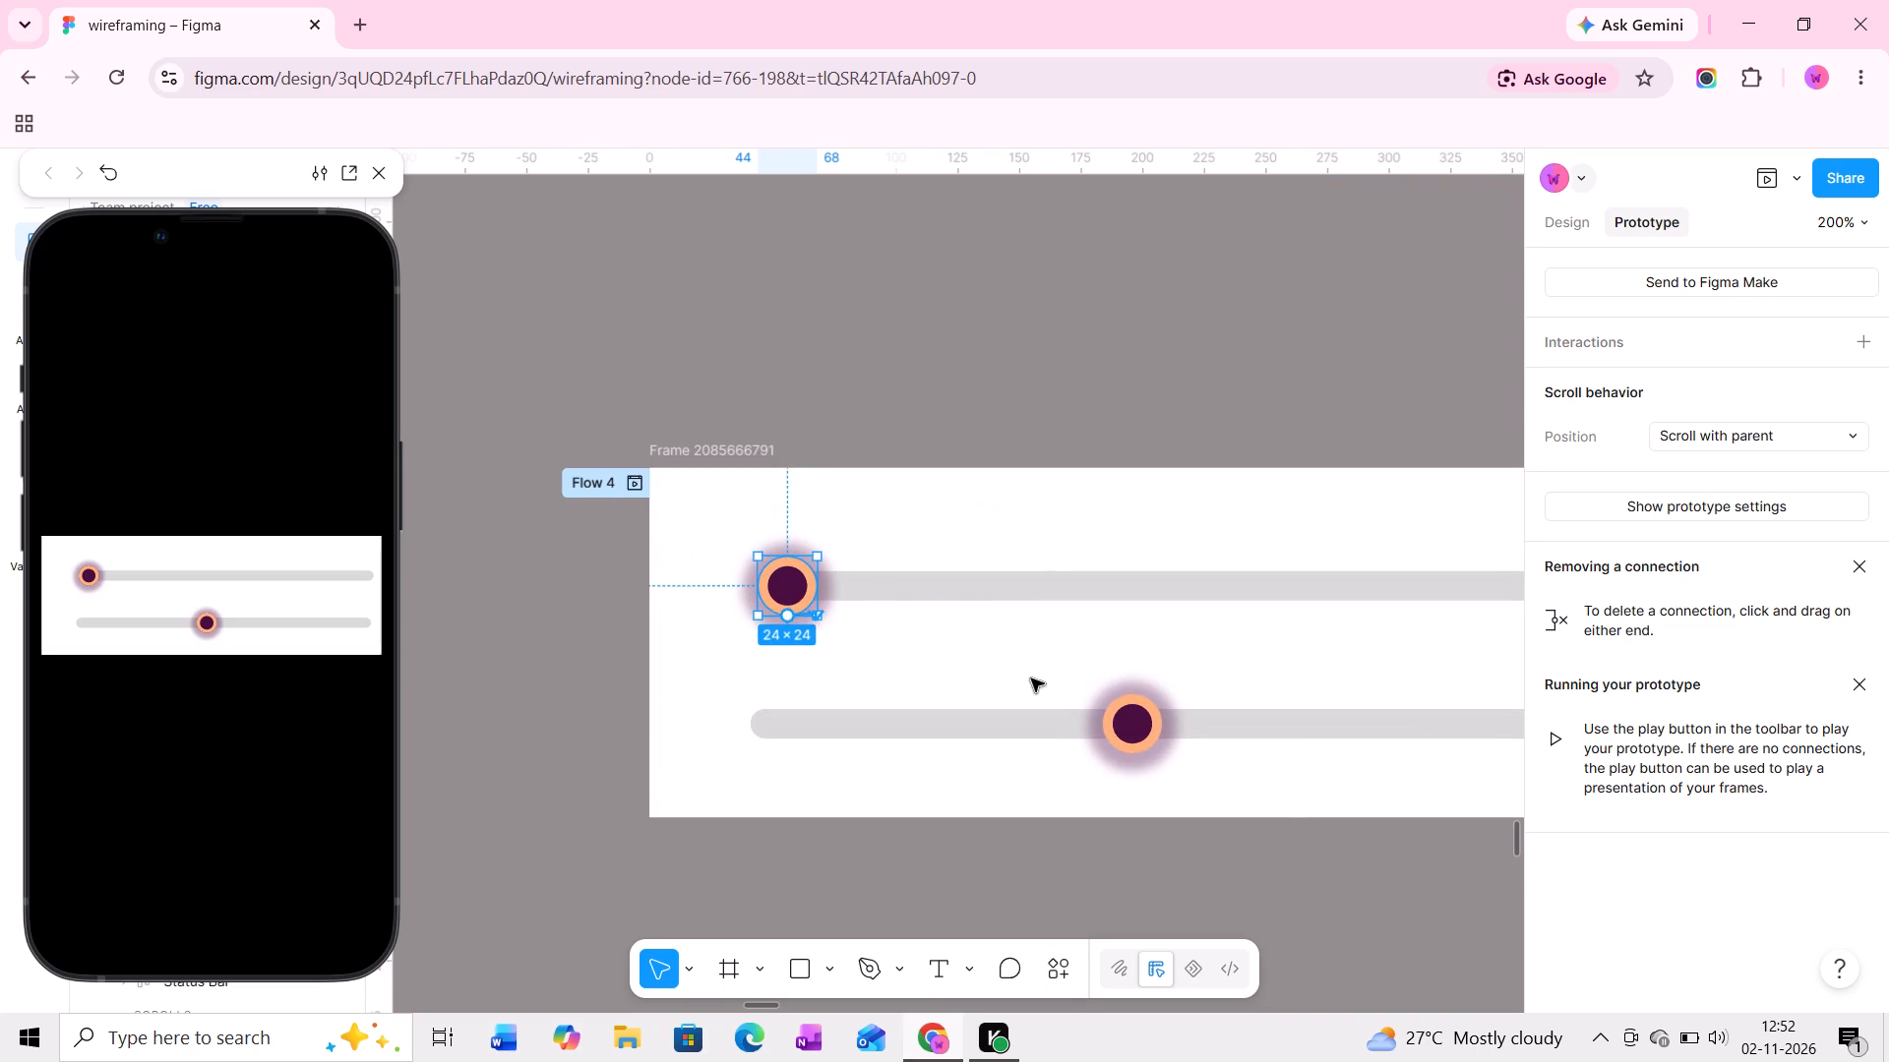
drag(1031, 678, 1073, 723)
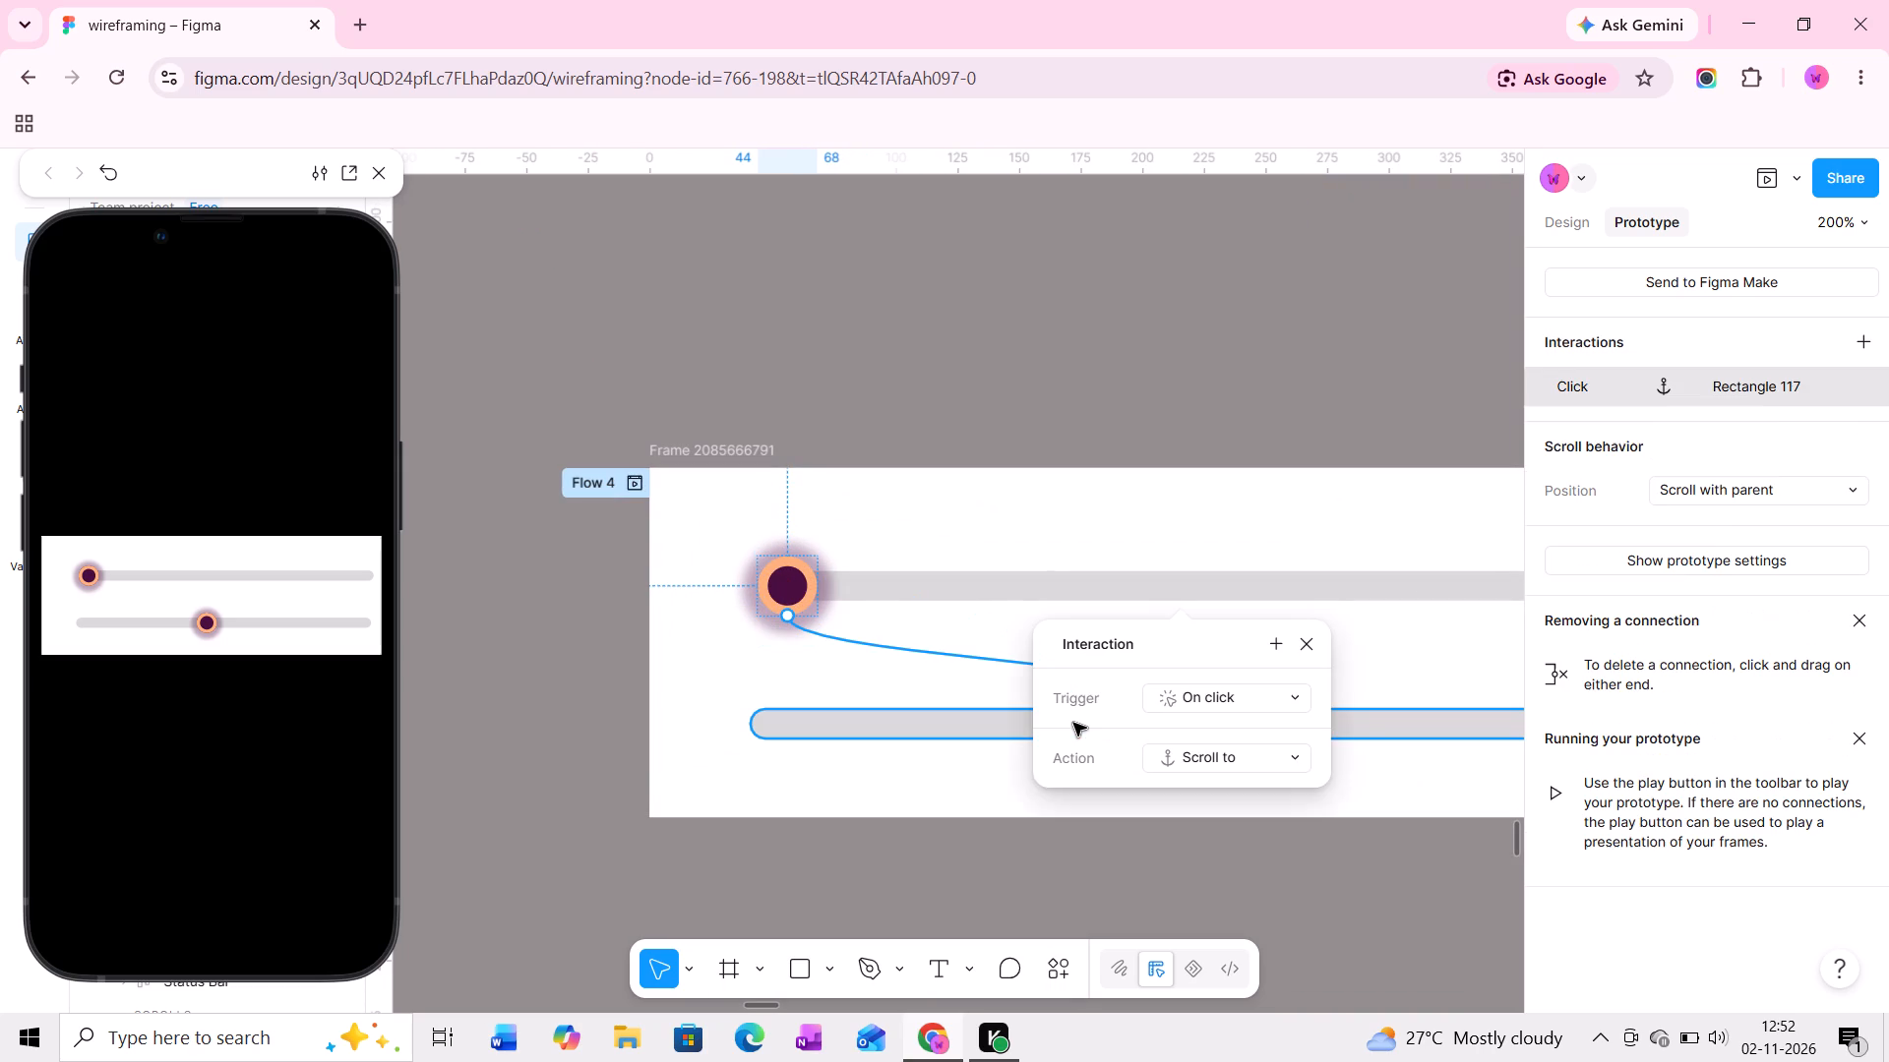
click(1284, 700)
click(1277, 716)
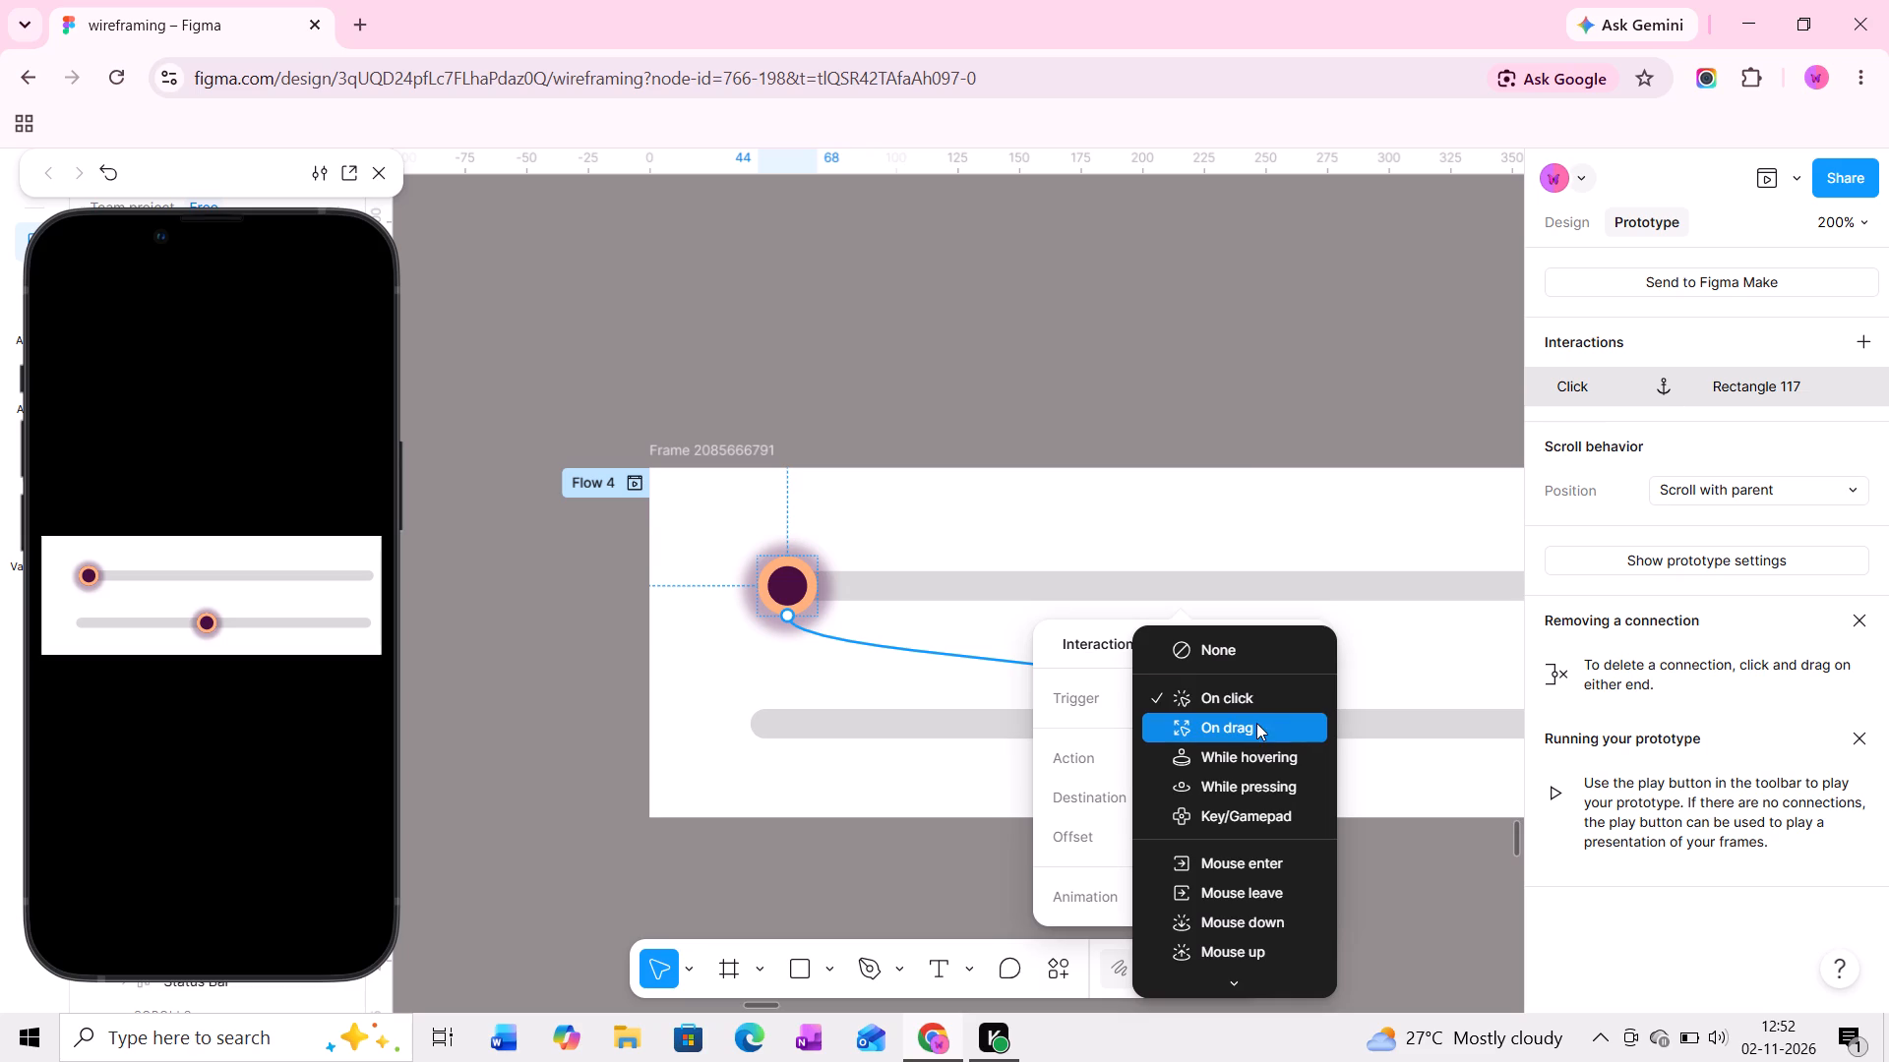
click(1231, 795)
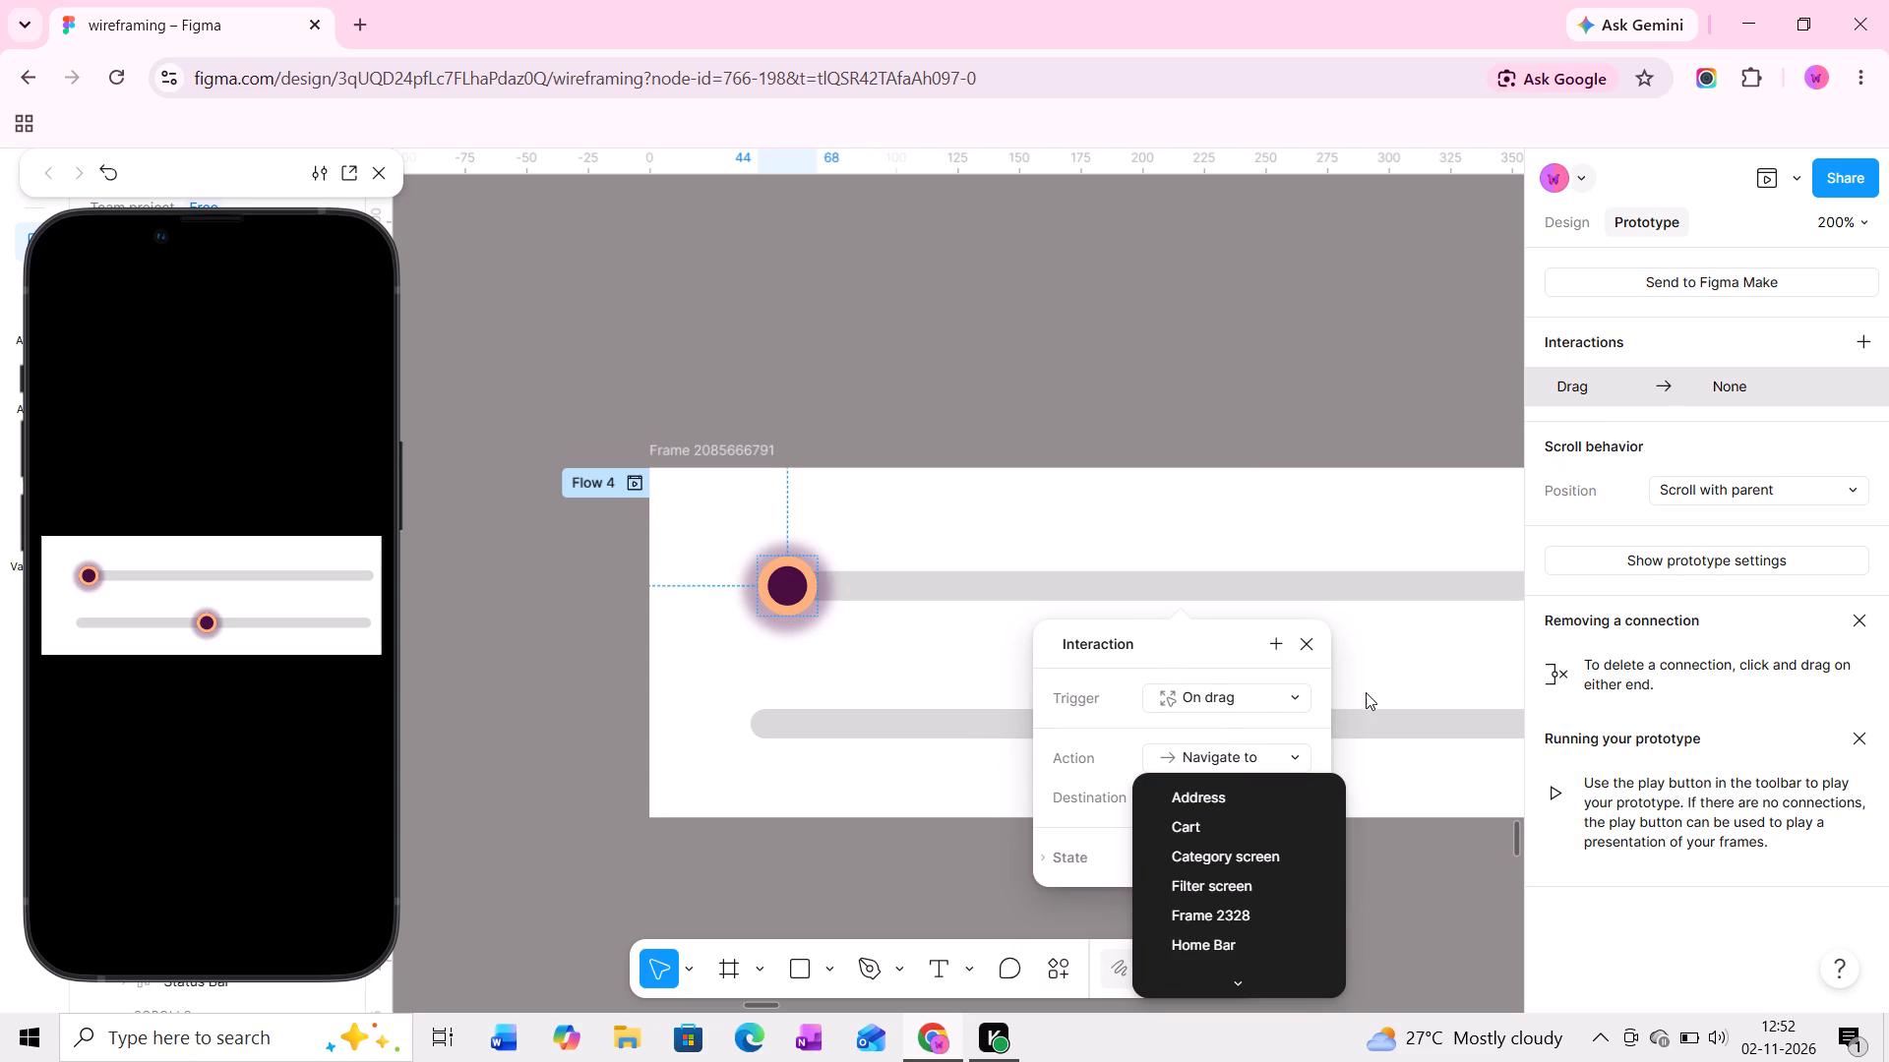
click(1374, 724)
click(1374, 724)
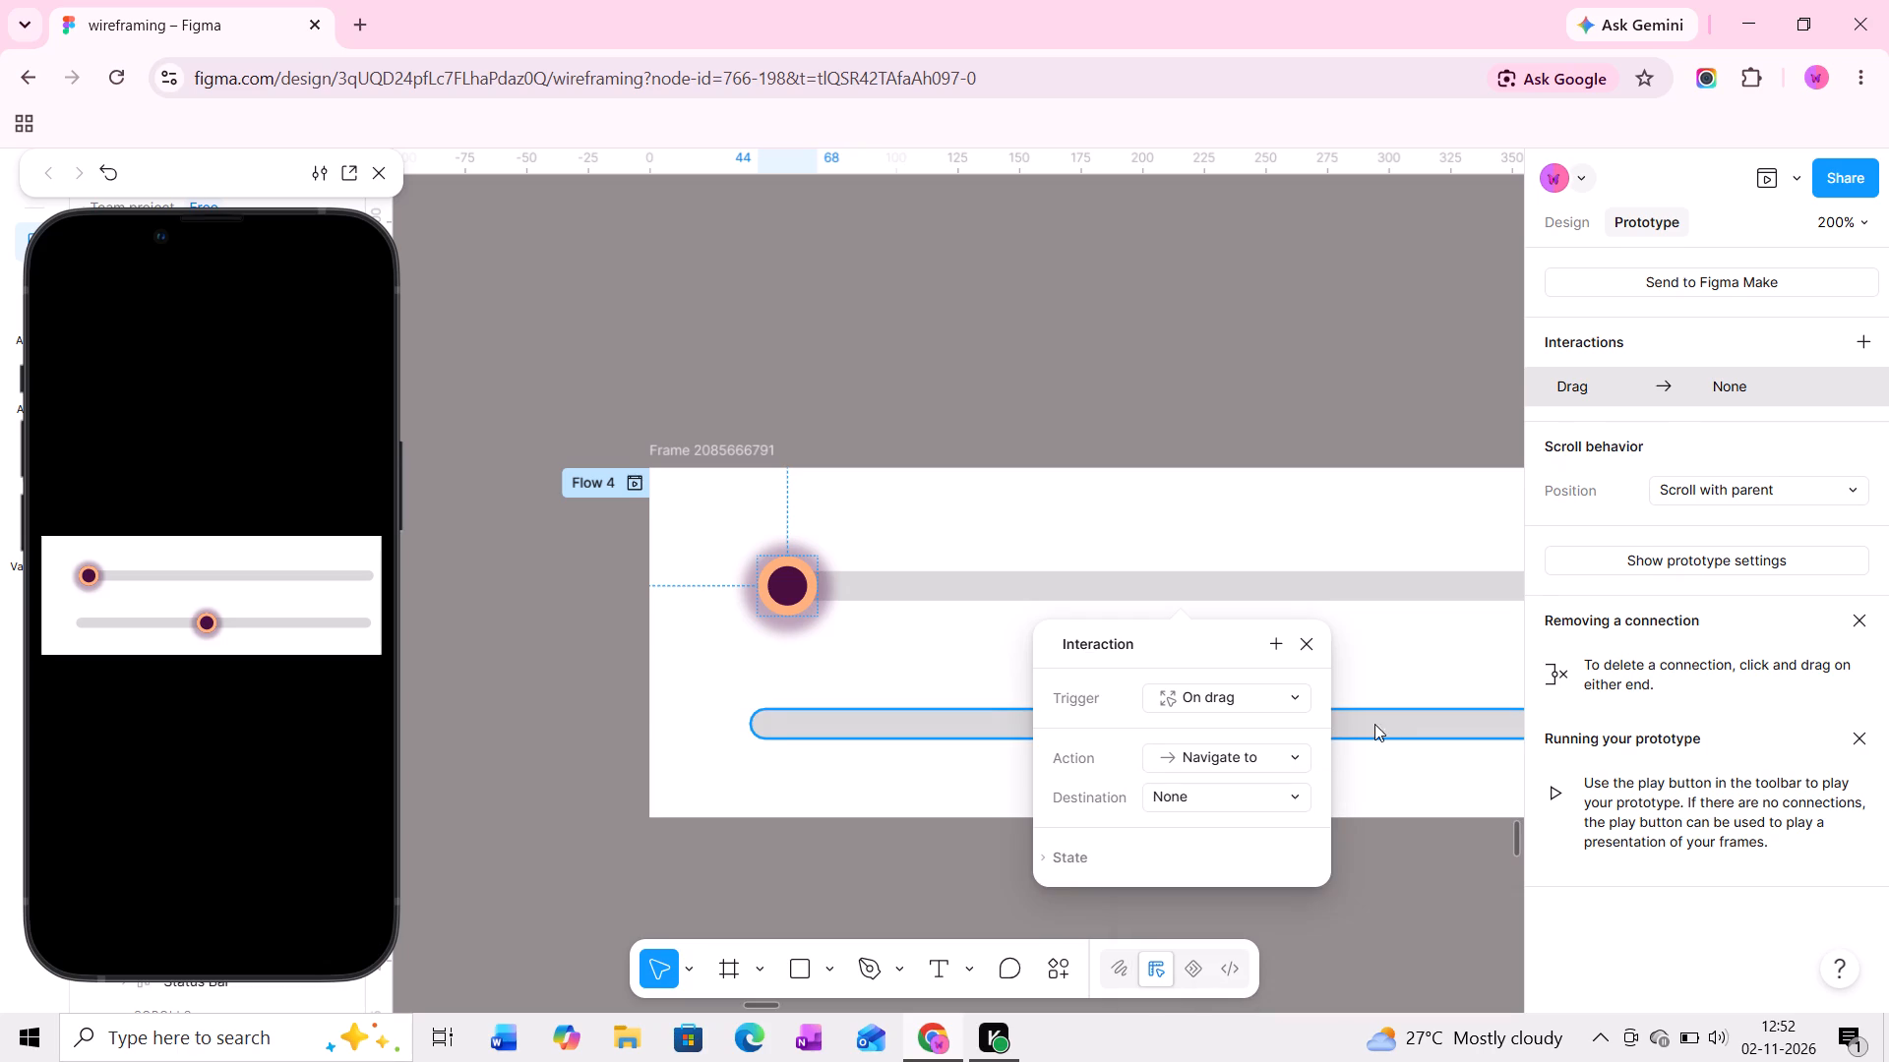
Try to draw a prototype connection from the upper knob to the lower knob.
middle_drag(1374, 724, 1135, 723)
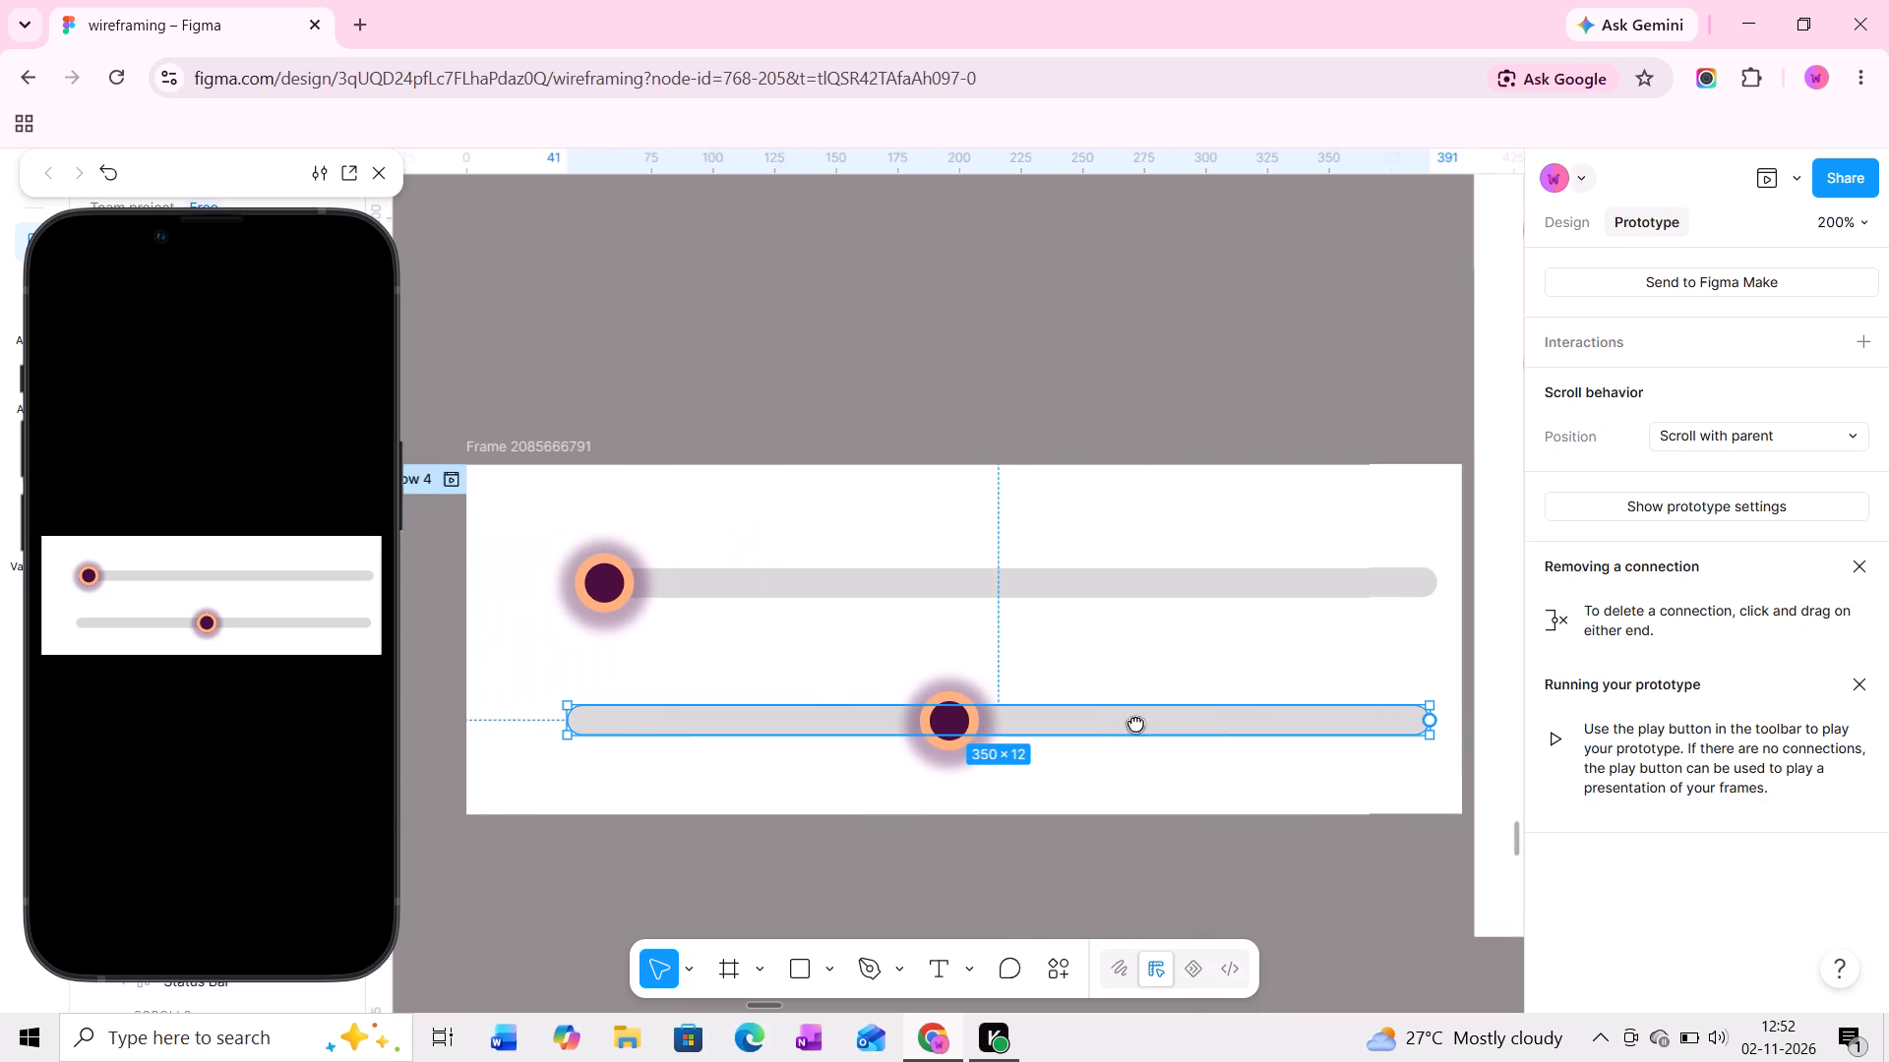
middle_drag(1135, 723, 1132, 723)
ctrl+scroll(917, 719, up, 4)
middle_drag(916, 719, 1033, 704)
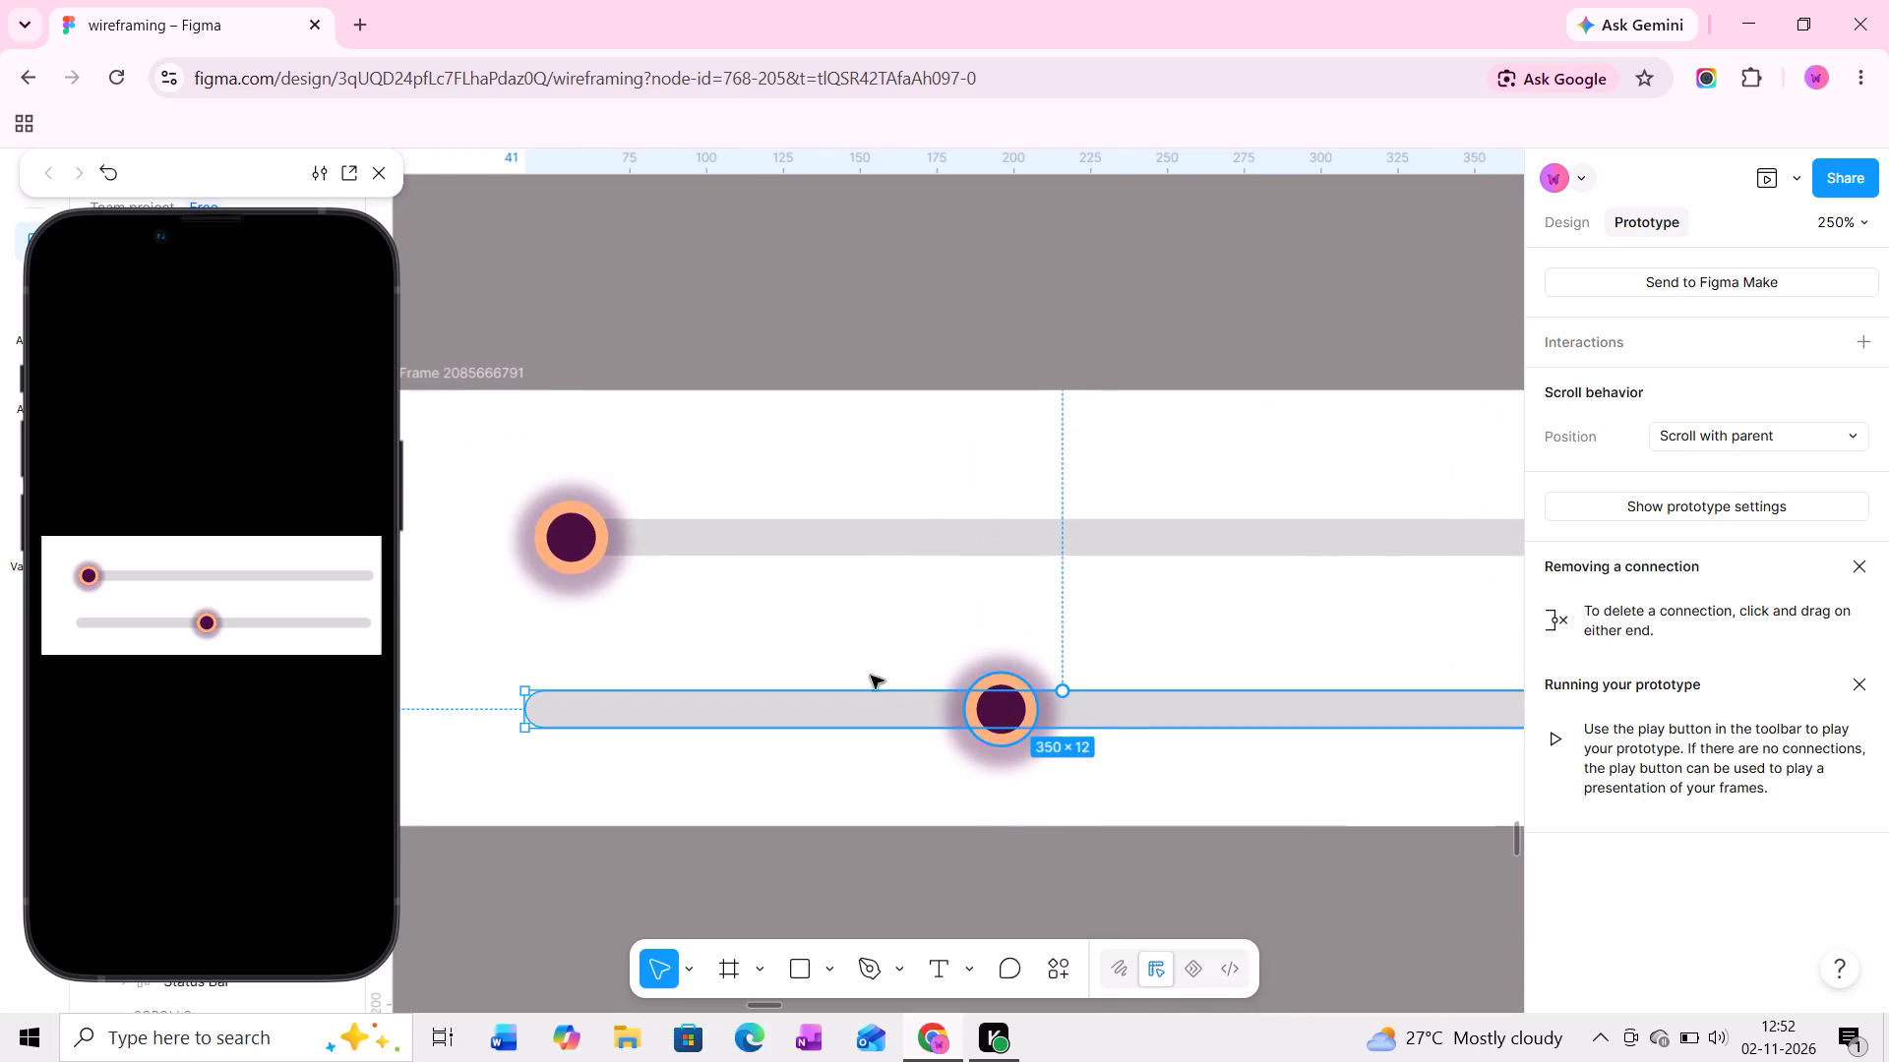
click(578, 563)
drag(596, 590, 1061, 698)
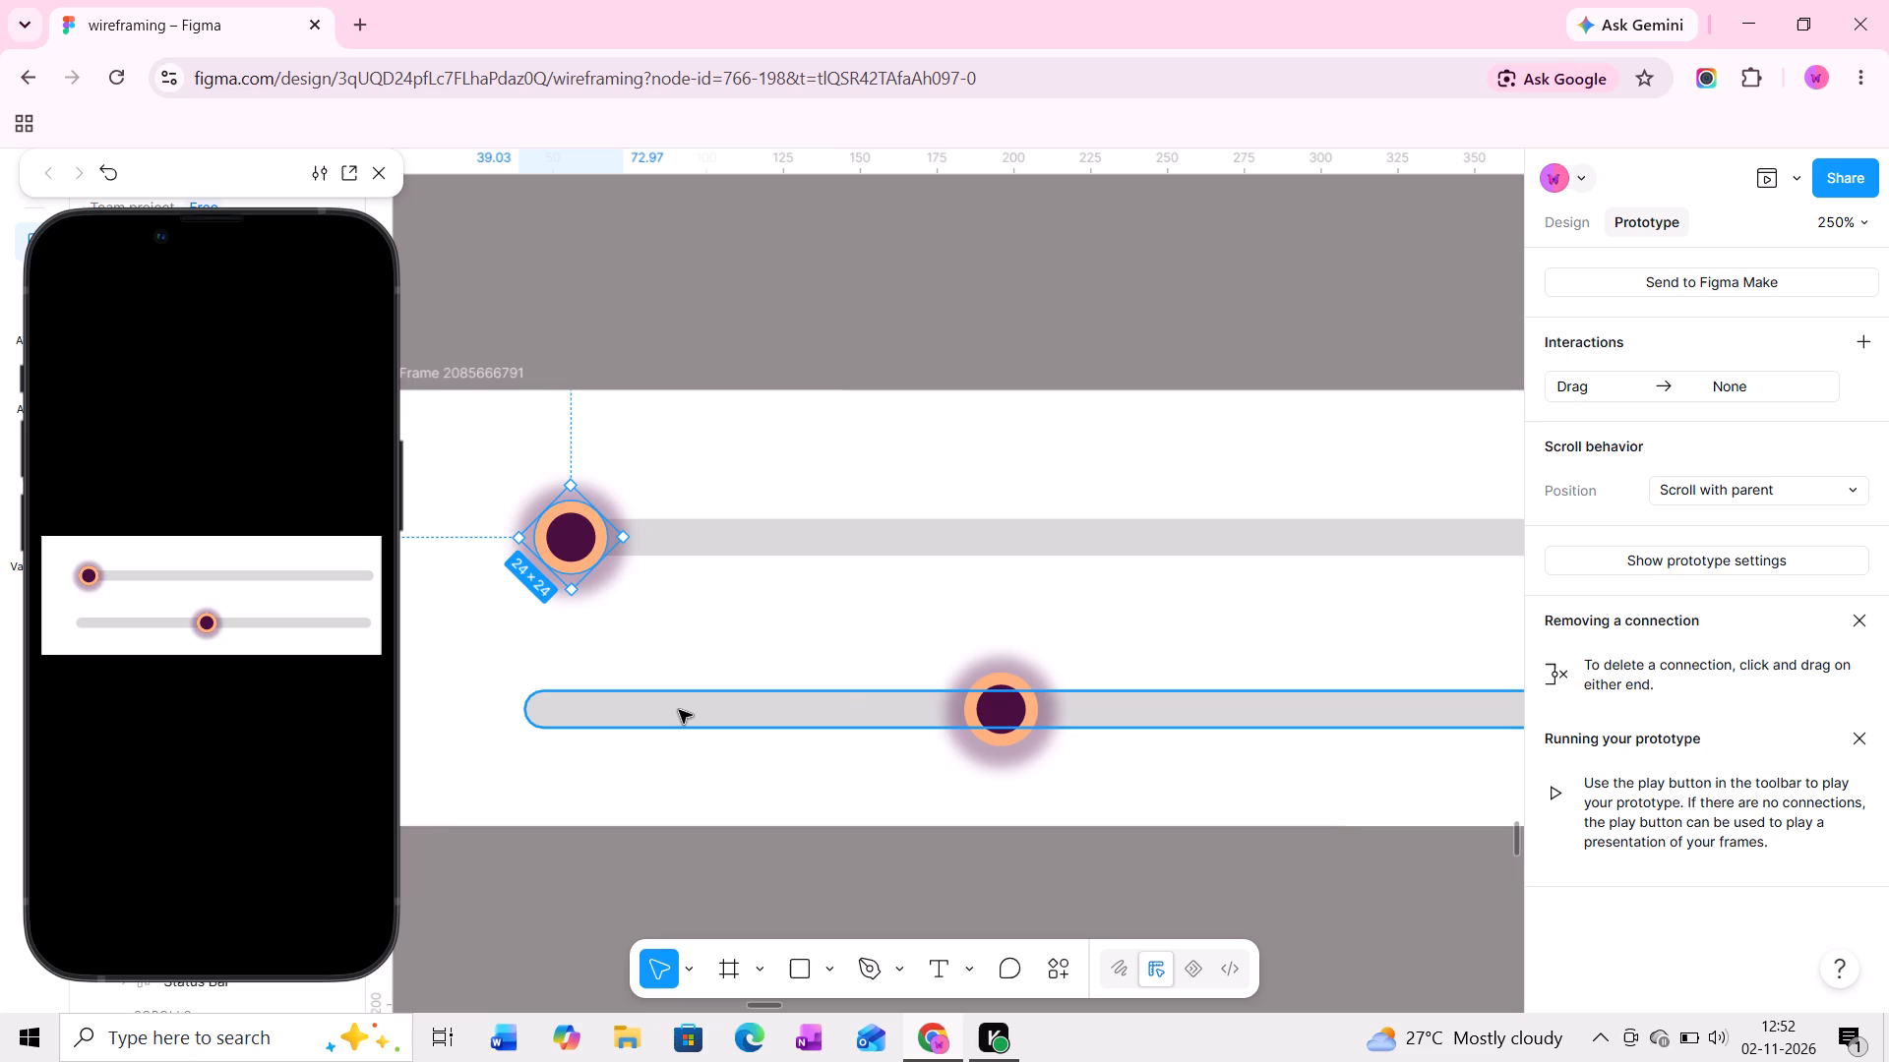
Move the lower slider's knob and track together out of the frame, onto the canvas below it.
ctrl+scroll(836, 700, down, 4)
middle_drag(864, 725, 818, 626)
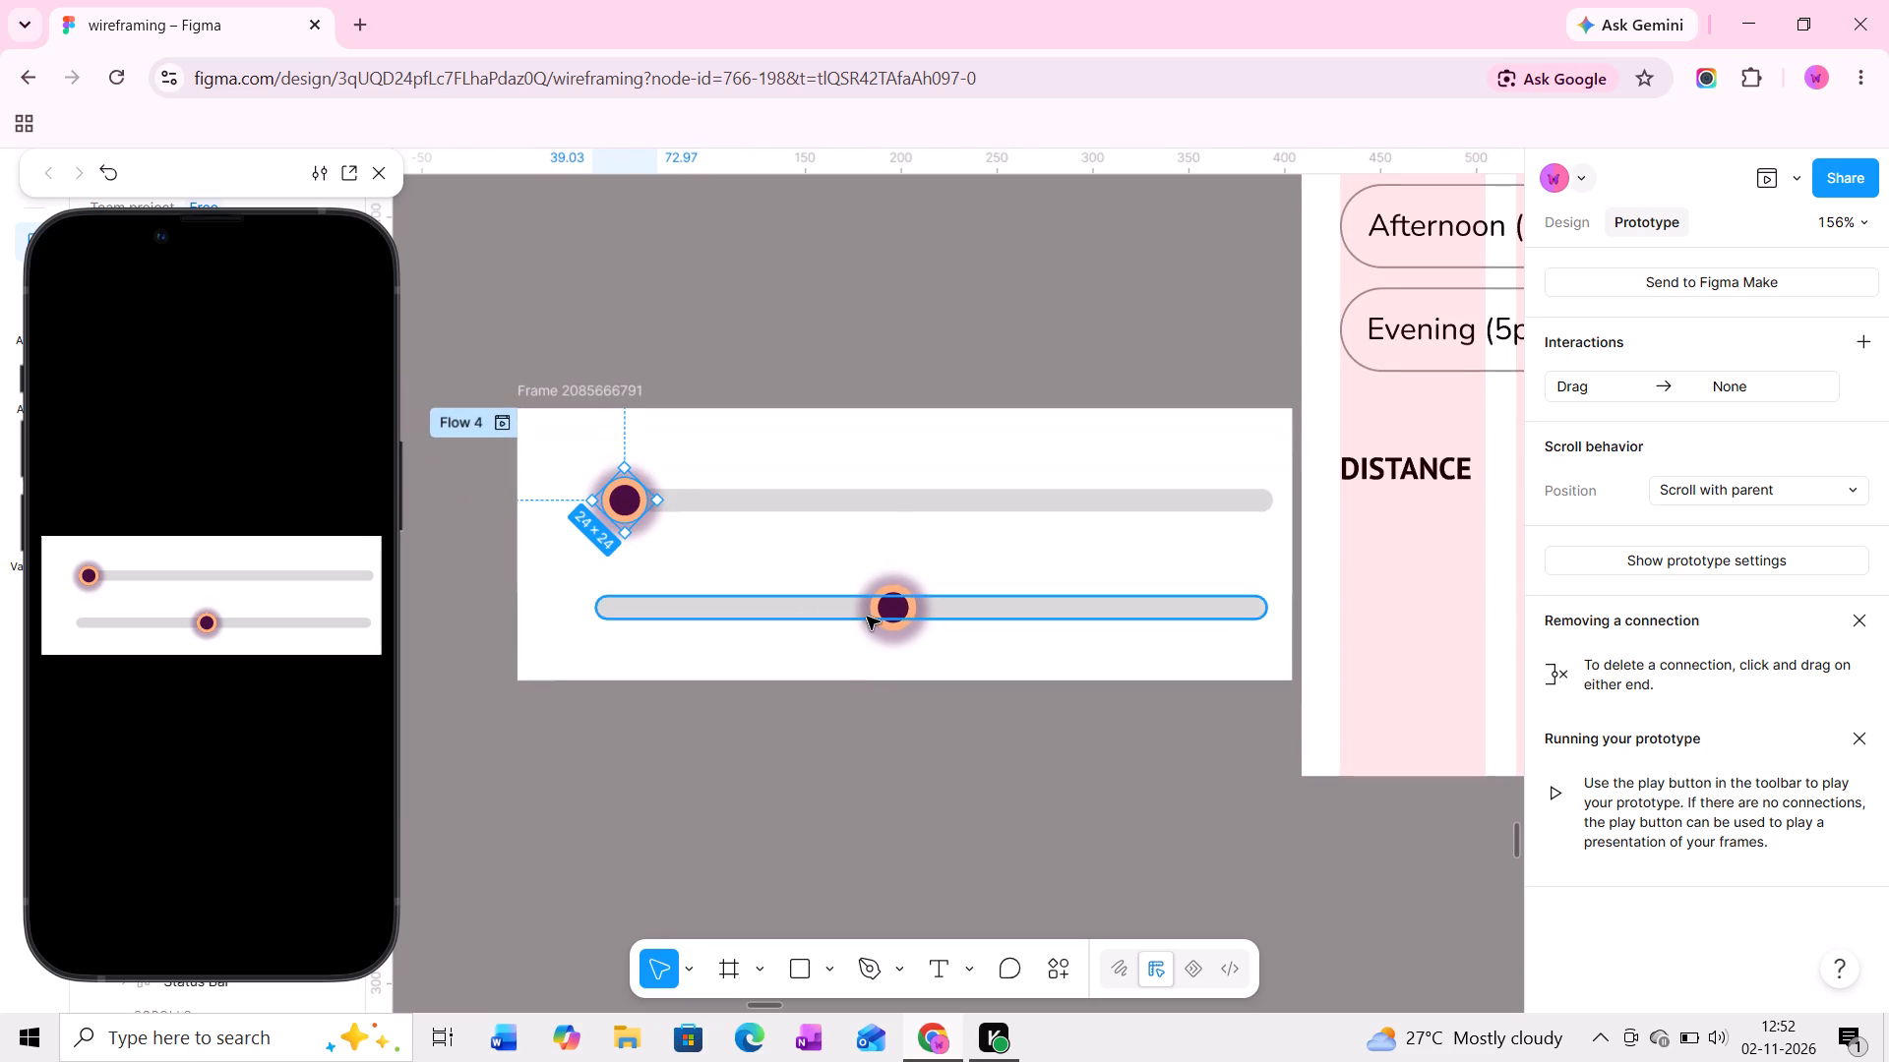
click(899, 614)
shift+click(826, 607)
drag(826, 607, 825, 725)
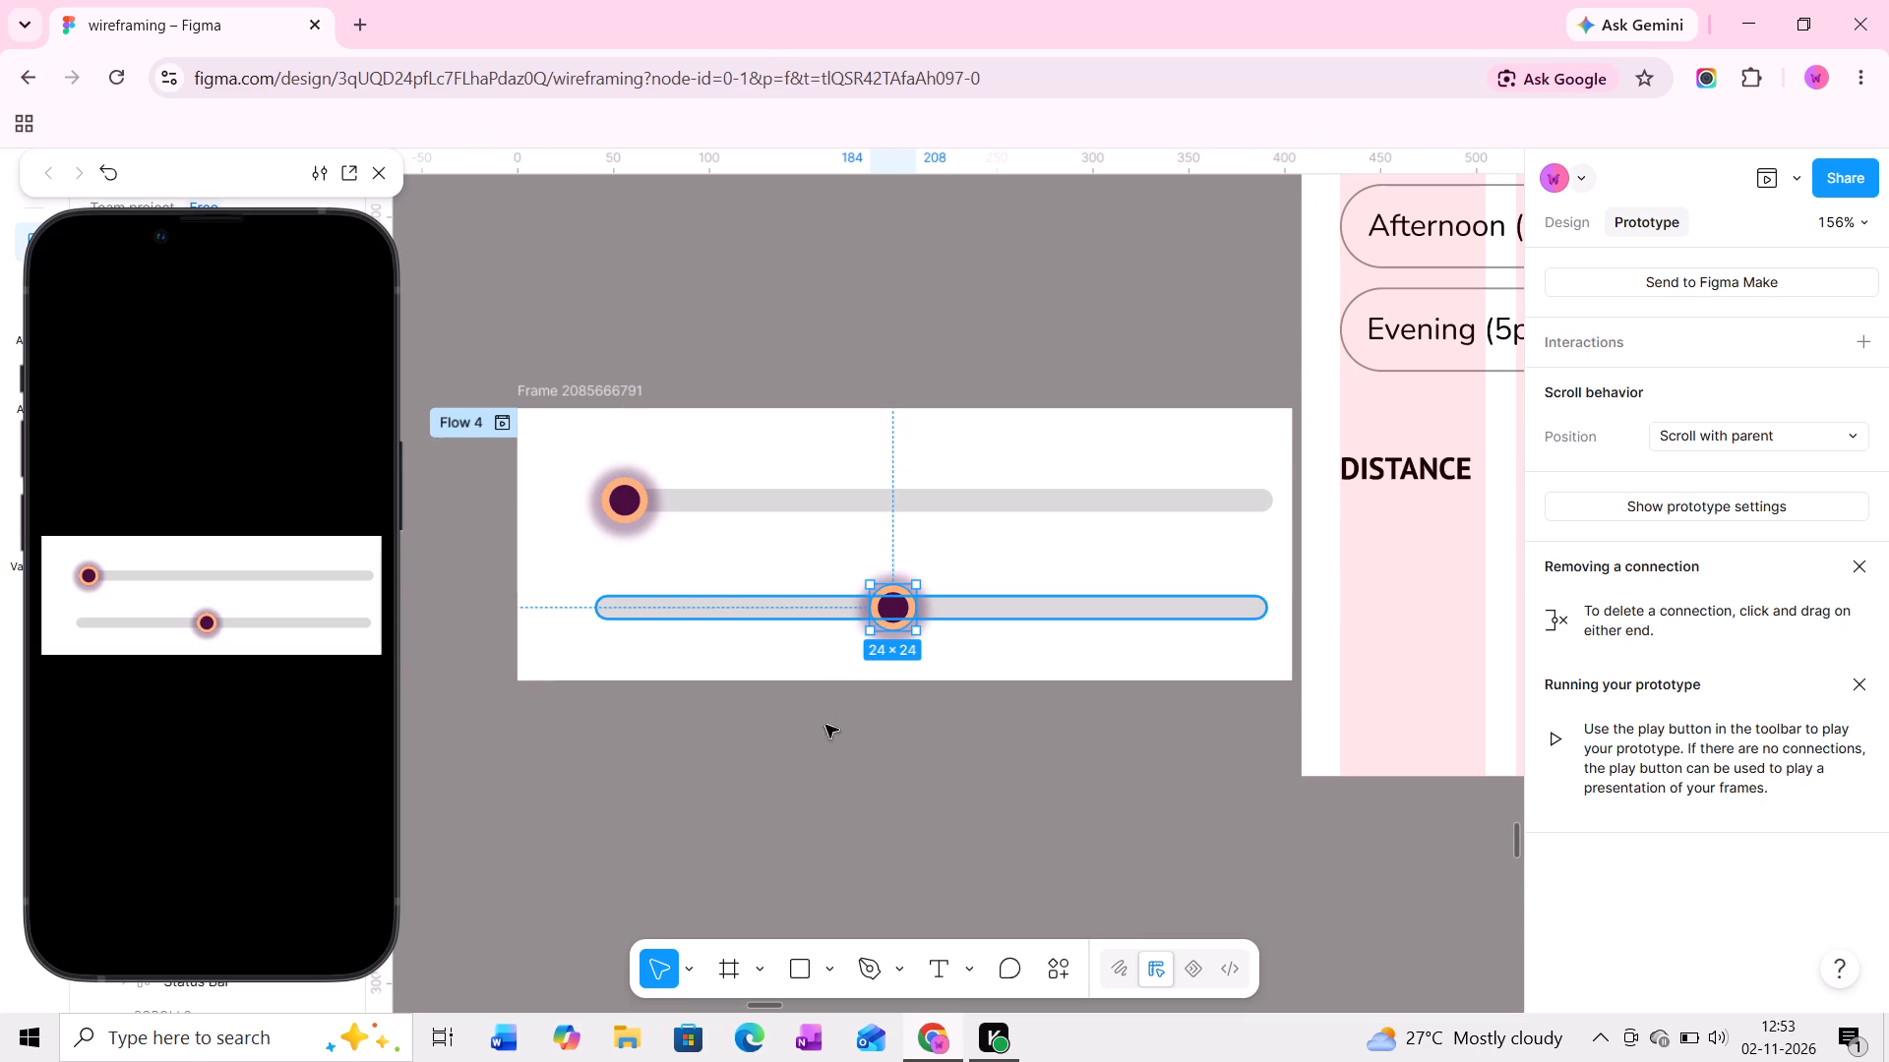
drag(825, 725, 778, 773)
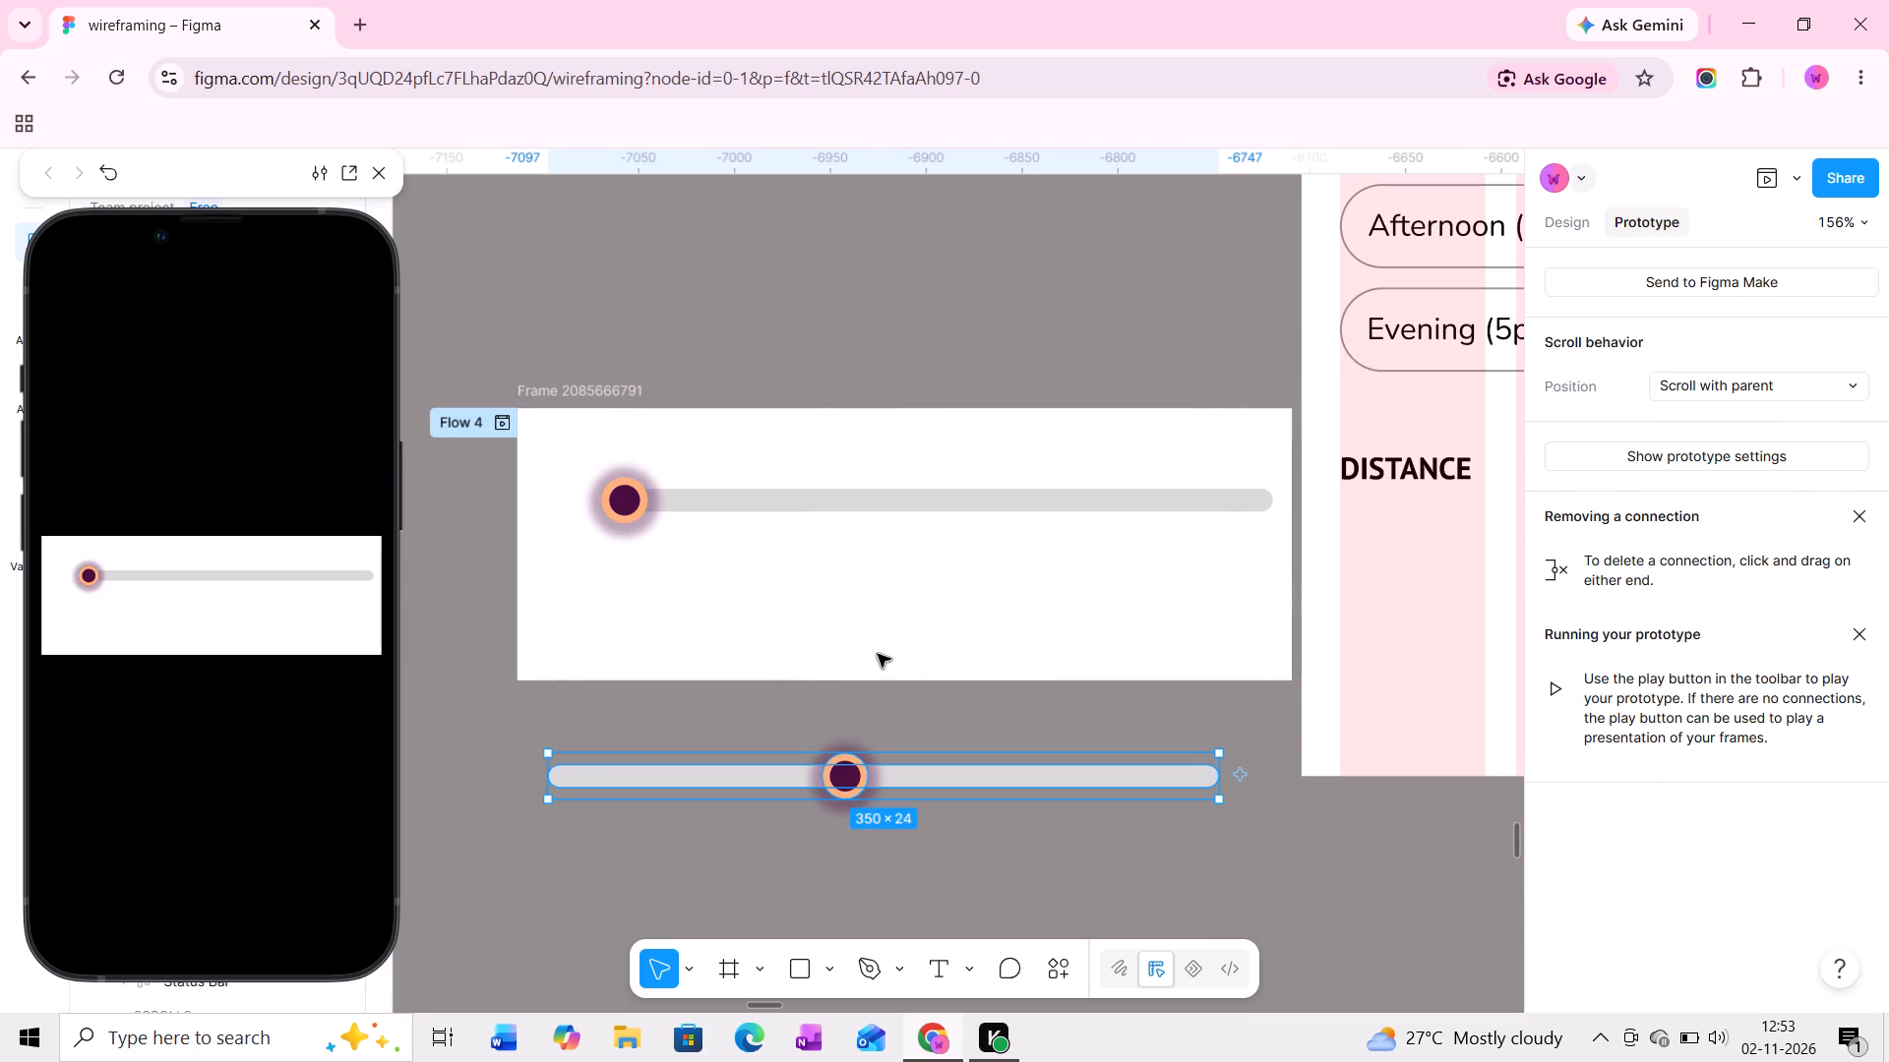
Shorten the frame around the upper slider to 404 × 86.
click(898, 634)
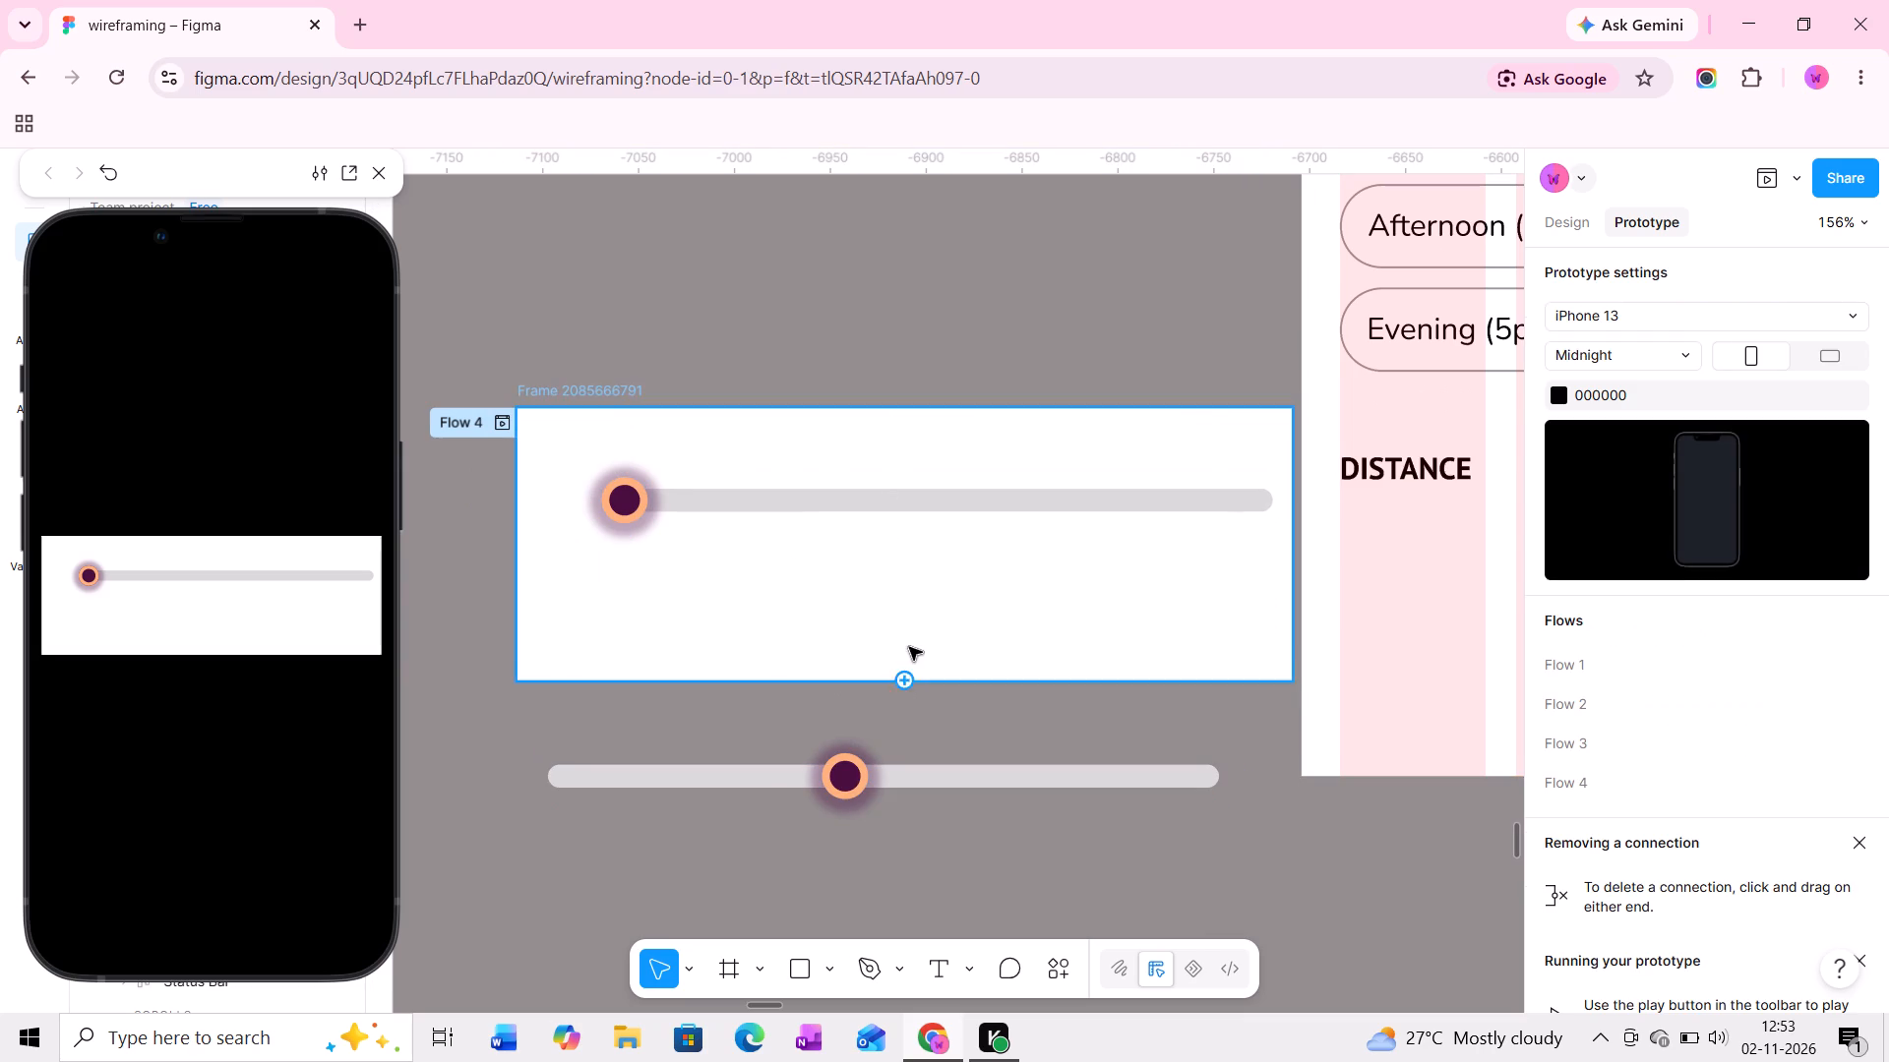
ctrl+click(909, 647)
drag(923, 681, 926, 574)
Draw a new frame of about 387 × 65 around the lower slider's track and knob.
key(f)
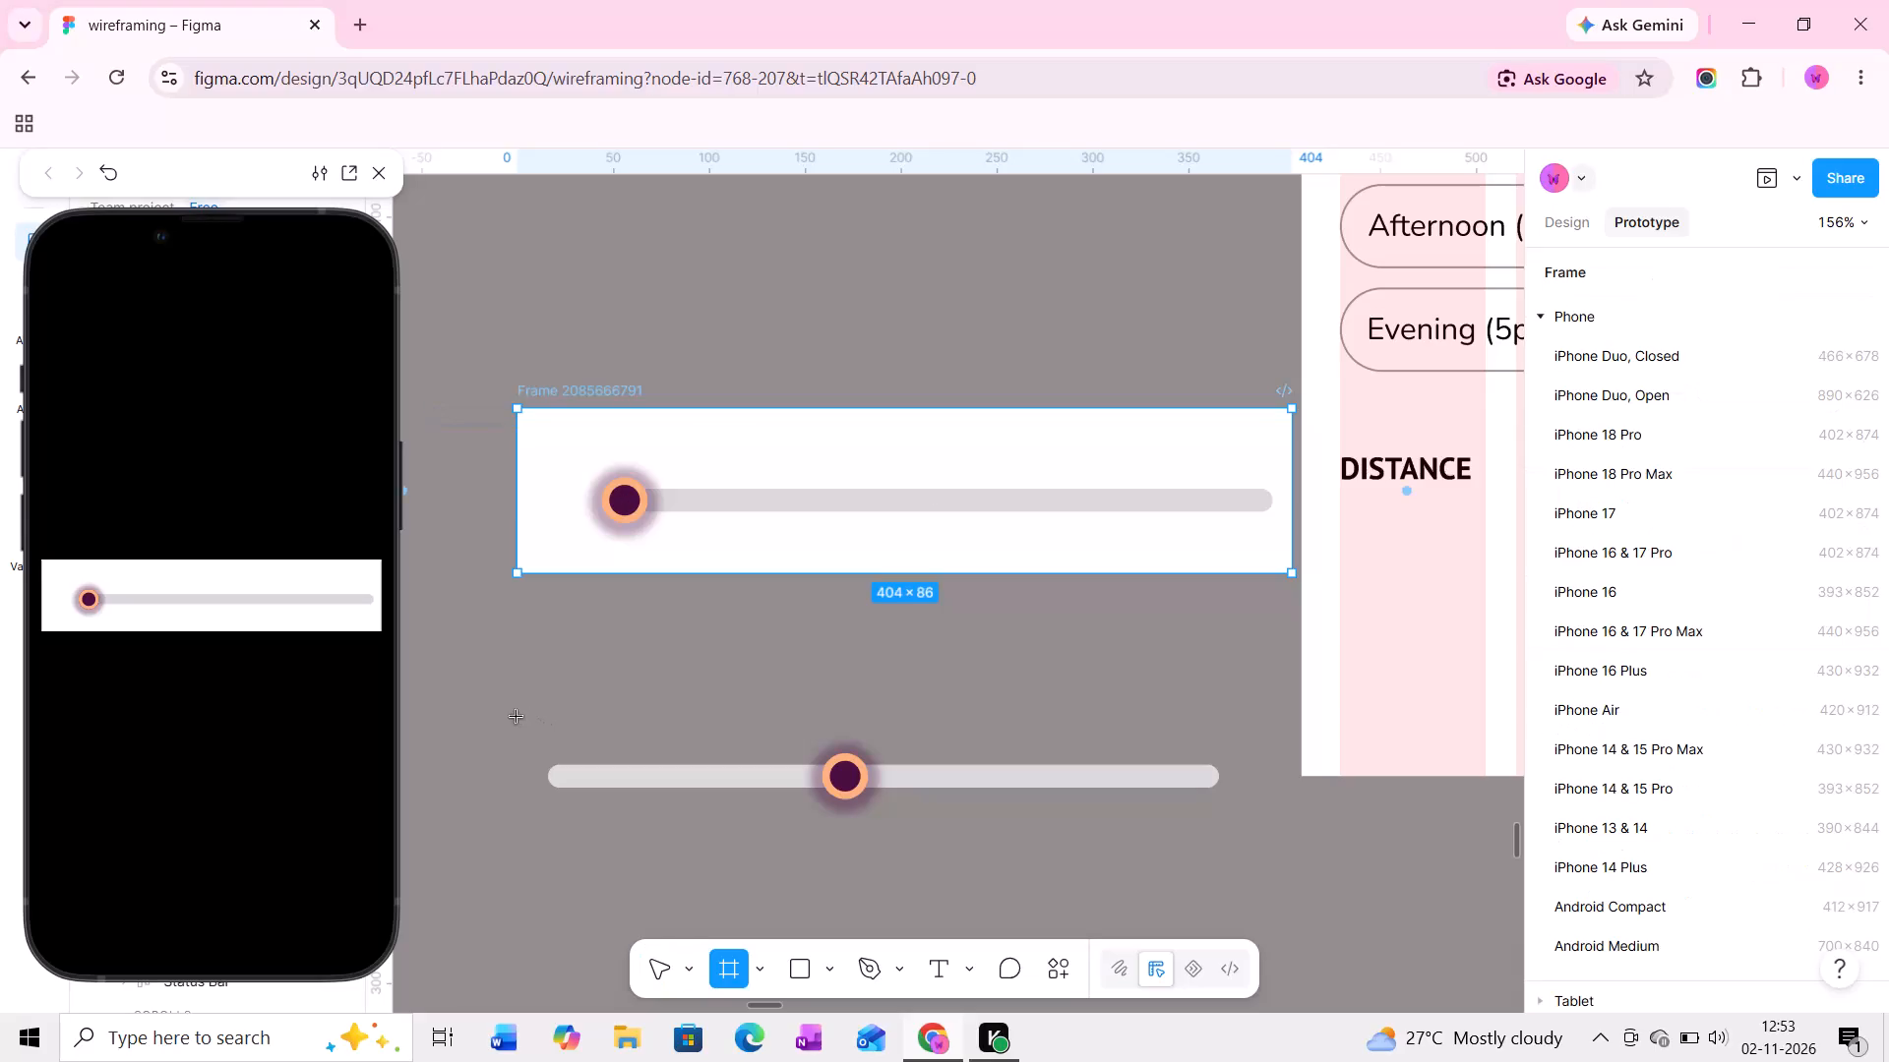
drag(517, 717, 1259, 842)
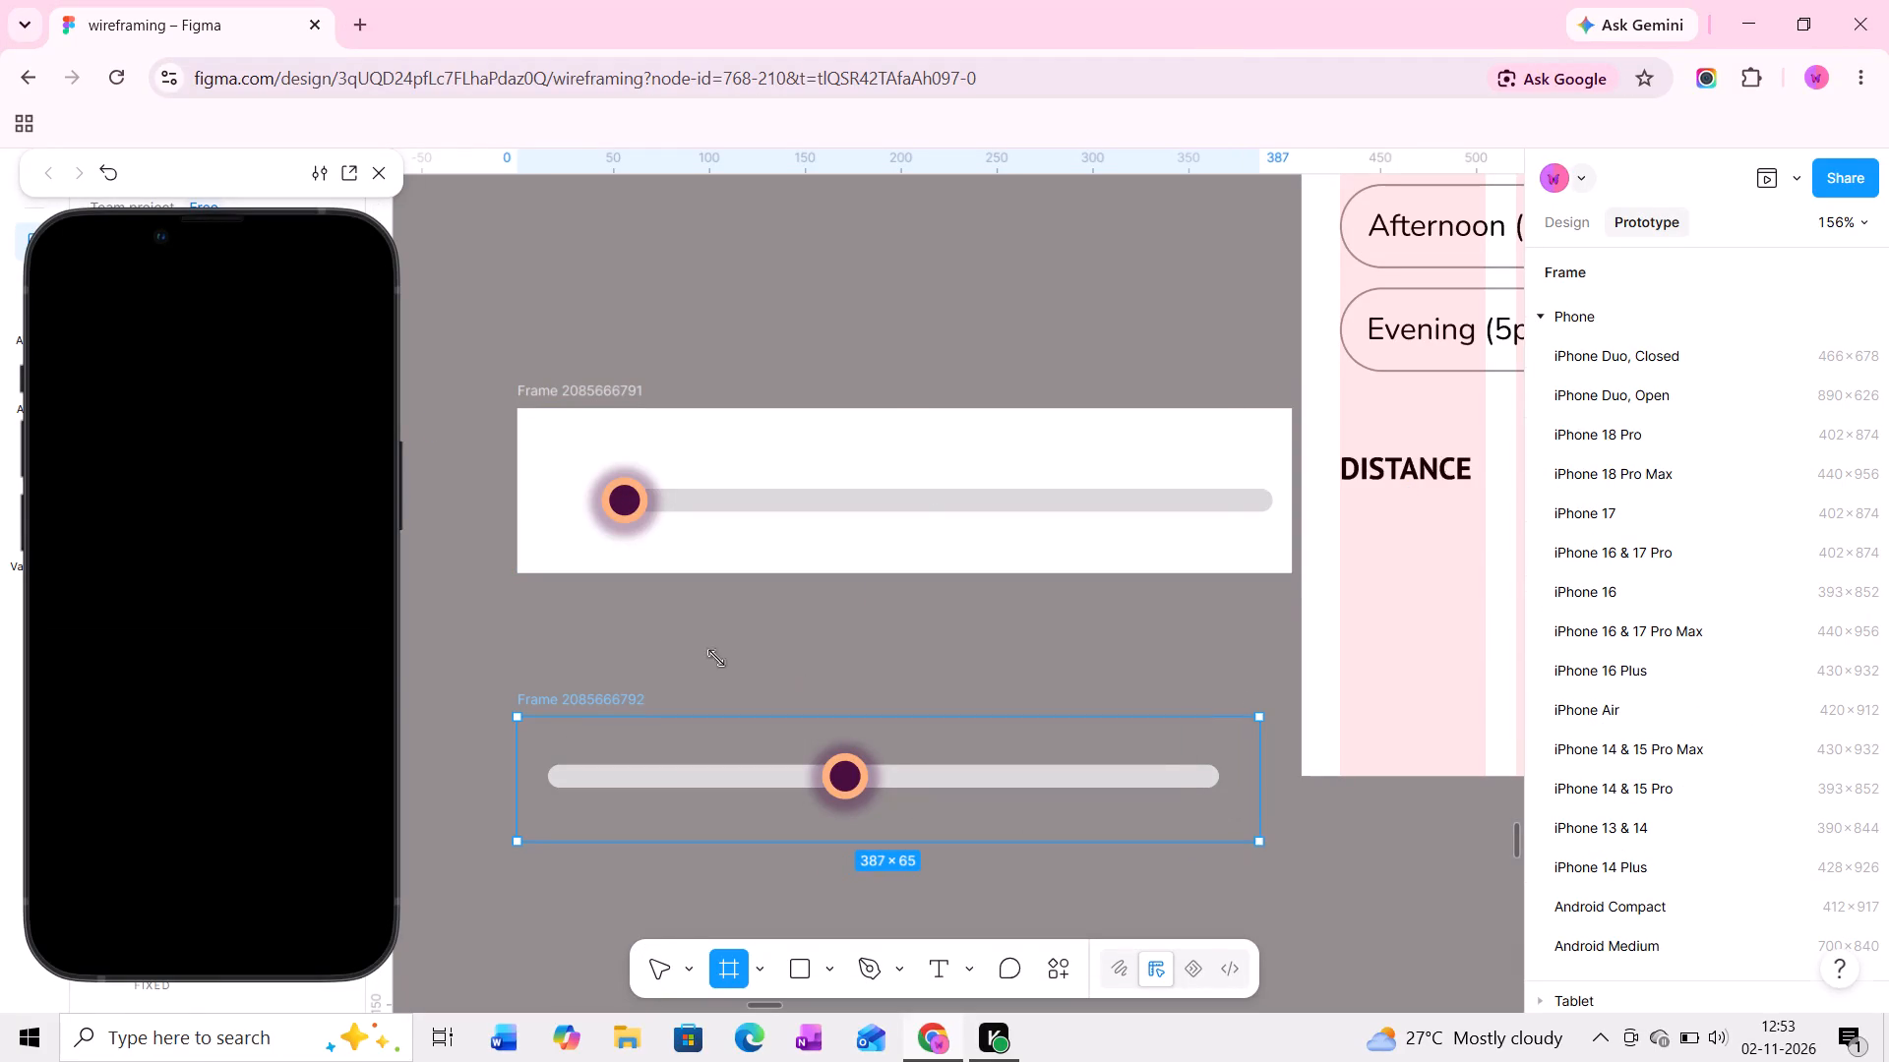
Link the upper knob's On drag interaction to the new frame around the lower slider.
click(629, 512)
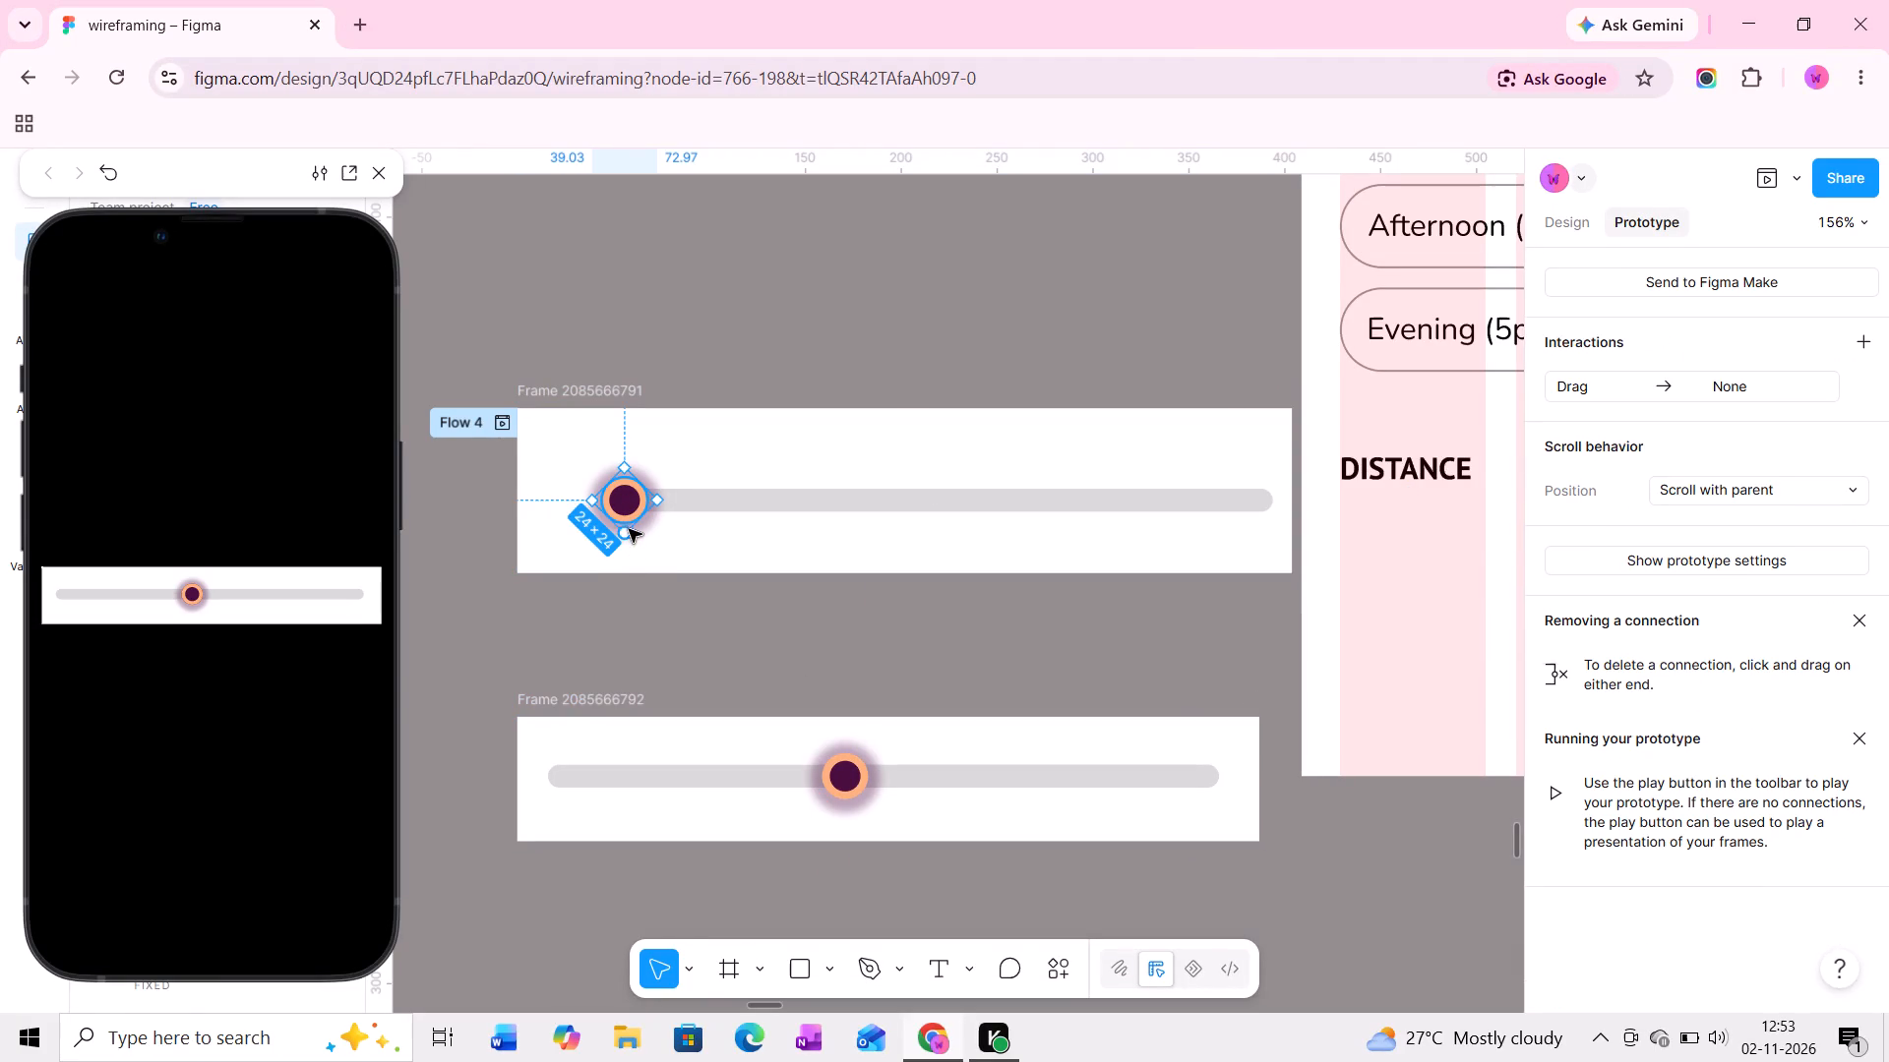
drag(629, 533, 815, 727)
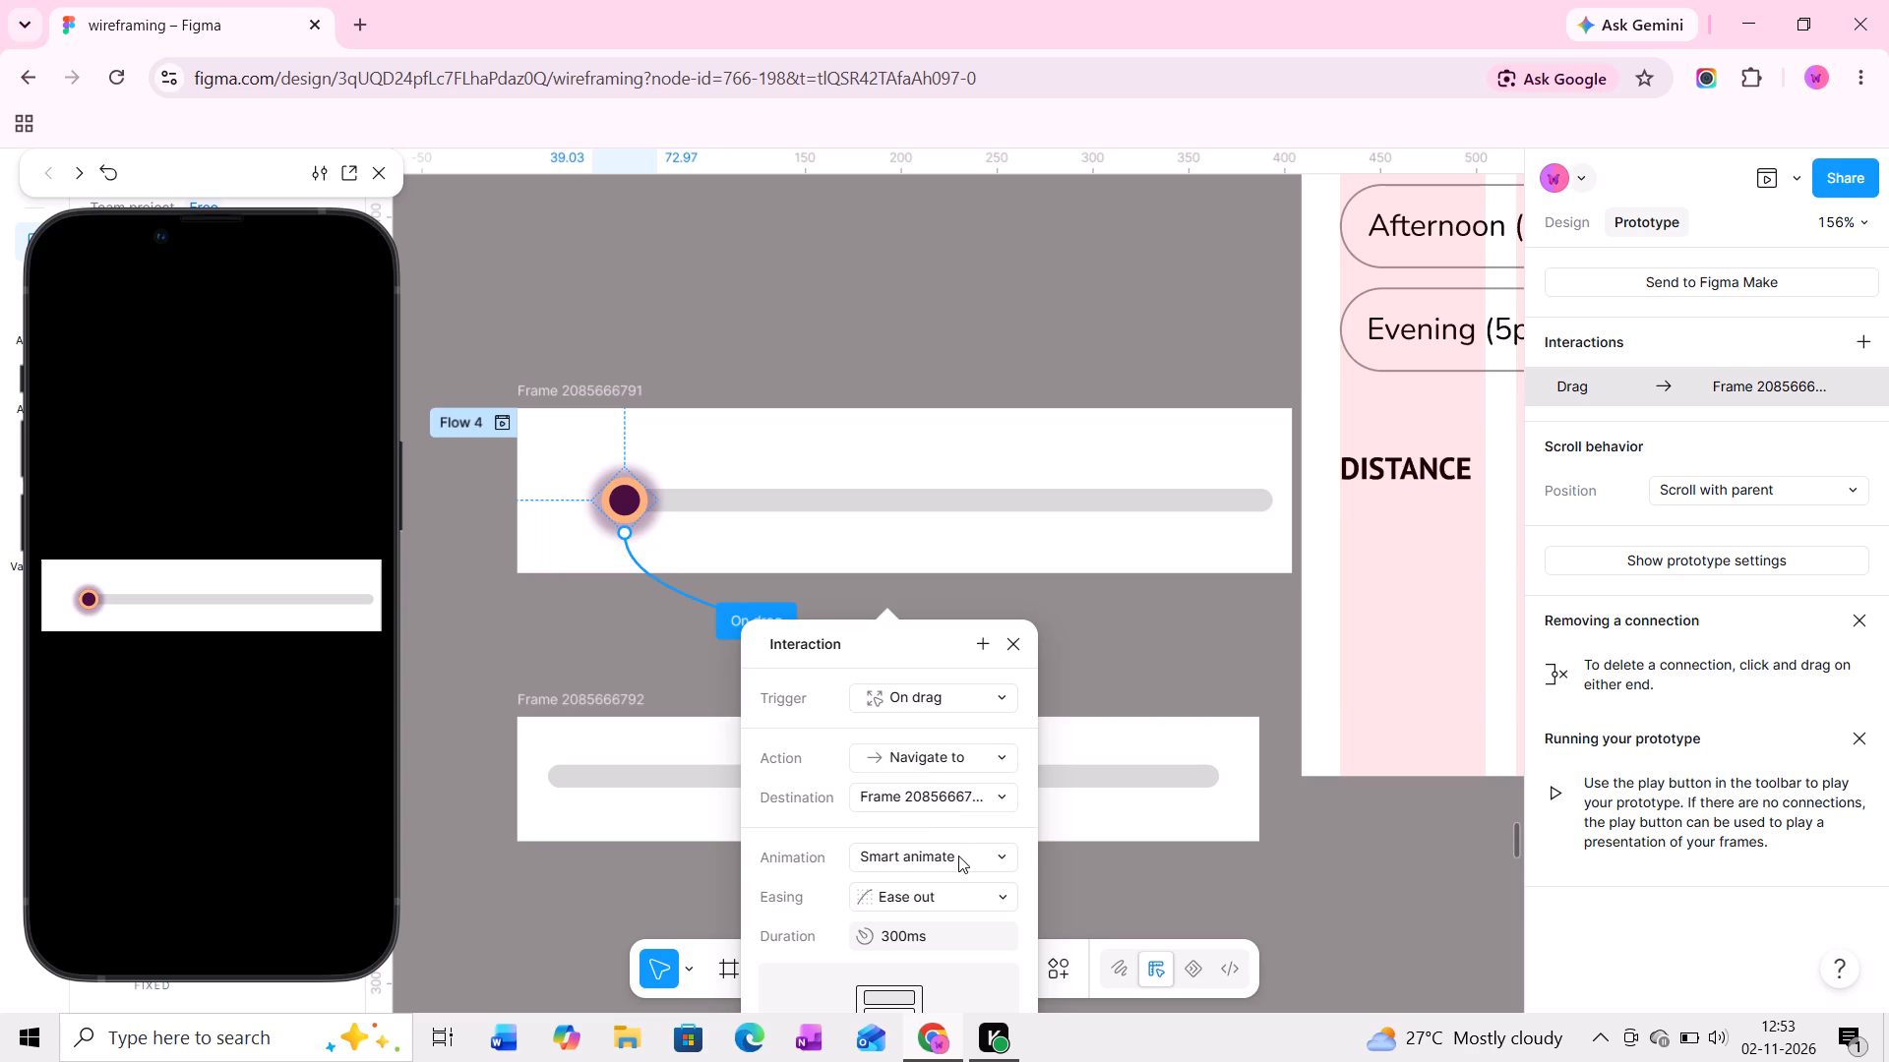
Review the animation options of the upper knob's drag interaction and choose Smart animate.
click(970, 859)
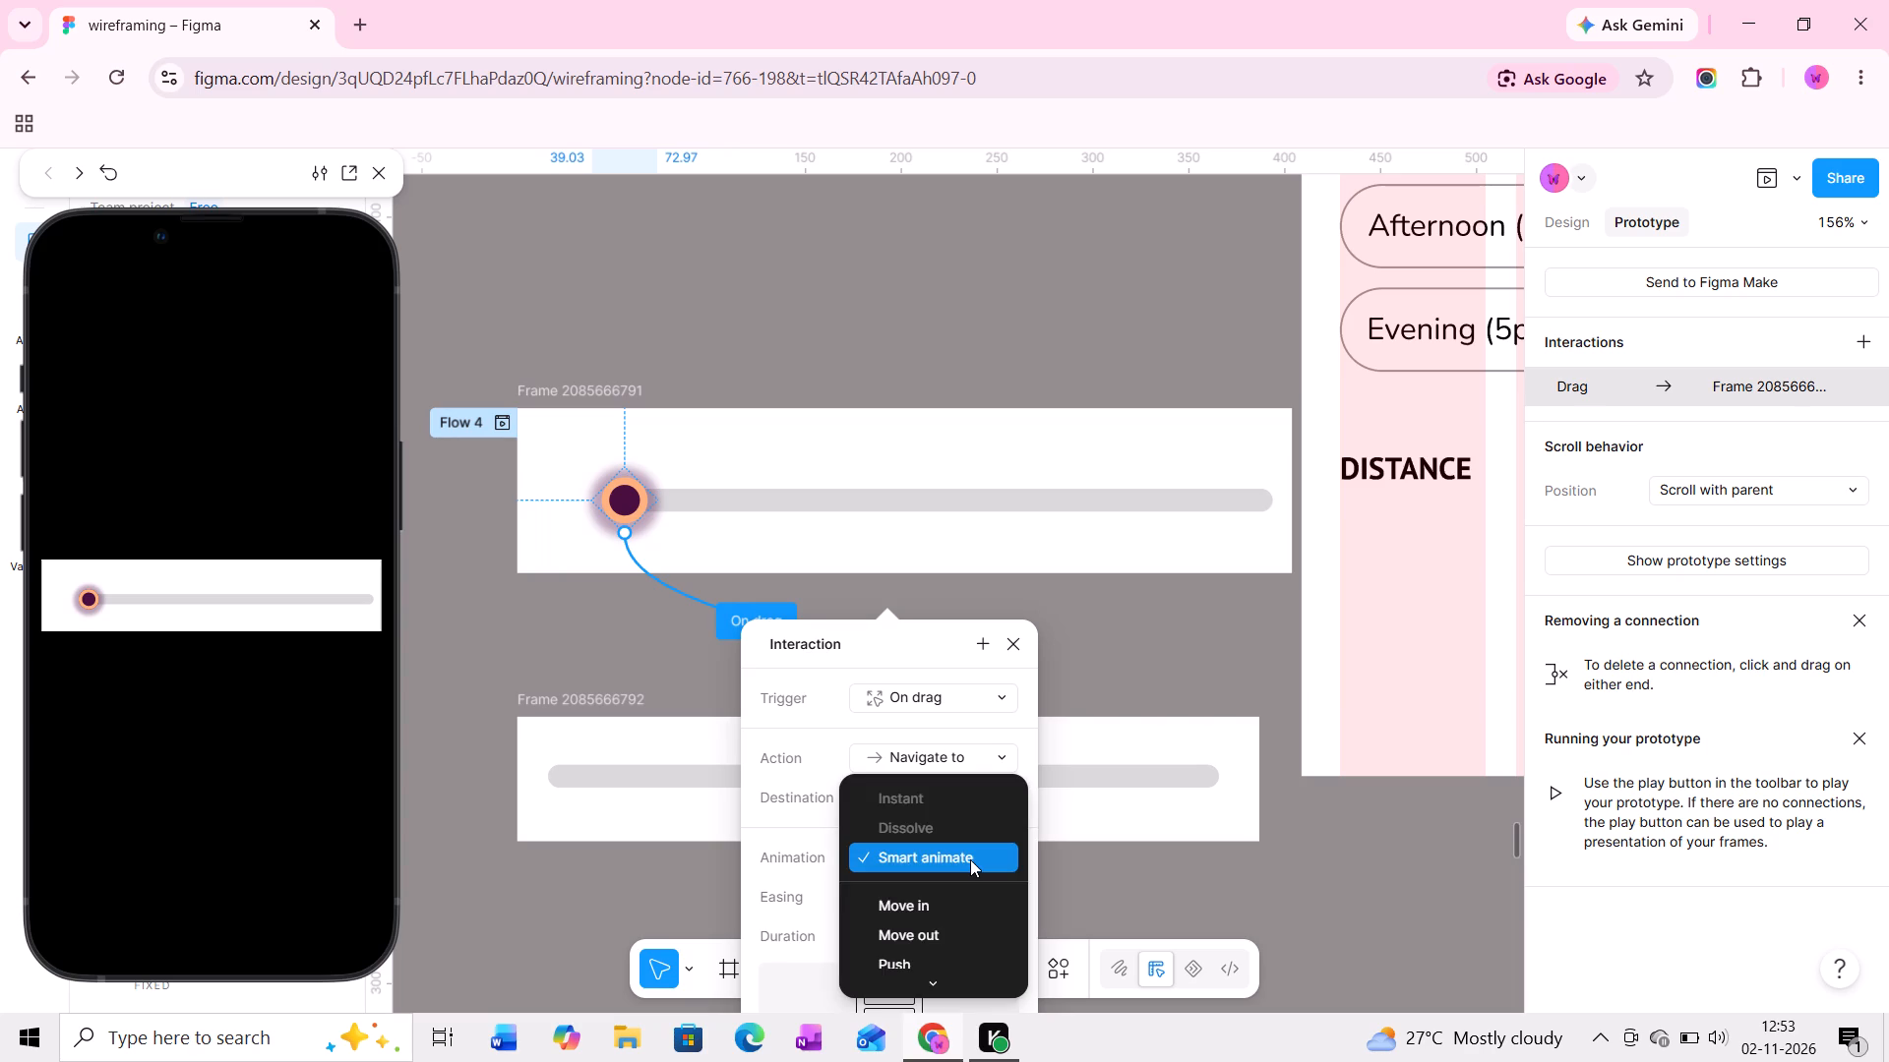
scroll(970, 862, down, 6)
scroll(951, 902, up, 3)
scroll(951, 902, down, 4)
scroll(951, 902, up, 3)
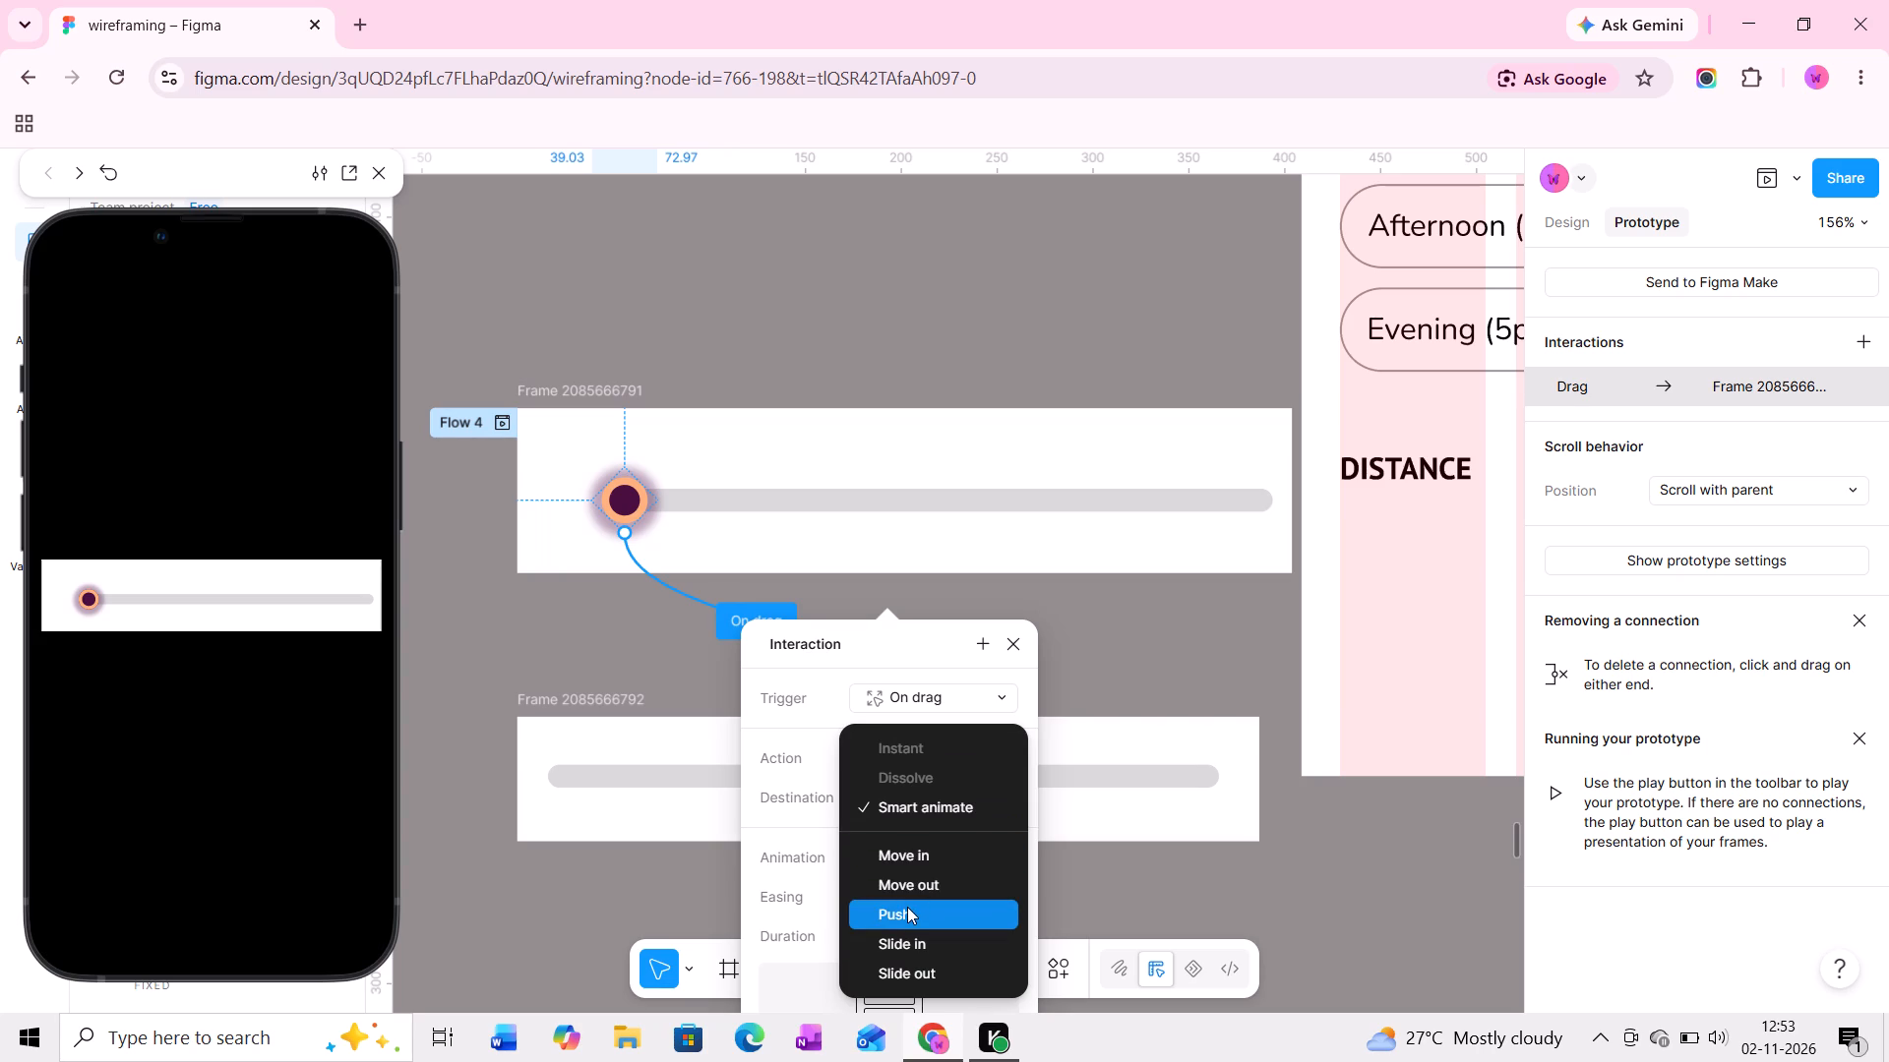
click(934, 806)
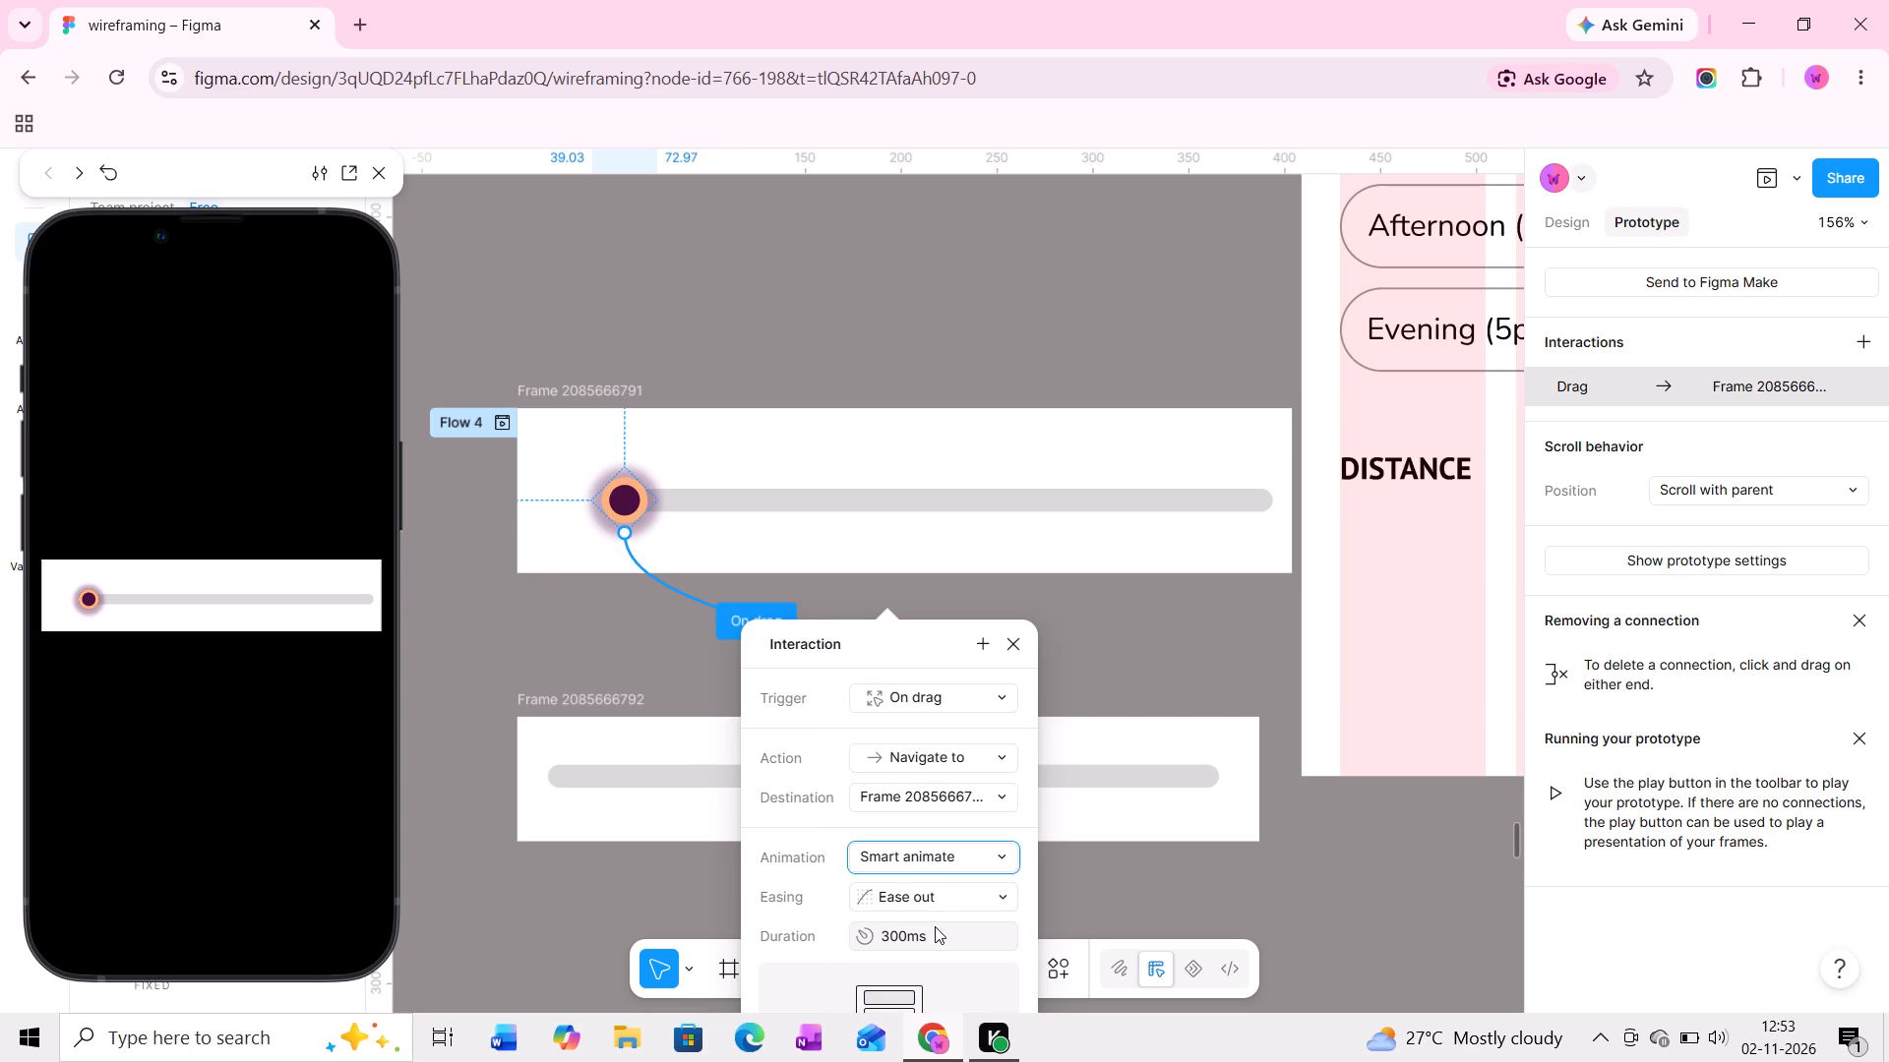
scroll(930, 894, down, 2)
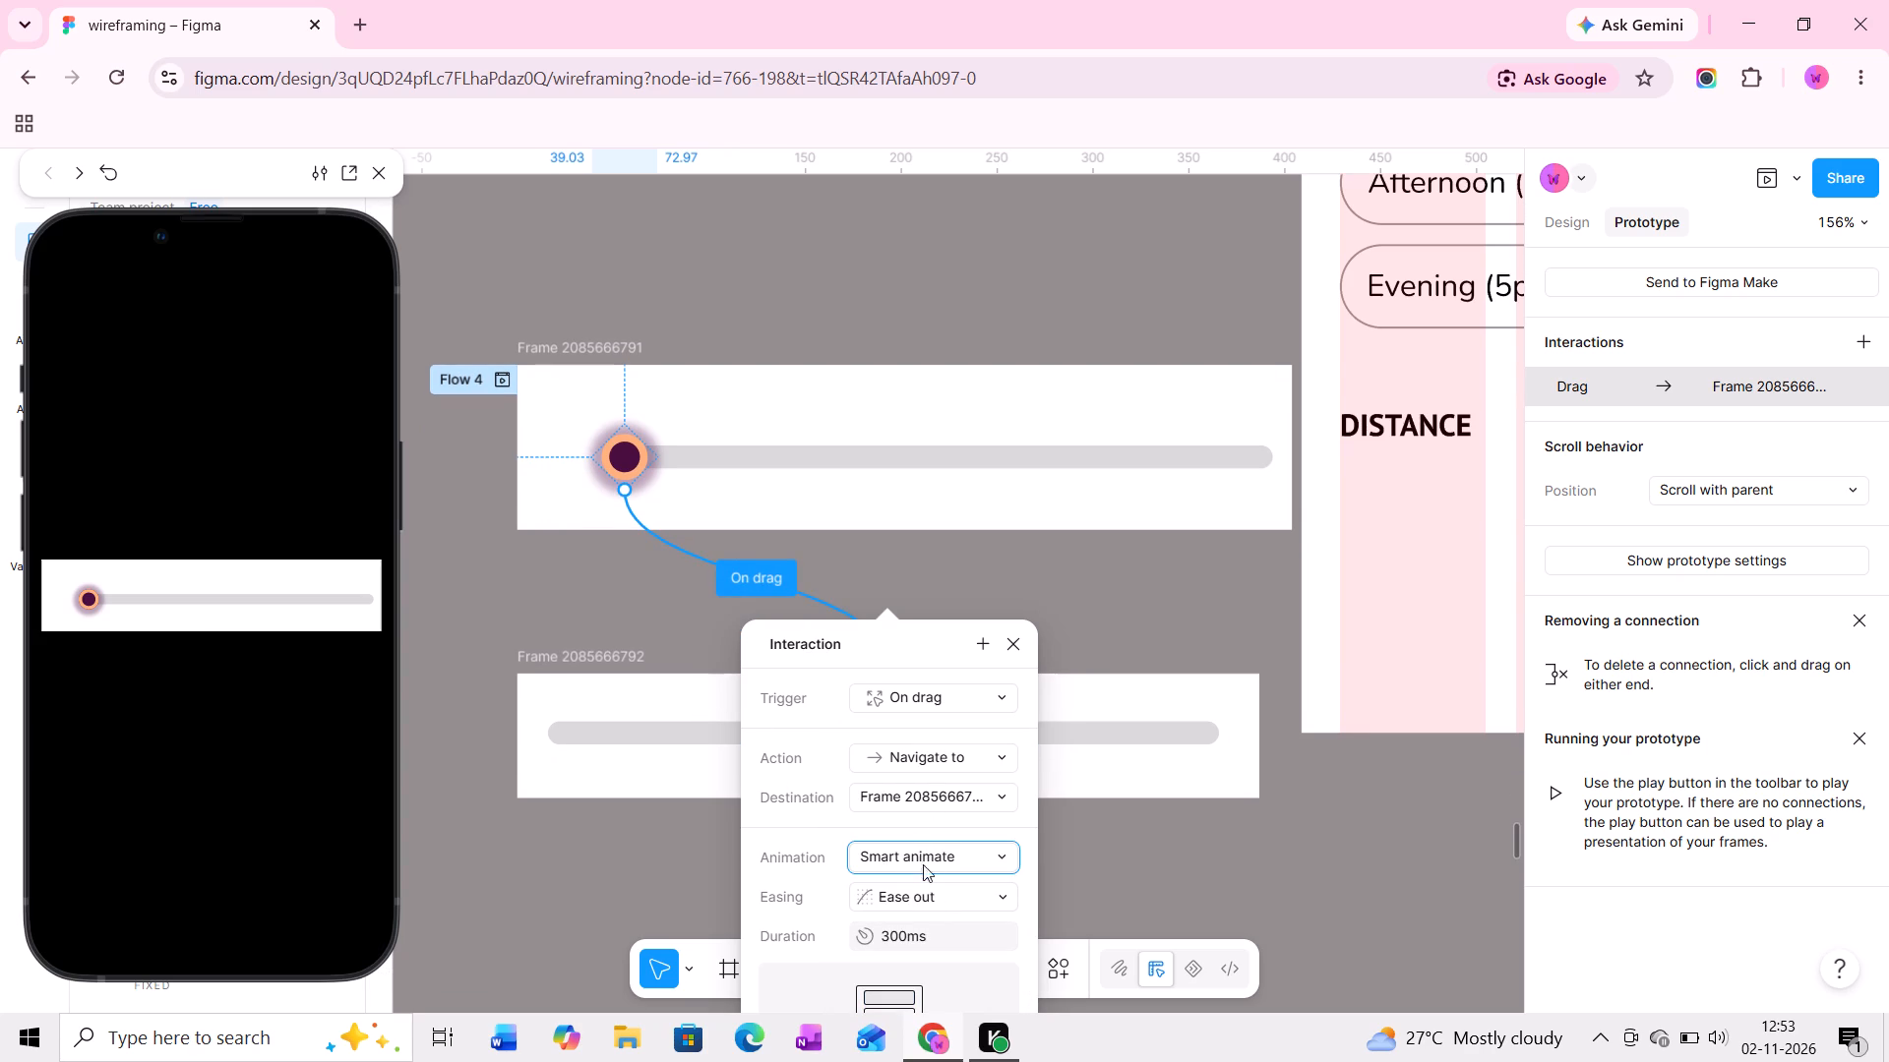
click(1058, 855)
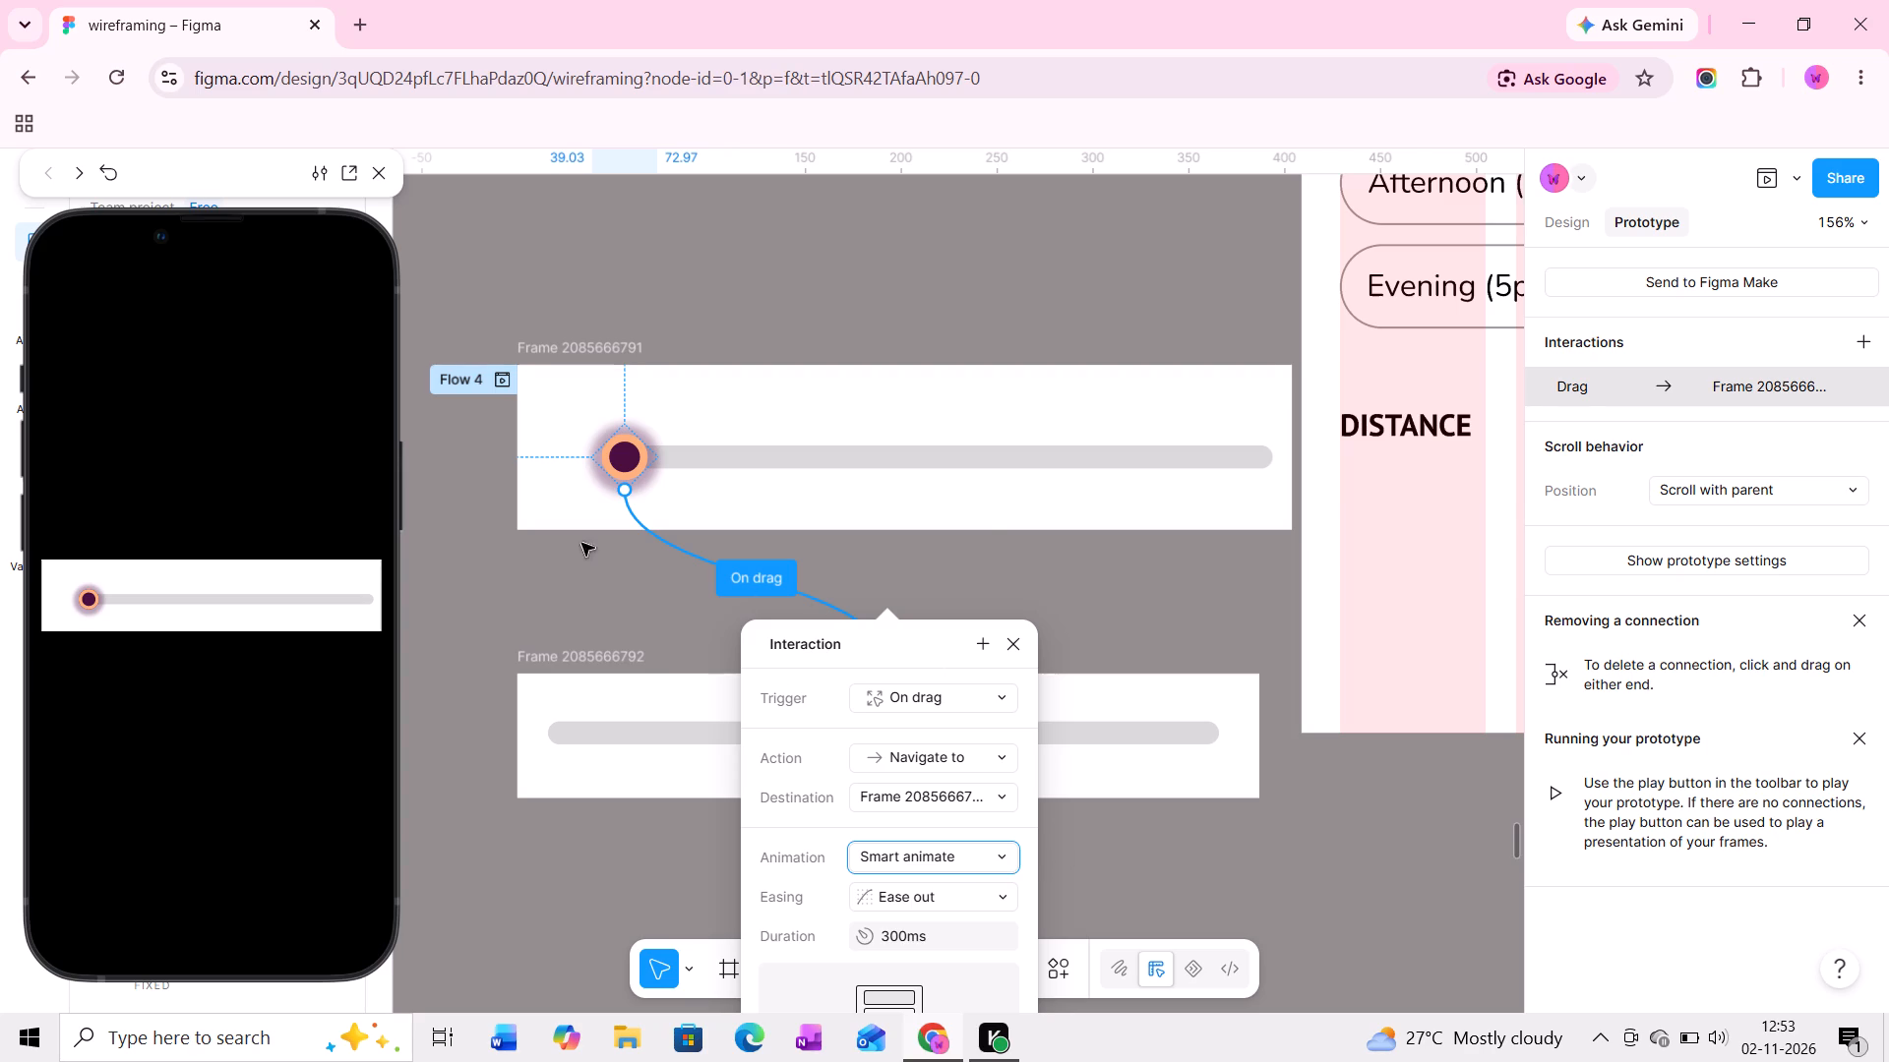
Test dragging the slider knob back and forth in the prototype preview.
drag(77, 598, 160, 596)
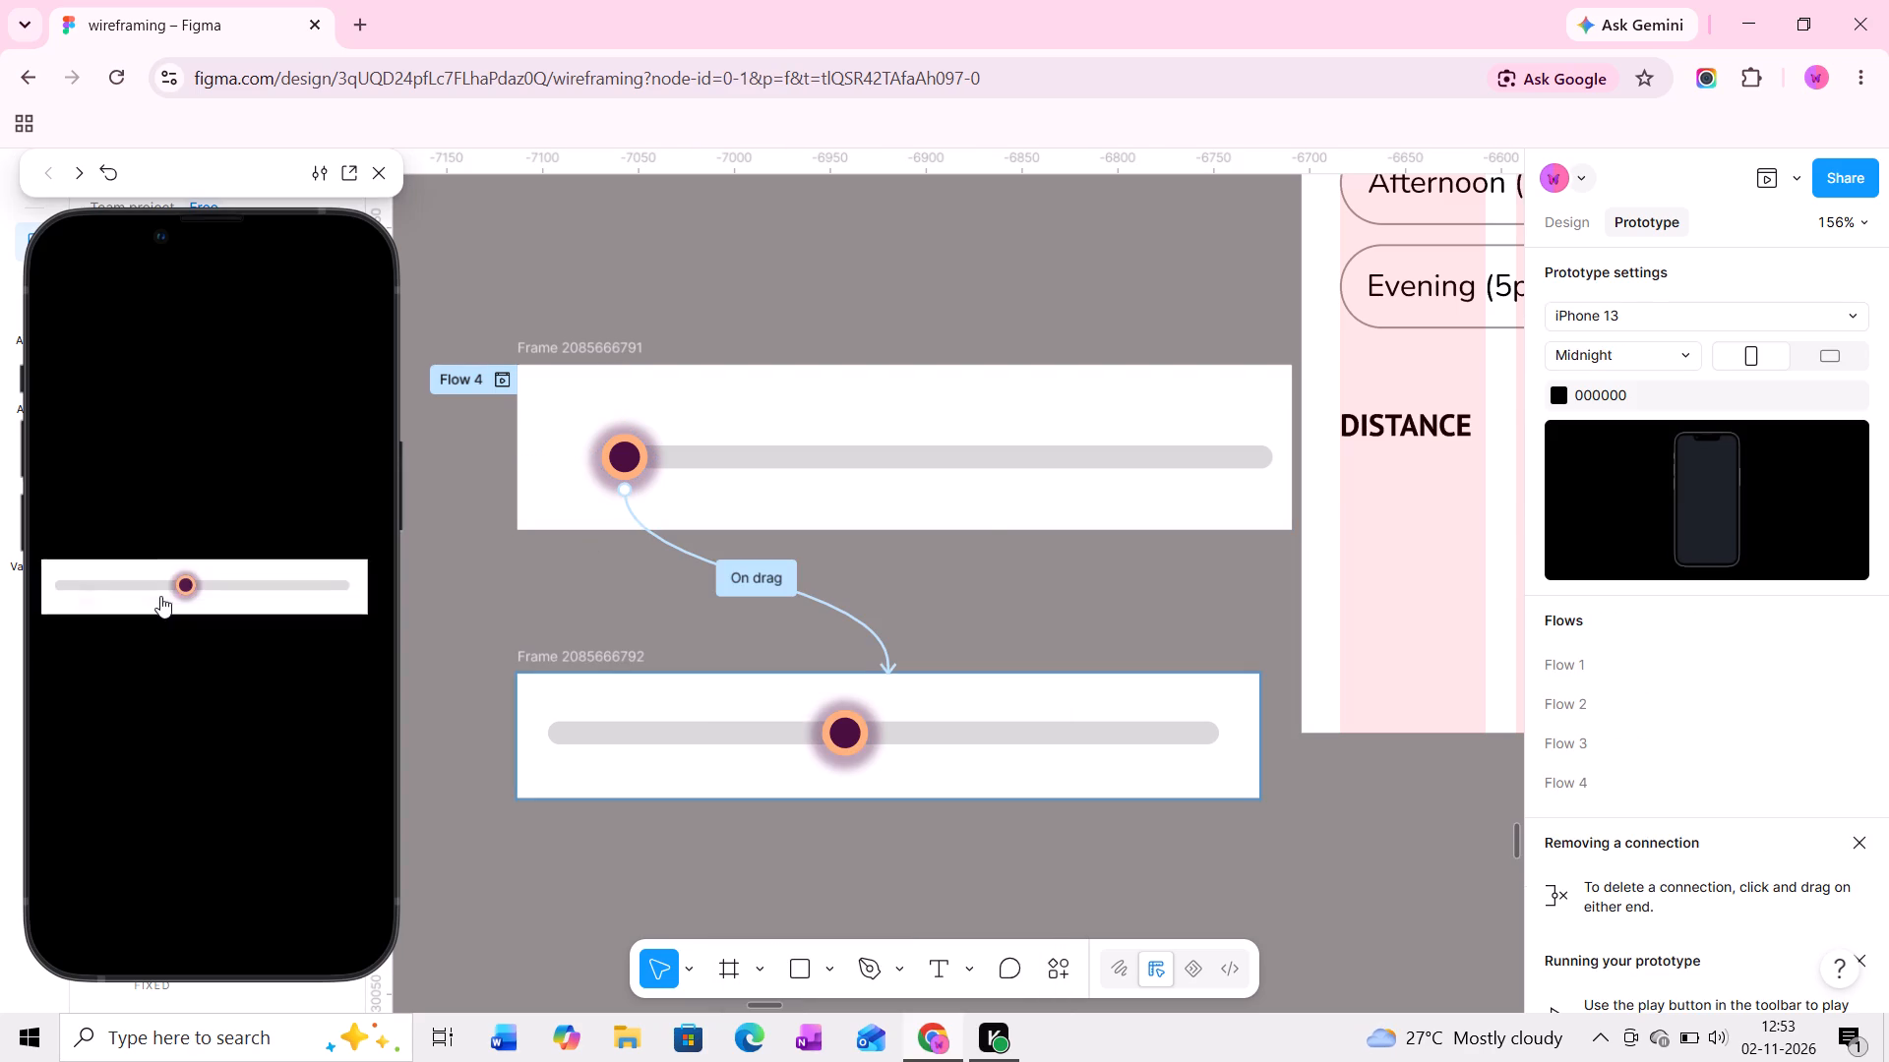
drag(160, 596, 168, 596)
drag(188, 587, 102, 587)
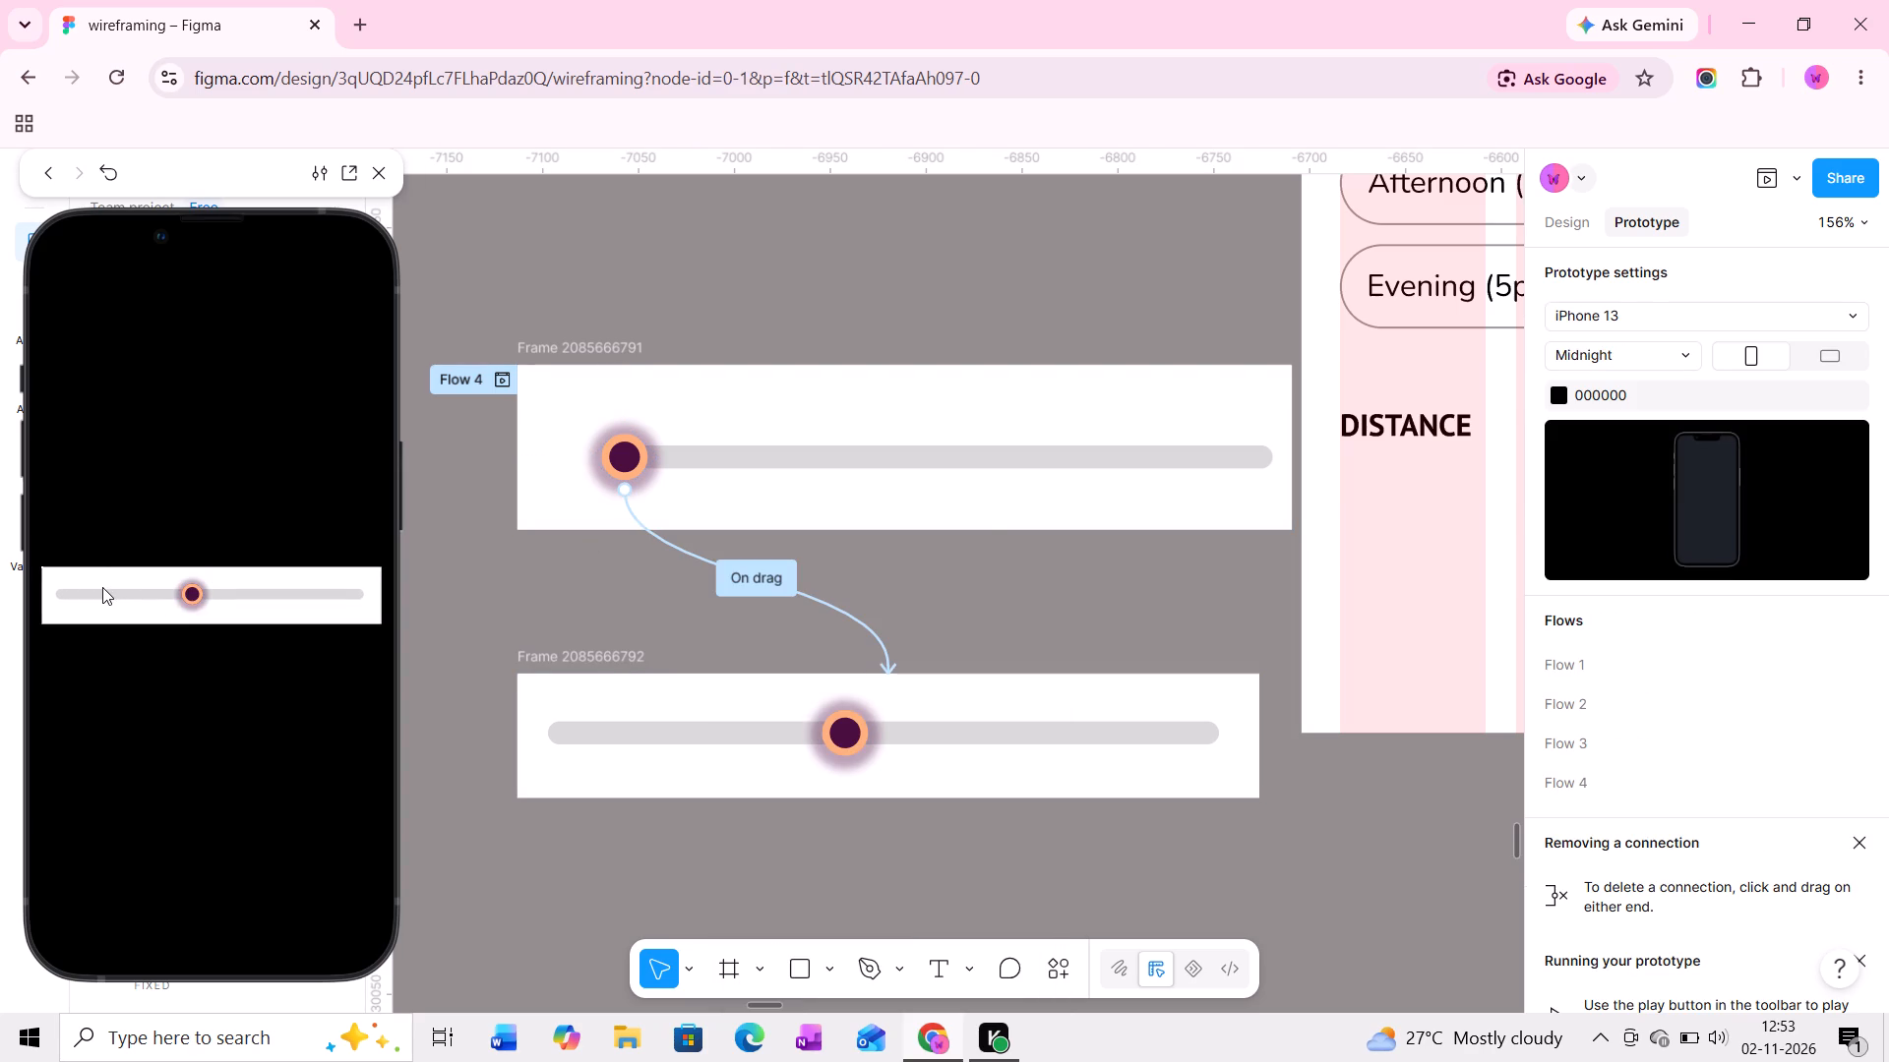
drag(102, 587, 79, 588)
click(597, 349)
drag(80, 600, 193, 604)
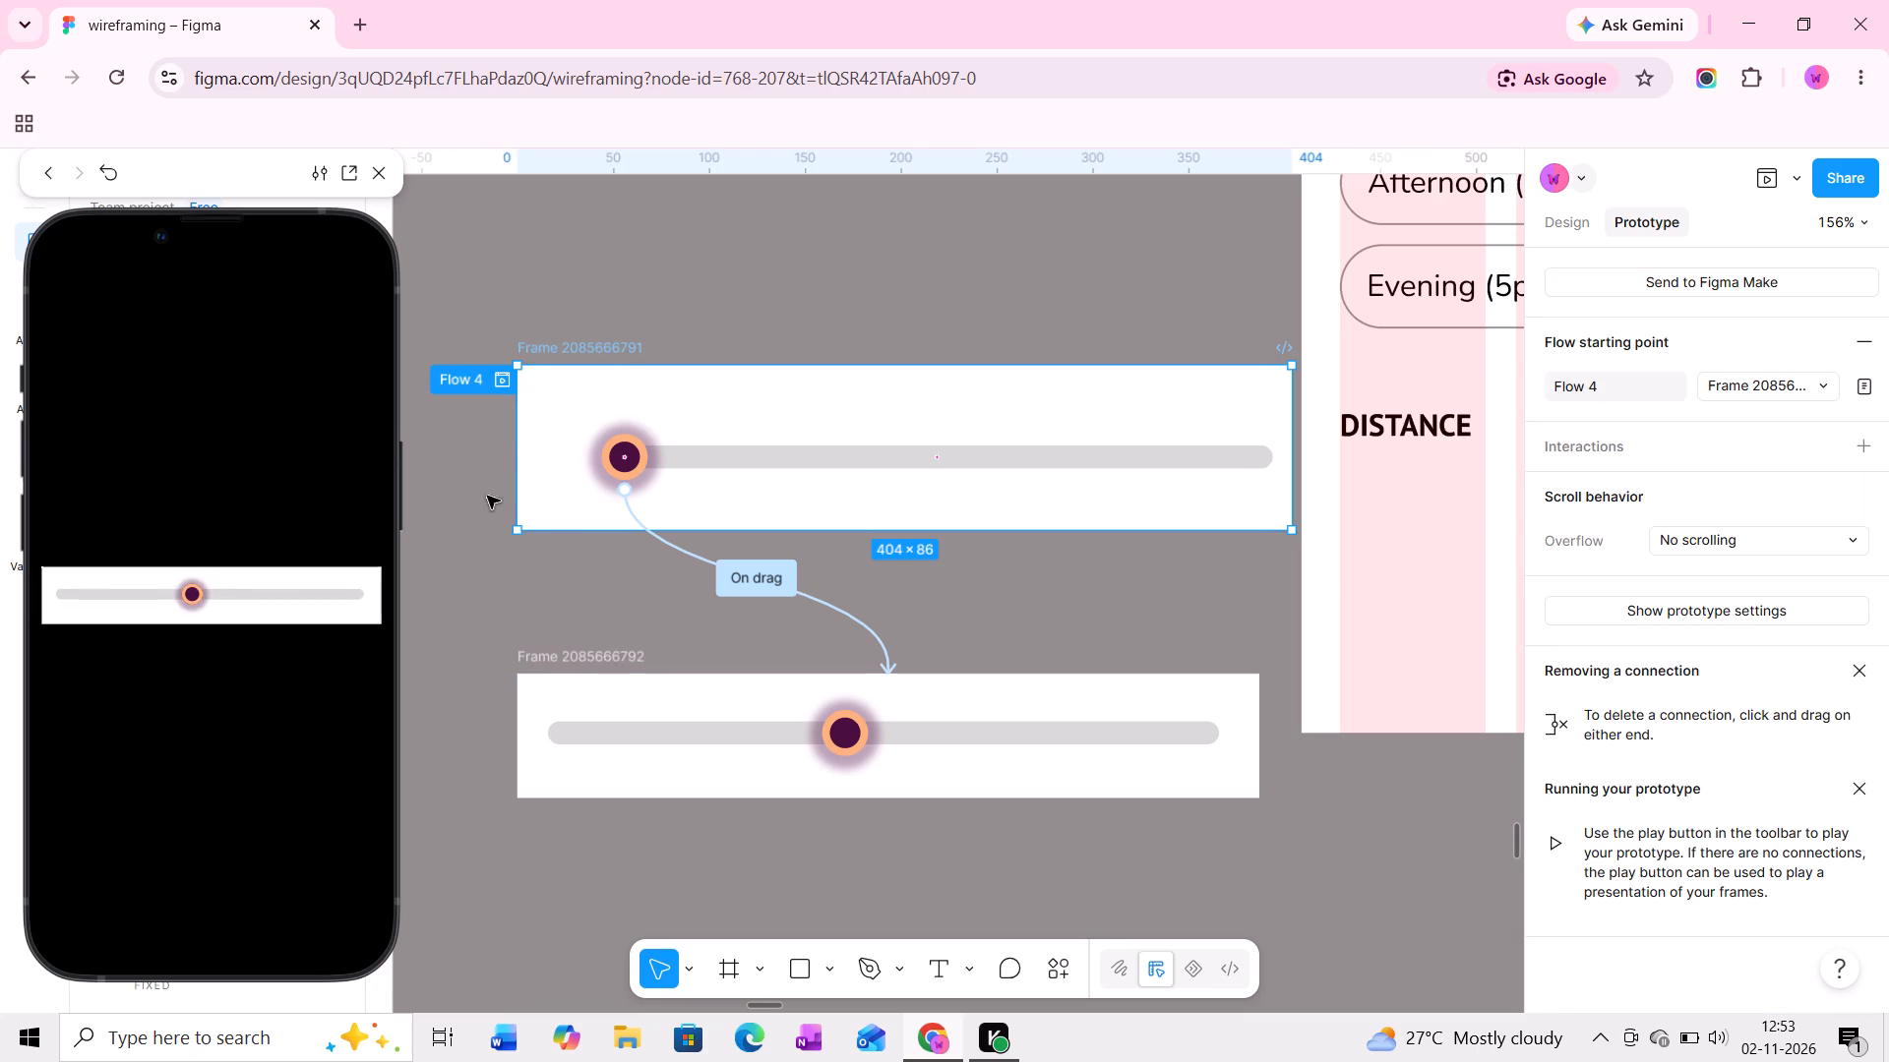
Change the upper knob's On drag animation to Push with the direction set to Right.
click(638, 461)
ctrl+scroll(639, 465, up, 2)
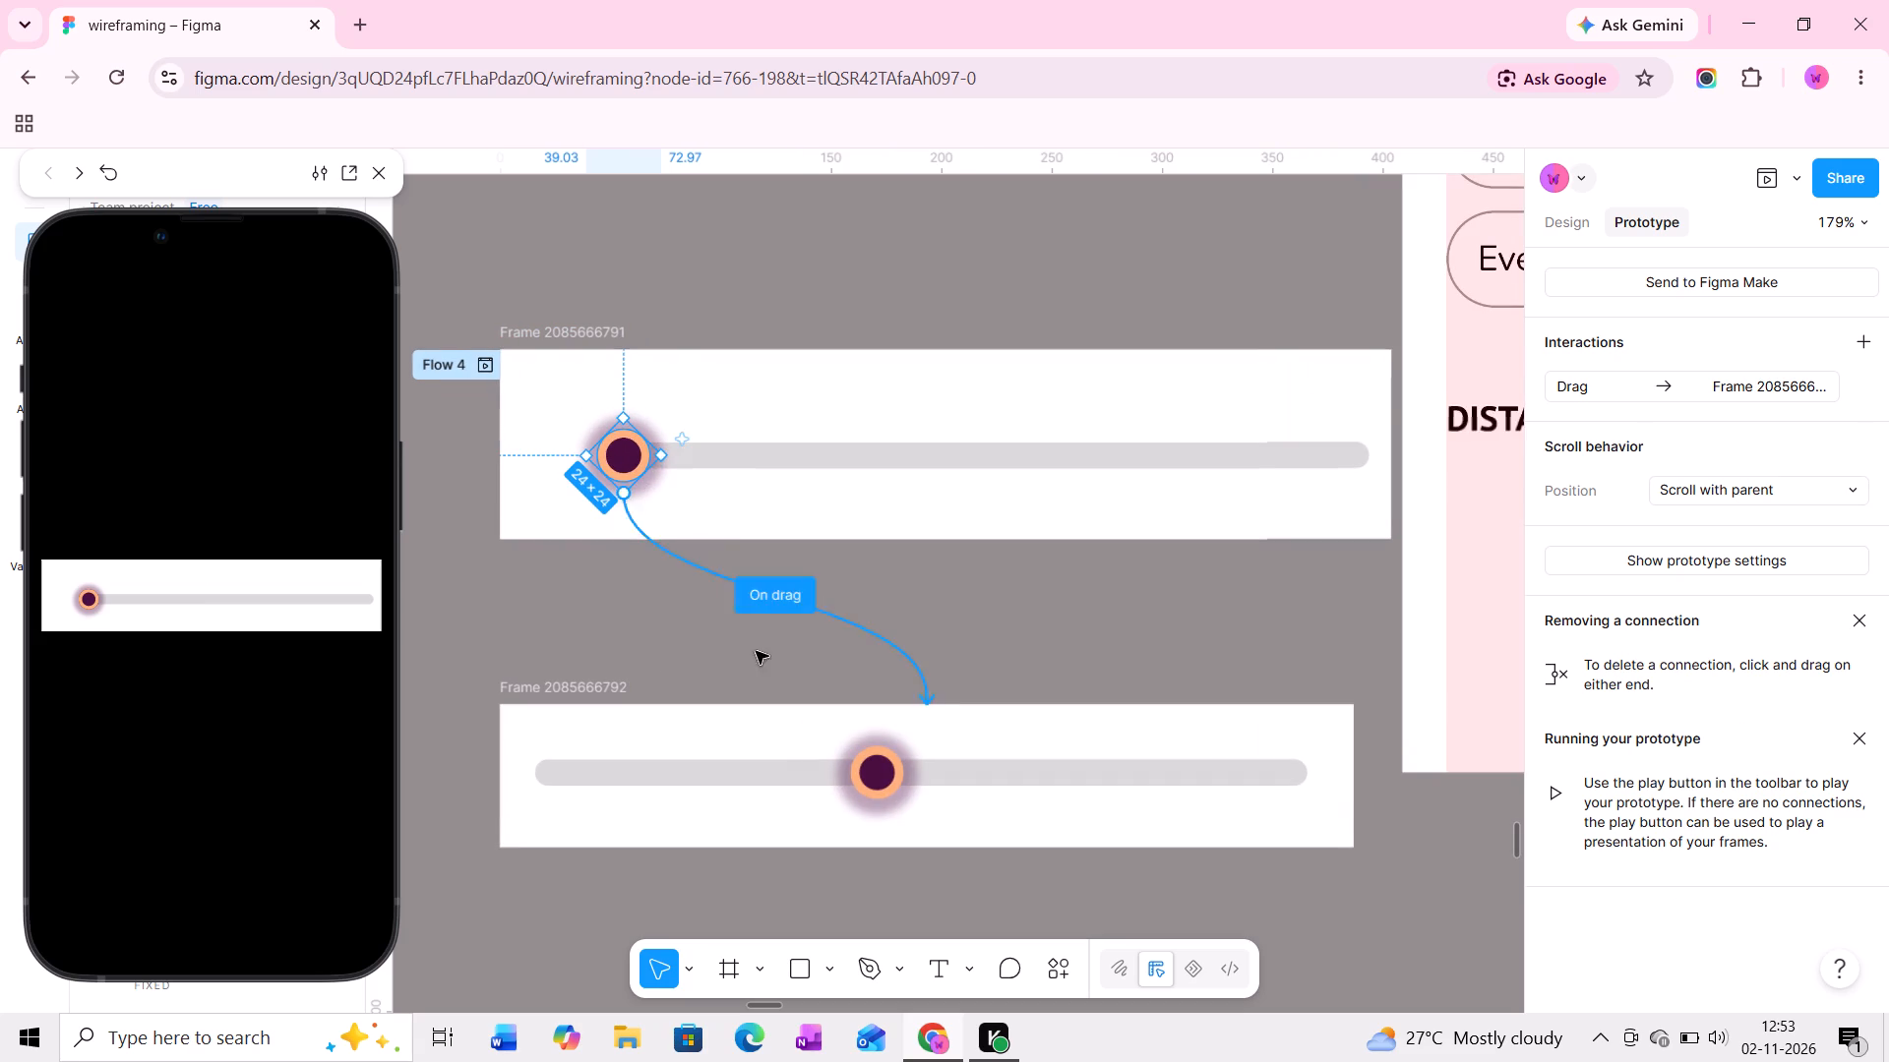
click(756, 598)
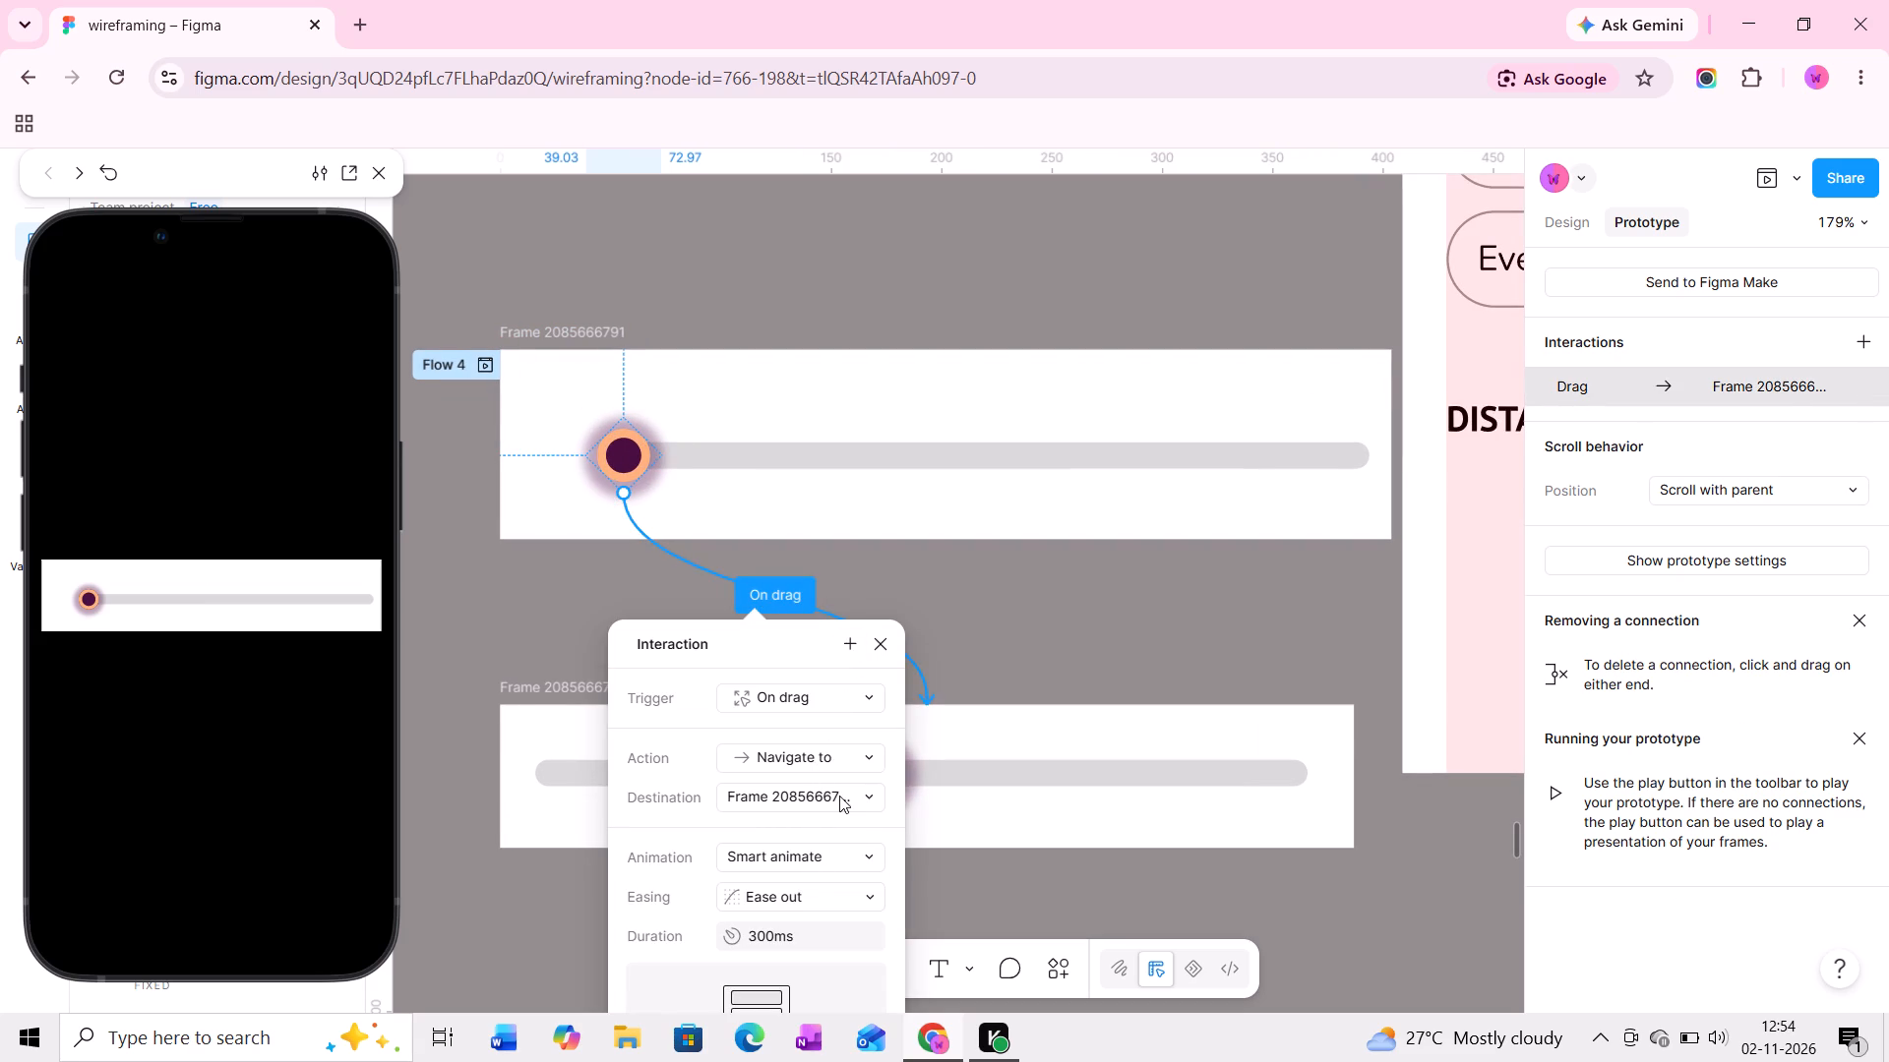
click(840, 853)
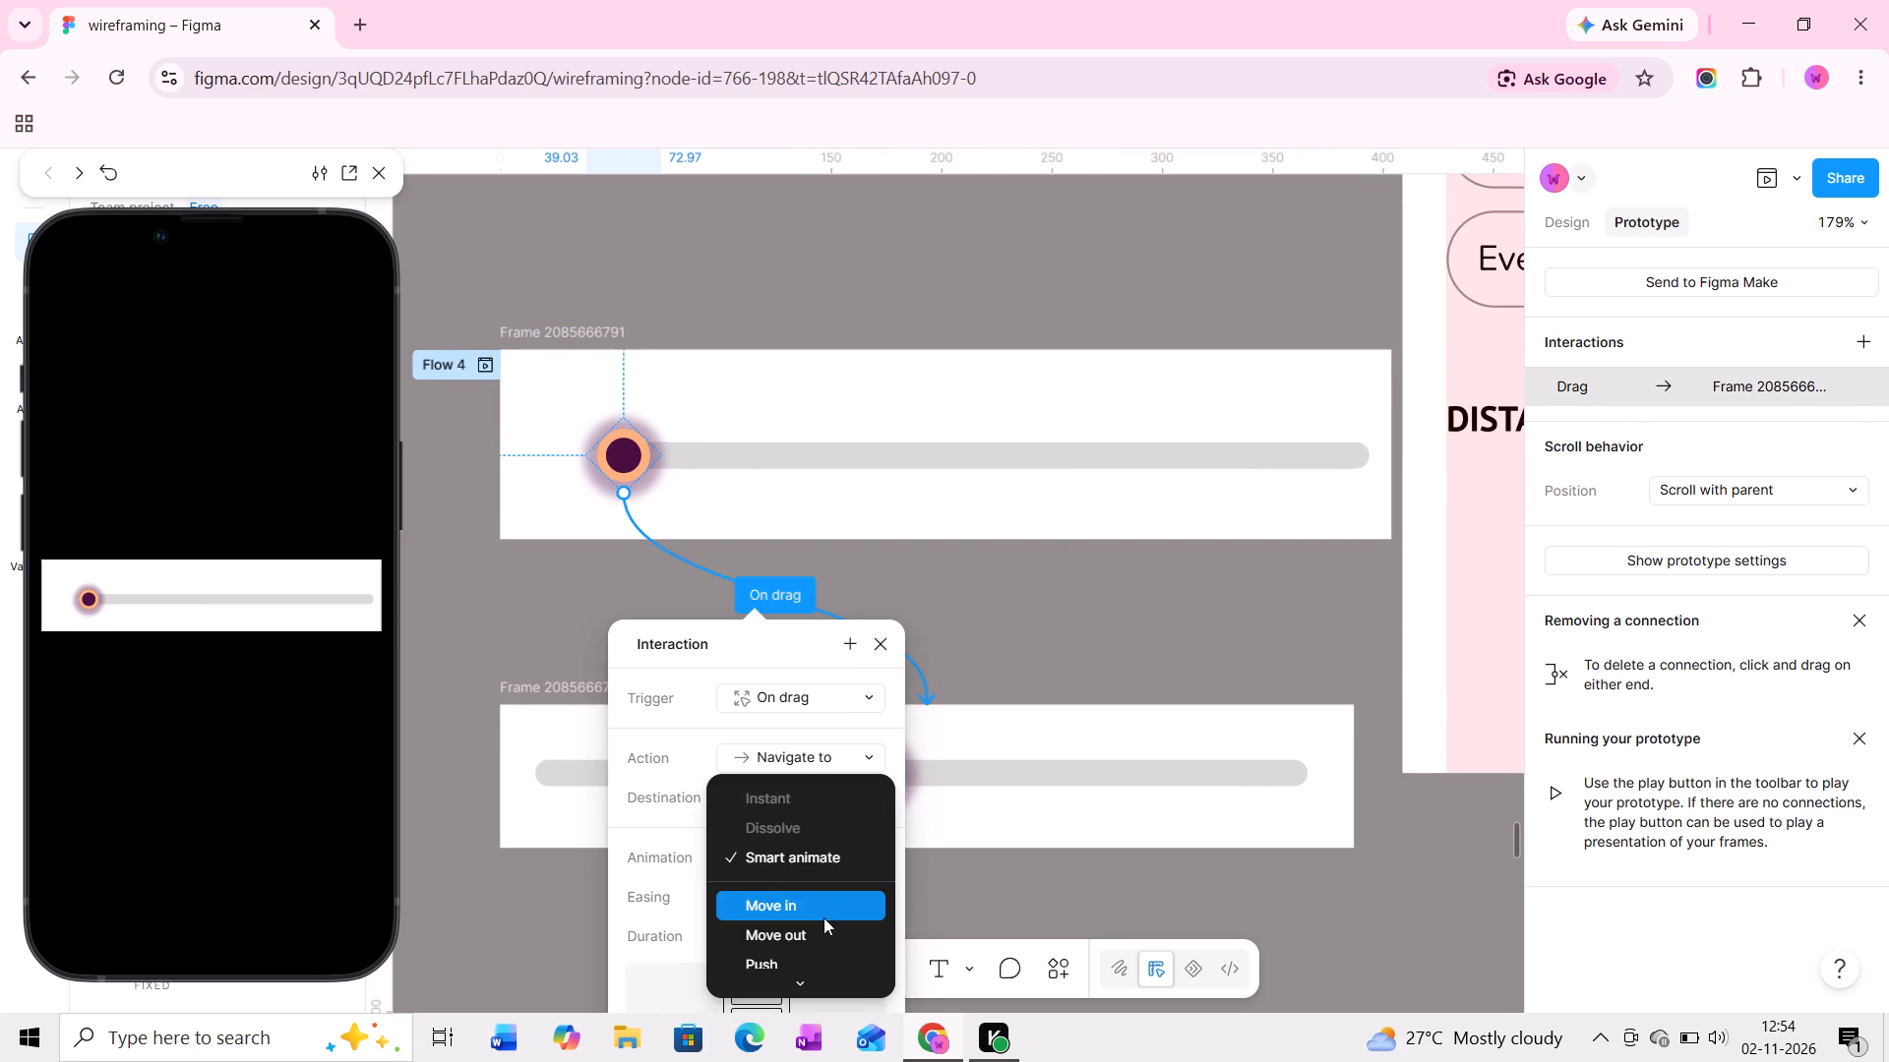
scroll(820, 920, down, 1)
click(800, 909)
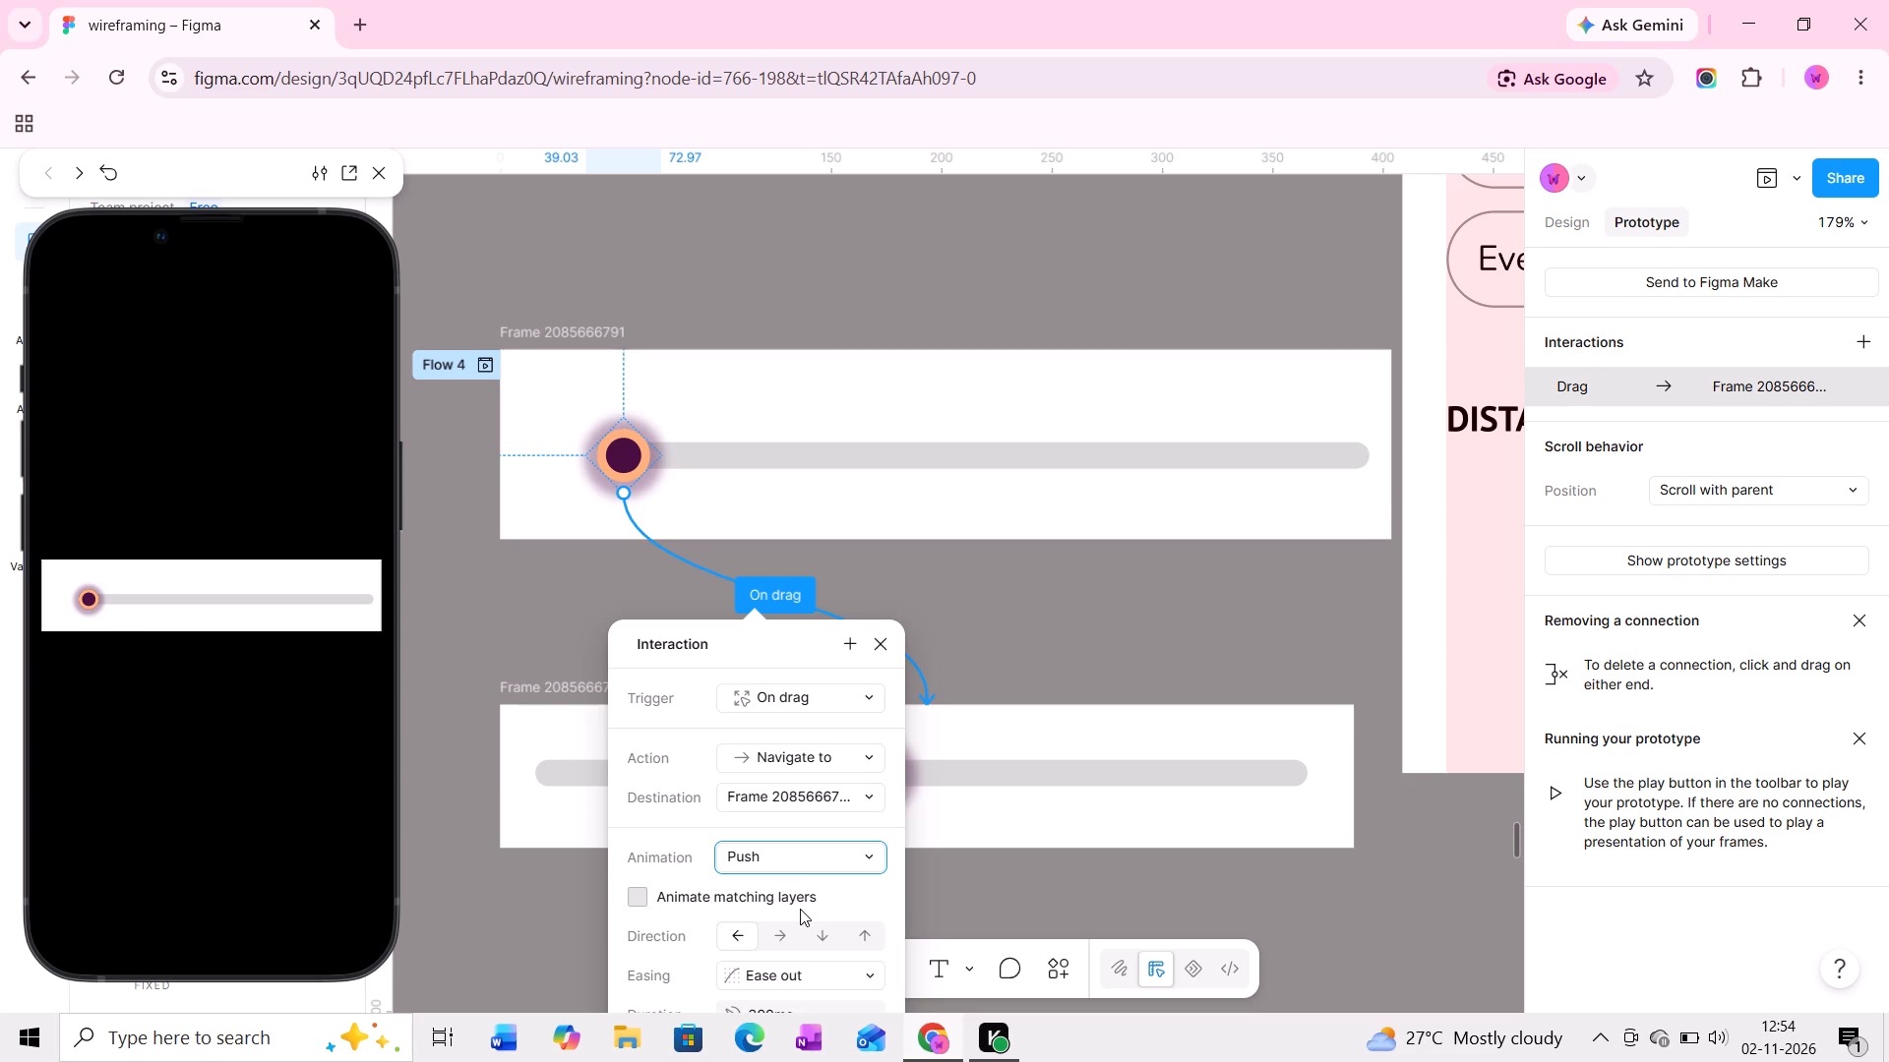
scroll(797, 869, down, 4)
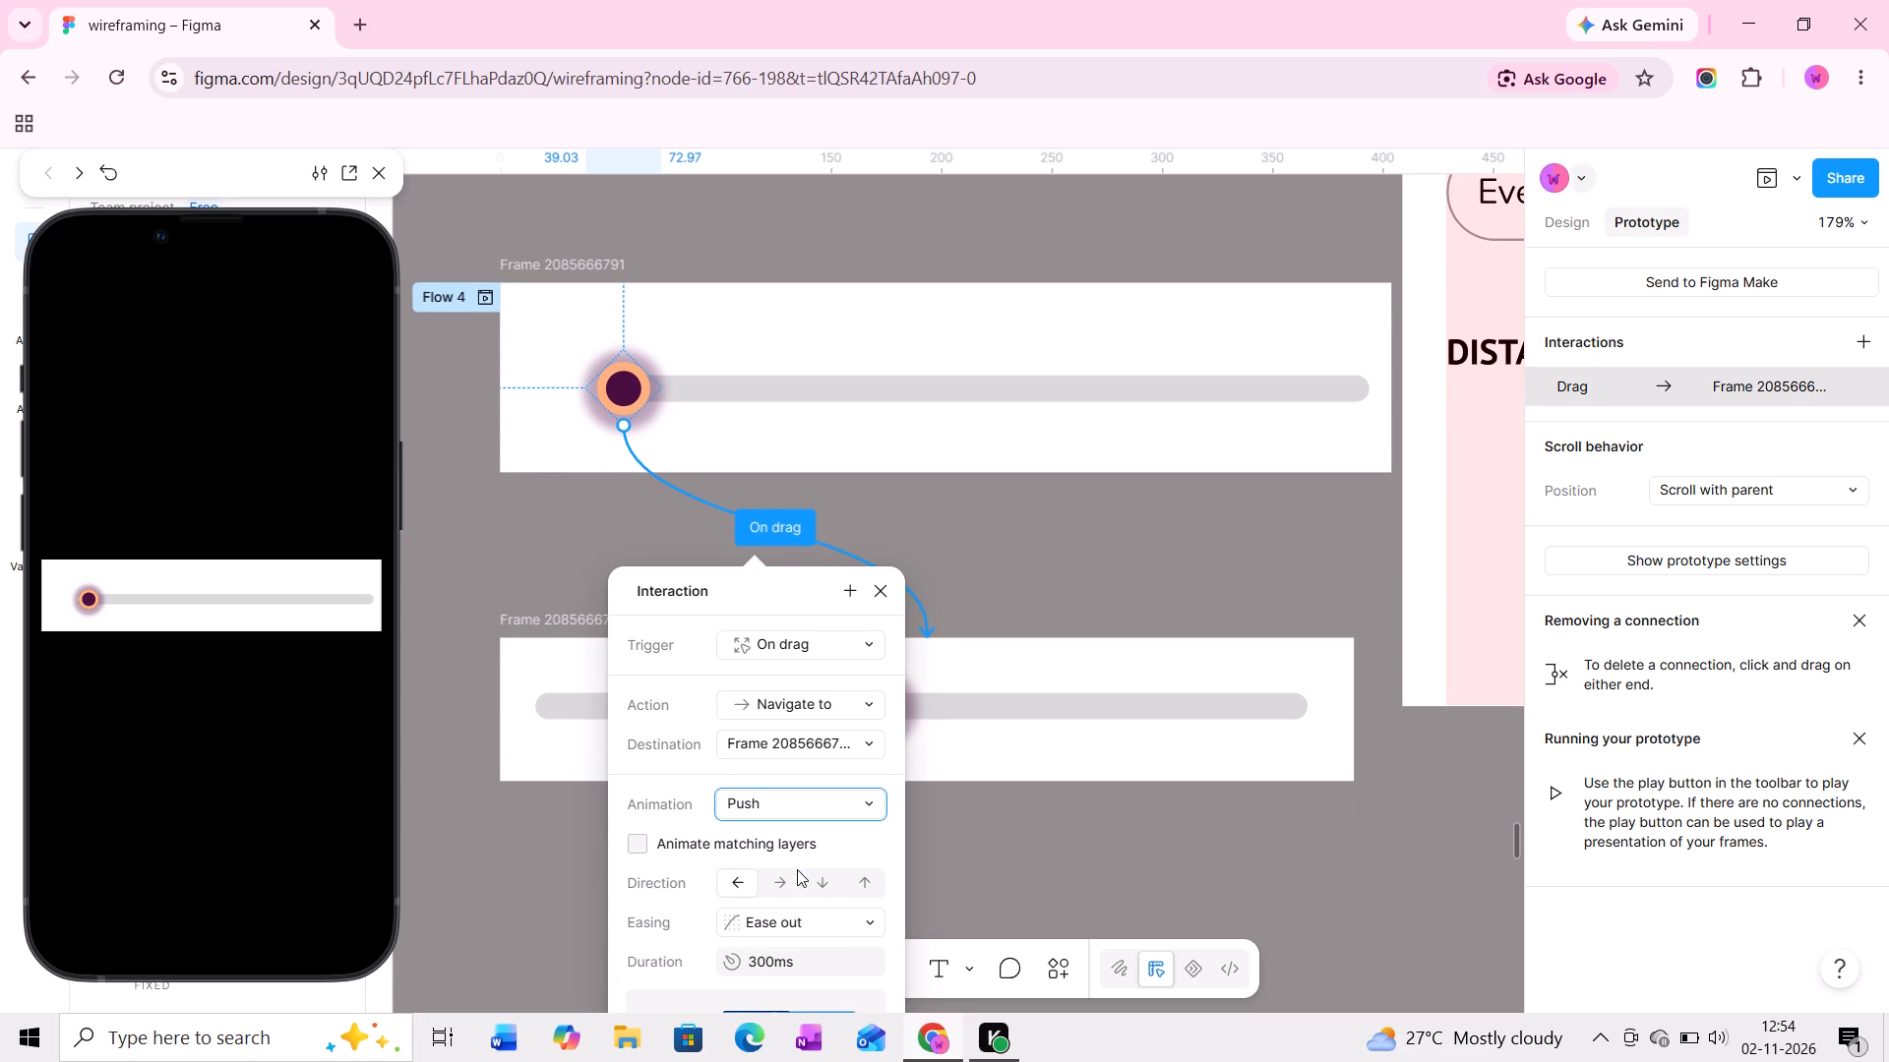
scroll(796, 893, down, 3)
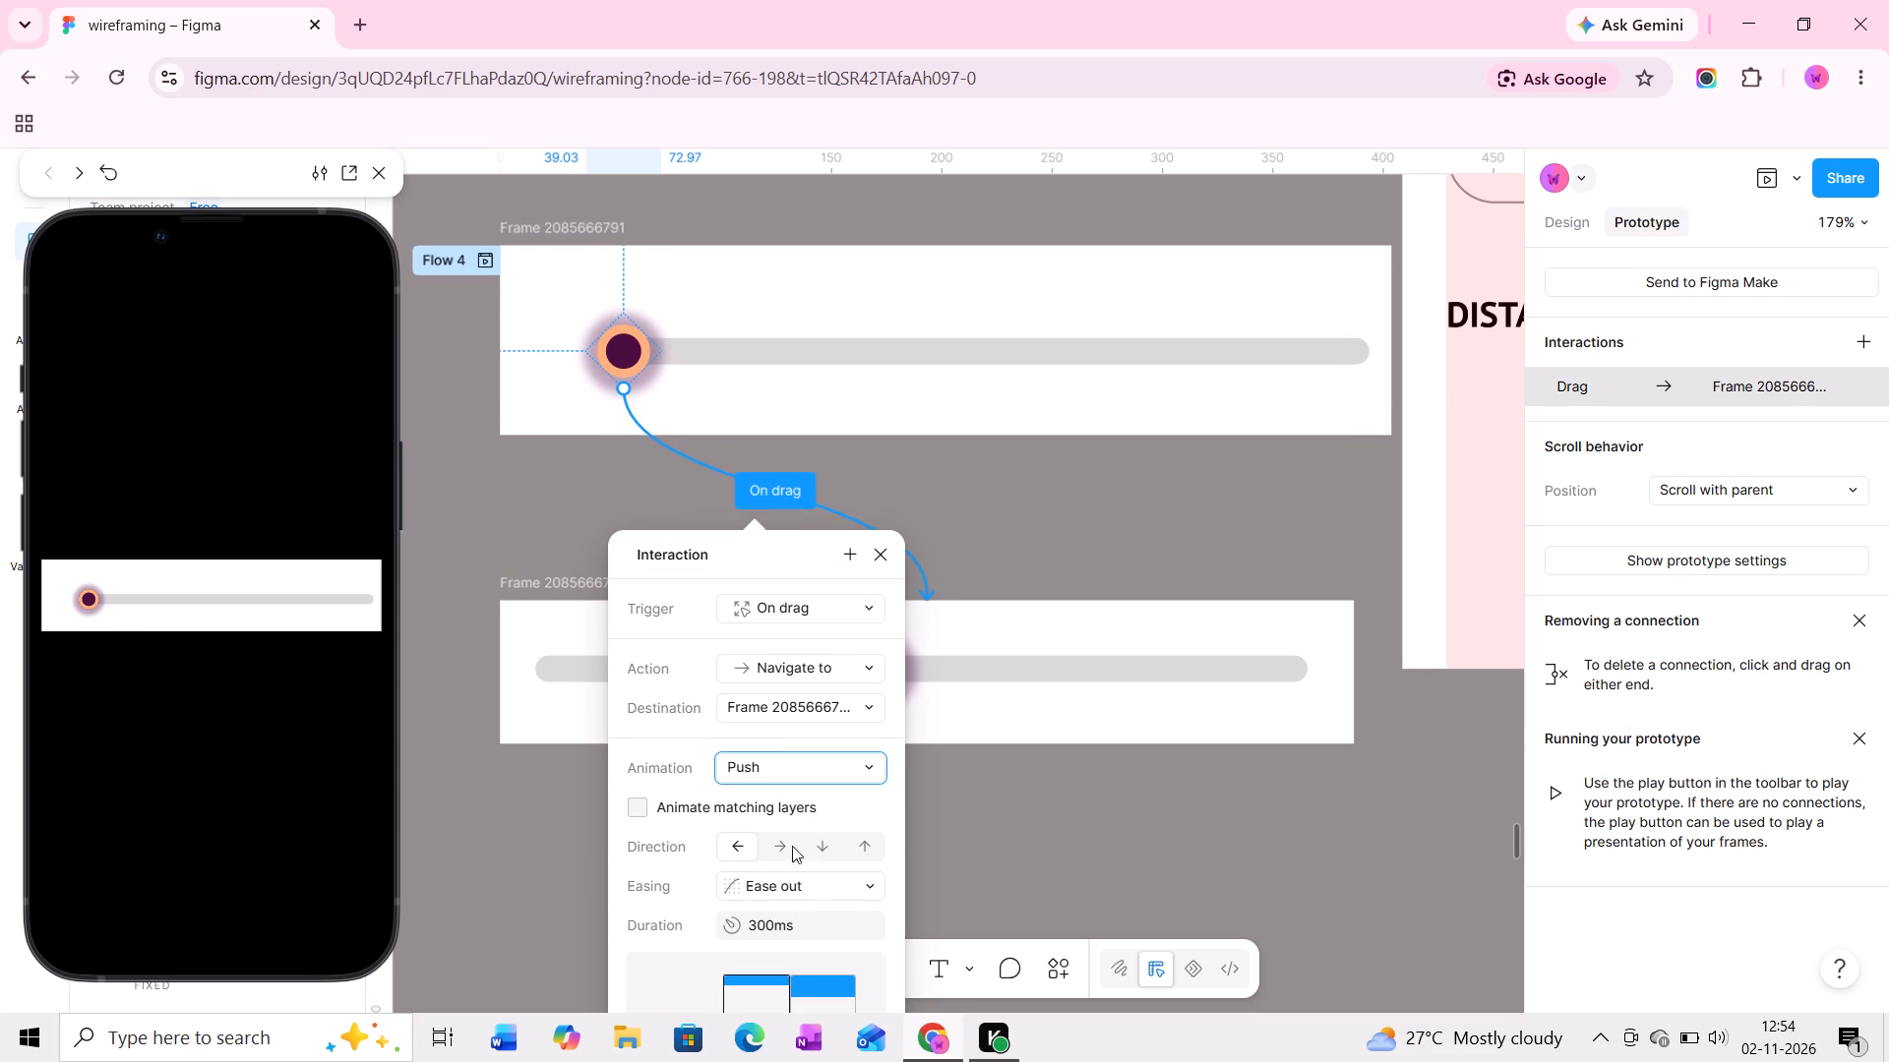
click(778, 843)
scroll(778, 843, down, 2)
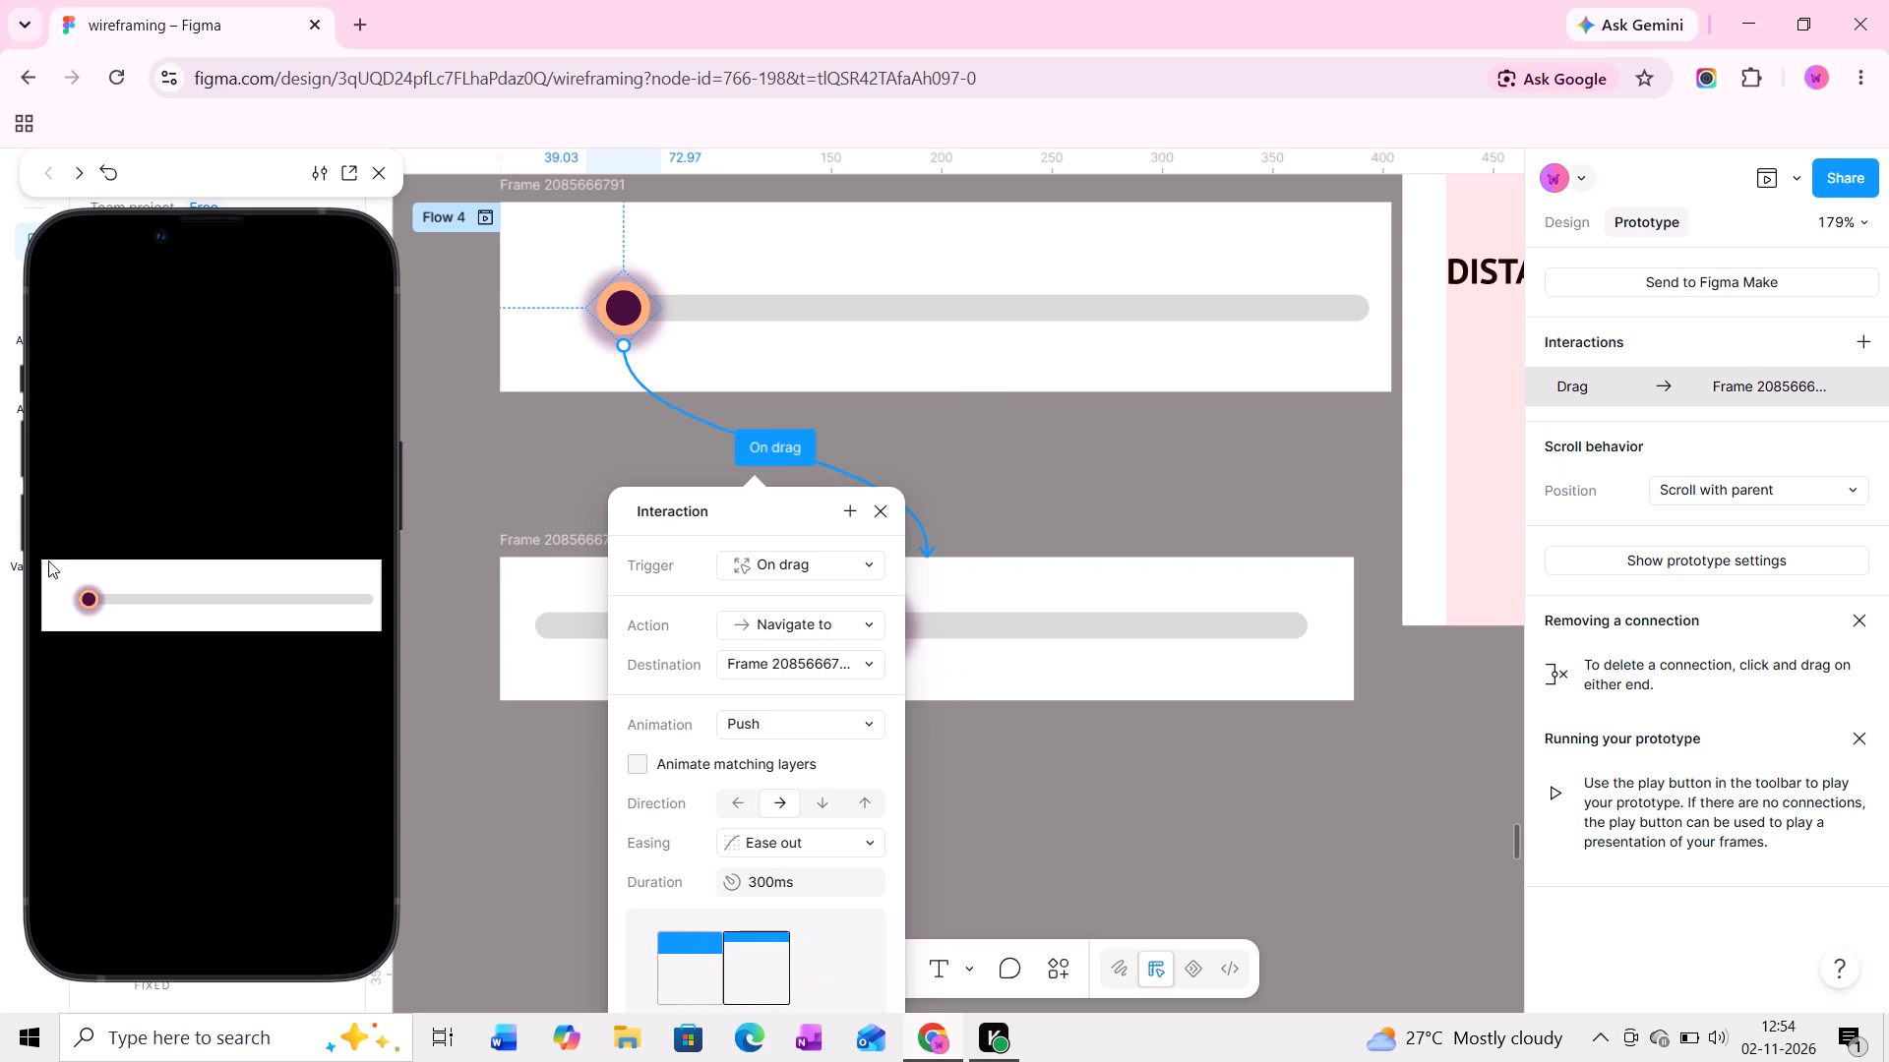
Test dragging the slider knob in the prototype preview with the Push animation and close the interaction settings.
drag(83, 592, 190, 627)
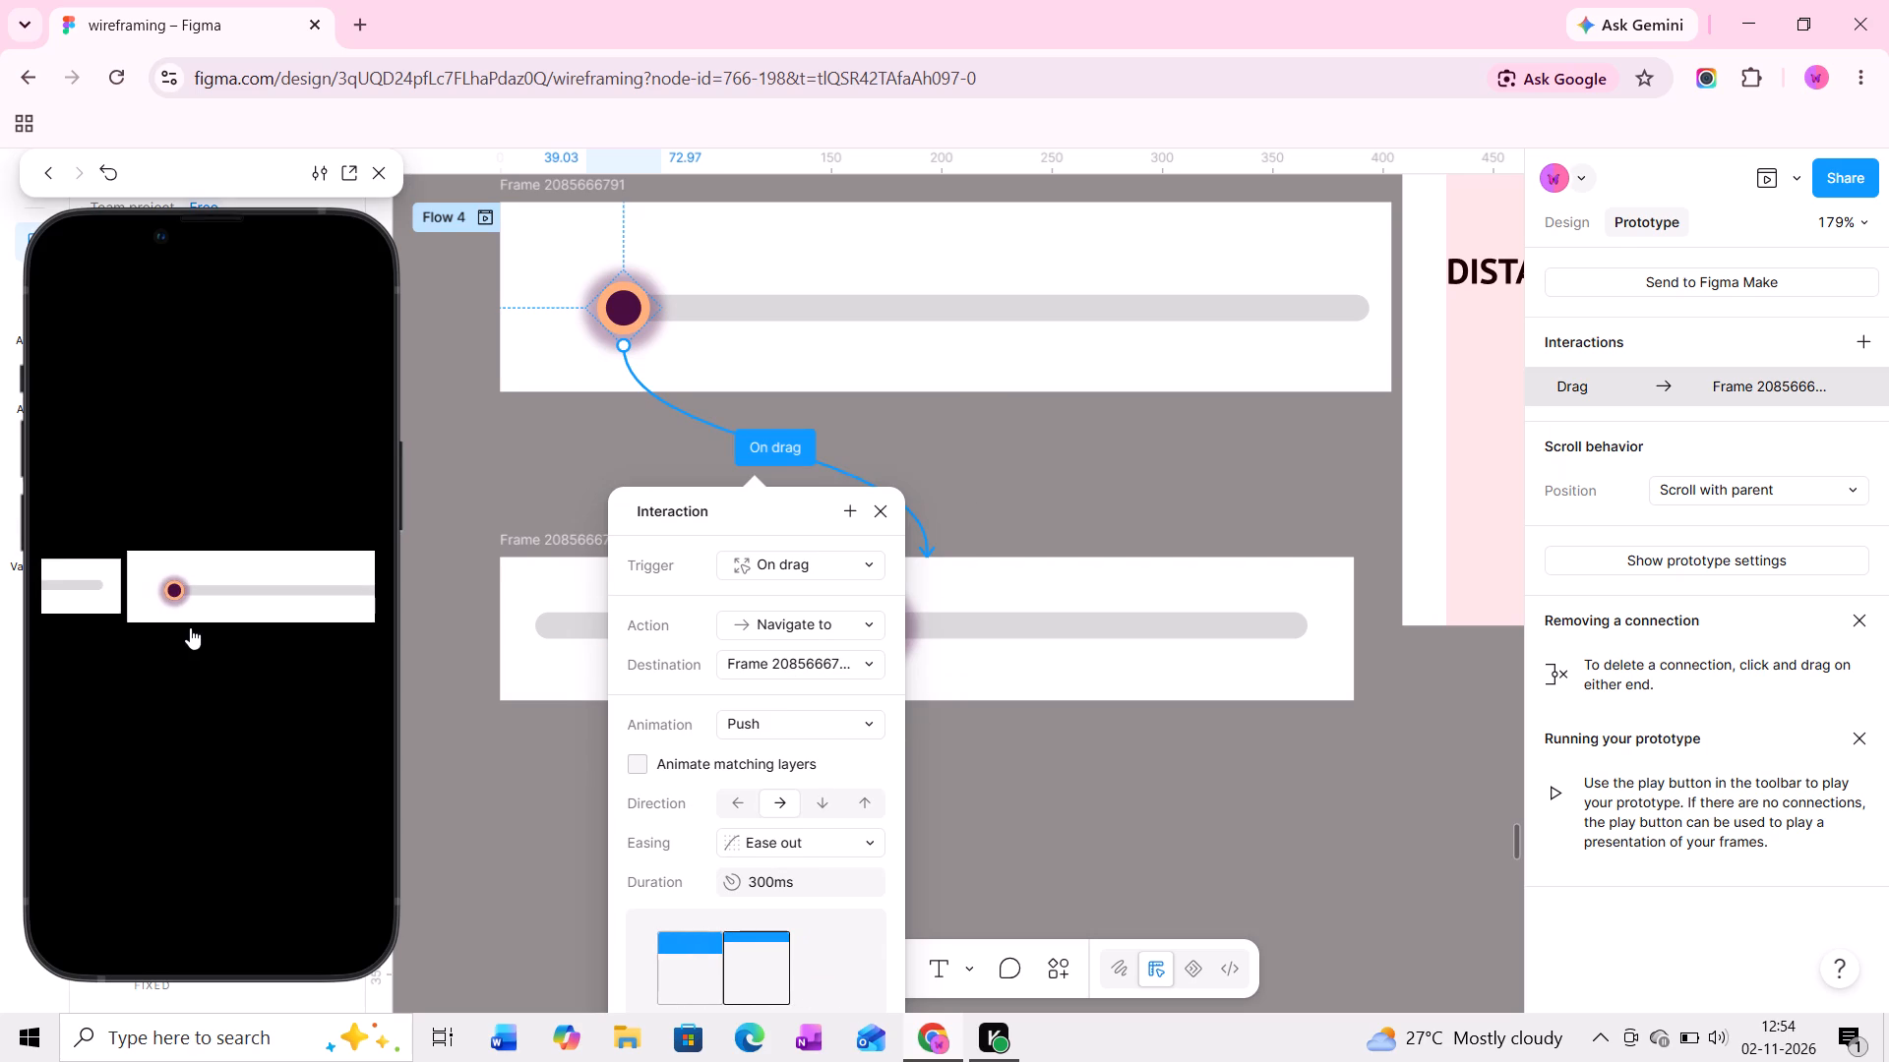
drag(190, 627, 79, 621)
drag(86, 596, 181, 597)
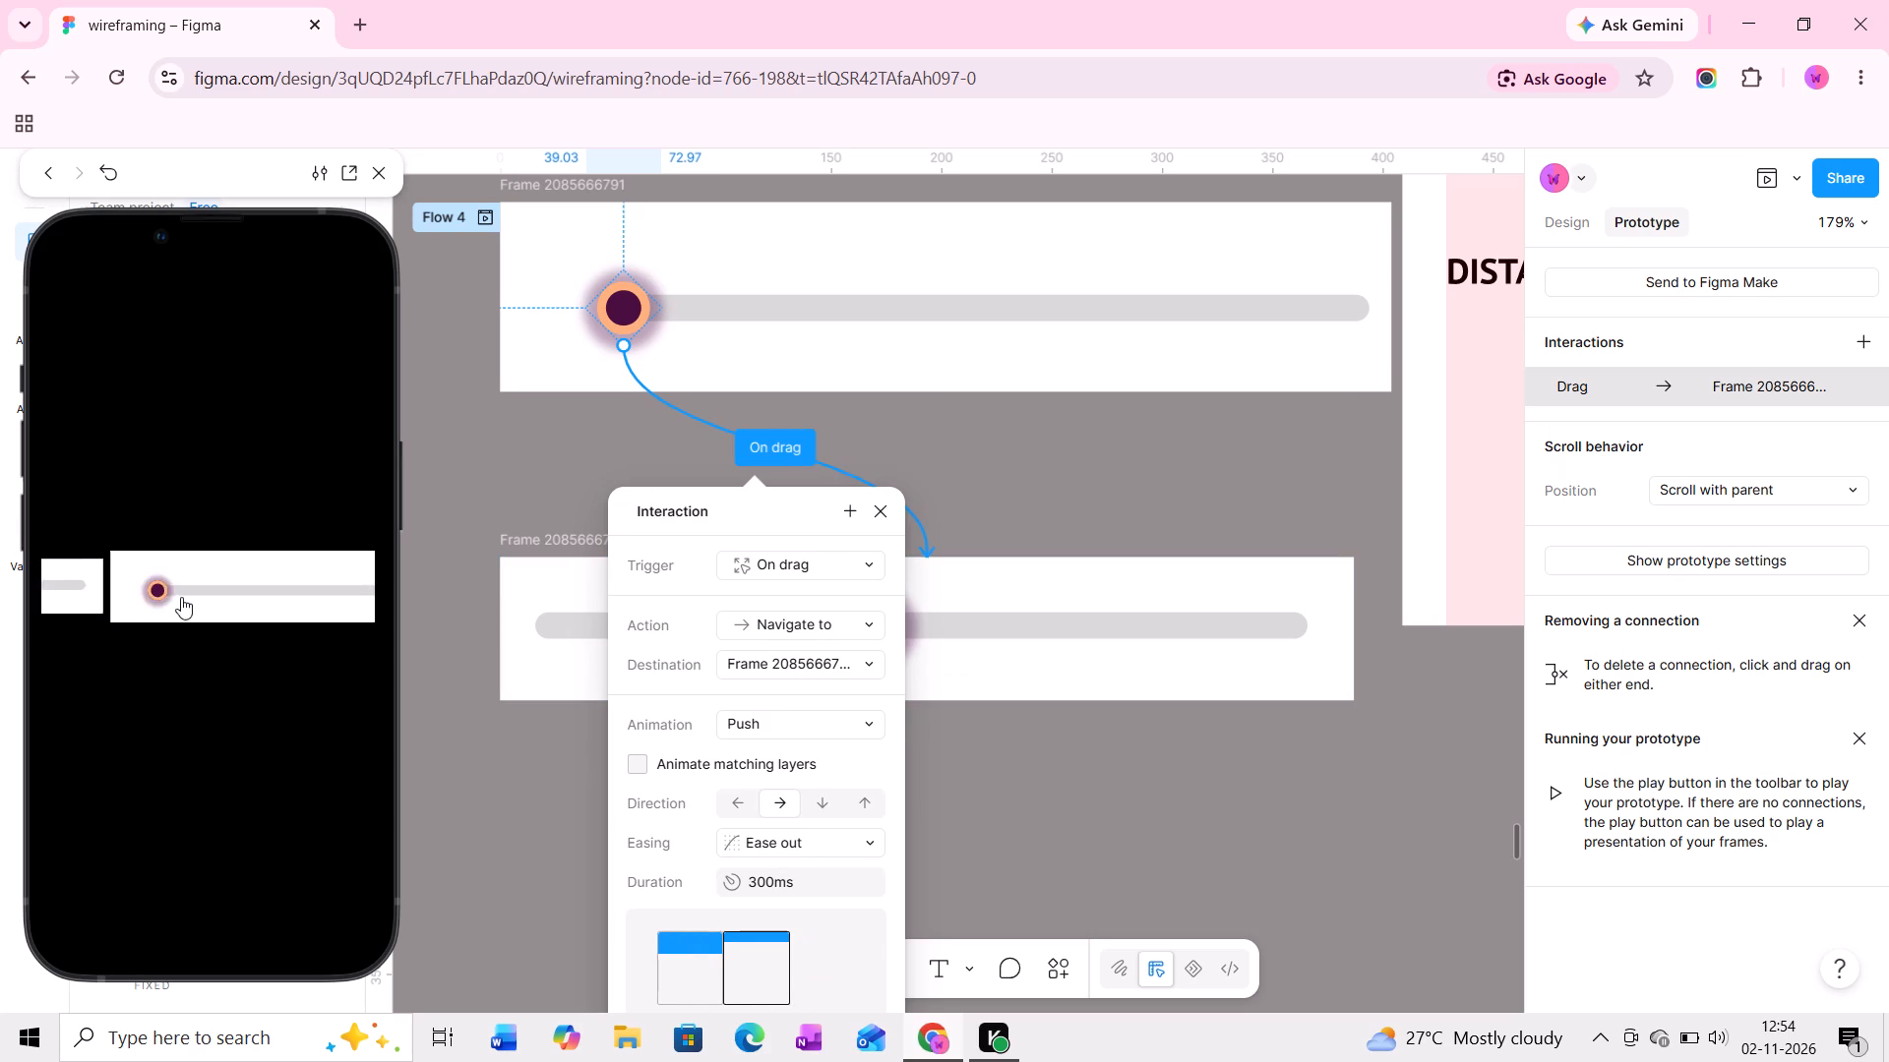
drag(181, 597, 457, 605)
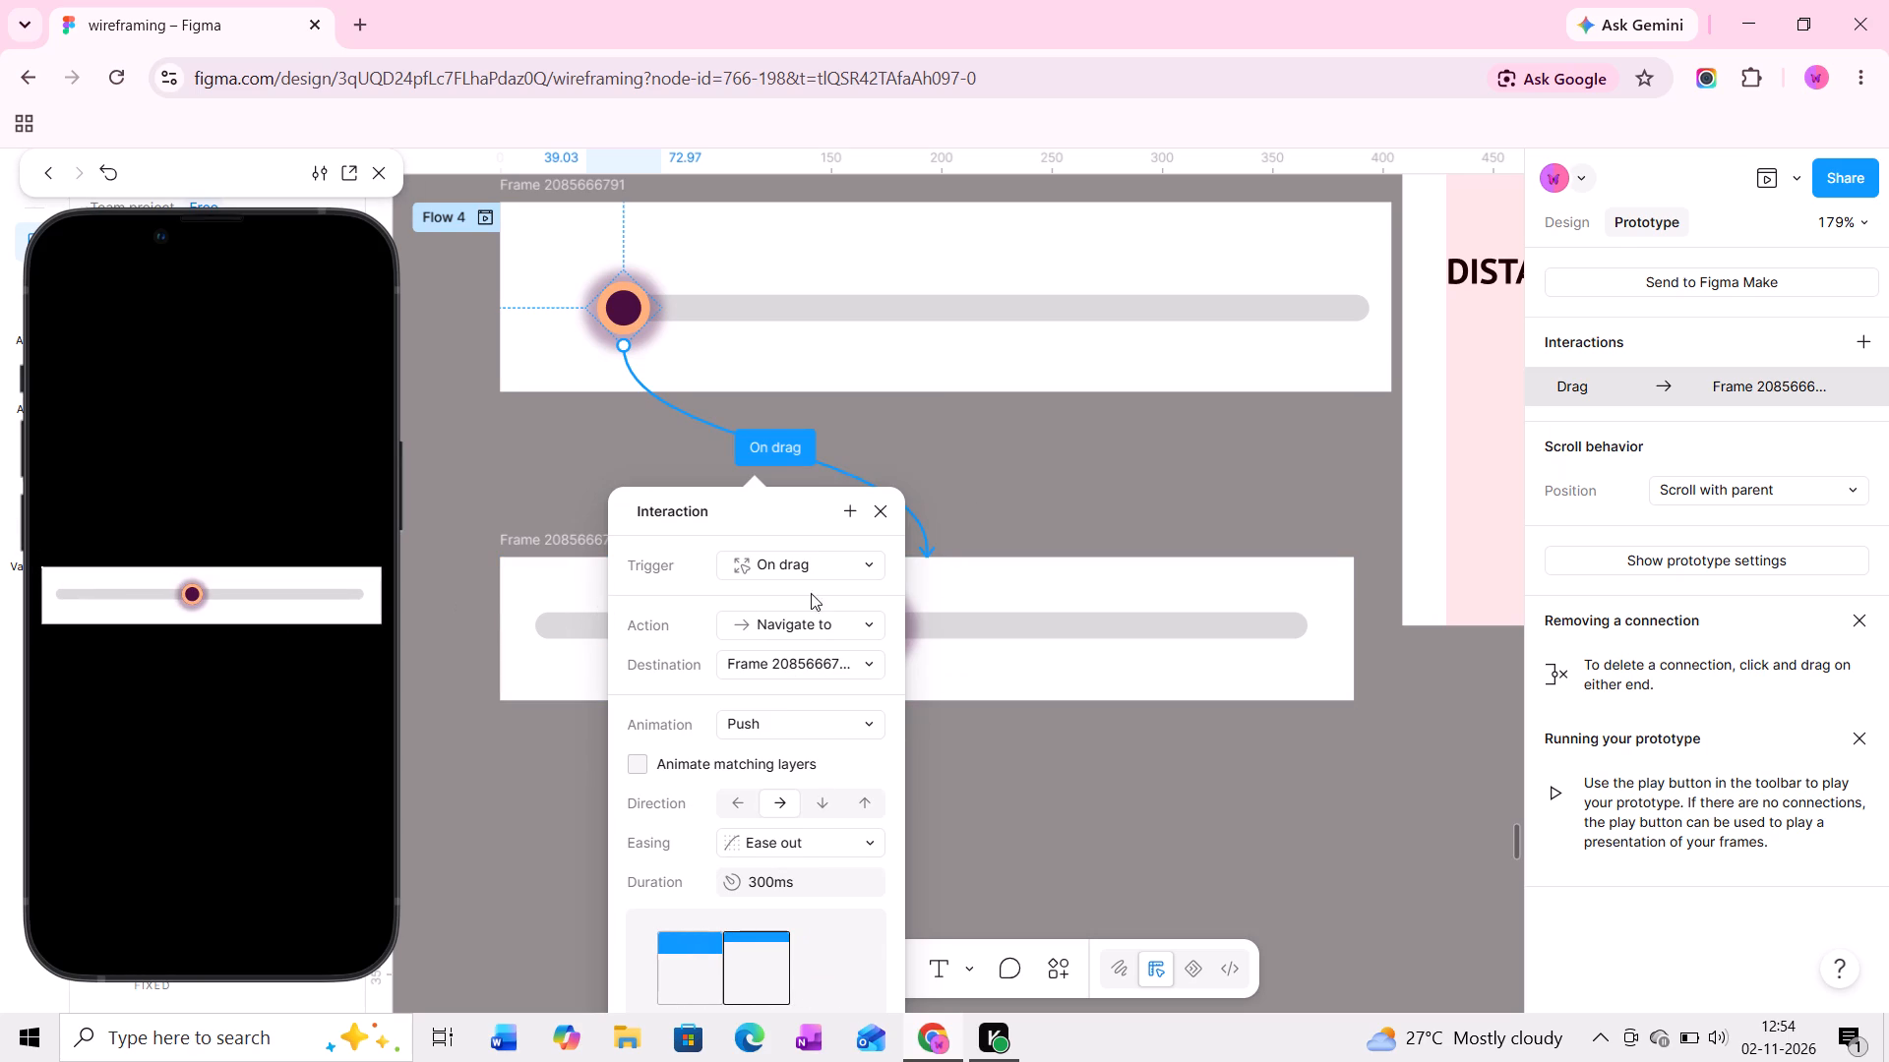
click(884, 515)
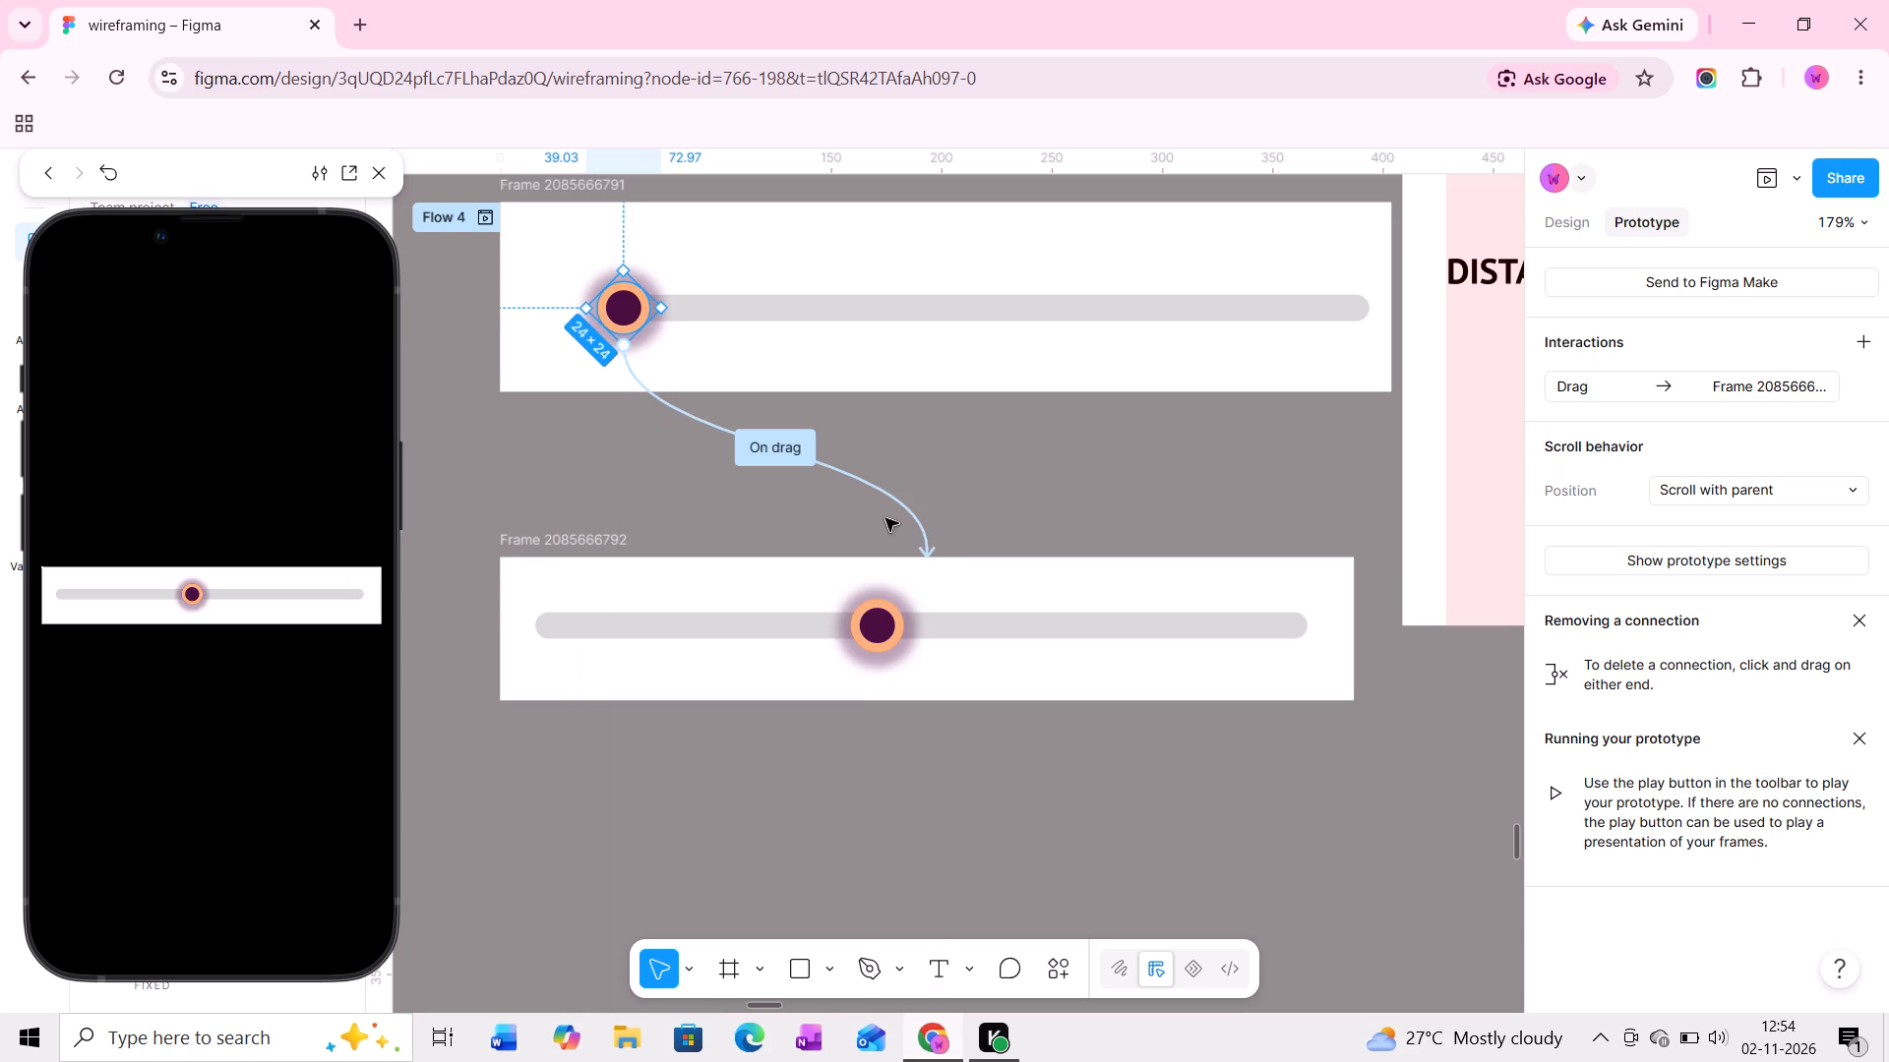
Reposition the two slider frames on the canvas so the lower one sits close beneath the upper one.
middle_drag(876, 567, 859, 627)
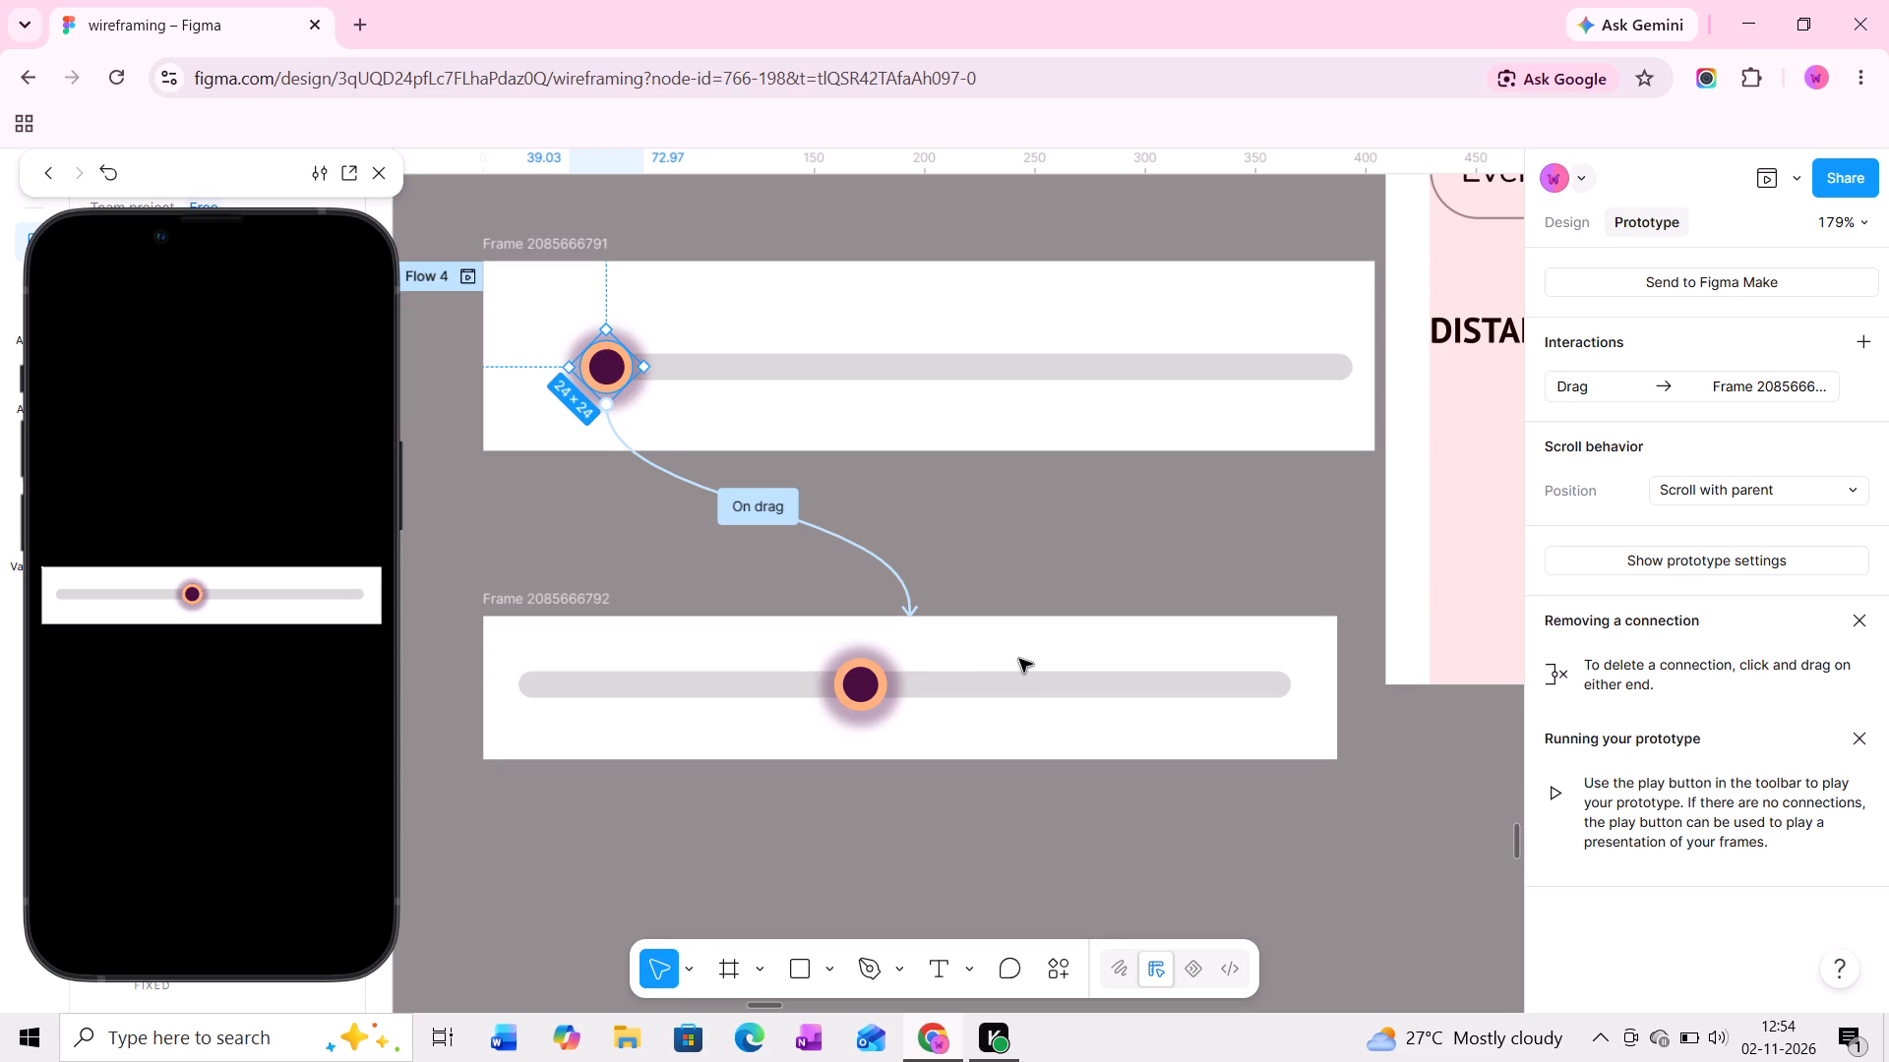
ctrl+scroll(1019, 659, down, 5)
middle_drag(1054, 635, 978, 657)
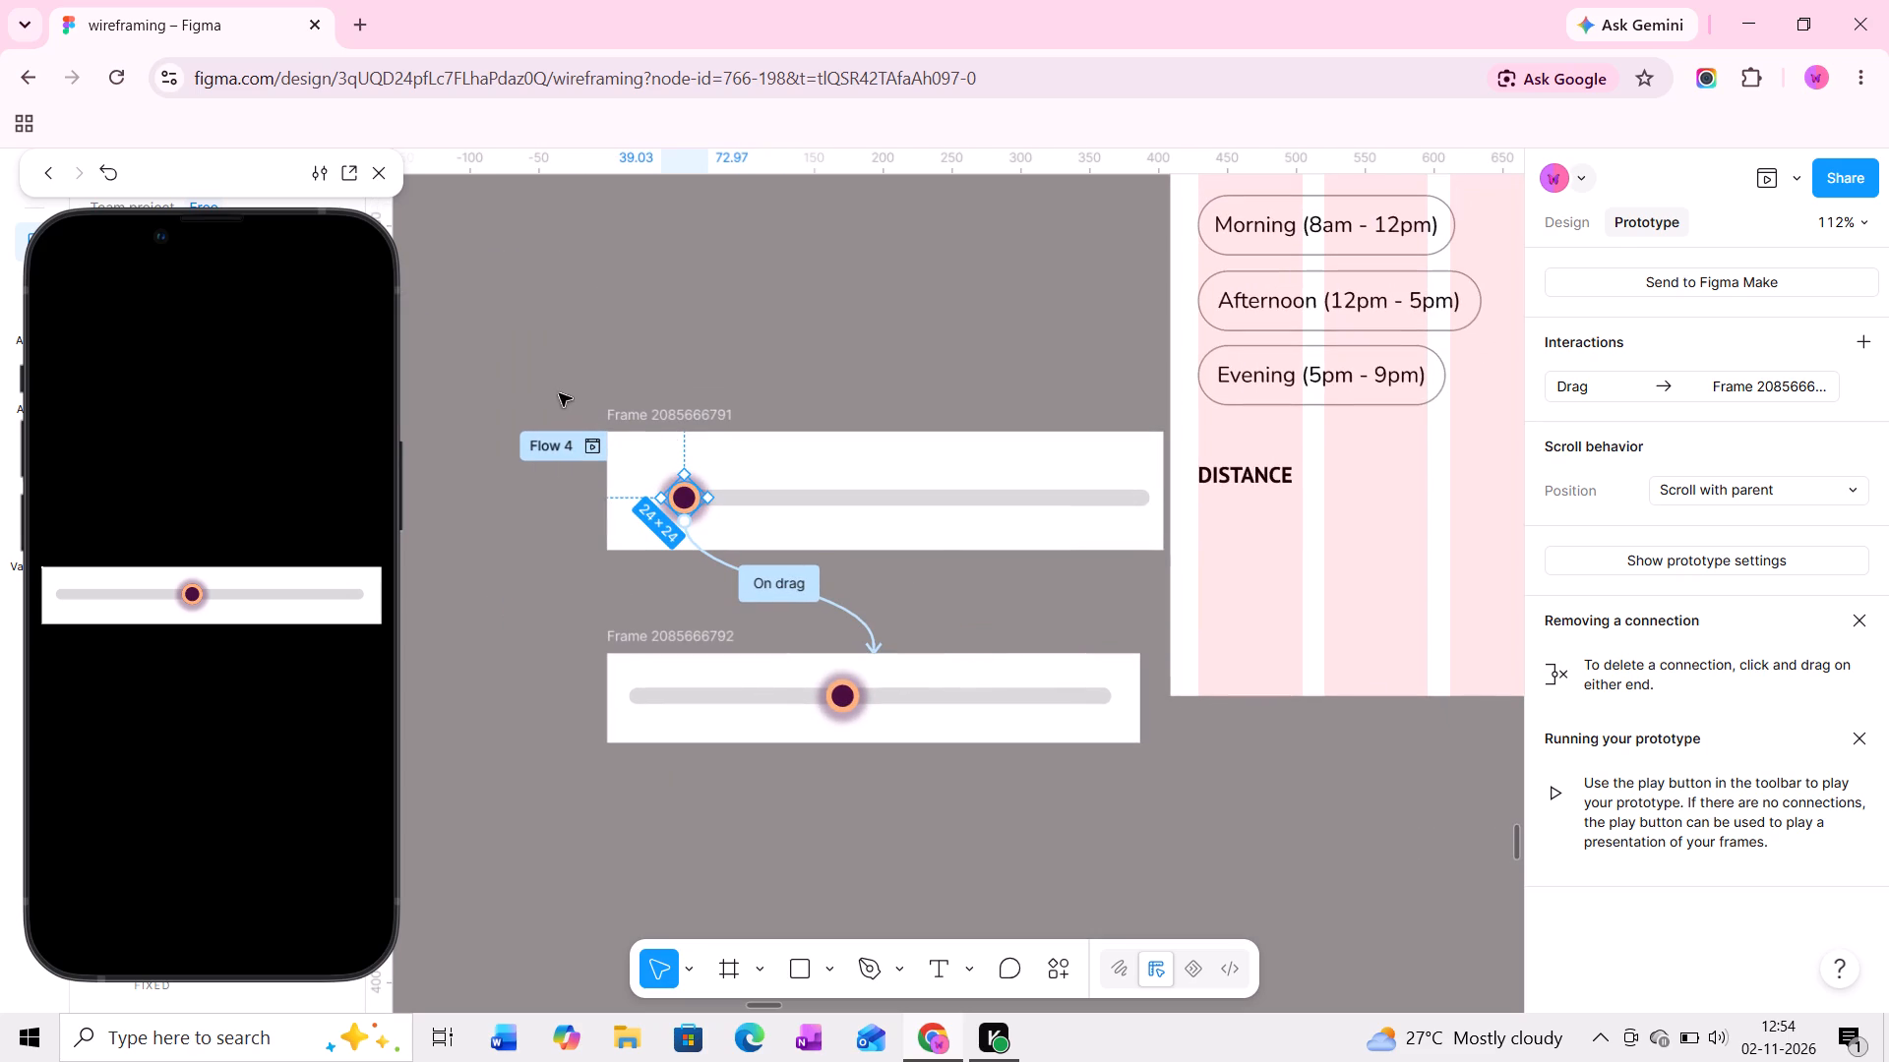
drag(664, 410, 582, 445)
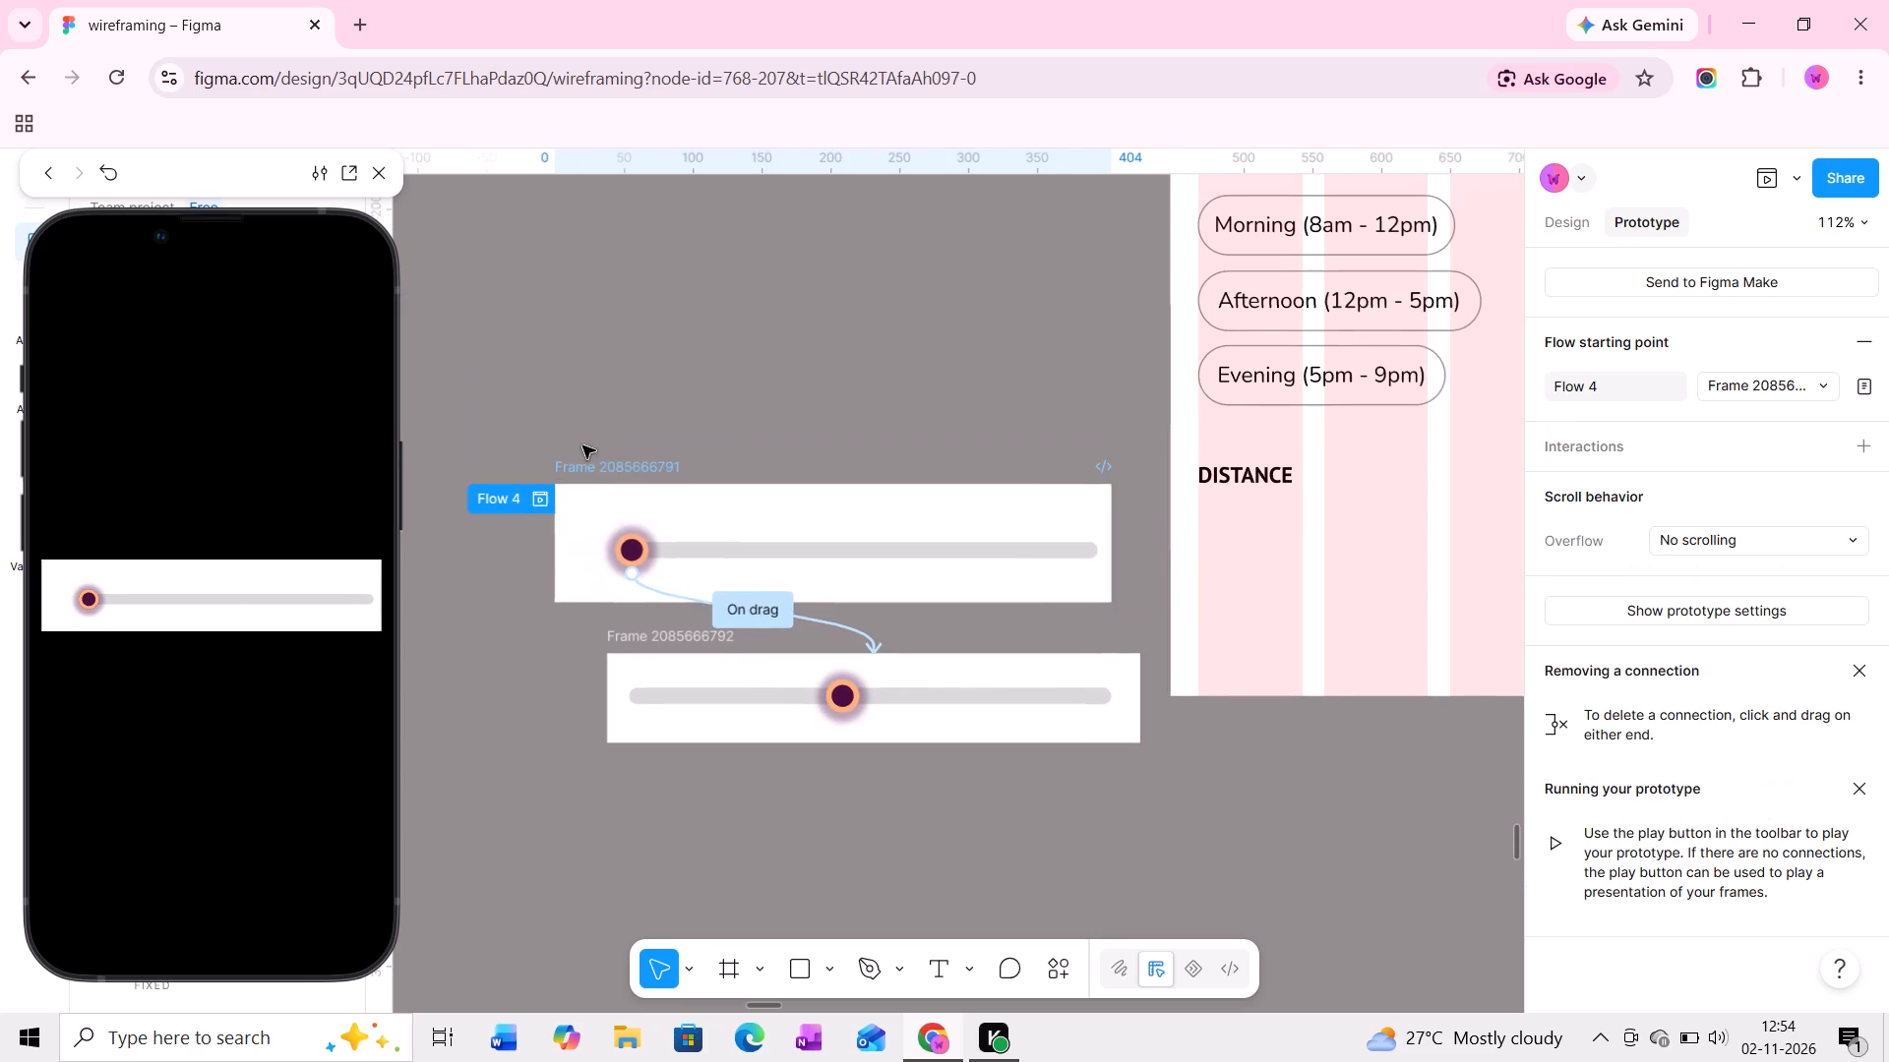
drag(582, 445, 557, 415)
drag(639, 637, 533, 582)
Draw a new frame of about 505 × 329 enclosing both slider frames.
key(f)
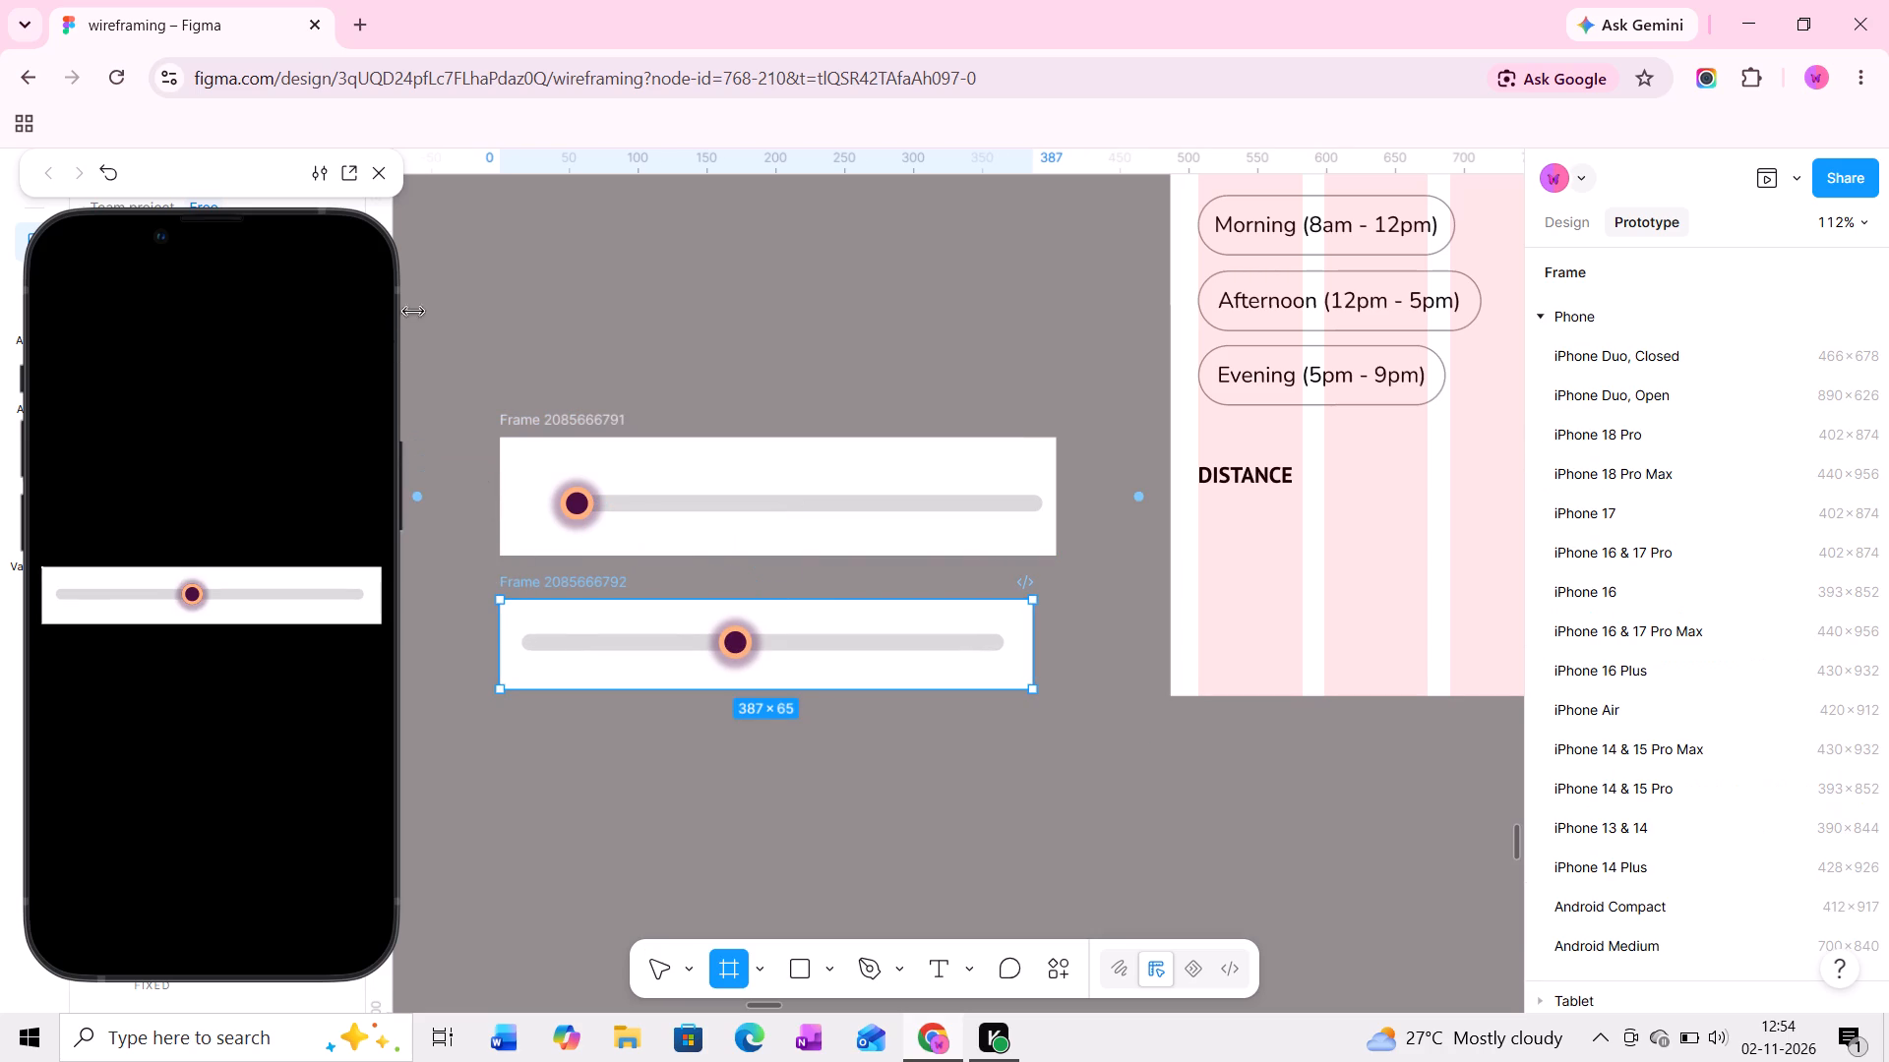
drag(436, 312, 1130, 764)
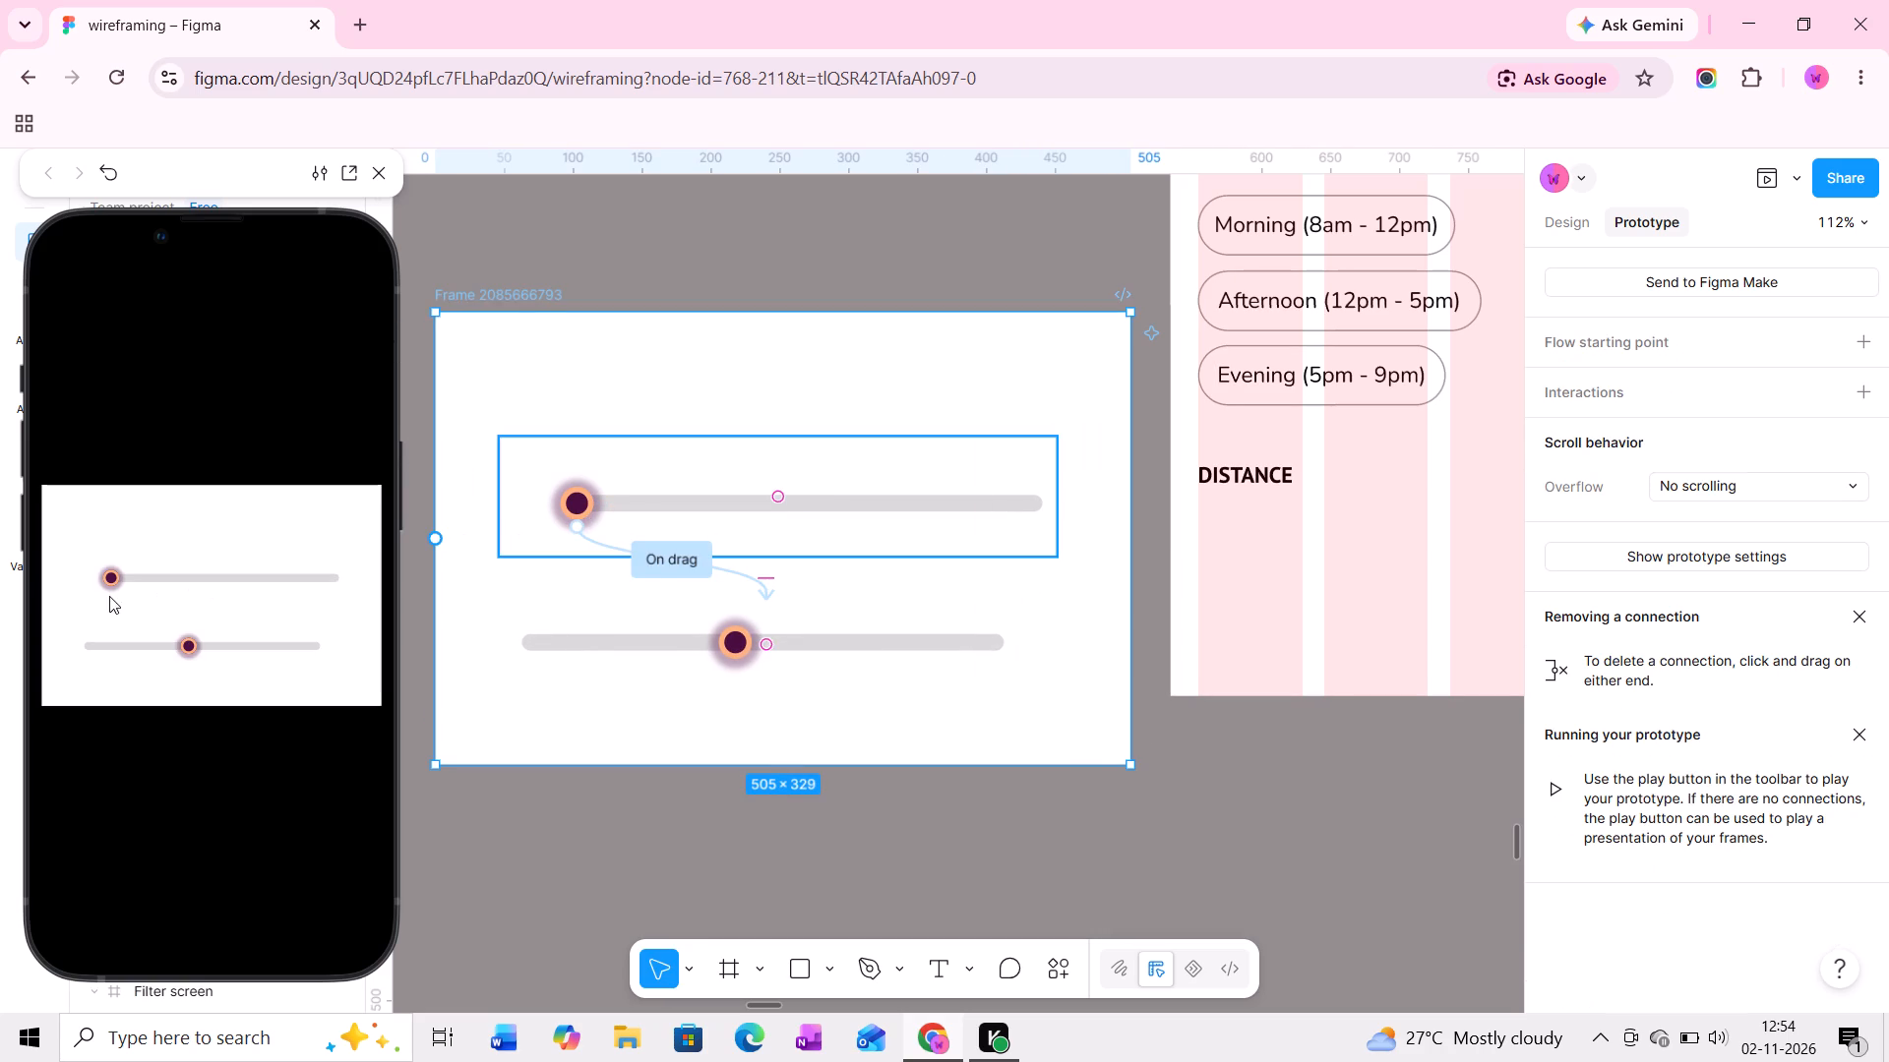
Test dragging both slider knobs of the combined frame in the prototype preview.
drag(107, 580, 252, 596)
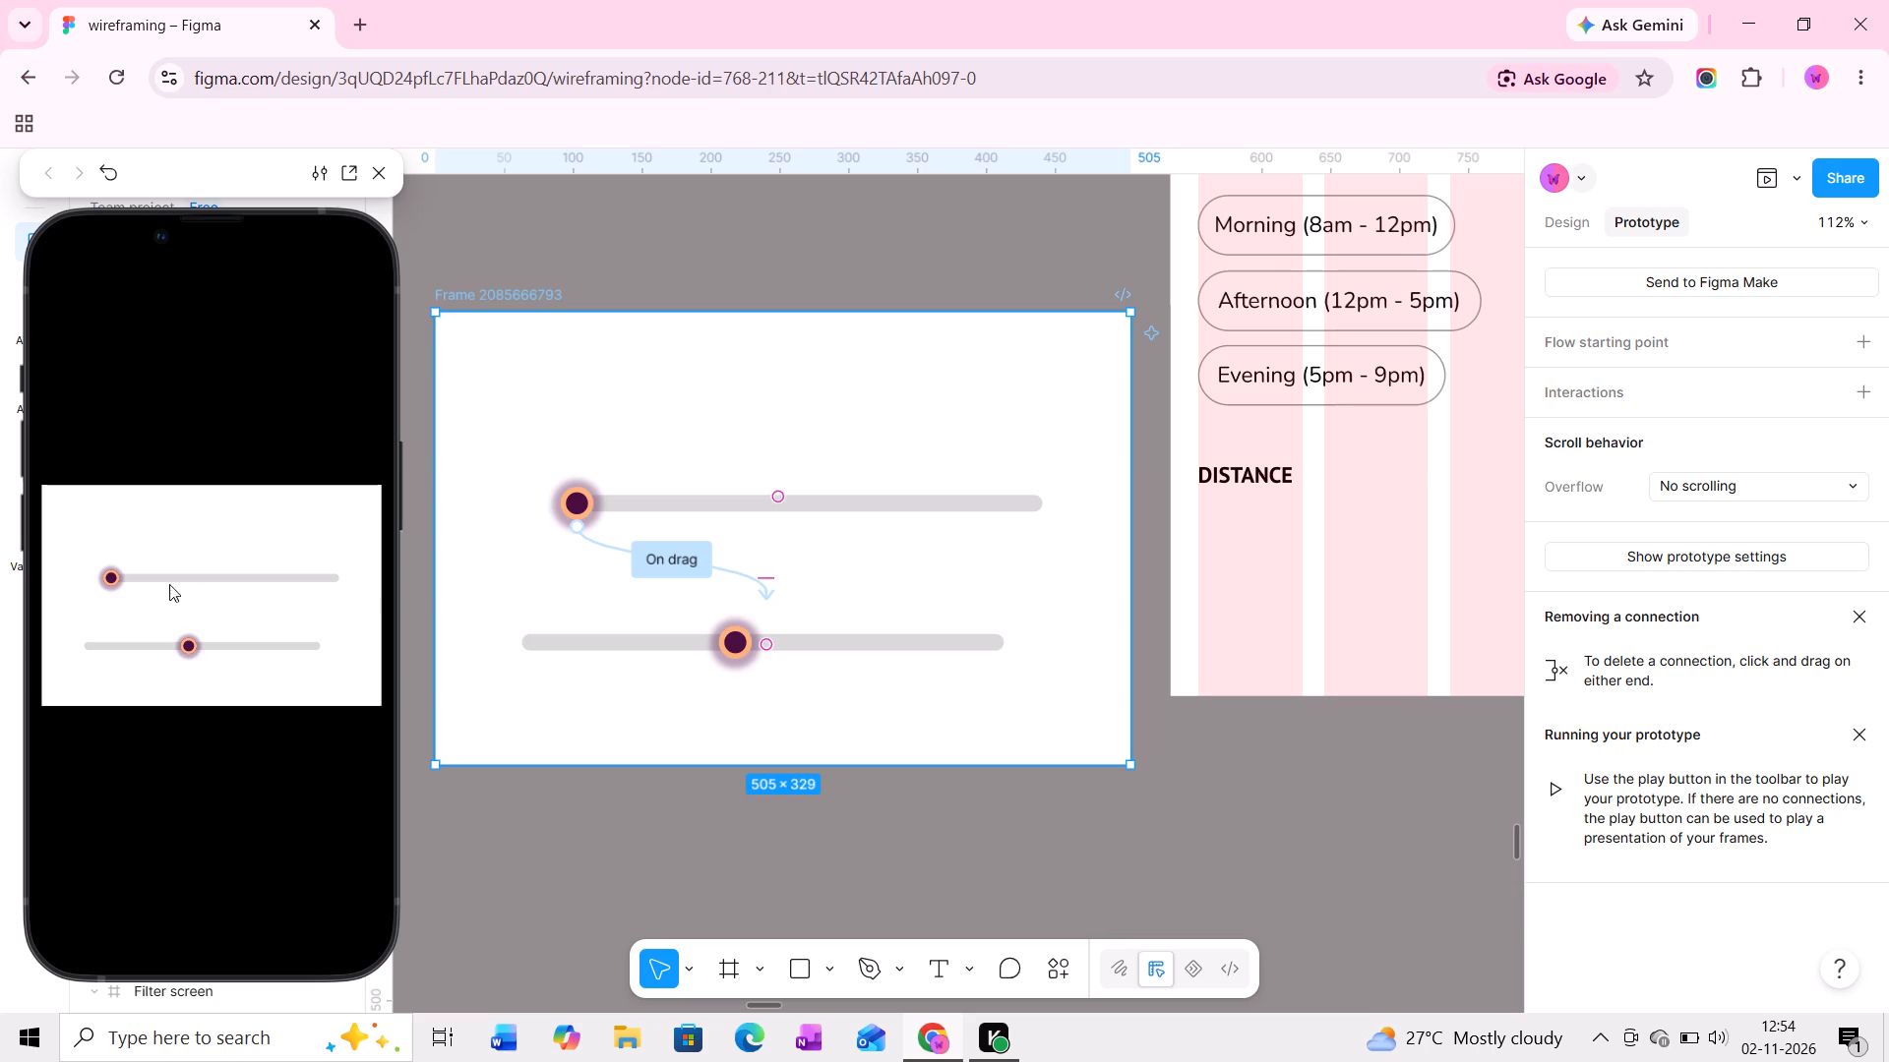
drag(117, 581, 294, 589)
drag(106, 567, 250, 606)
drag(186, 646, 53, 644)
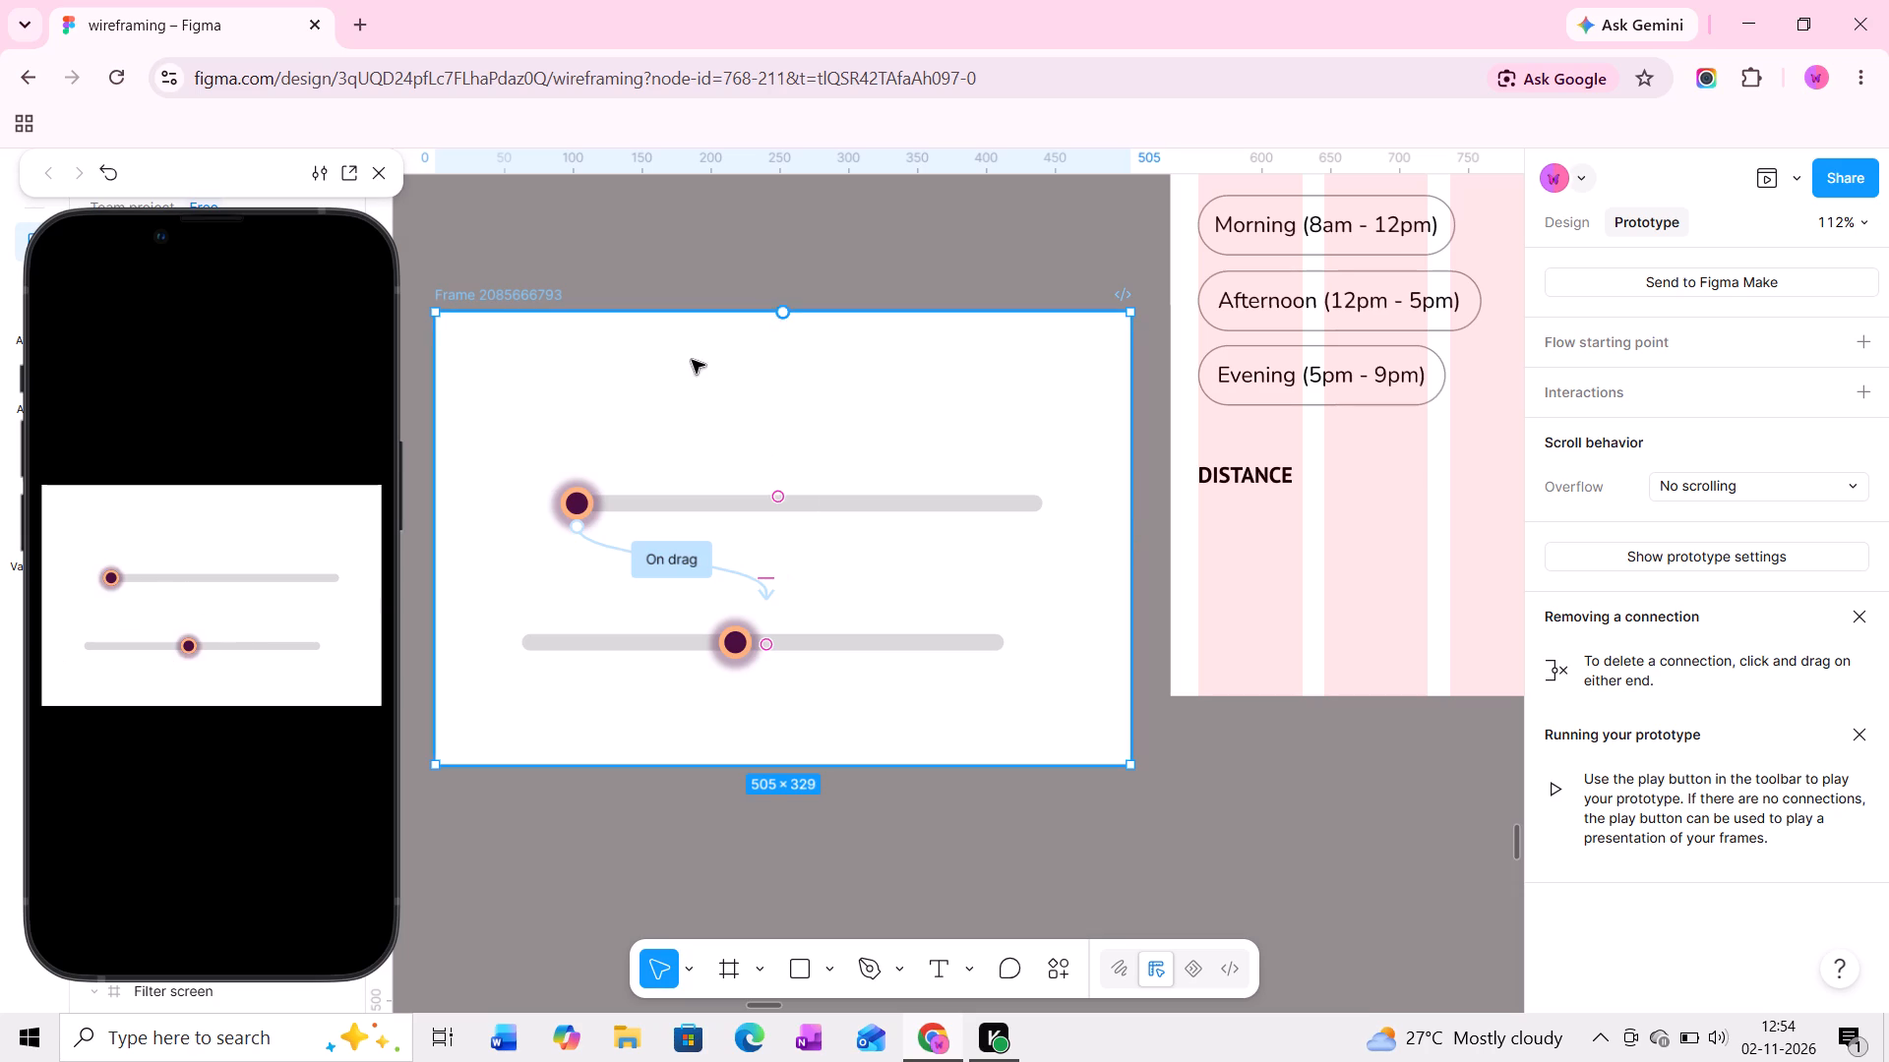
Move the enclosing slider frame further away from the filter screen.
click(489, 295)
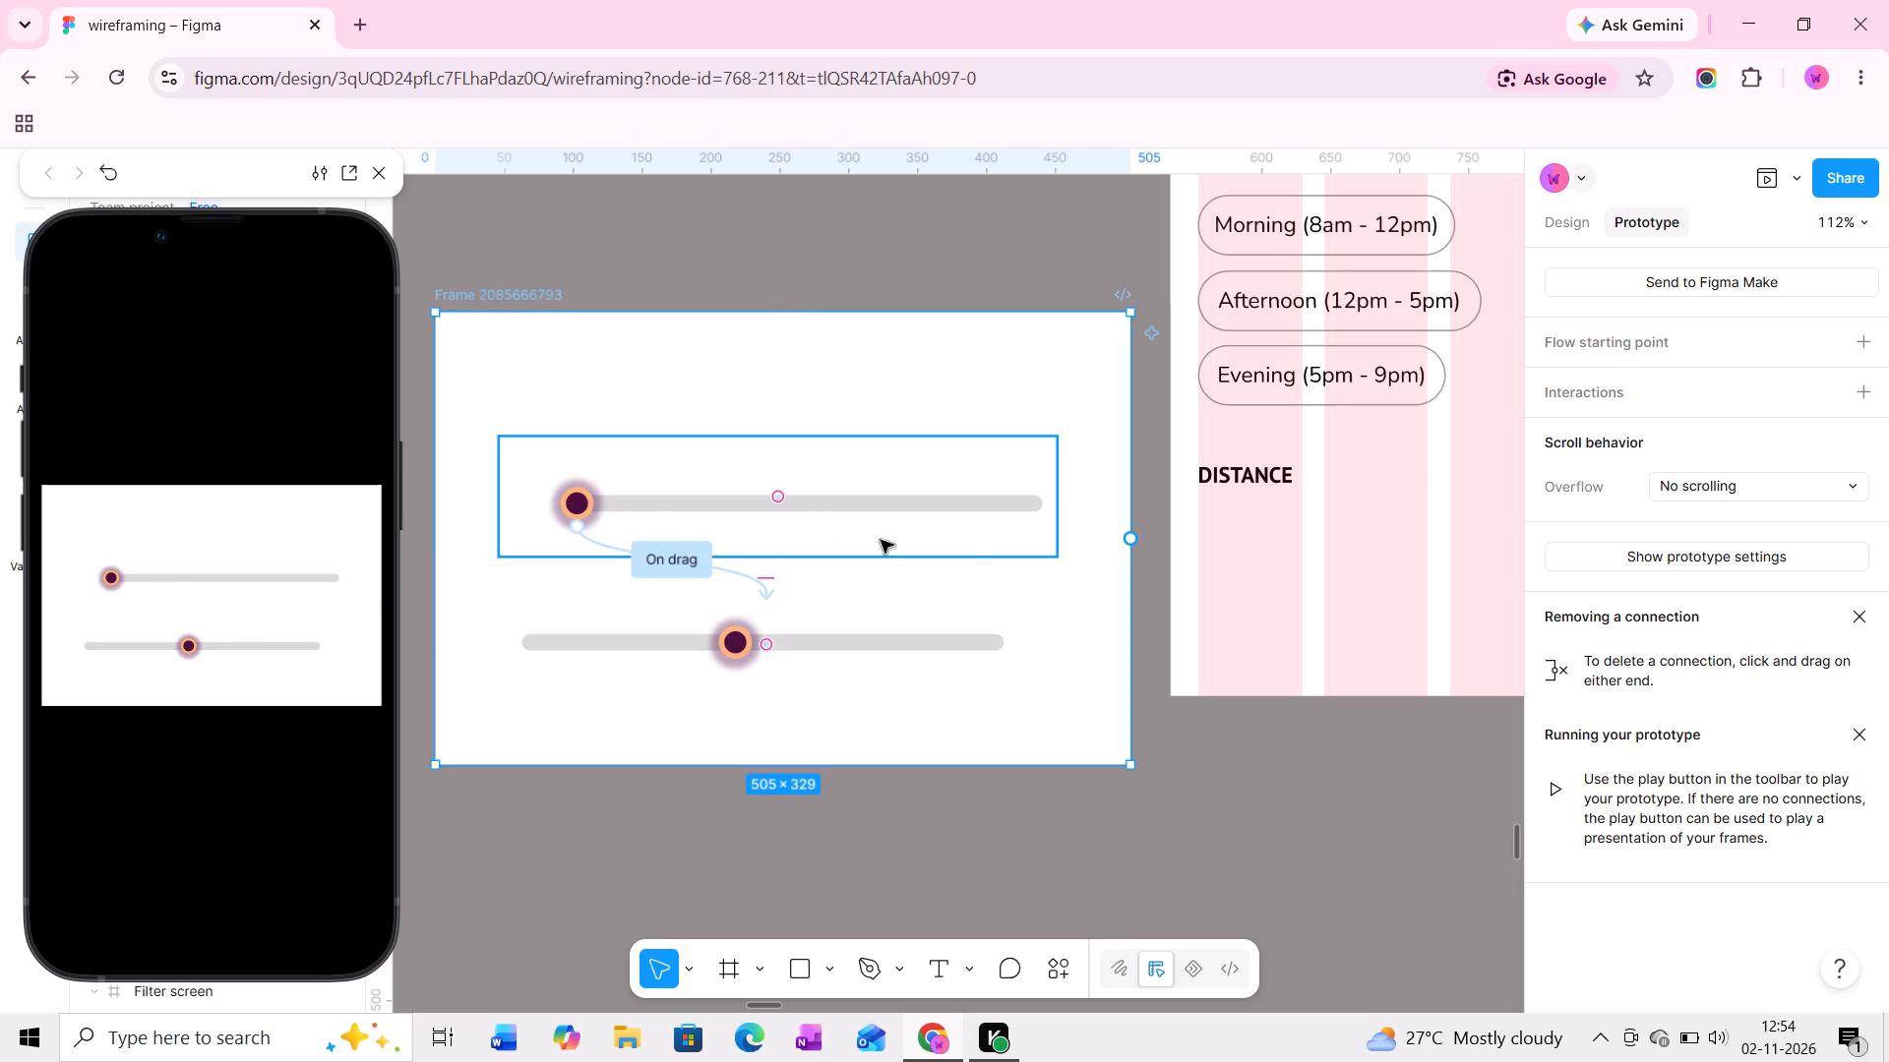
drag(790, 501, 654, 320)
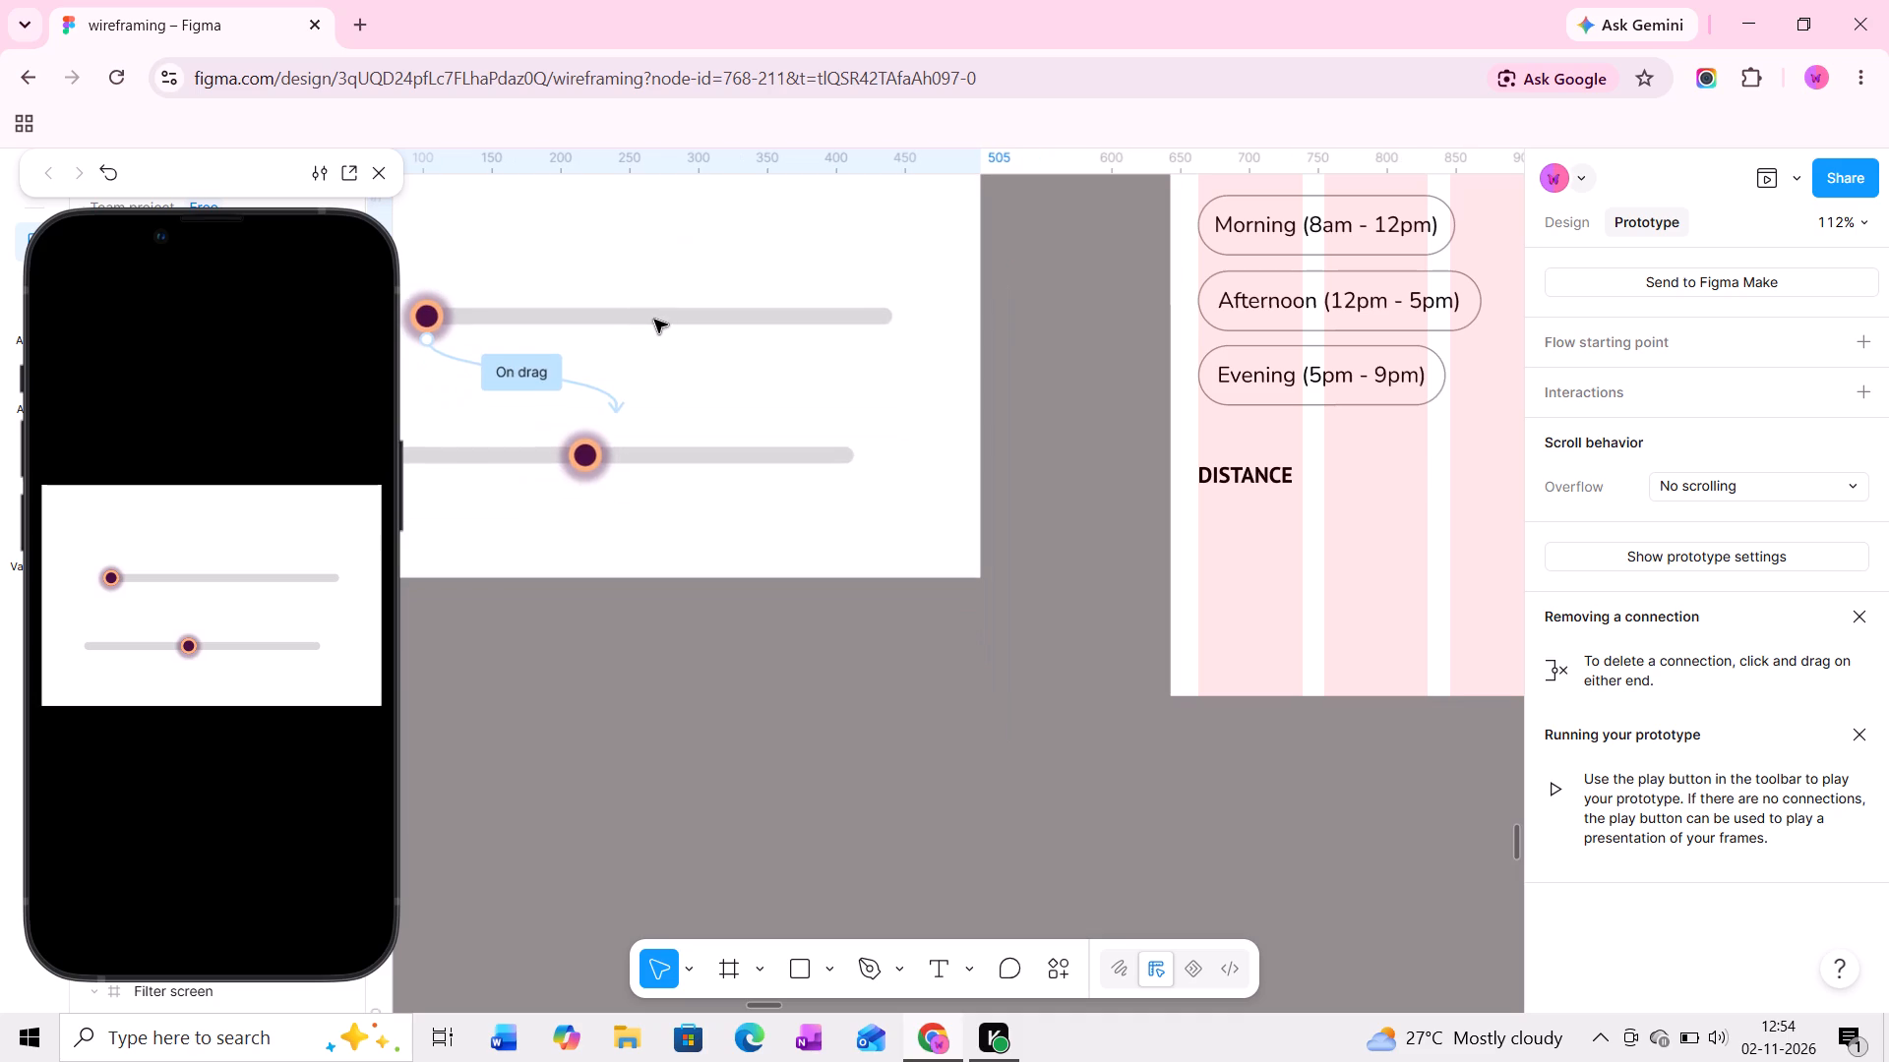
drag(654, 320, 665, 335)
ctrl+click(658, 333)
Move the upper slider's track and knob together out of the enclosing frame onto the empty canvas.
middle_drag(645, 332, 701, 345)
click(701, 345)
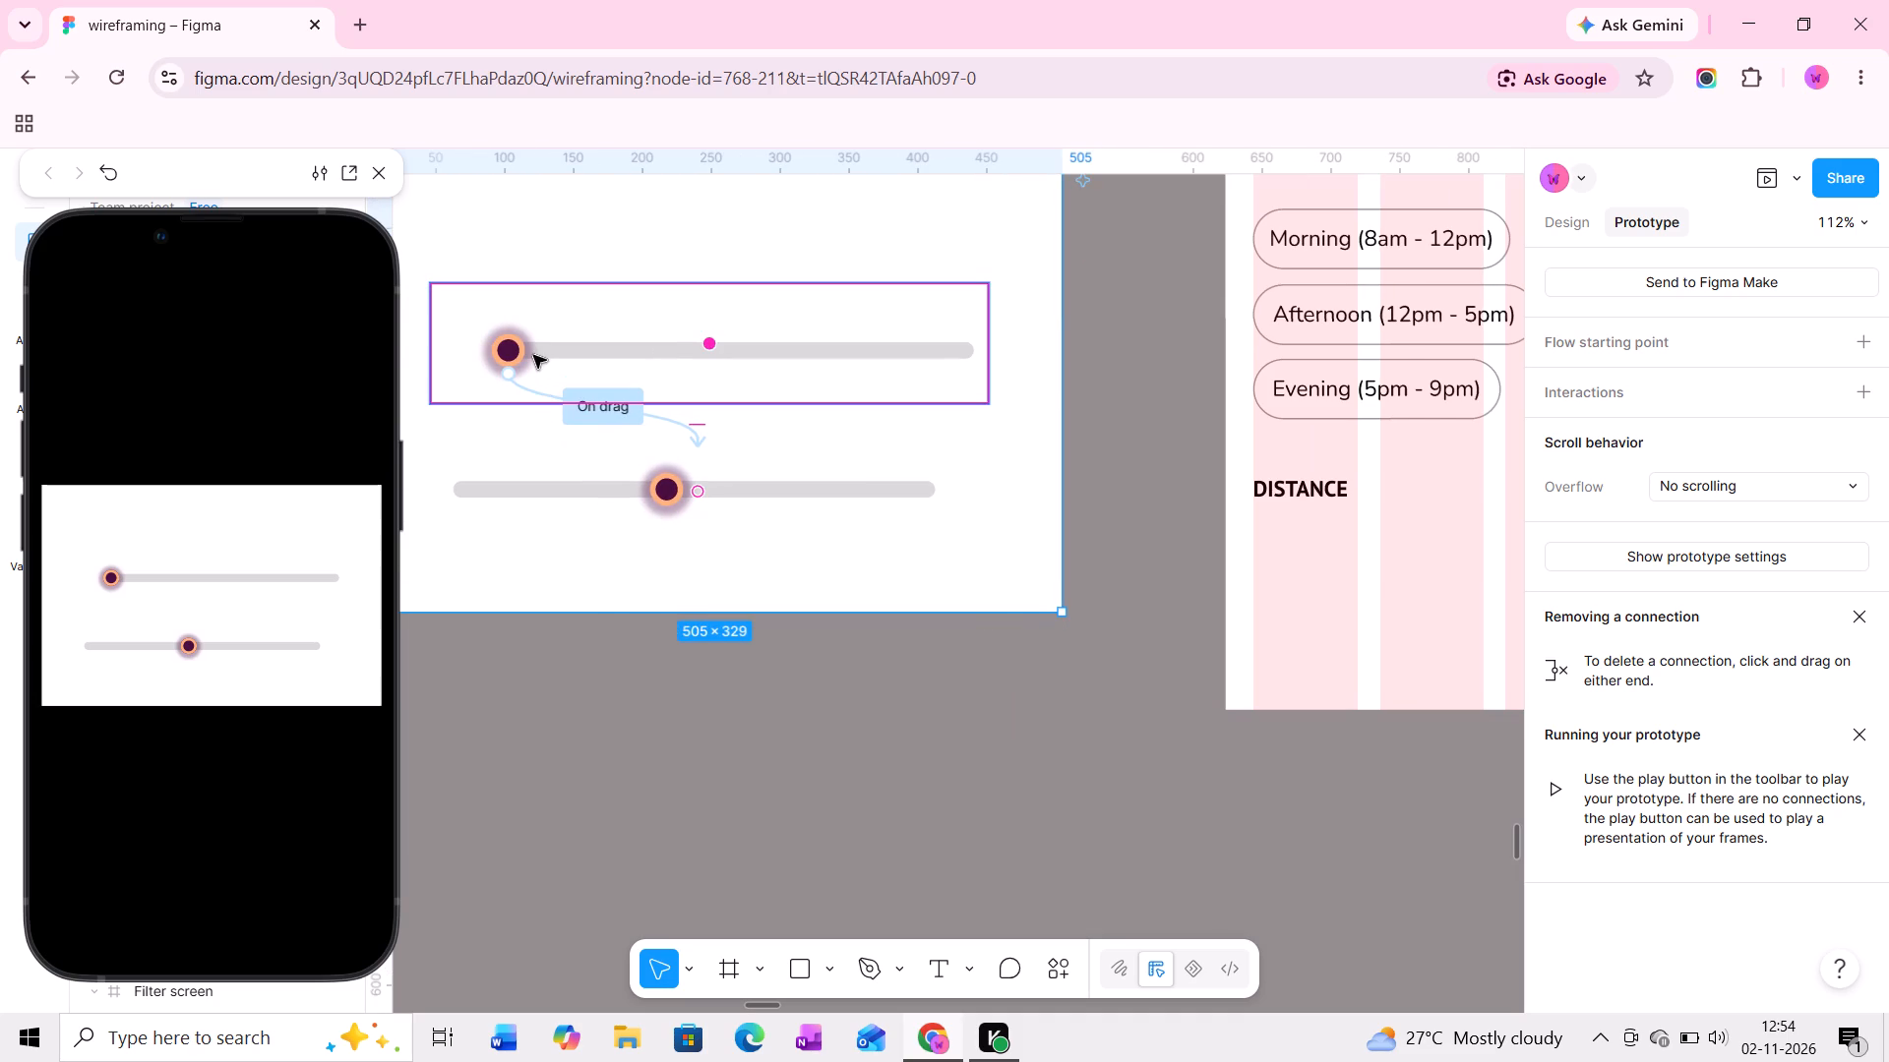
ctrl+shift+scroll(529, 352, up, 4)
ctrl+scroll(531, 353, up, 6)
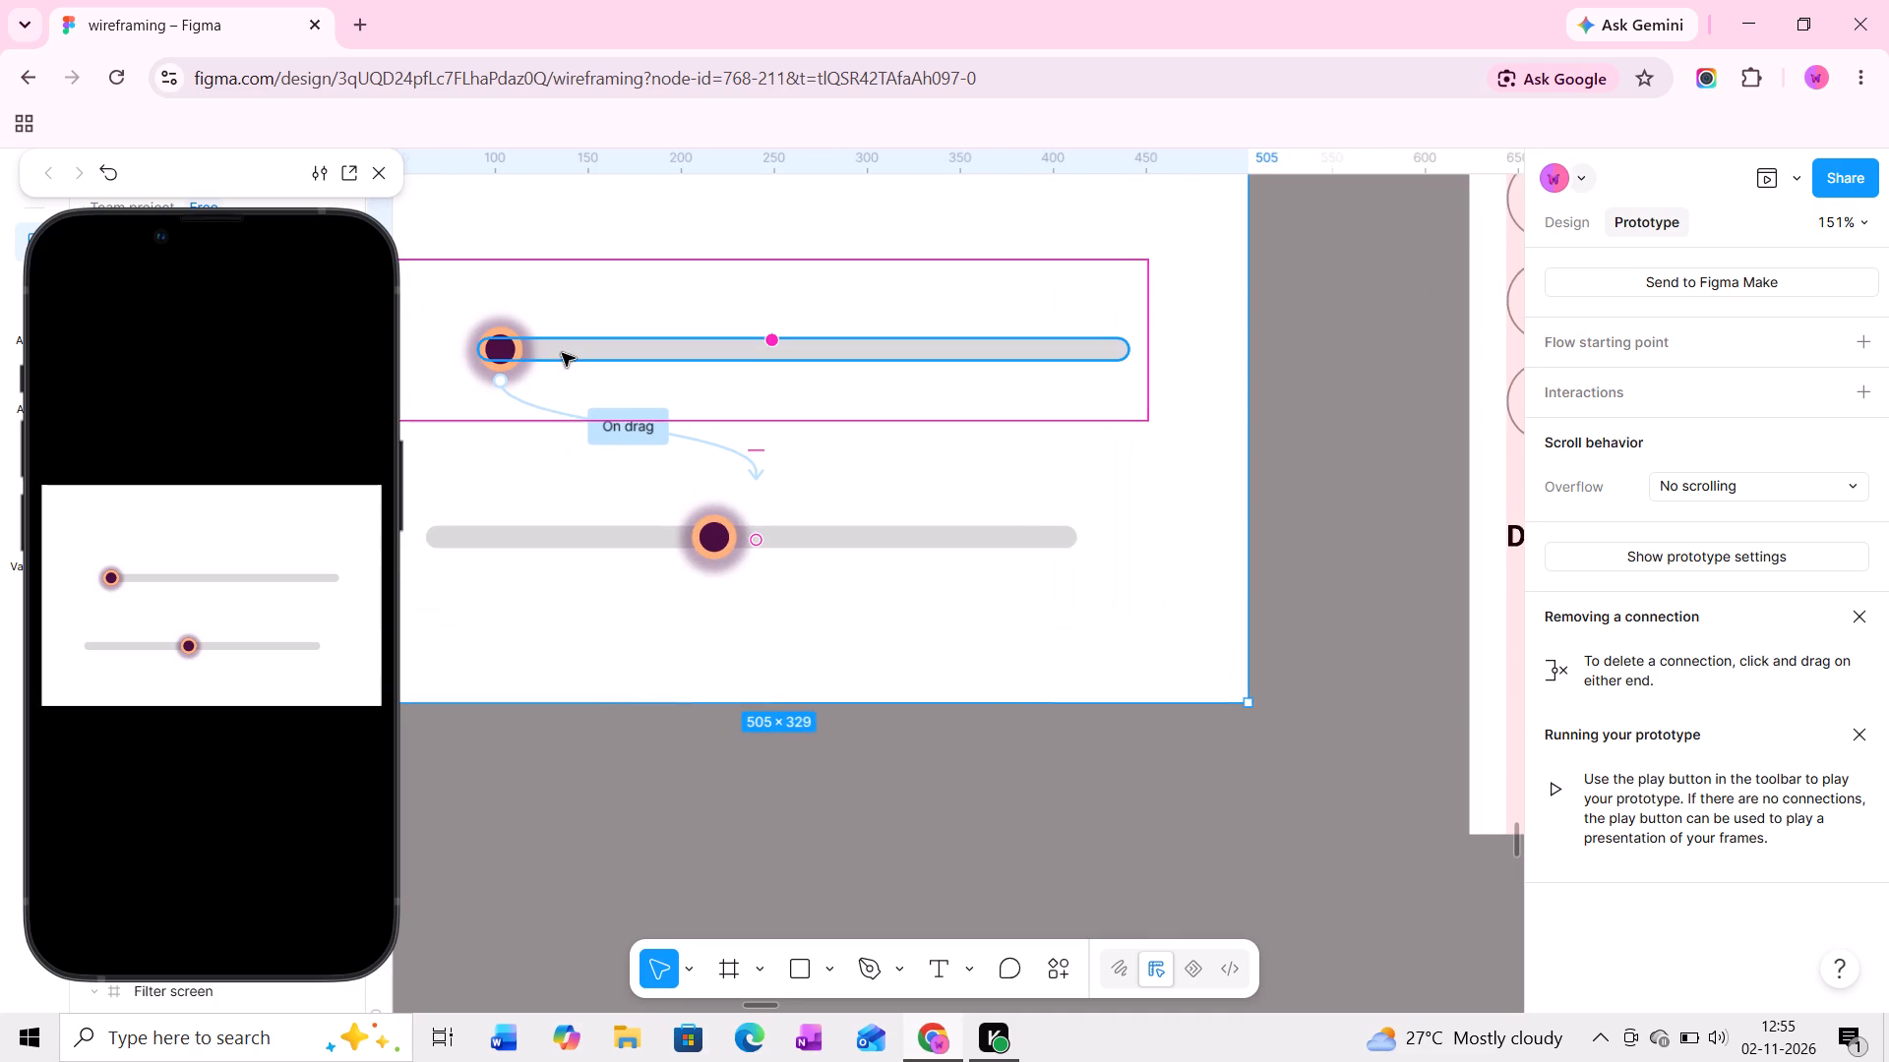
ctrl+click(562, 353)
shift+click(496, 342)
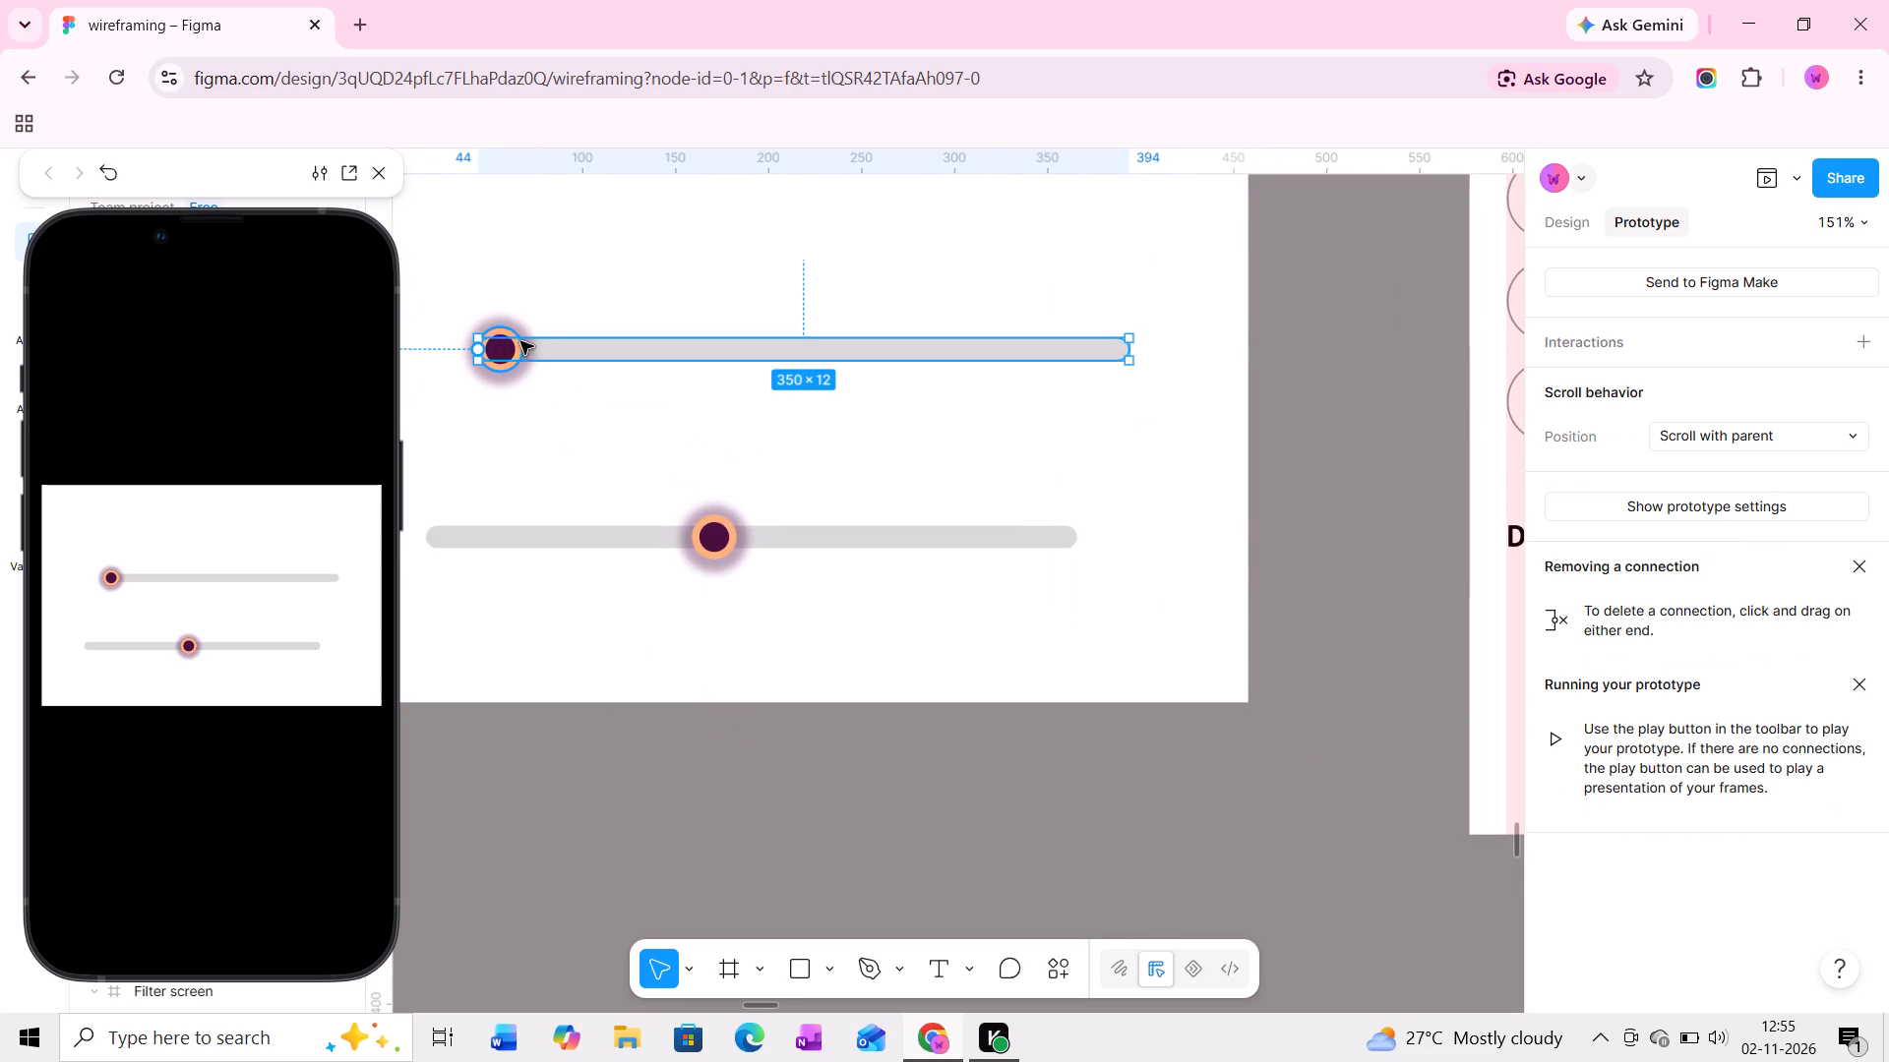
ctrl+scroll(515, 341, up, 5)
drag(613, 353, 1184, 850)
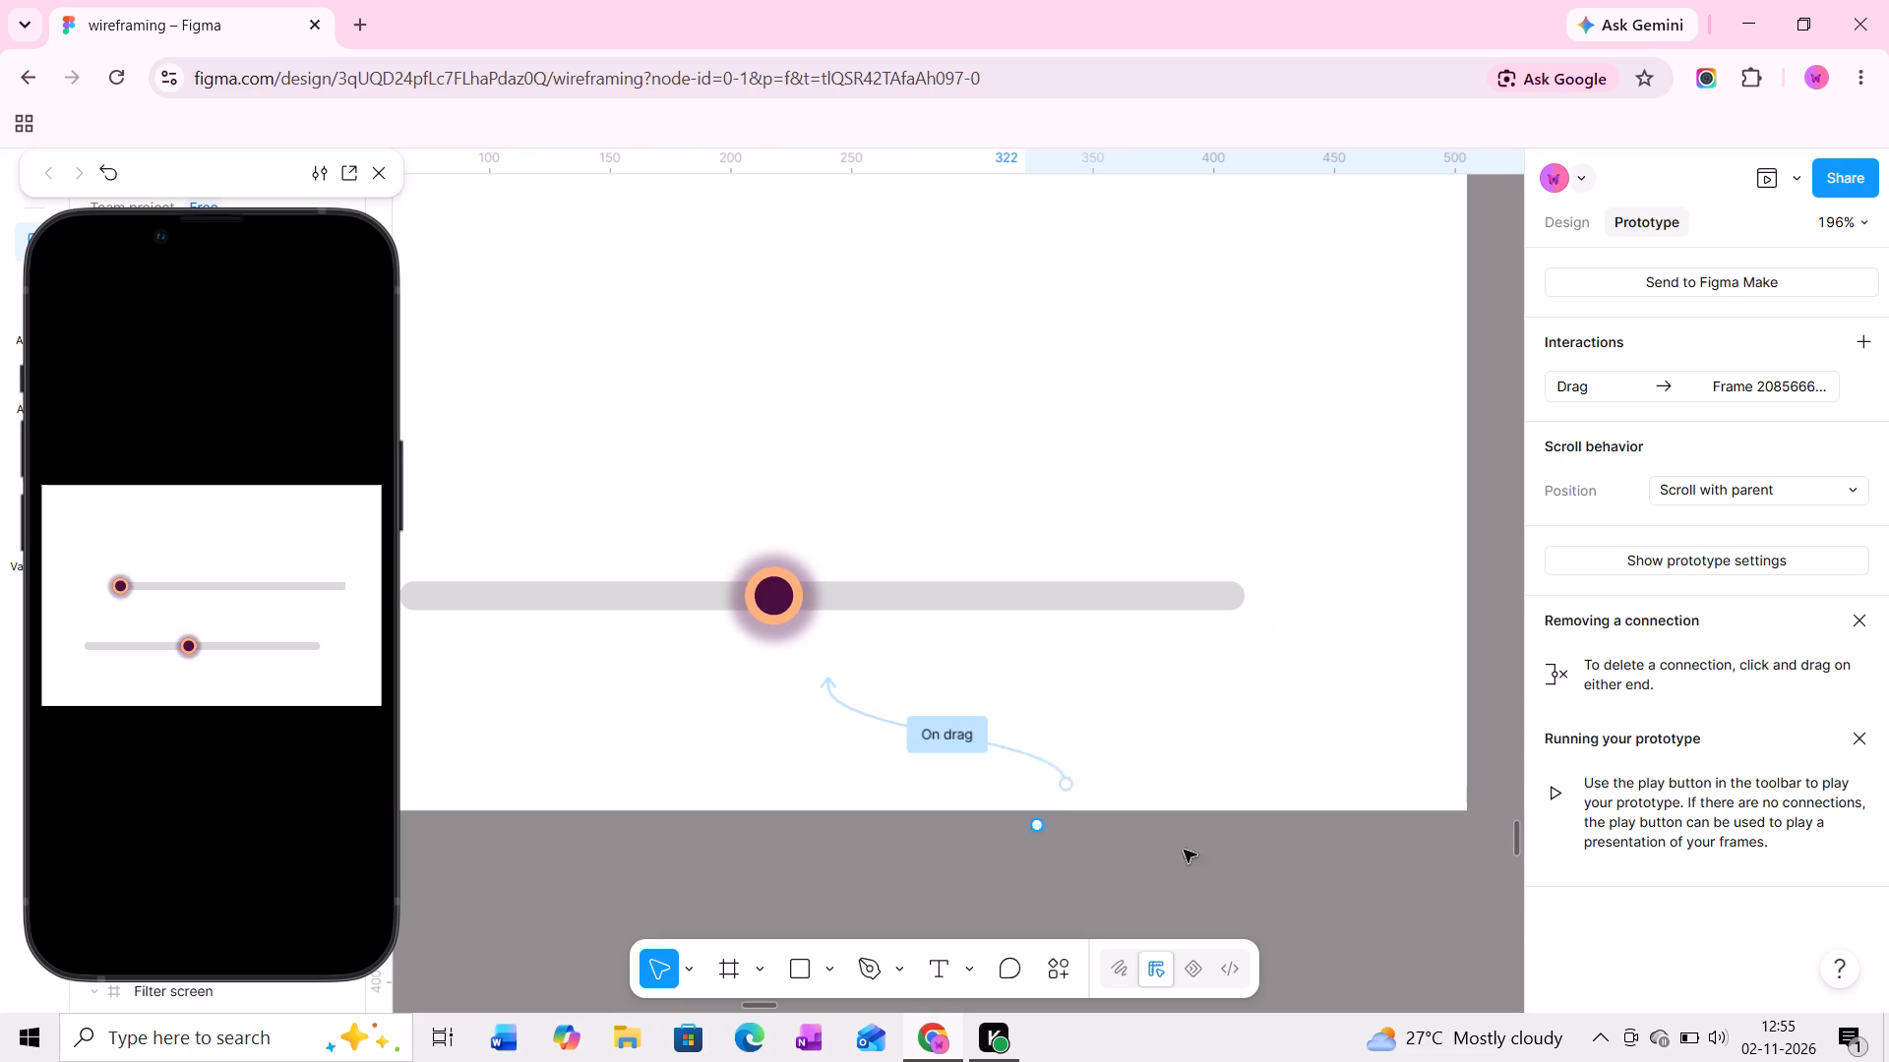
drag(1184, 850, 1273, 897)
Delete the On drag connection from the moved knob.
click(1123, 822)
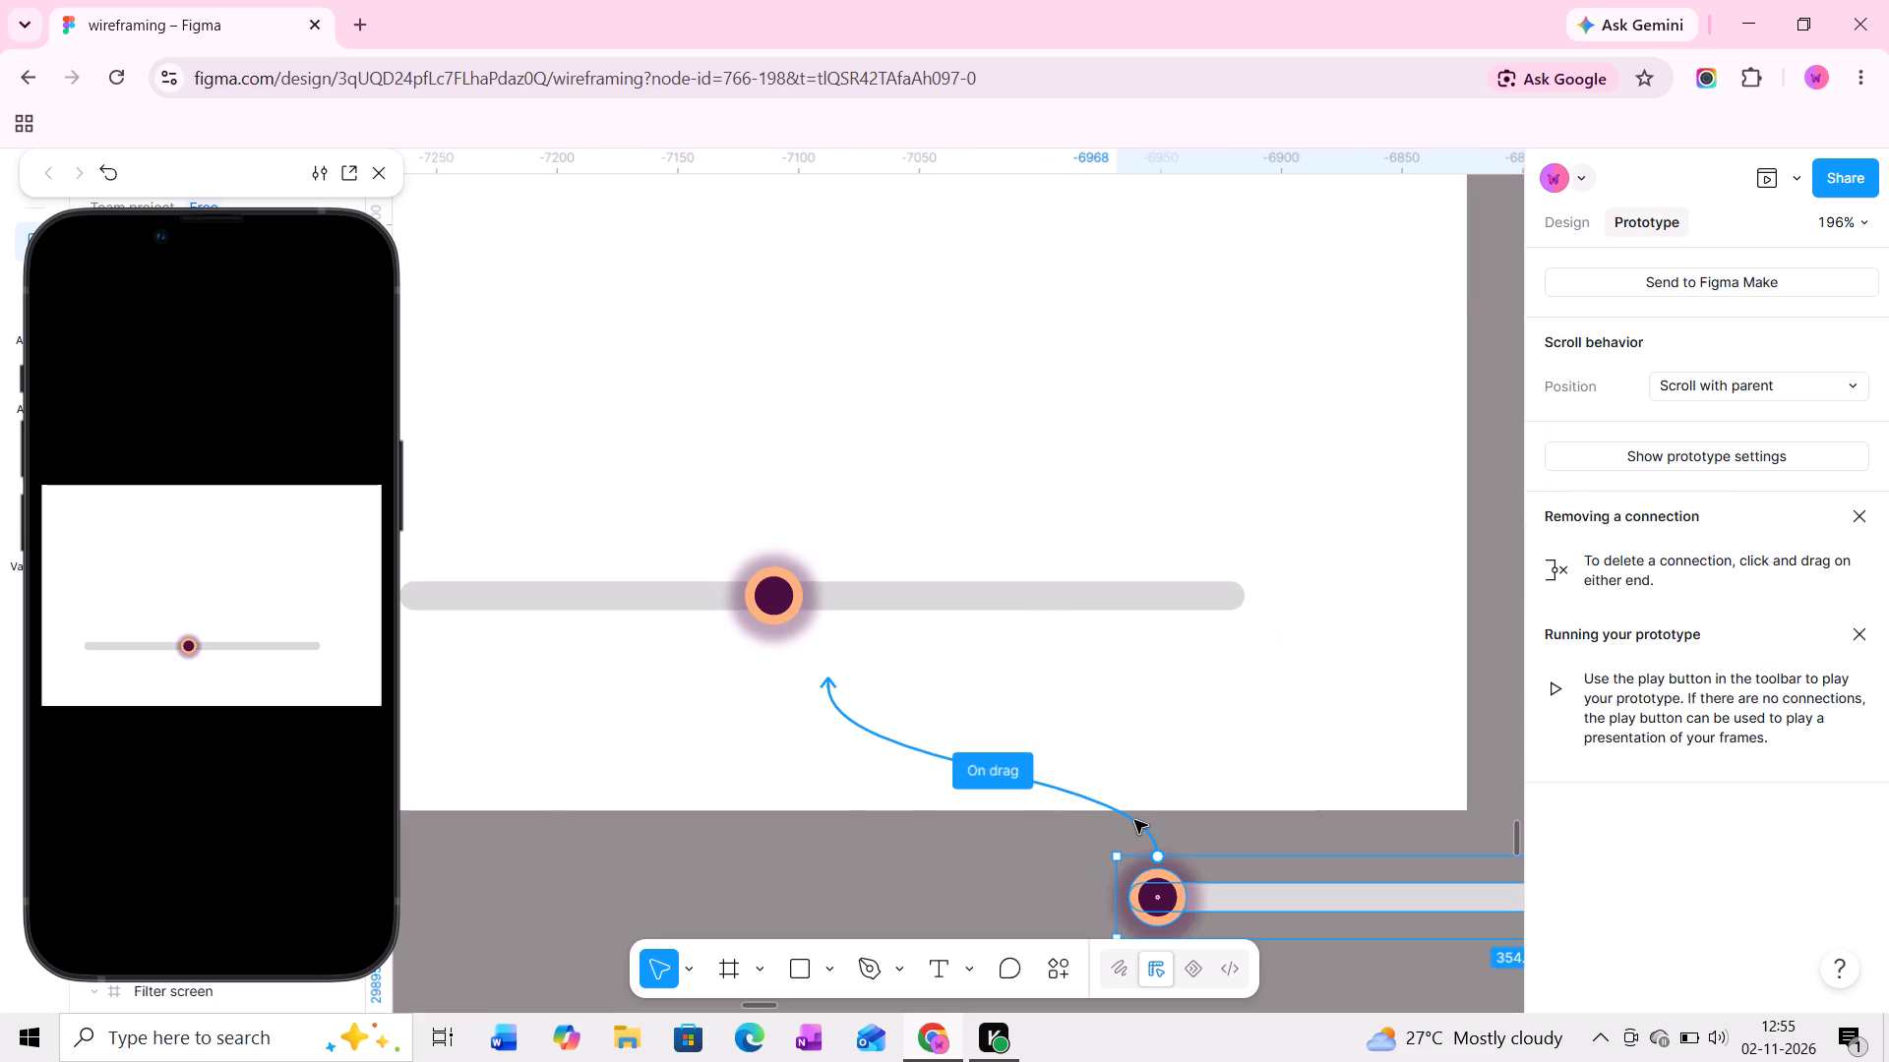
key(Delete)
Move the slider track onto the filter screen below the DISTANCE heading, aligned with the layout columns at X 20, Y 949.
ctrl+scroll(1166, 824, down, 5)
middle_drag(1248, 850, 867, 678)
drag(920, 702, 1385, 566)
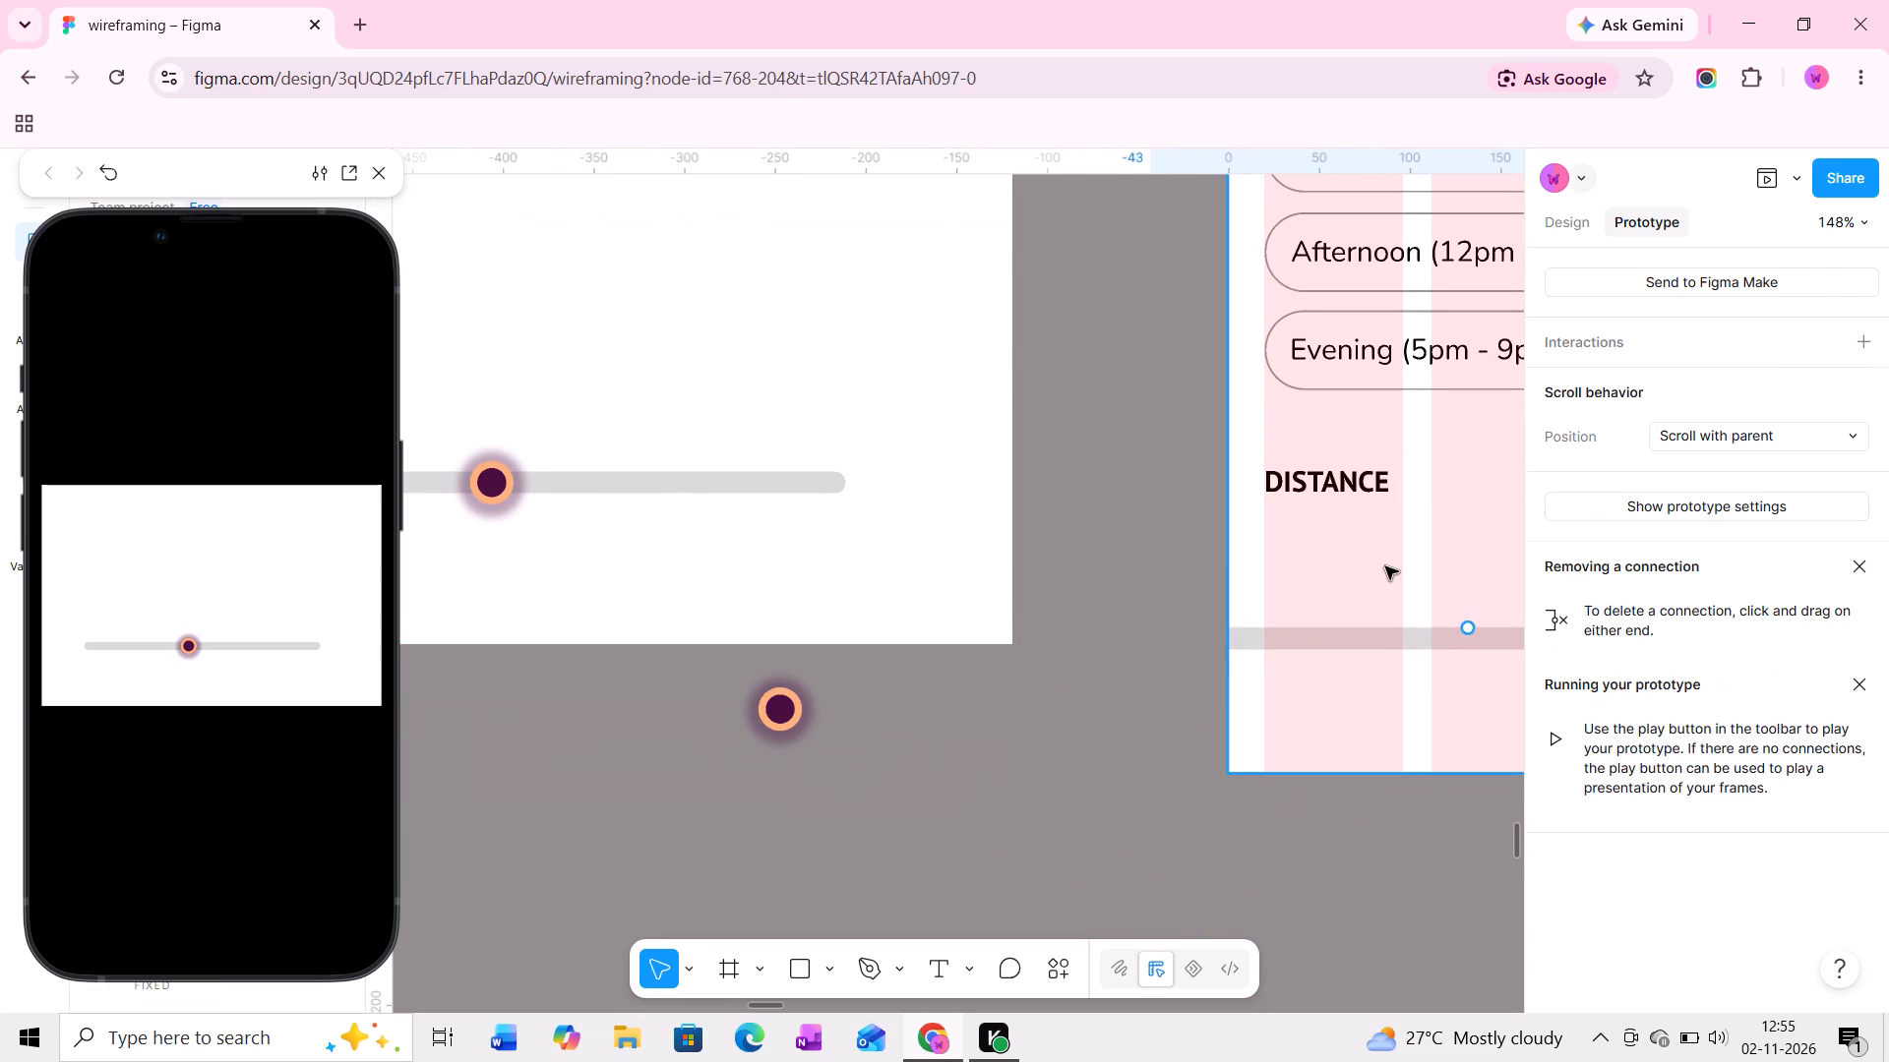
drag(1385, 566, 1412, 544)
middle_drag(1396, 550, 998, 596)
drag(1015, 591, 1051, 596)
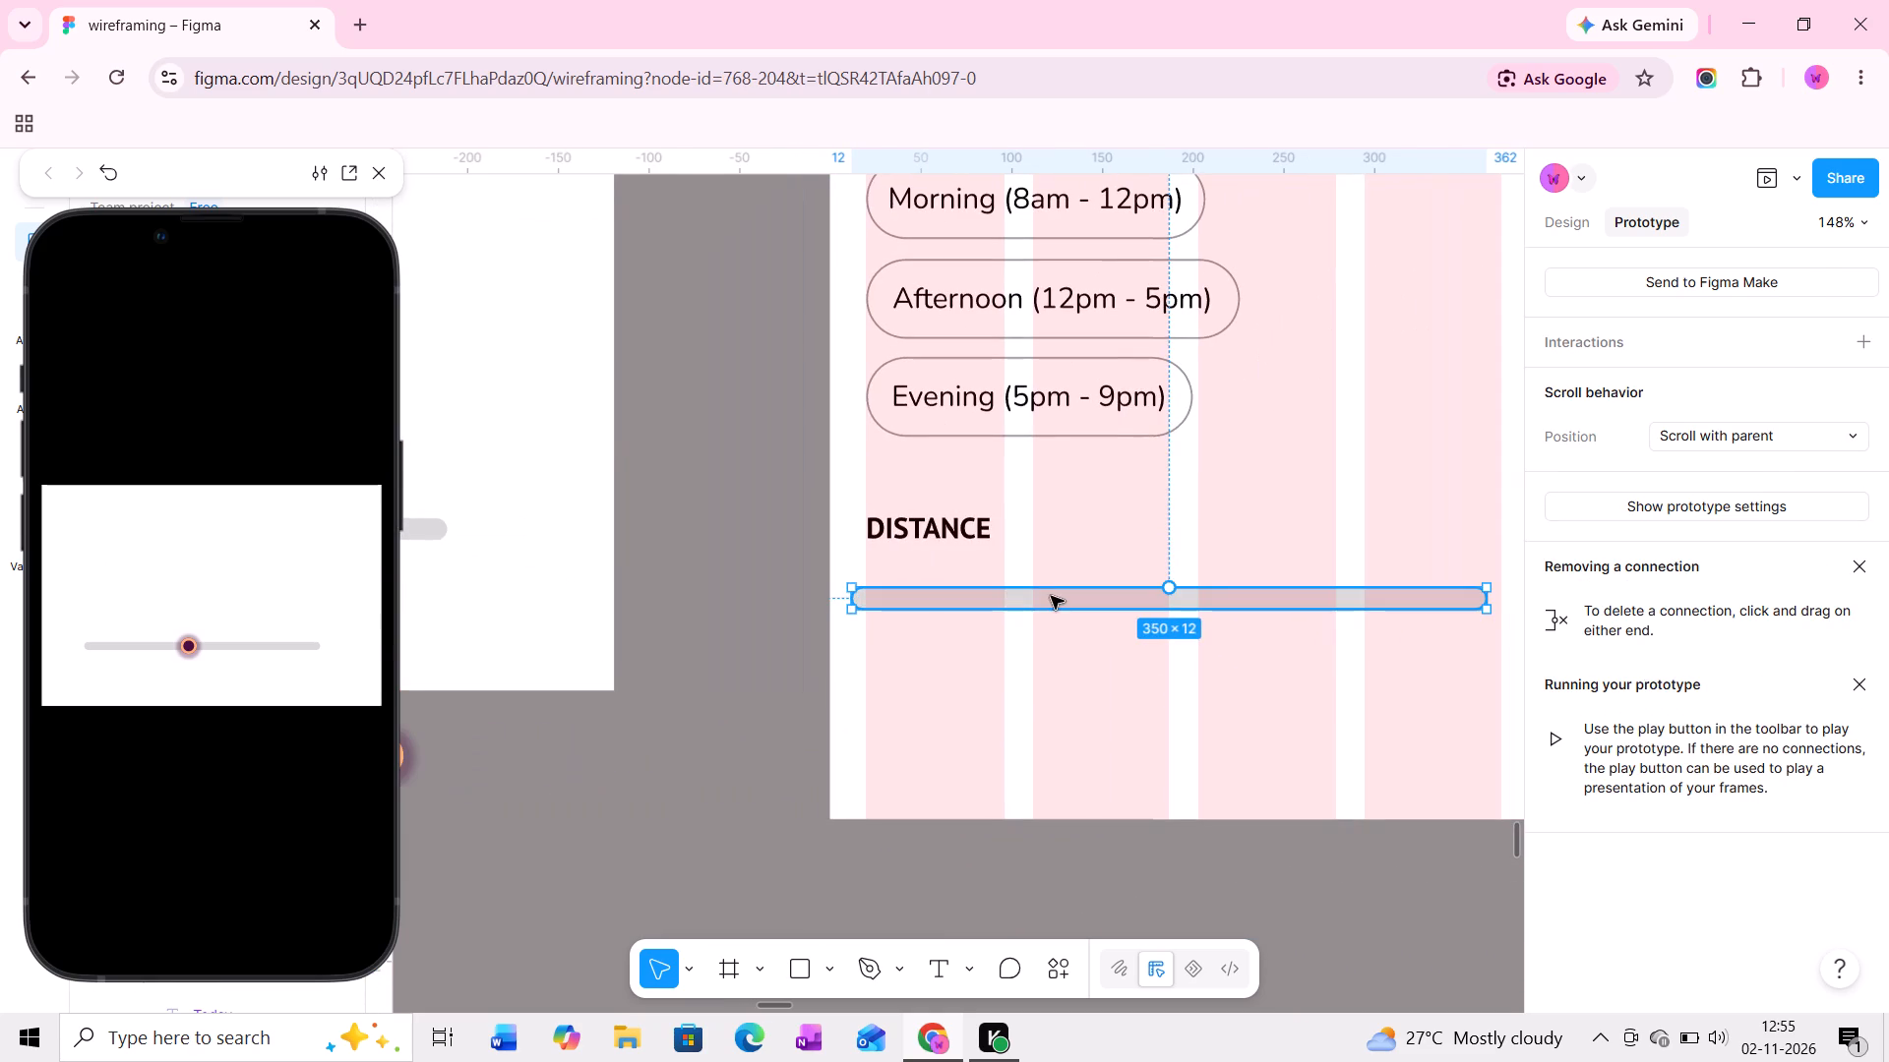
drag(1051, 596, 1034, 601)
Place the loose knob on the slider track below DISTANCE, at about X 121, Y 940.
click(1566, 233)
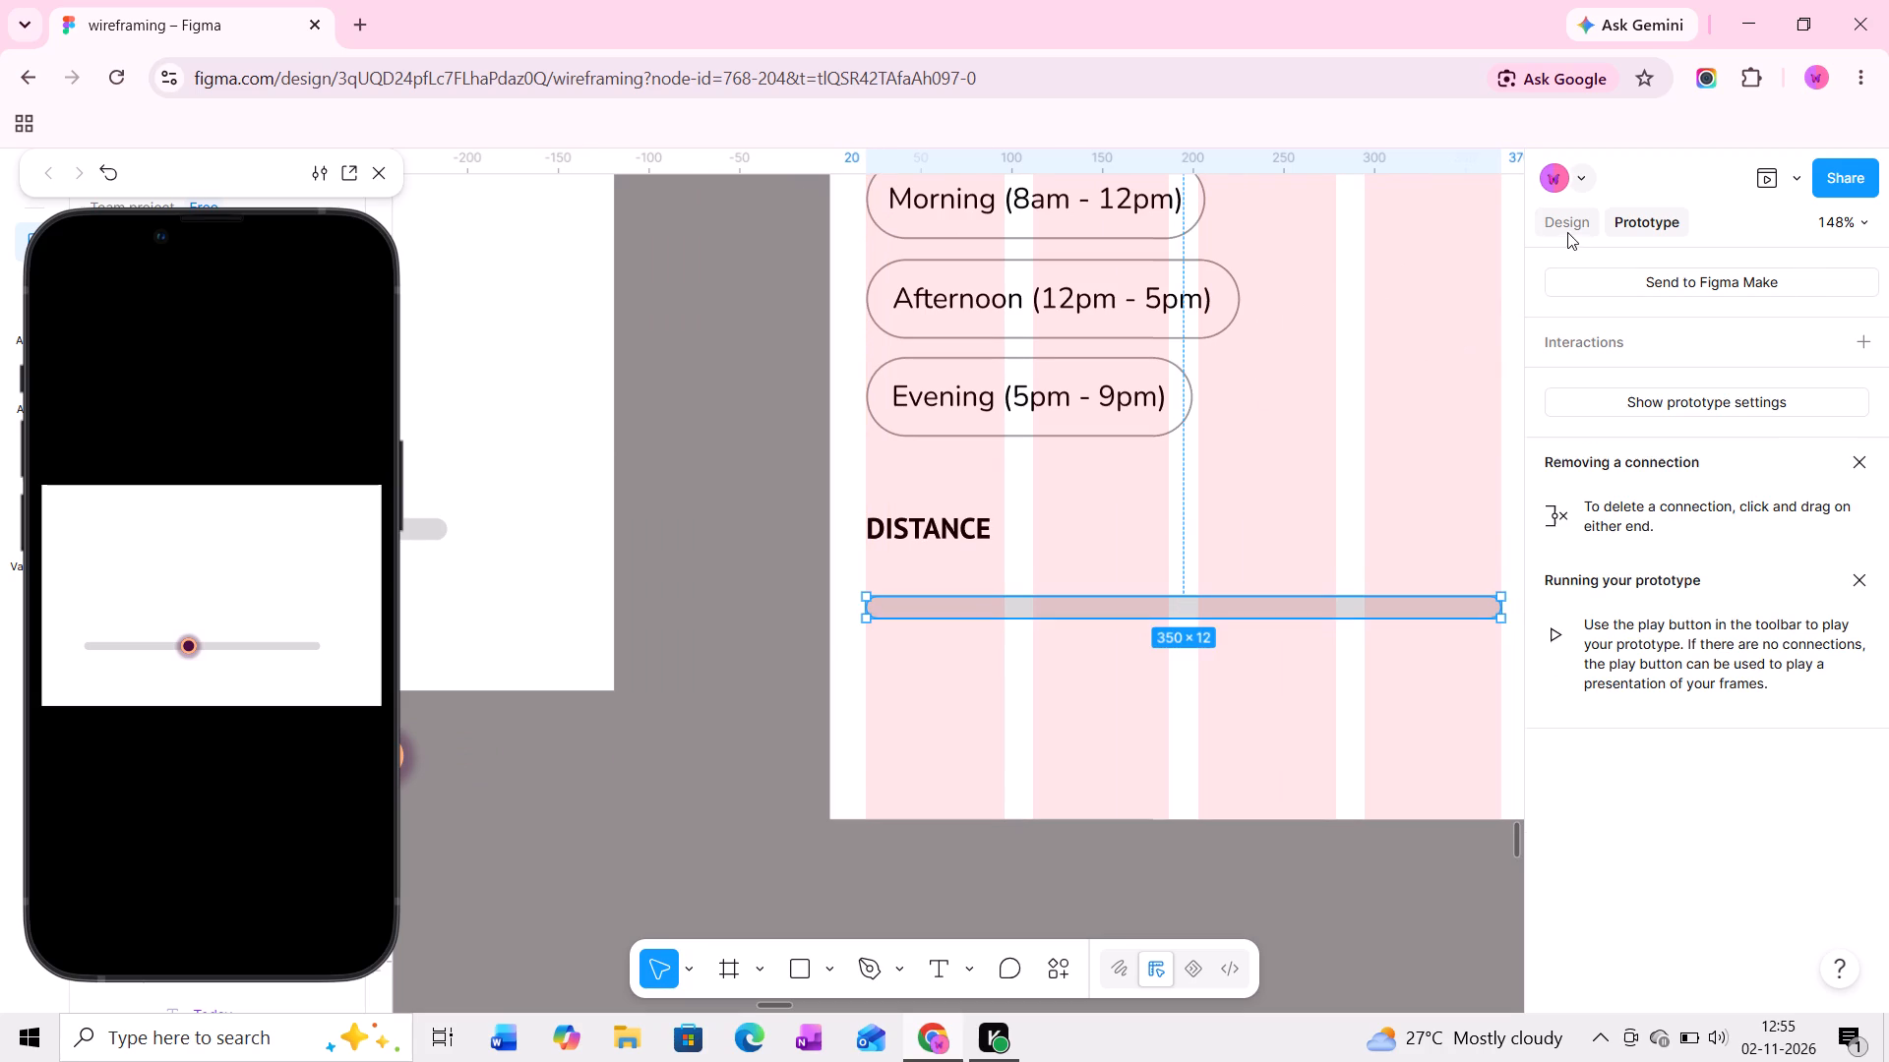
middle_drag(612, 733, 698, 716)
drag(486, 734, 516, 735)
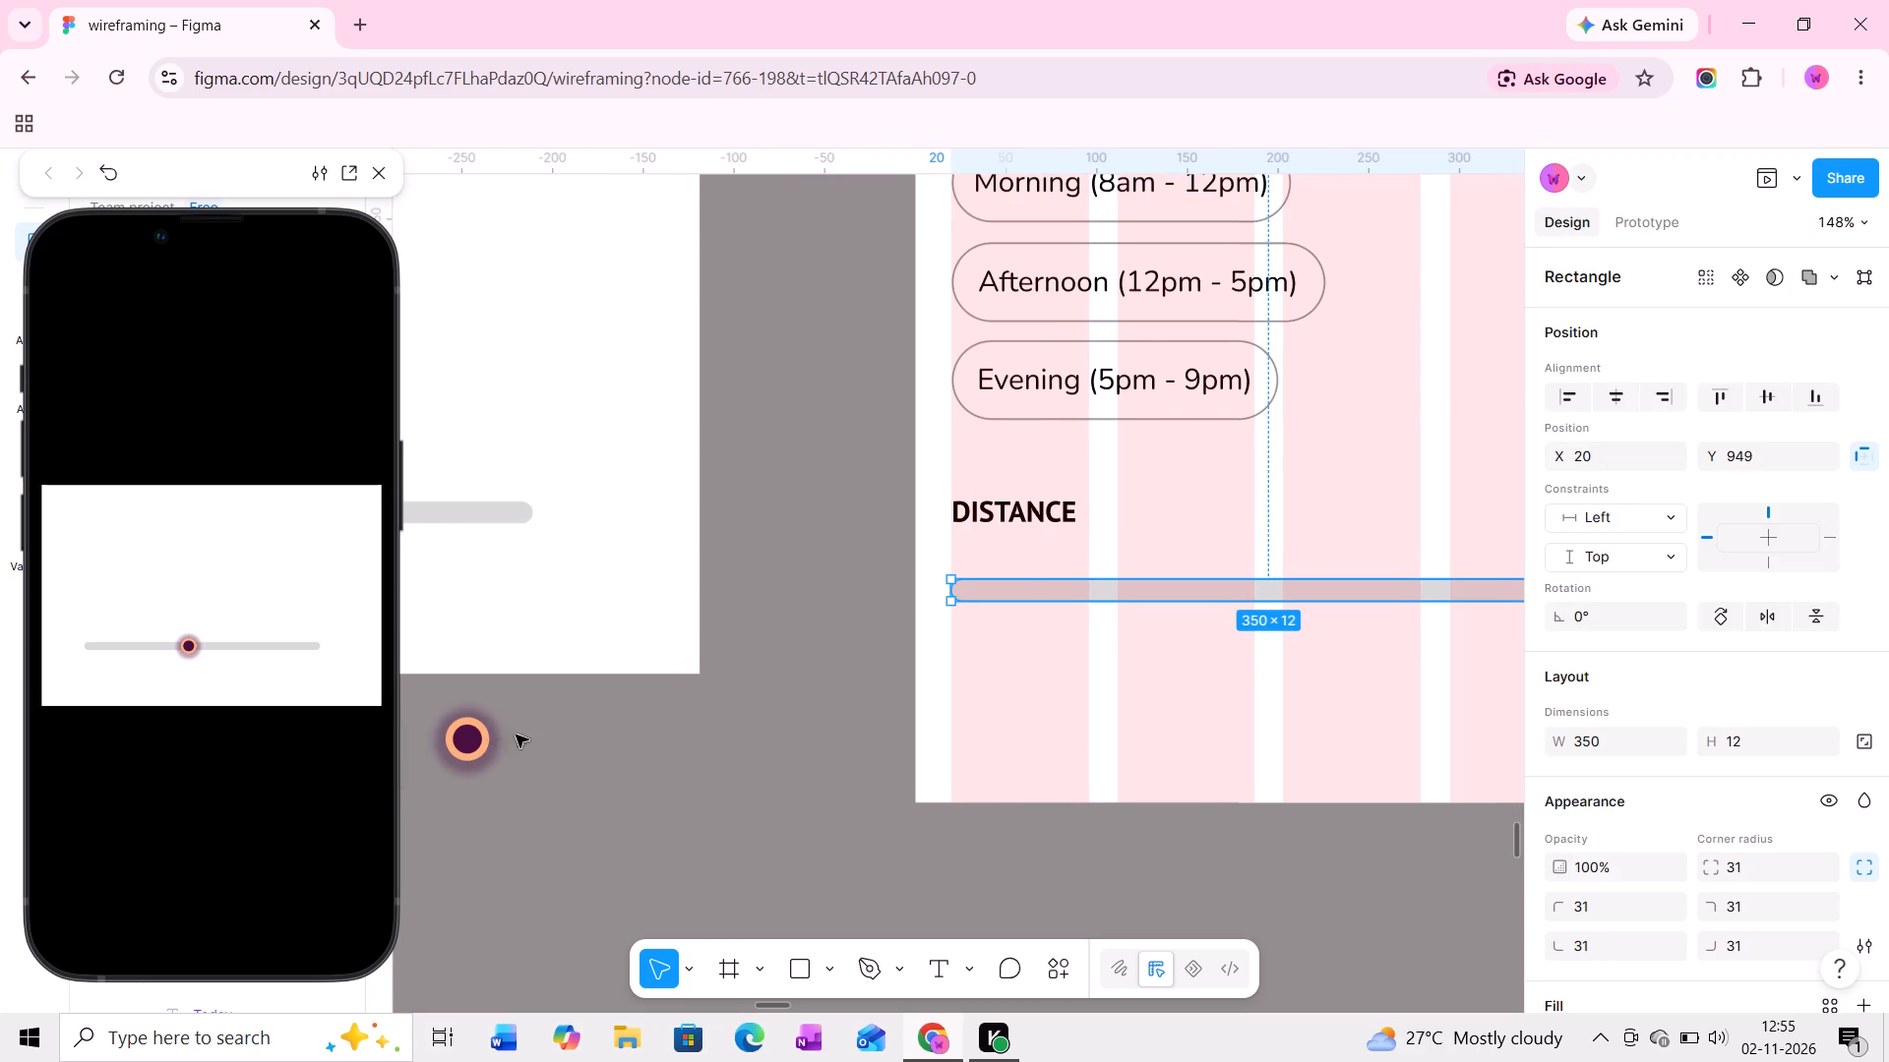
drag(516, 735, 570, 733)
drag(472, 737, 1027, 646)
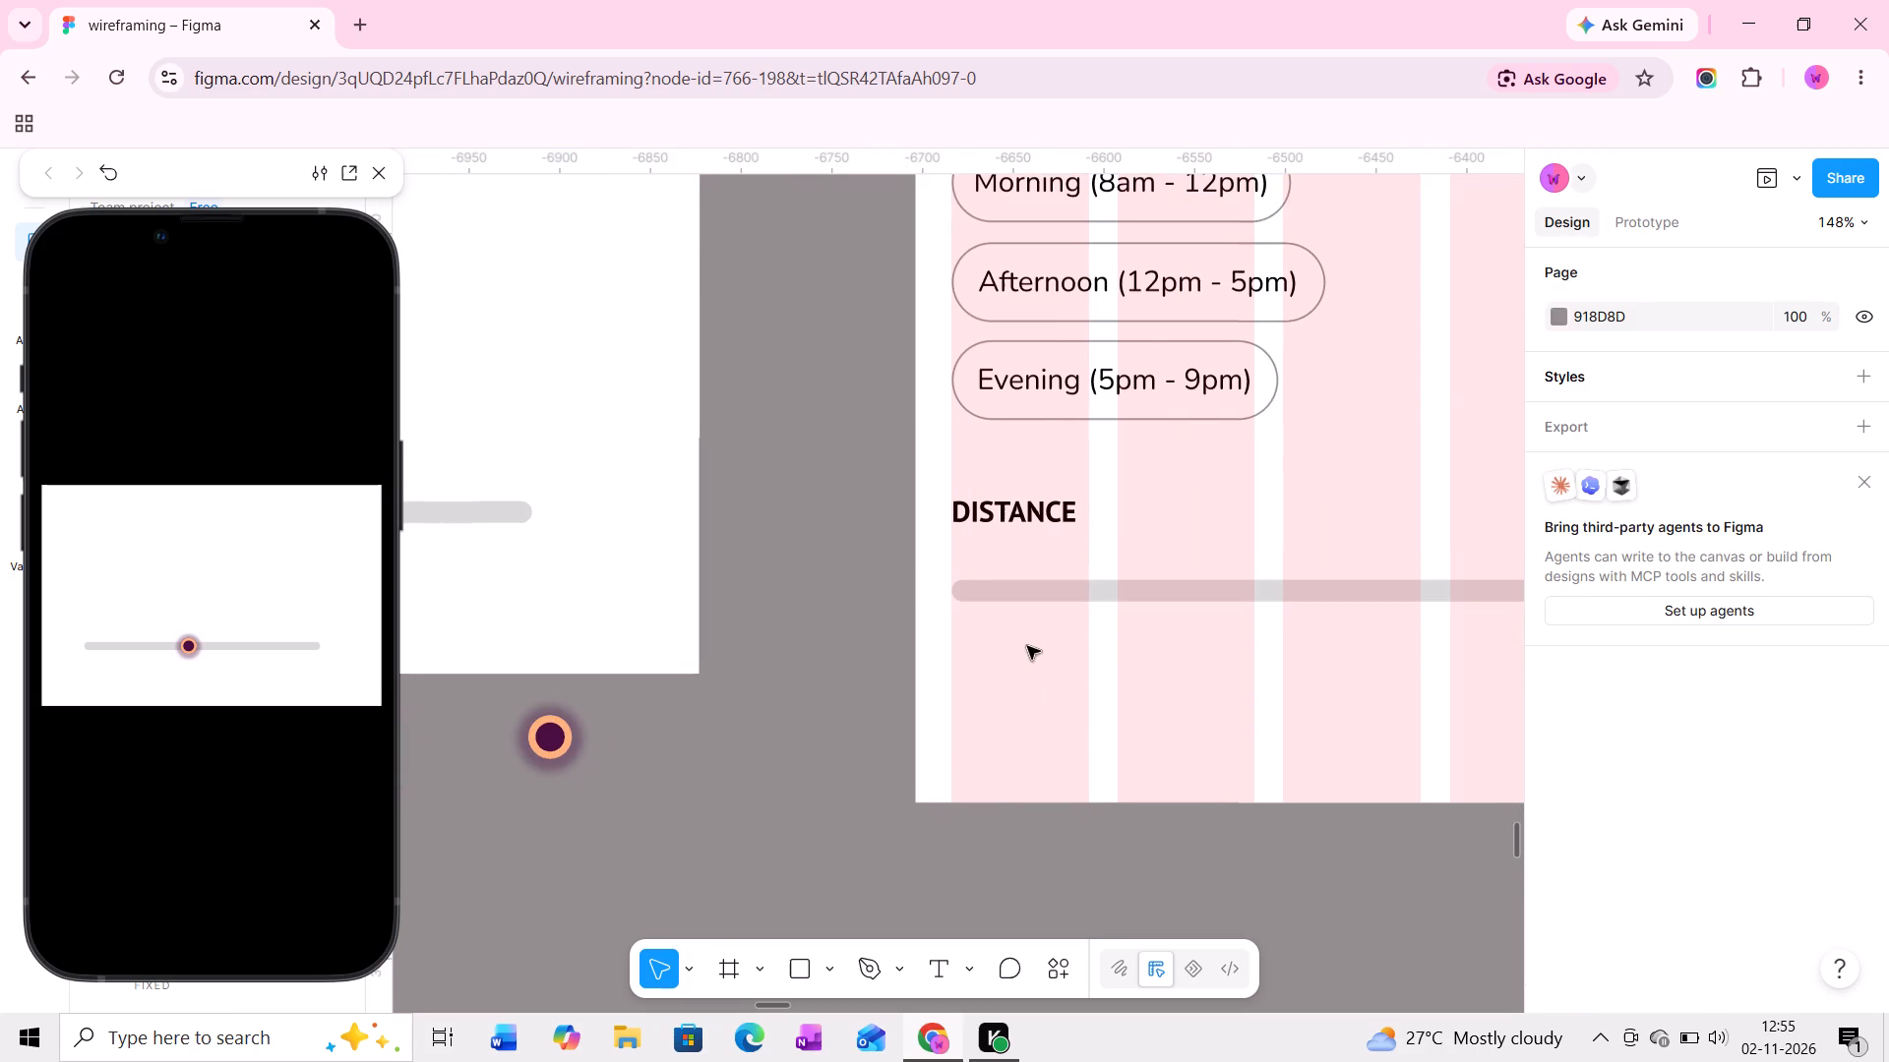
drag(1027, 646, 1019, 648)
drag(543, 732, 1130, 623)
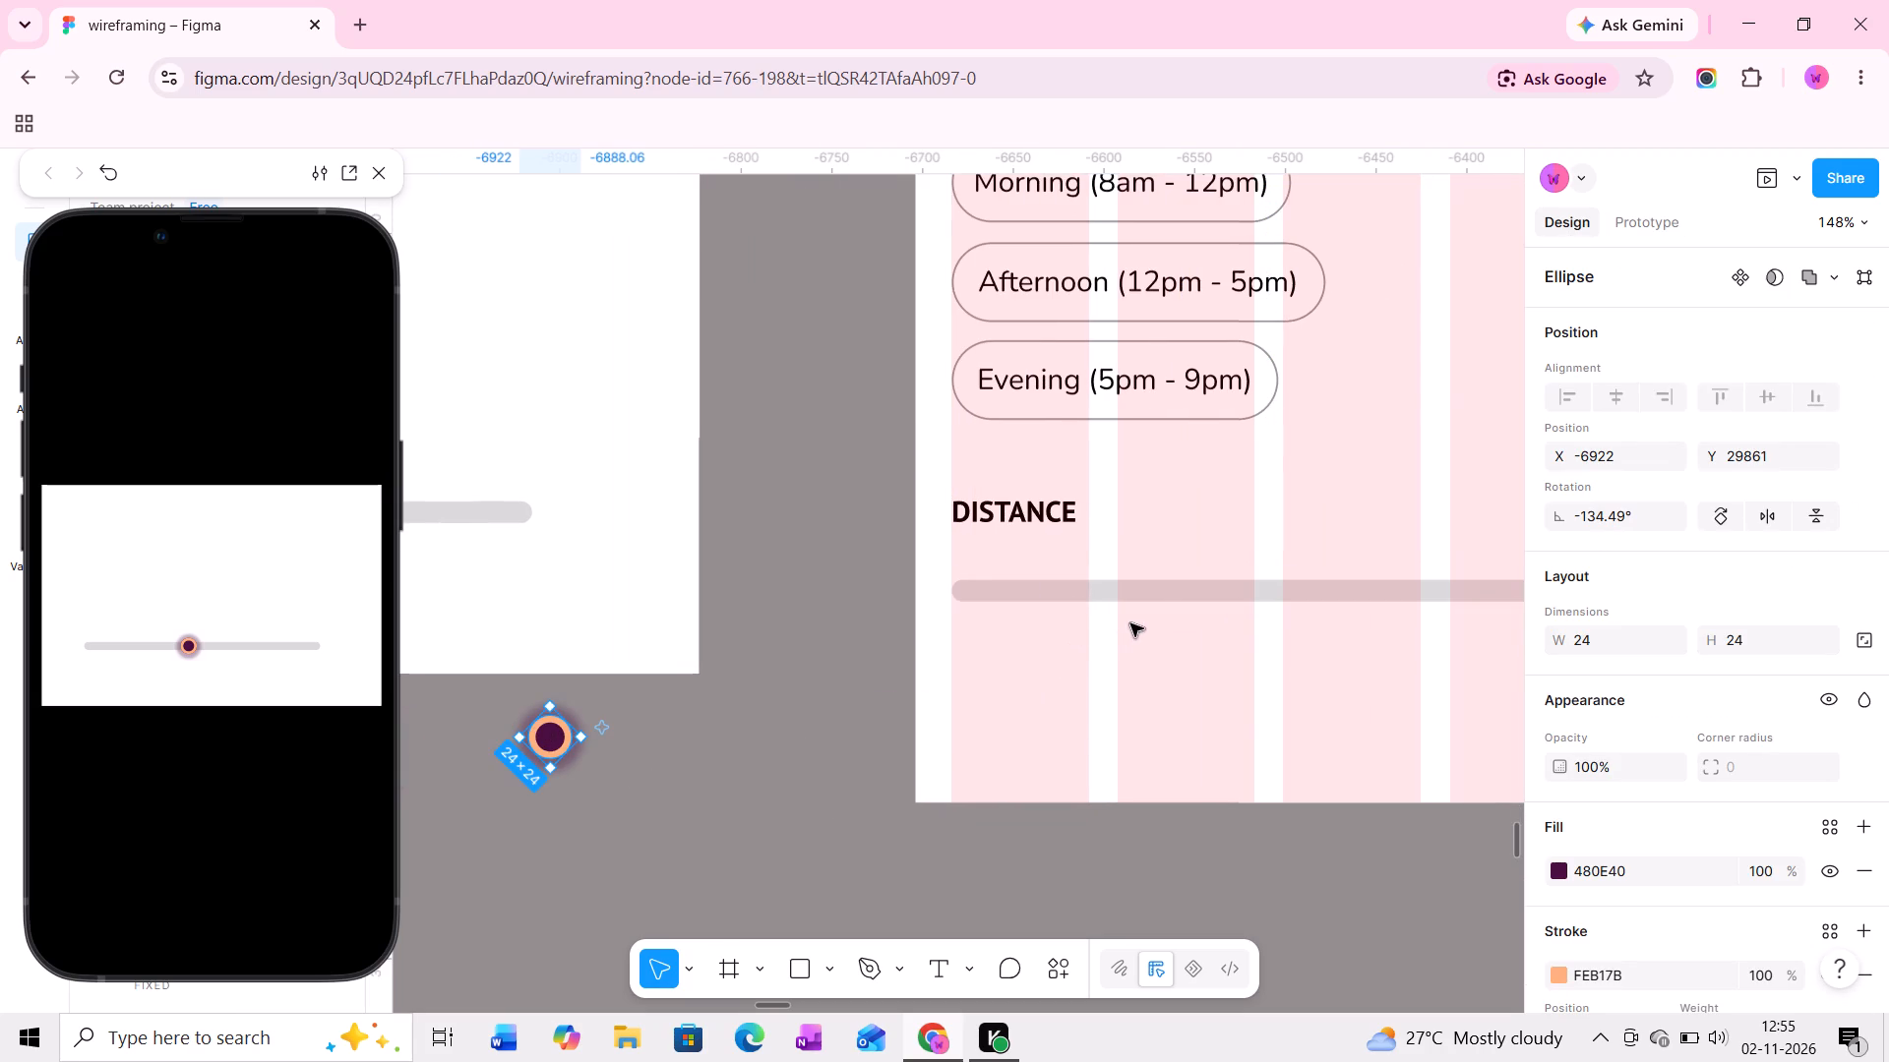
drag(1130, 623, 1159, 589)
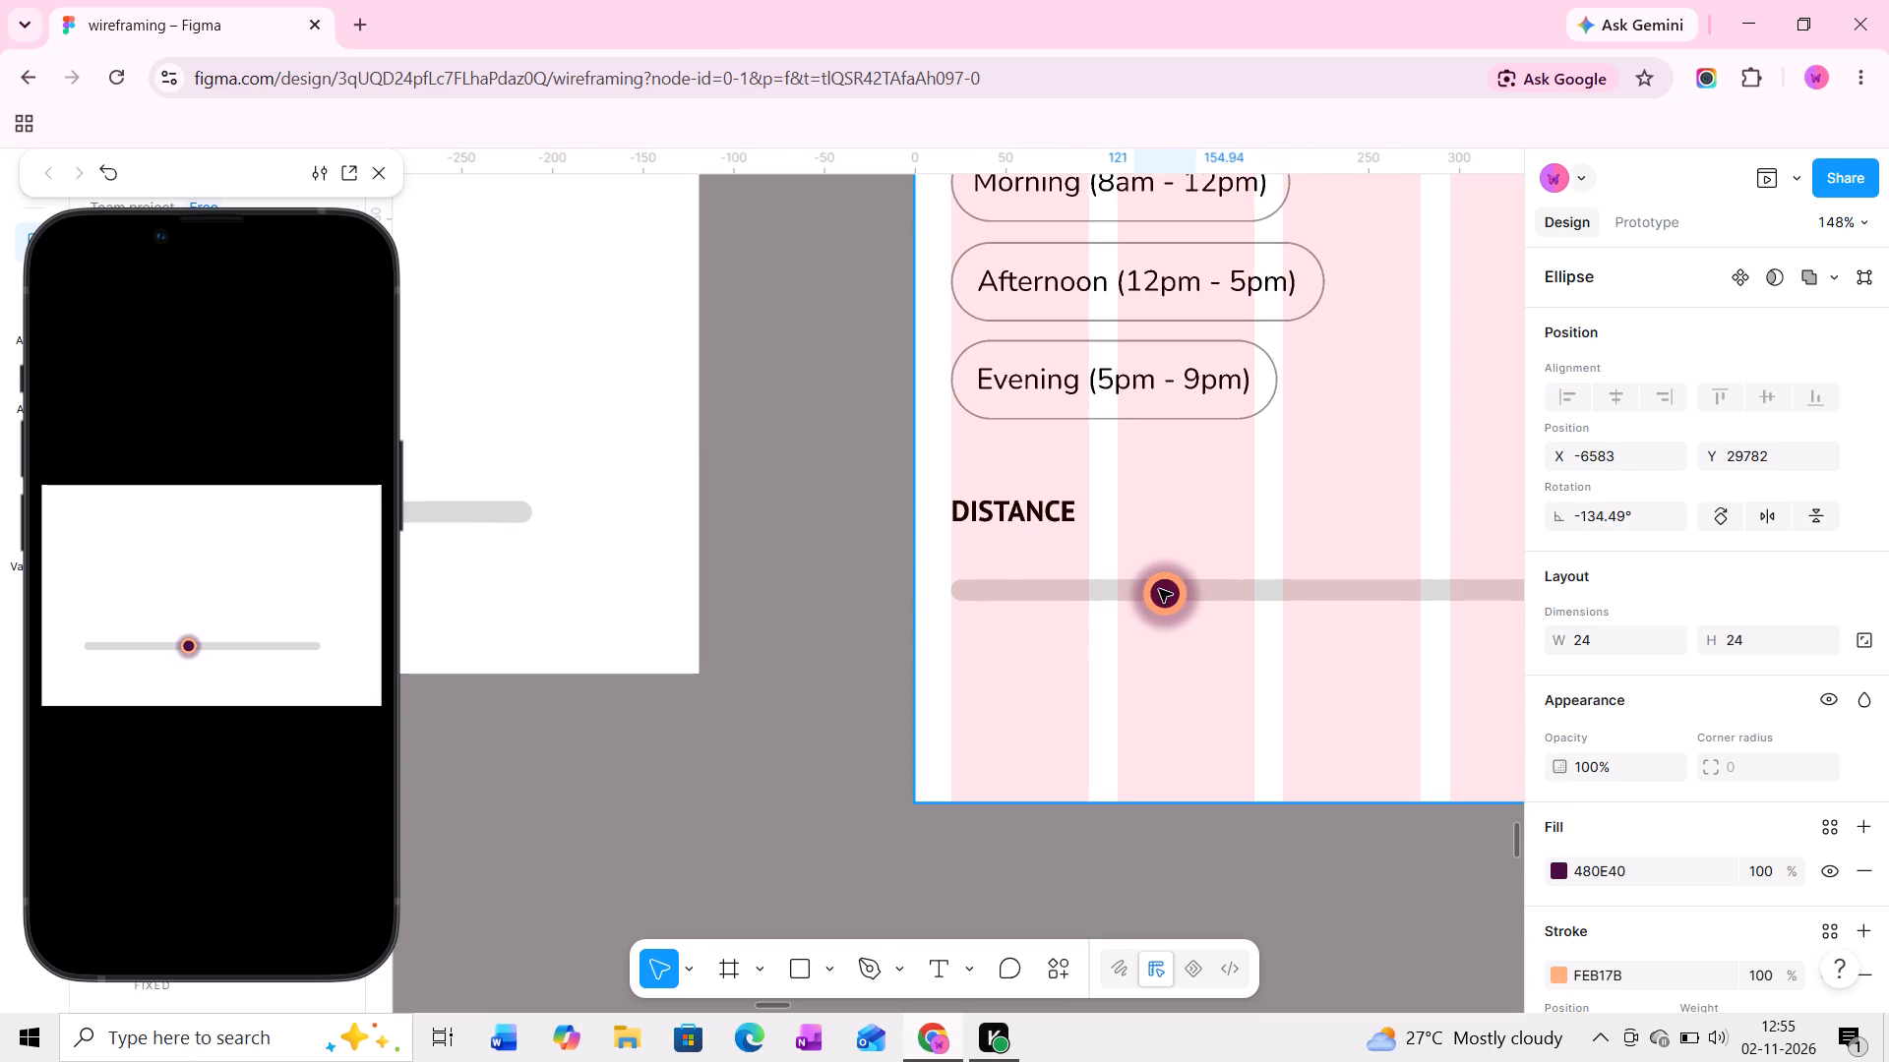
Delete the leftover enclosing frame with the remaining slider beside the filter screen.
ctrl+scroll(907, 632, down, 5)
ctrl+click(689, 621)
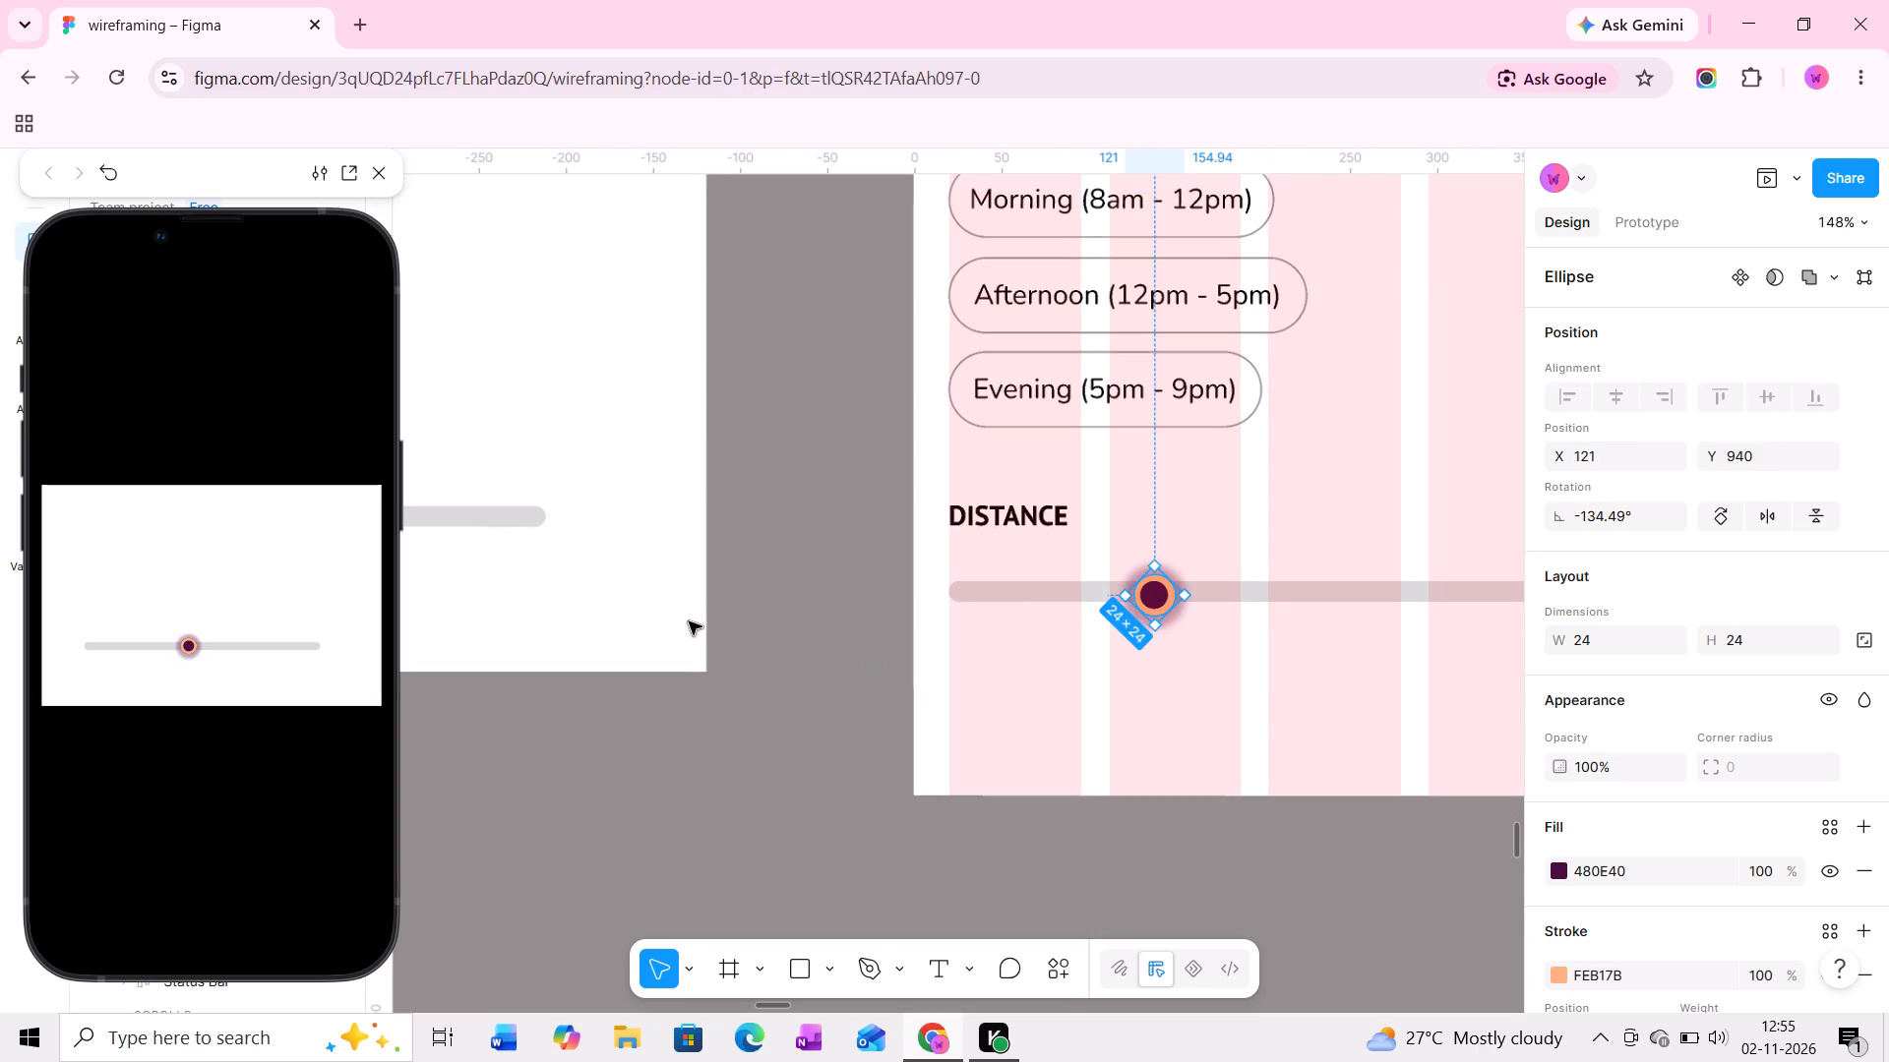
key(Delete)
key(Delete)
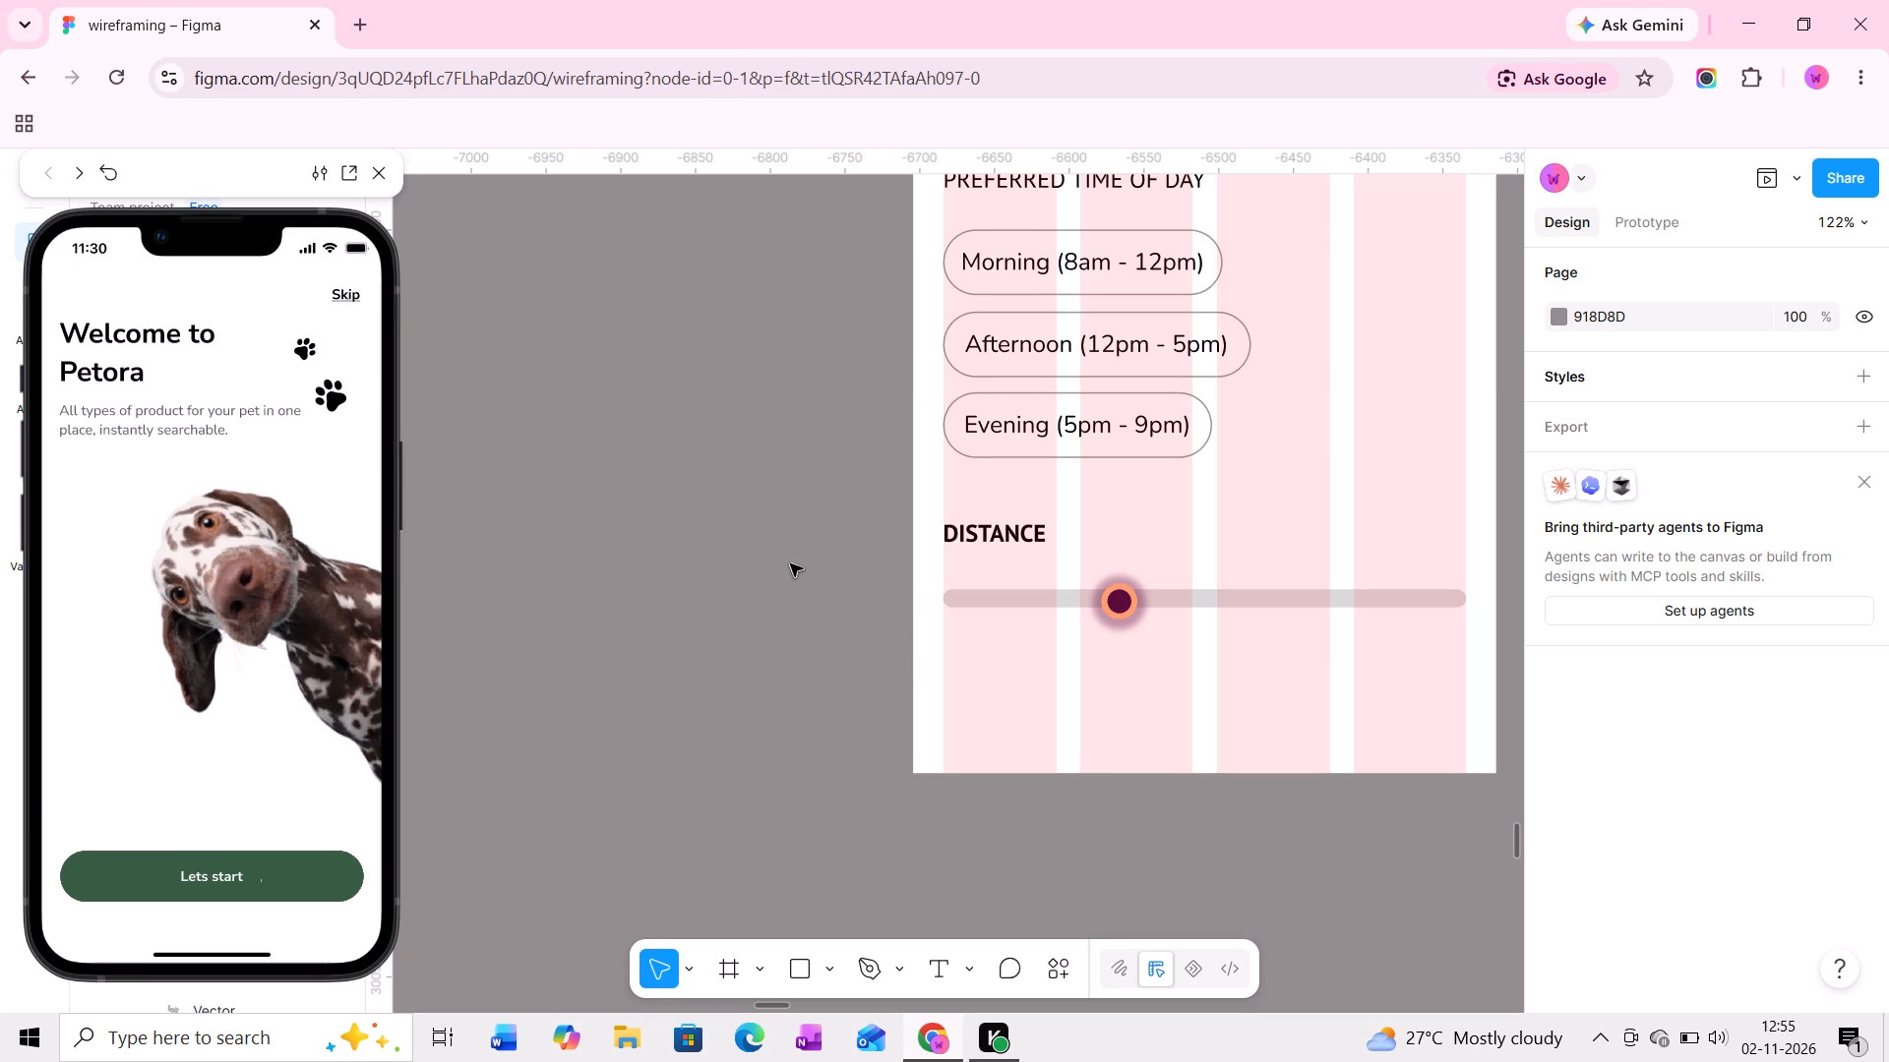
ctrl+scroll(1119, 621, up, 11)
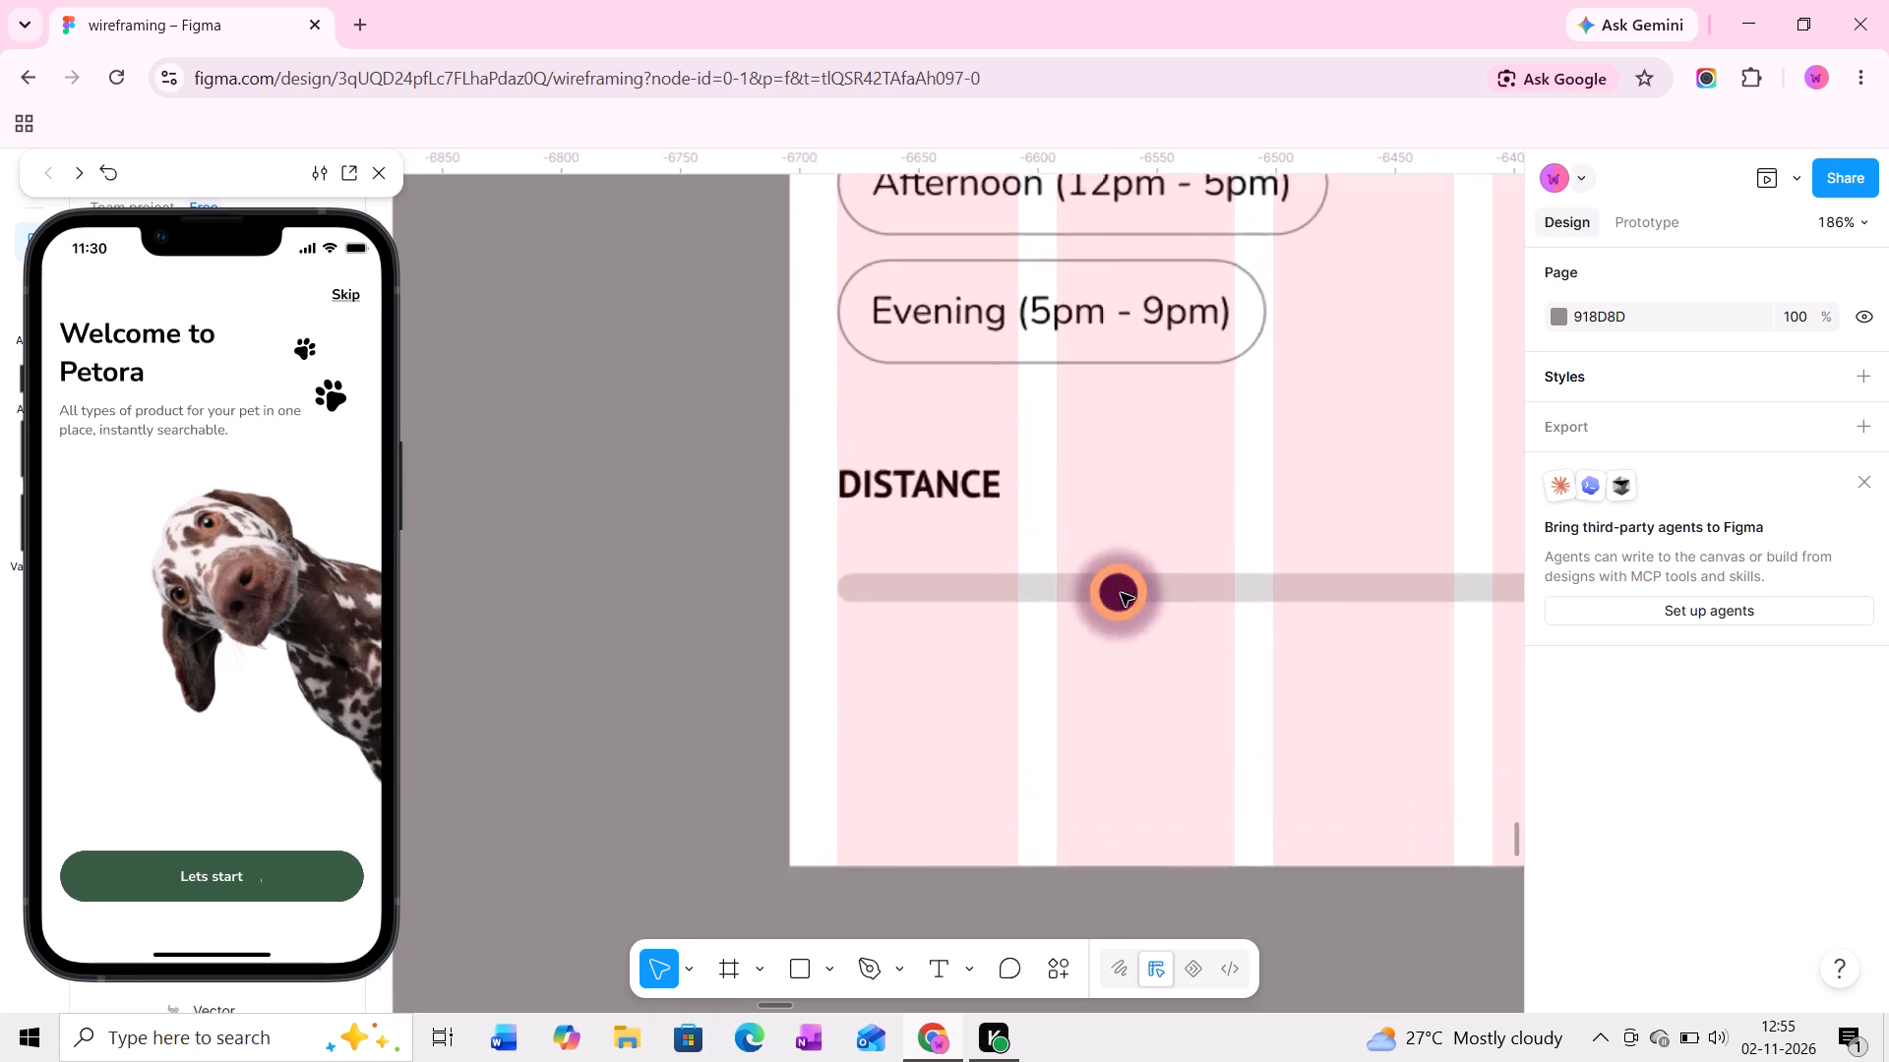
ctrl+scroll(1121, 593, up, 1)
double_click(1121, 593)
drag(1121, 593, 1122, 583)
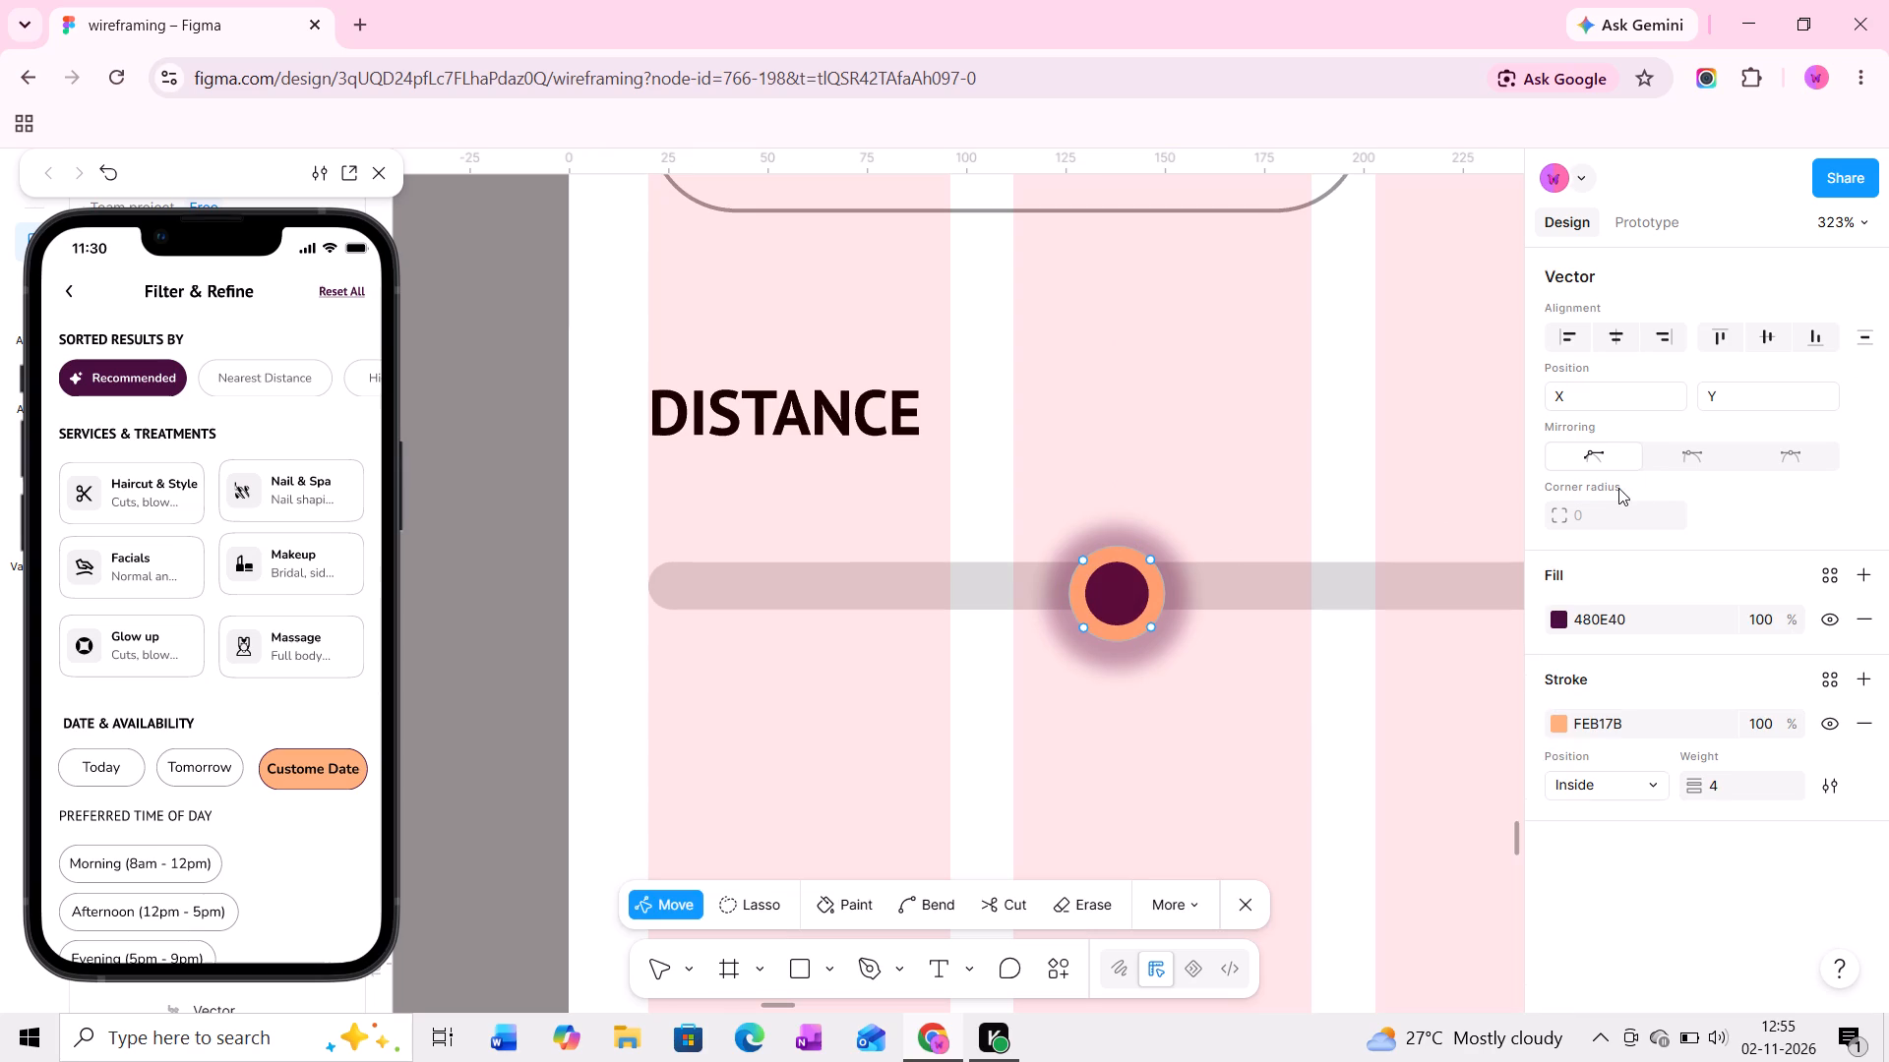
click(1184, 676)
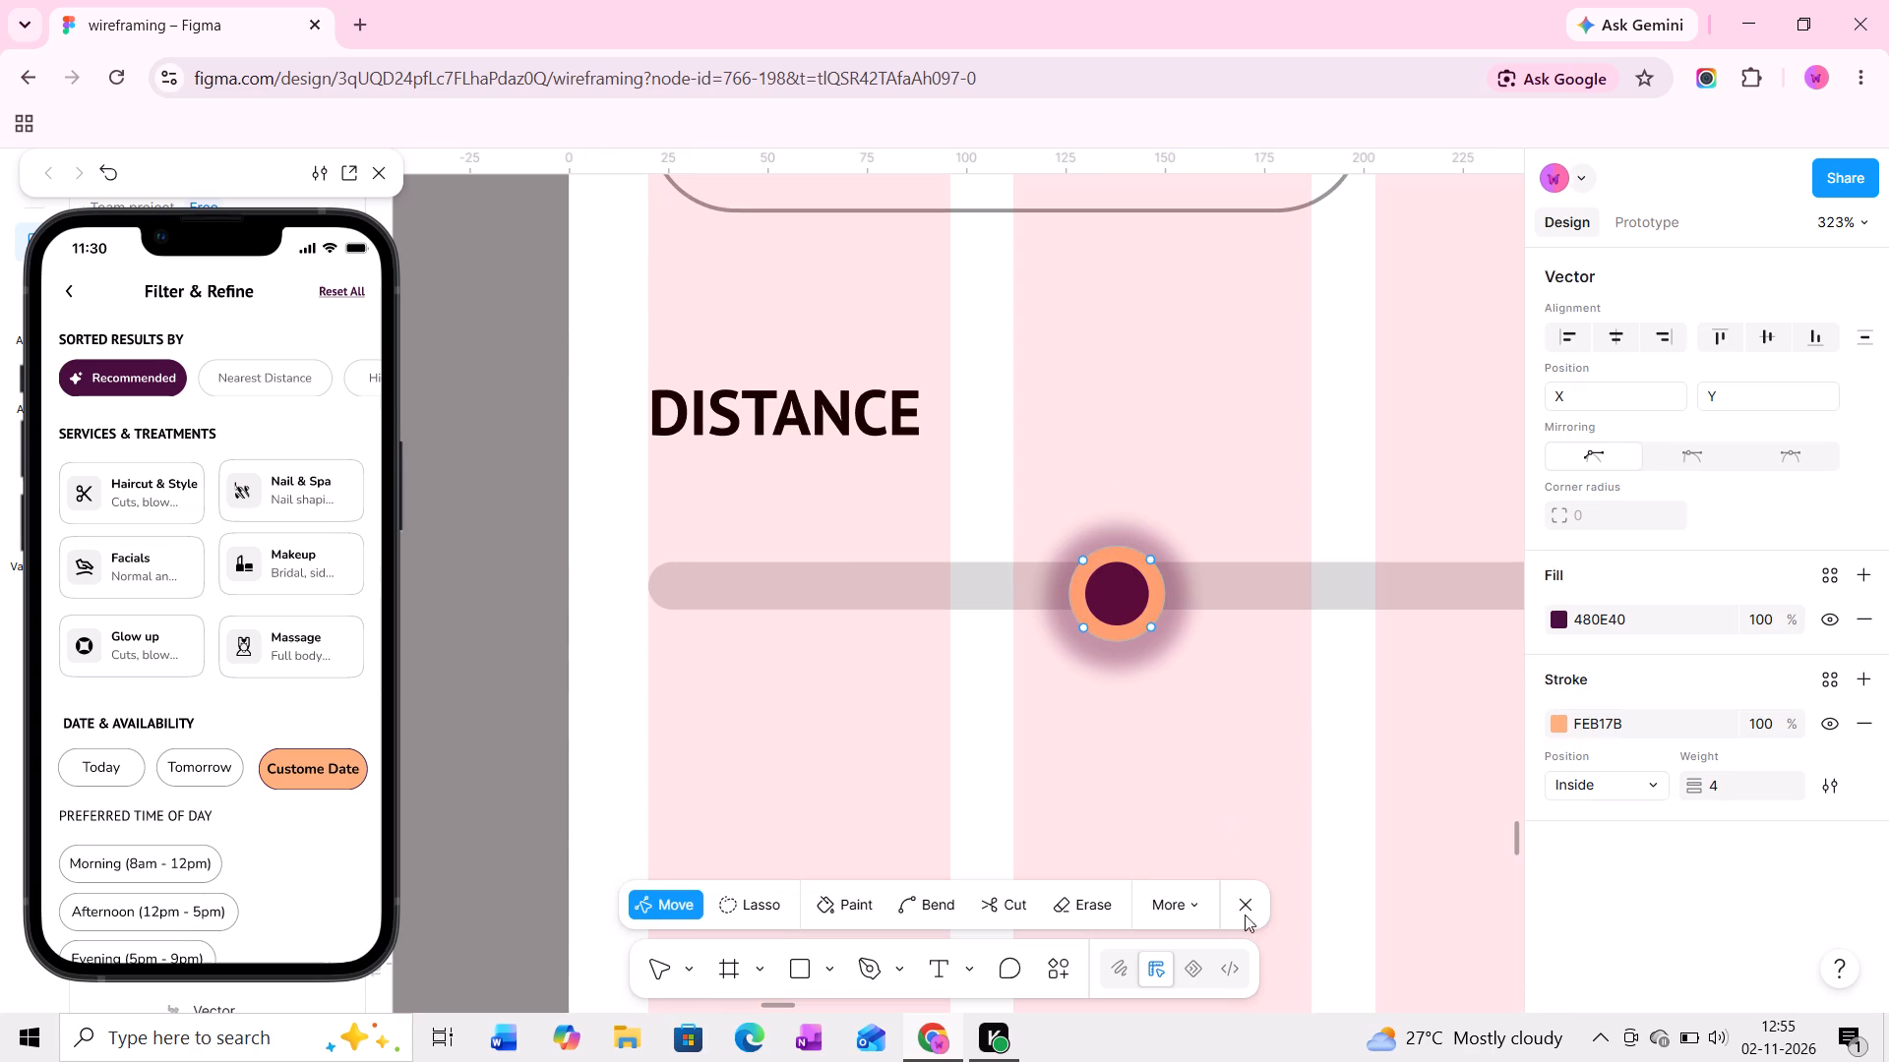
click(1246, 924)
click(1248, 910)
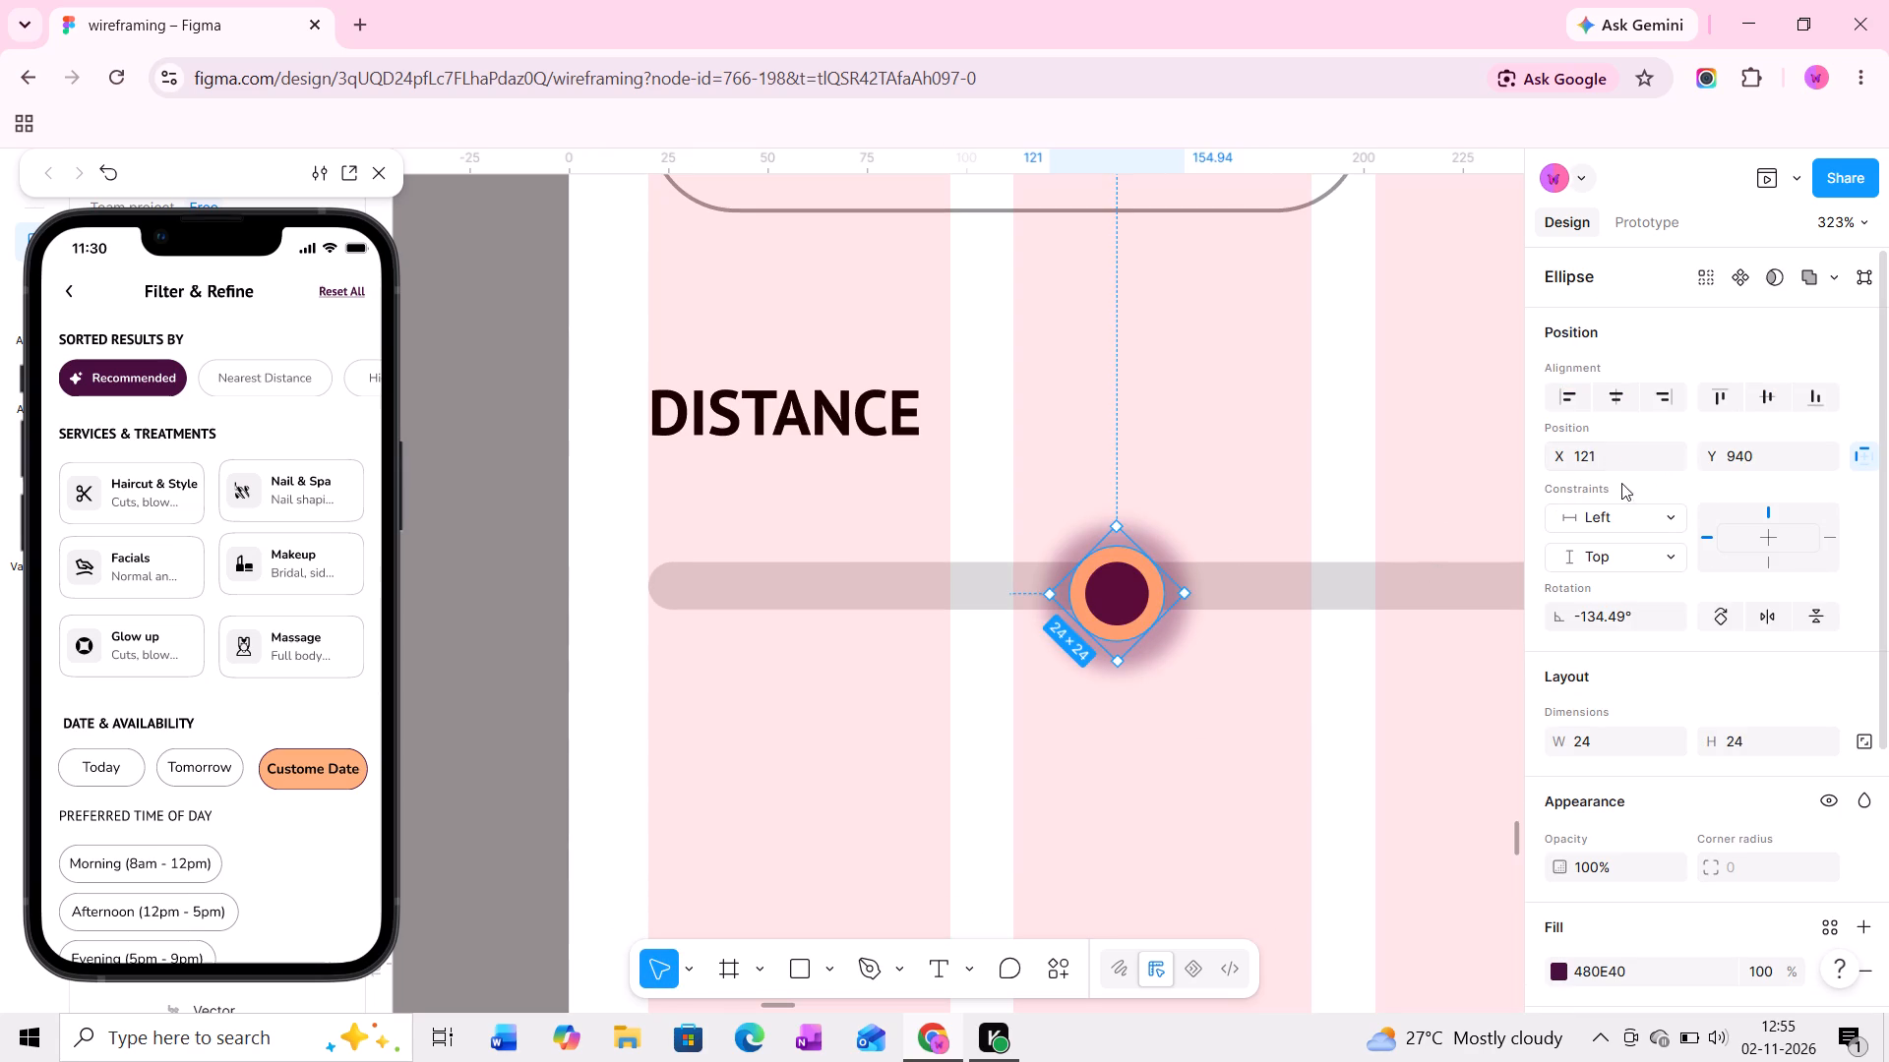
Set the knob ellipse's rotation to 0°.
scroll(1619, 495, up, 5)
click(1617, 609)
key(0)
key(Return)
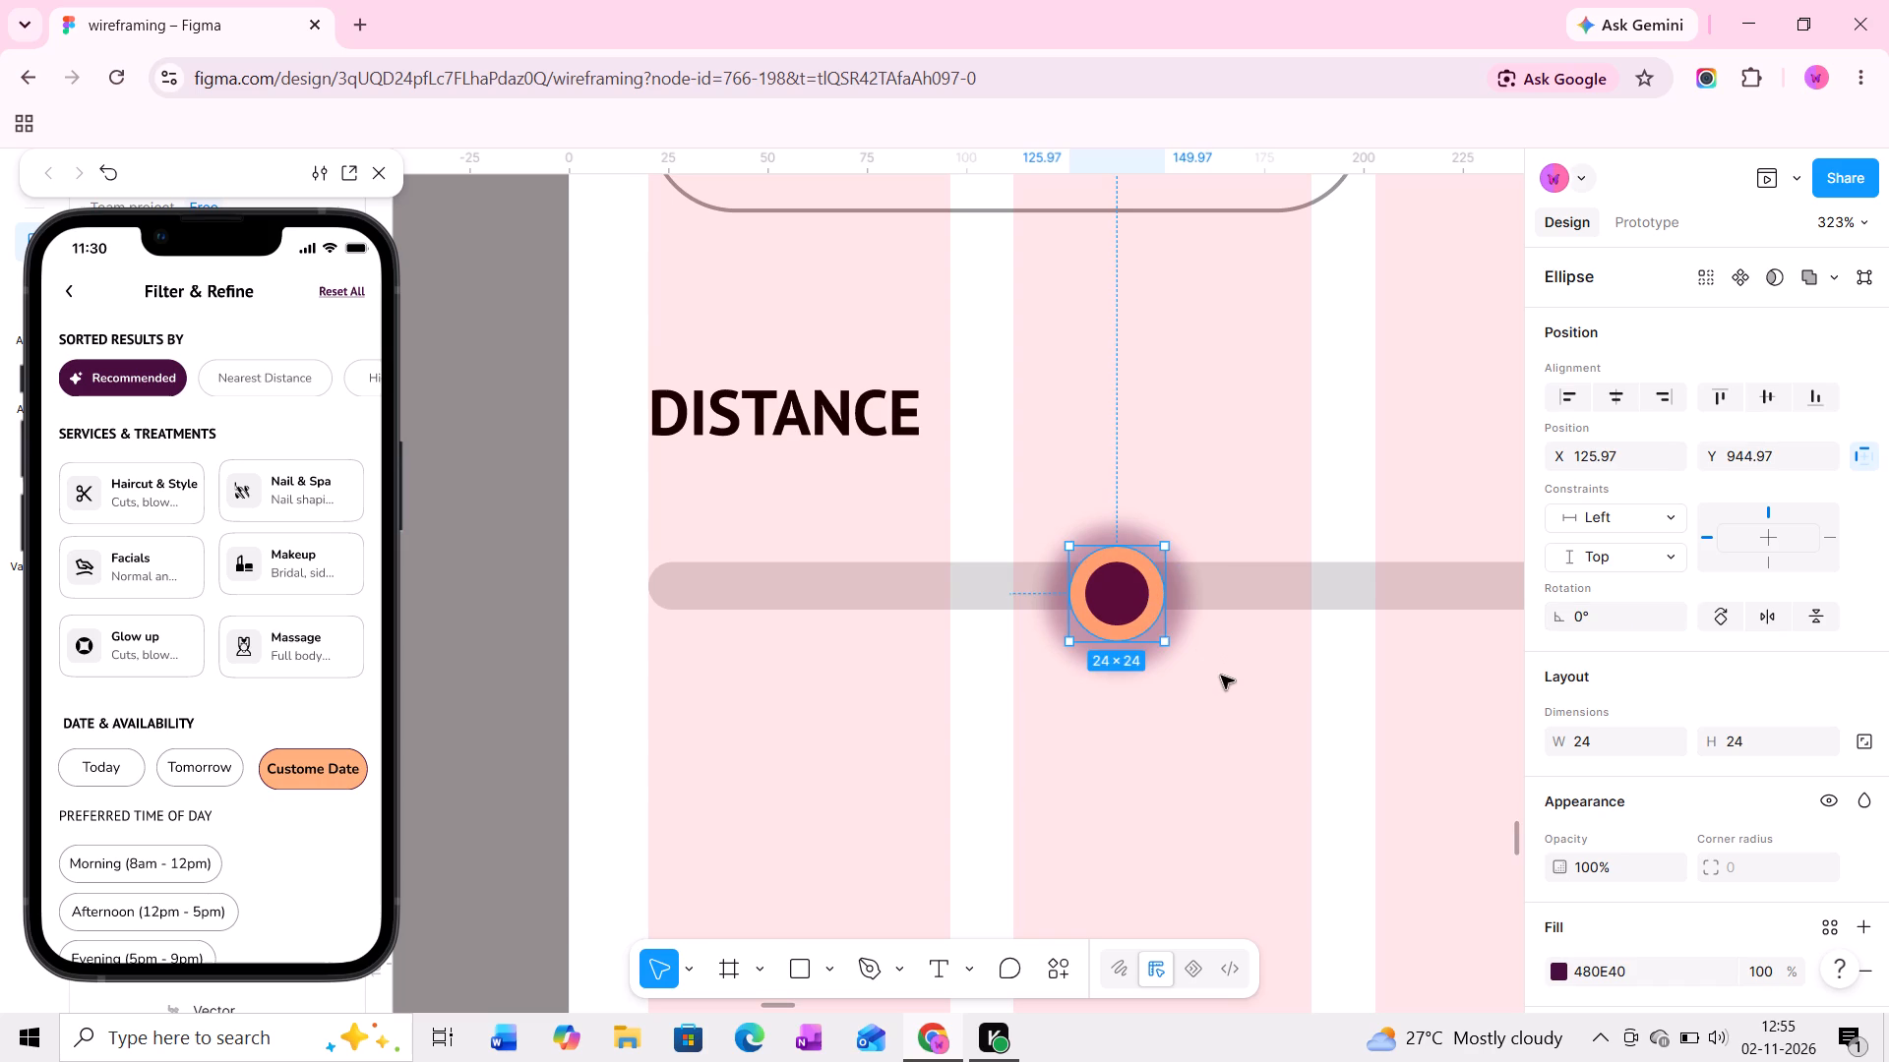
Centre the knob vertically on the DISTANCE slider track by moving it to X 126, Y 943.
scroll(234, 610, down, 5)
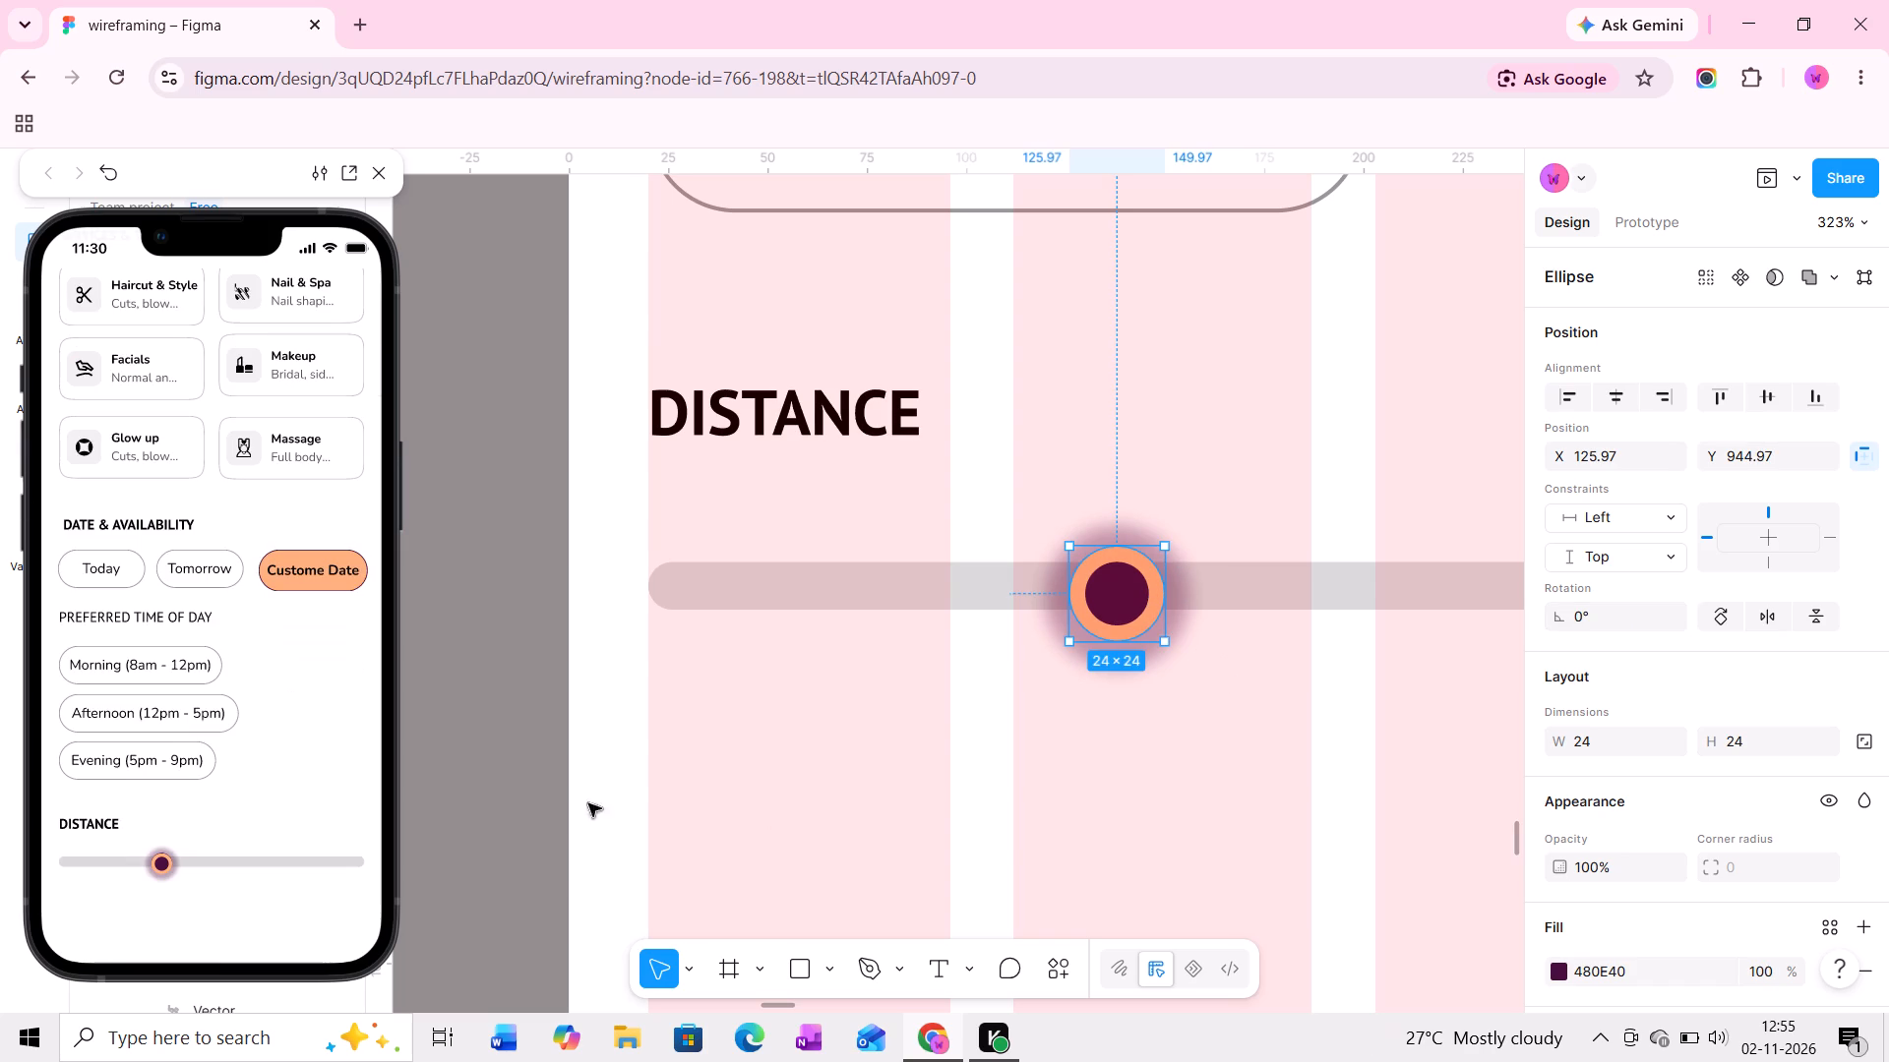
ctrl+scroll(1149, 591, up, 6)
drag(1136, 594, 1135, 585)
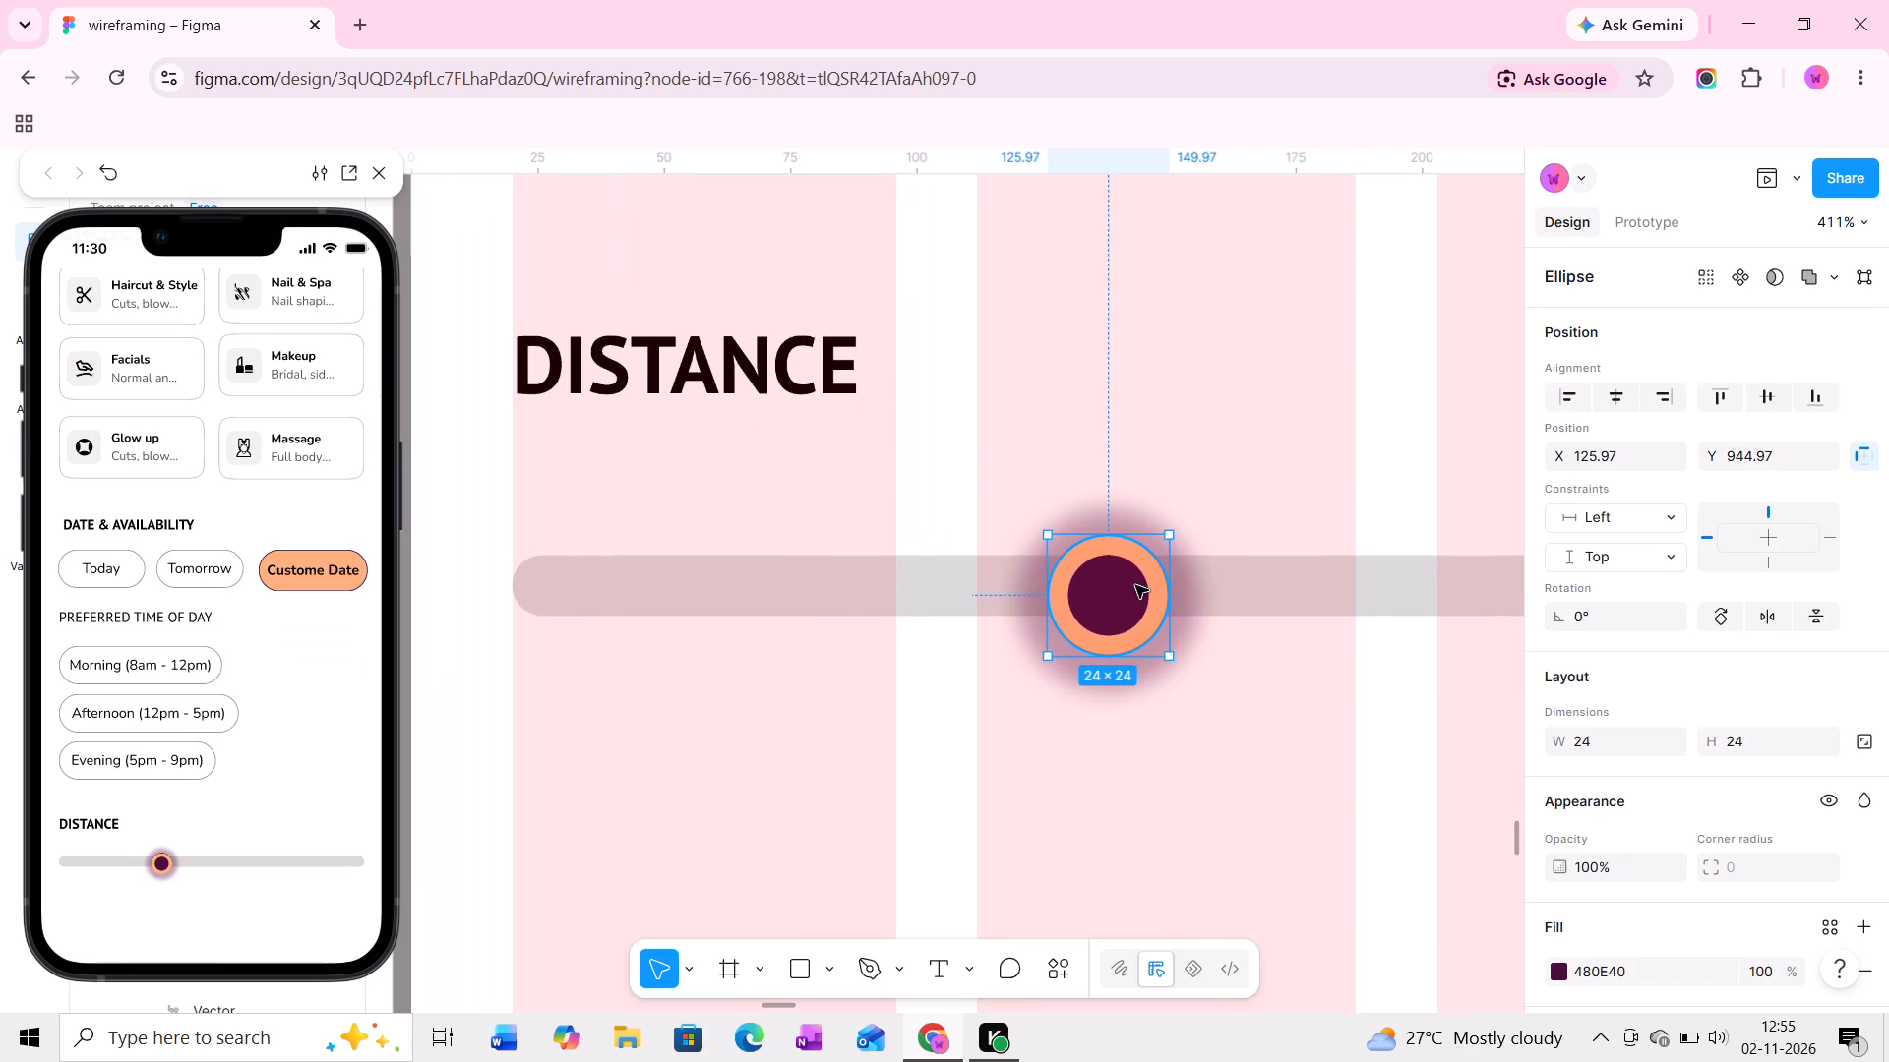
drag(1135, 585, 1135, 582)
click(1020, 729)
Add the text label "1 km" beneath the start of the slider track, at X 27, Y 995.
ctrl+scroll(1011, 729, down, 6)
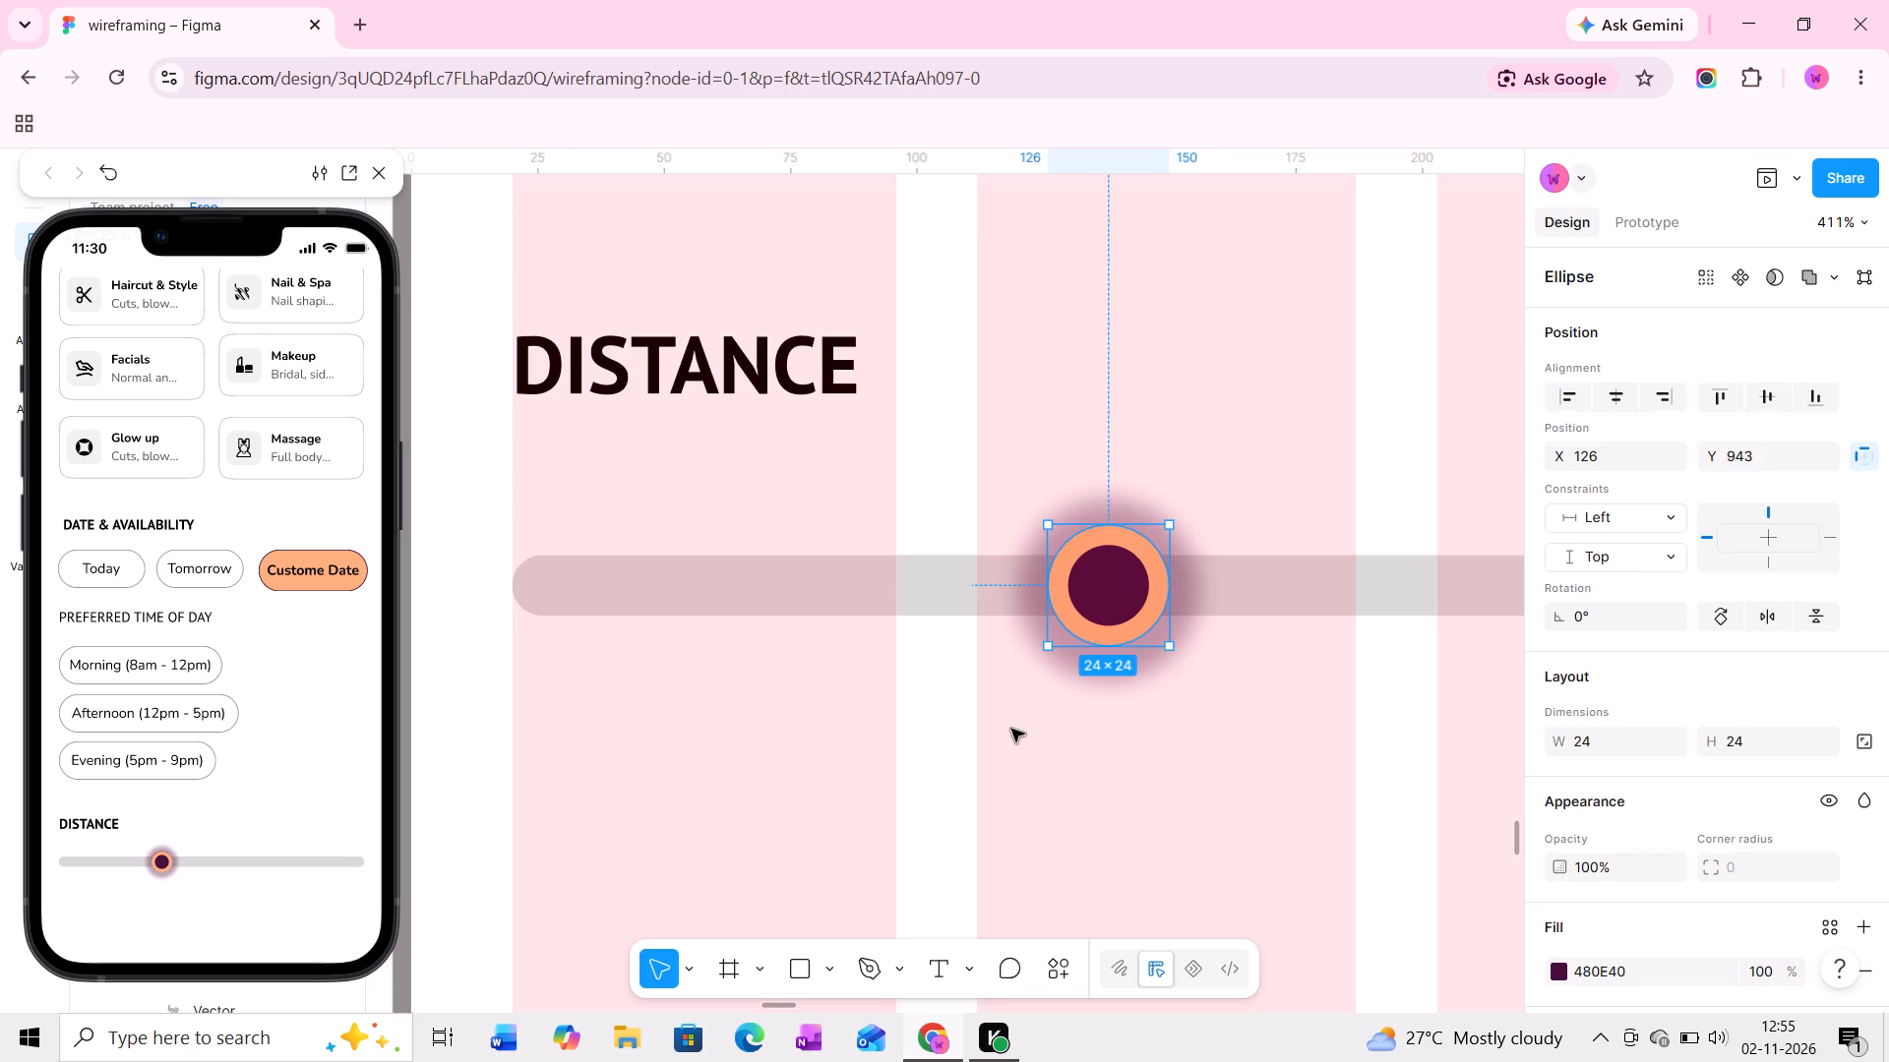
middle_drag(1034, 727, 1048, 593)
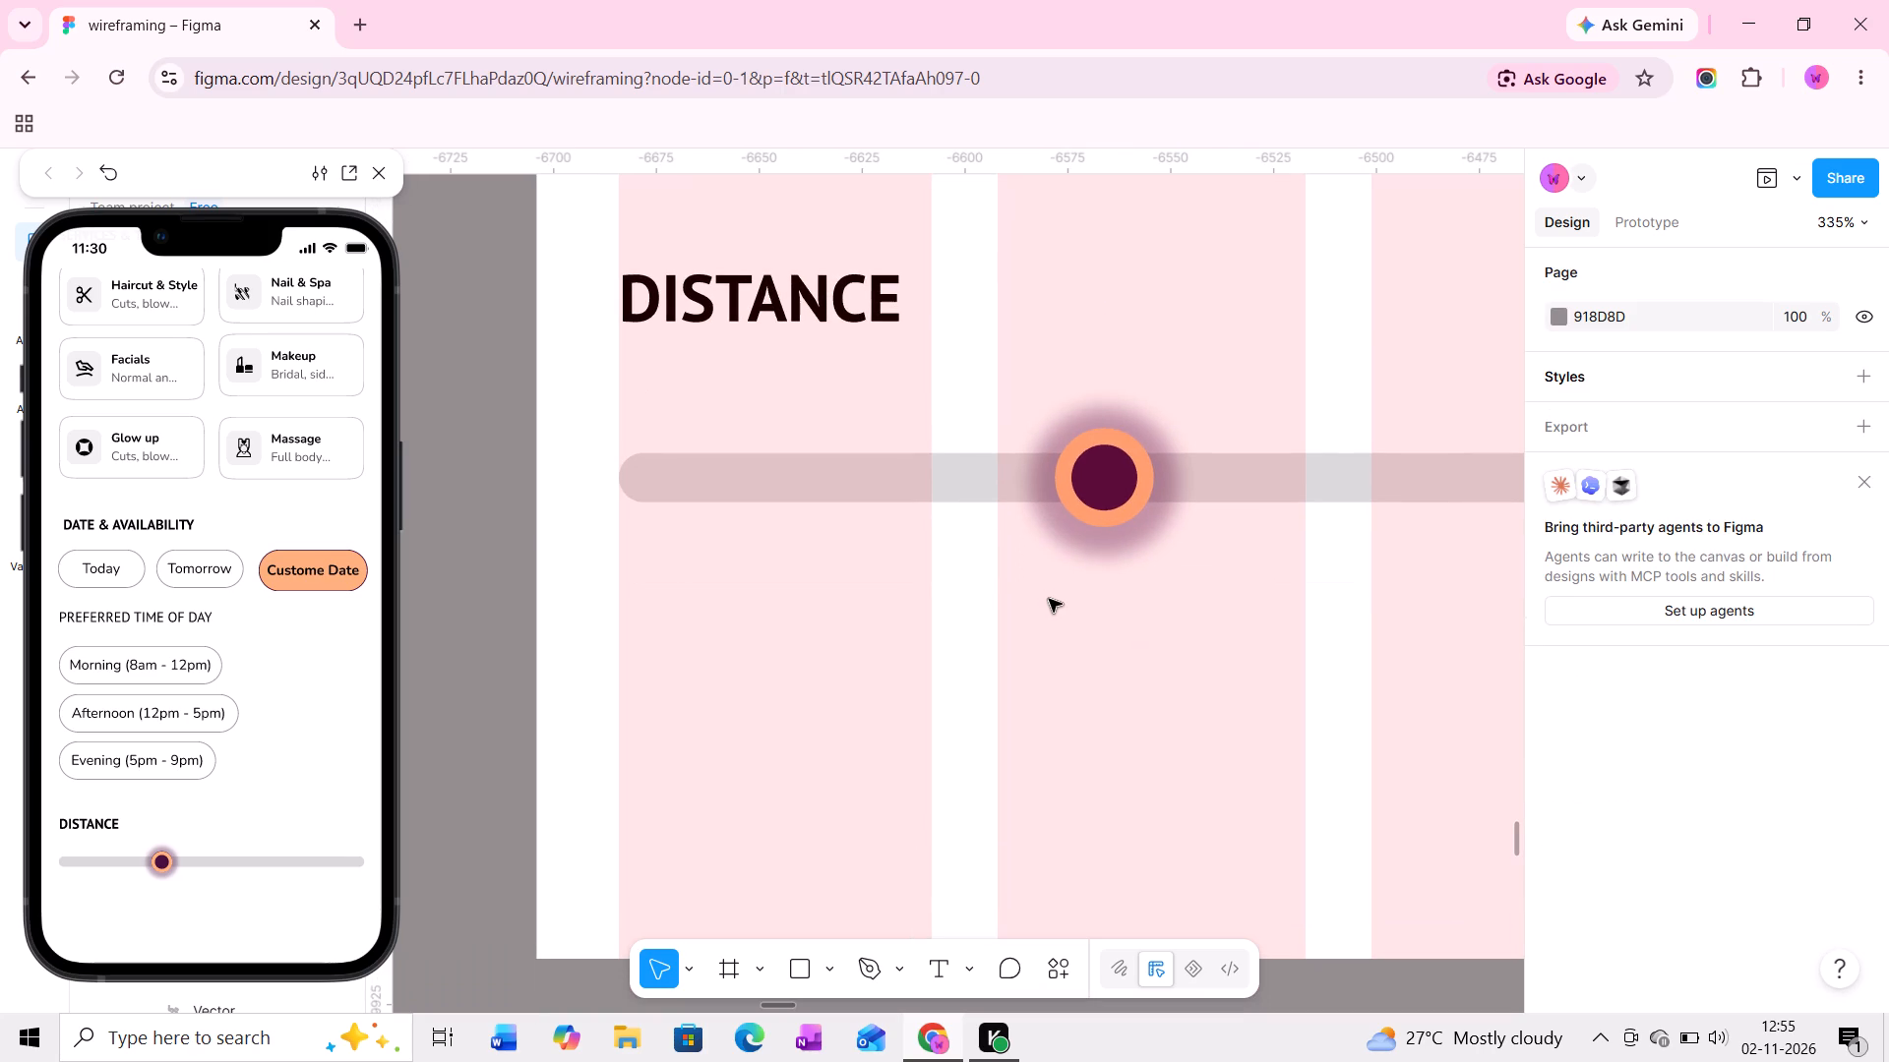
middle_drag(1005, 696, 979, 547)
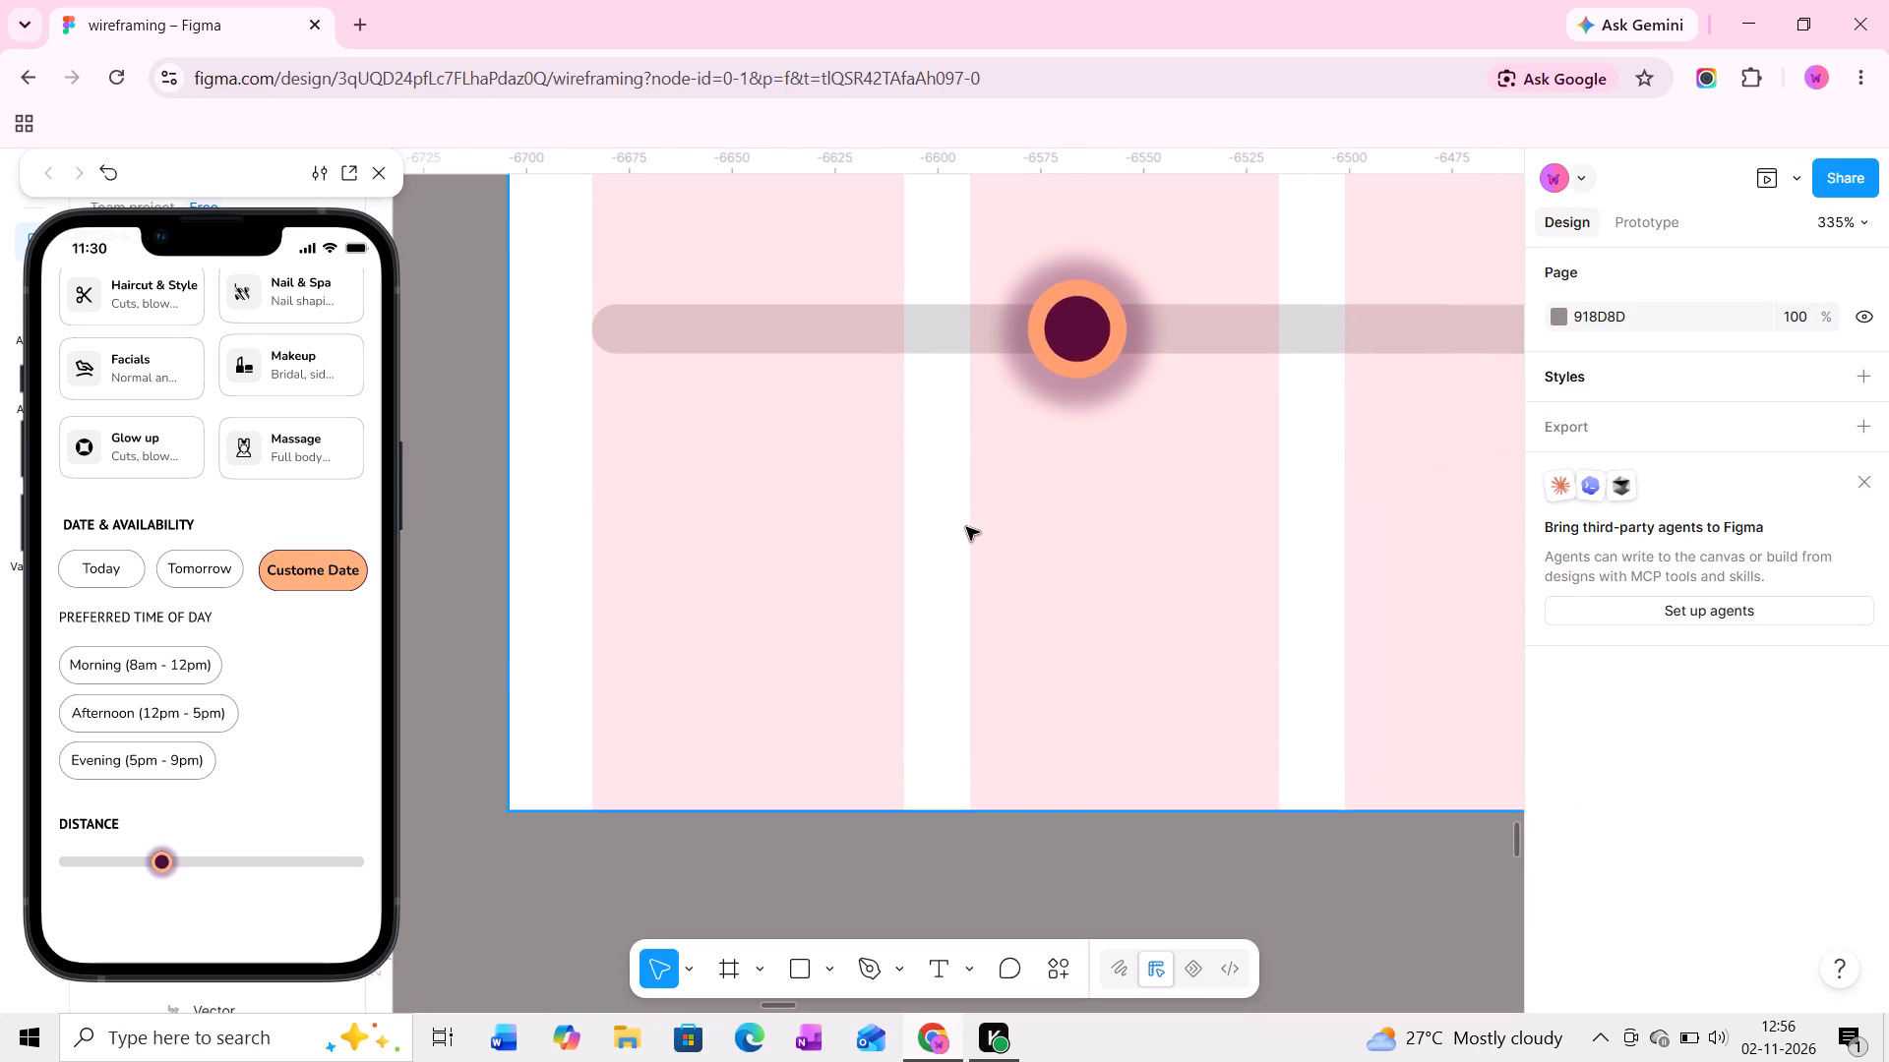
ctrl+scroll(966, 527, down, 2)
middle_drag(965, 528, 891, 517)
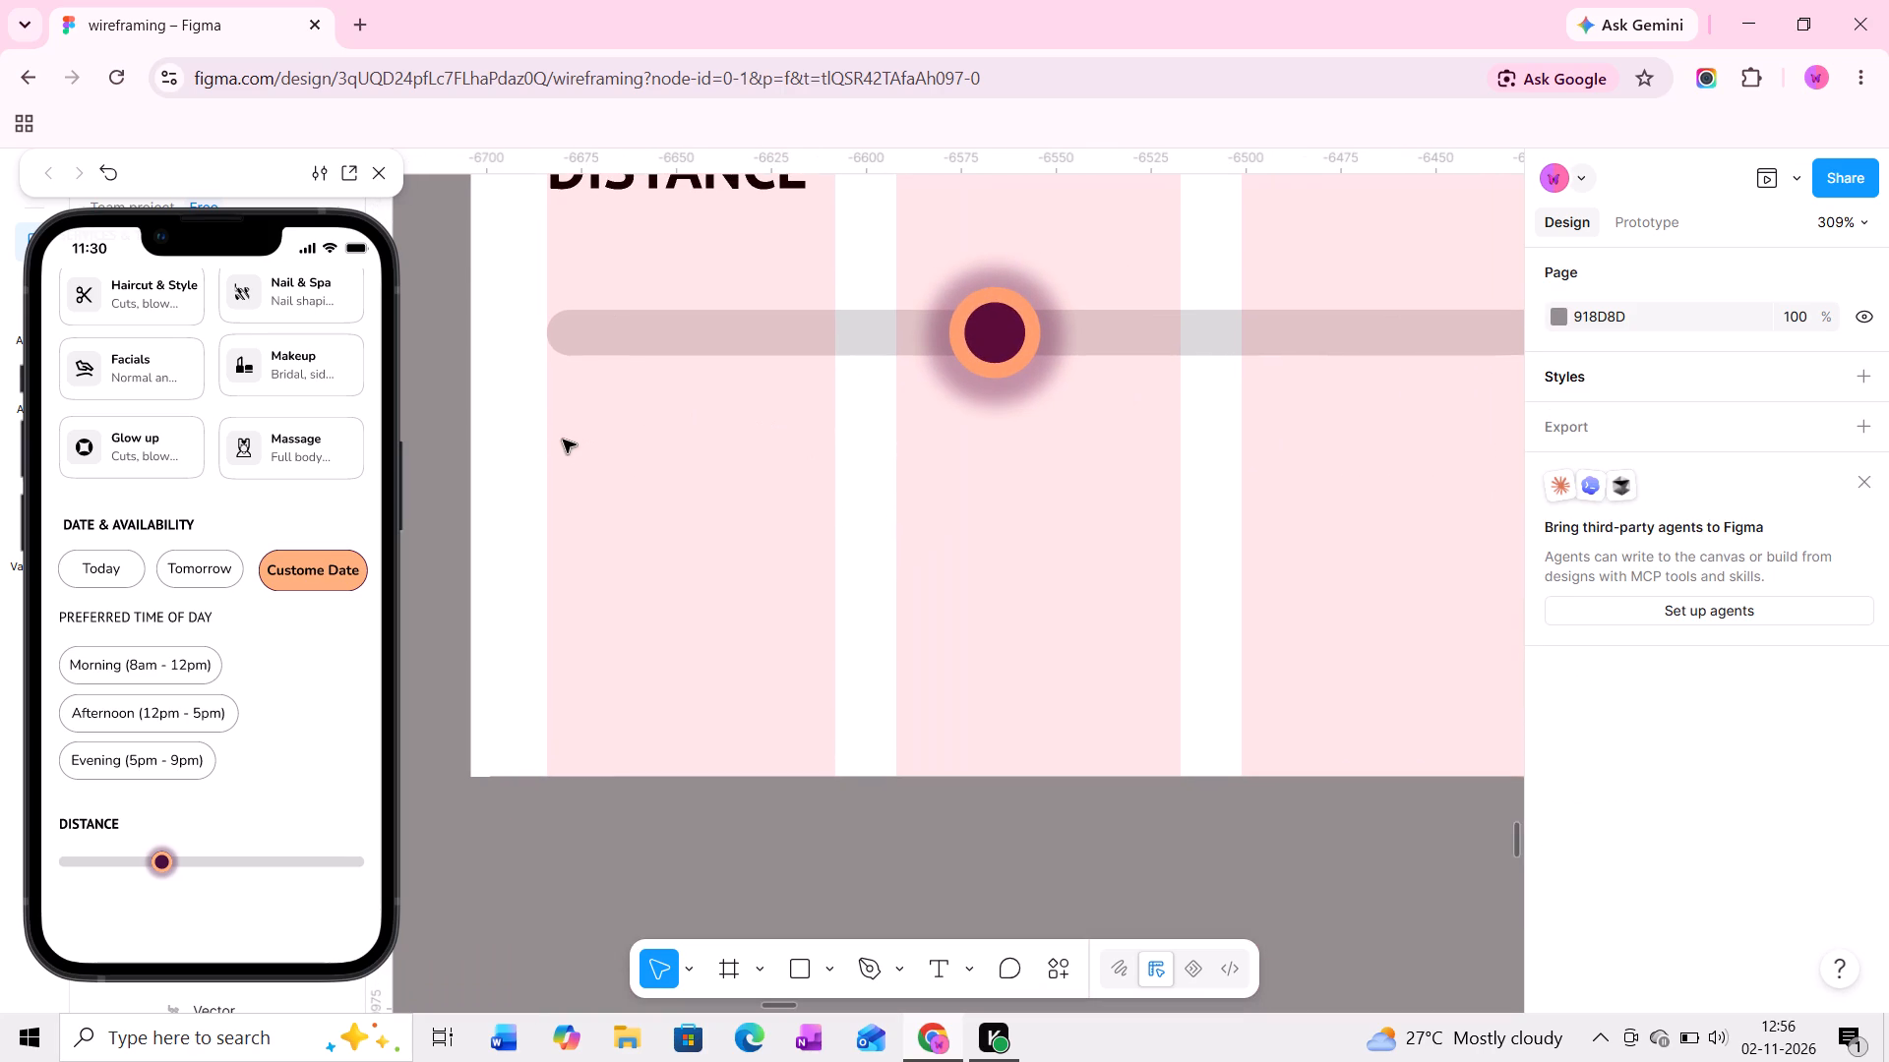
key(t)
click(573, 484)
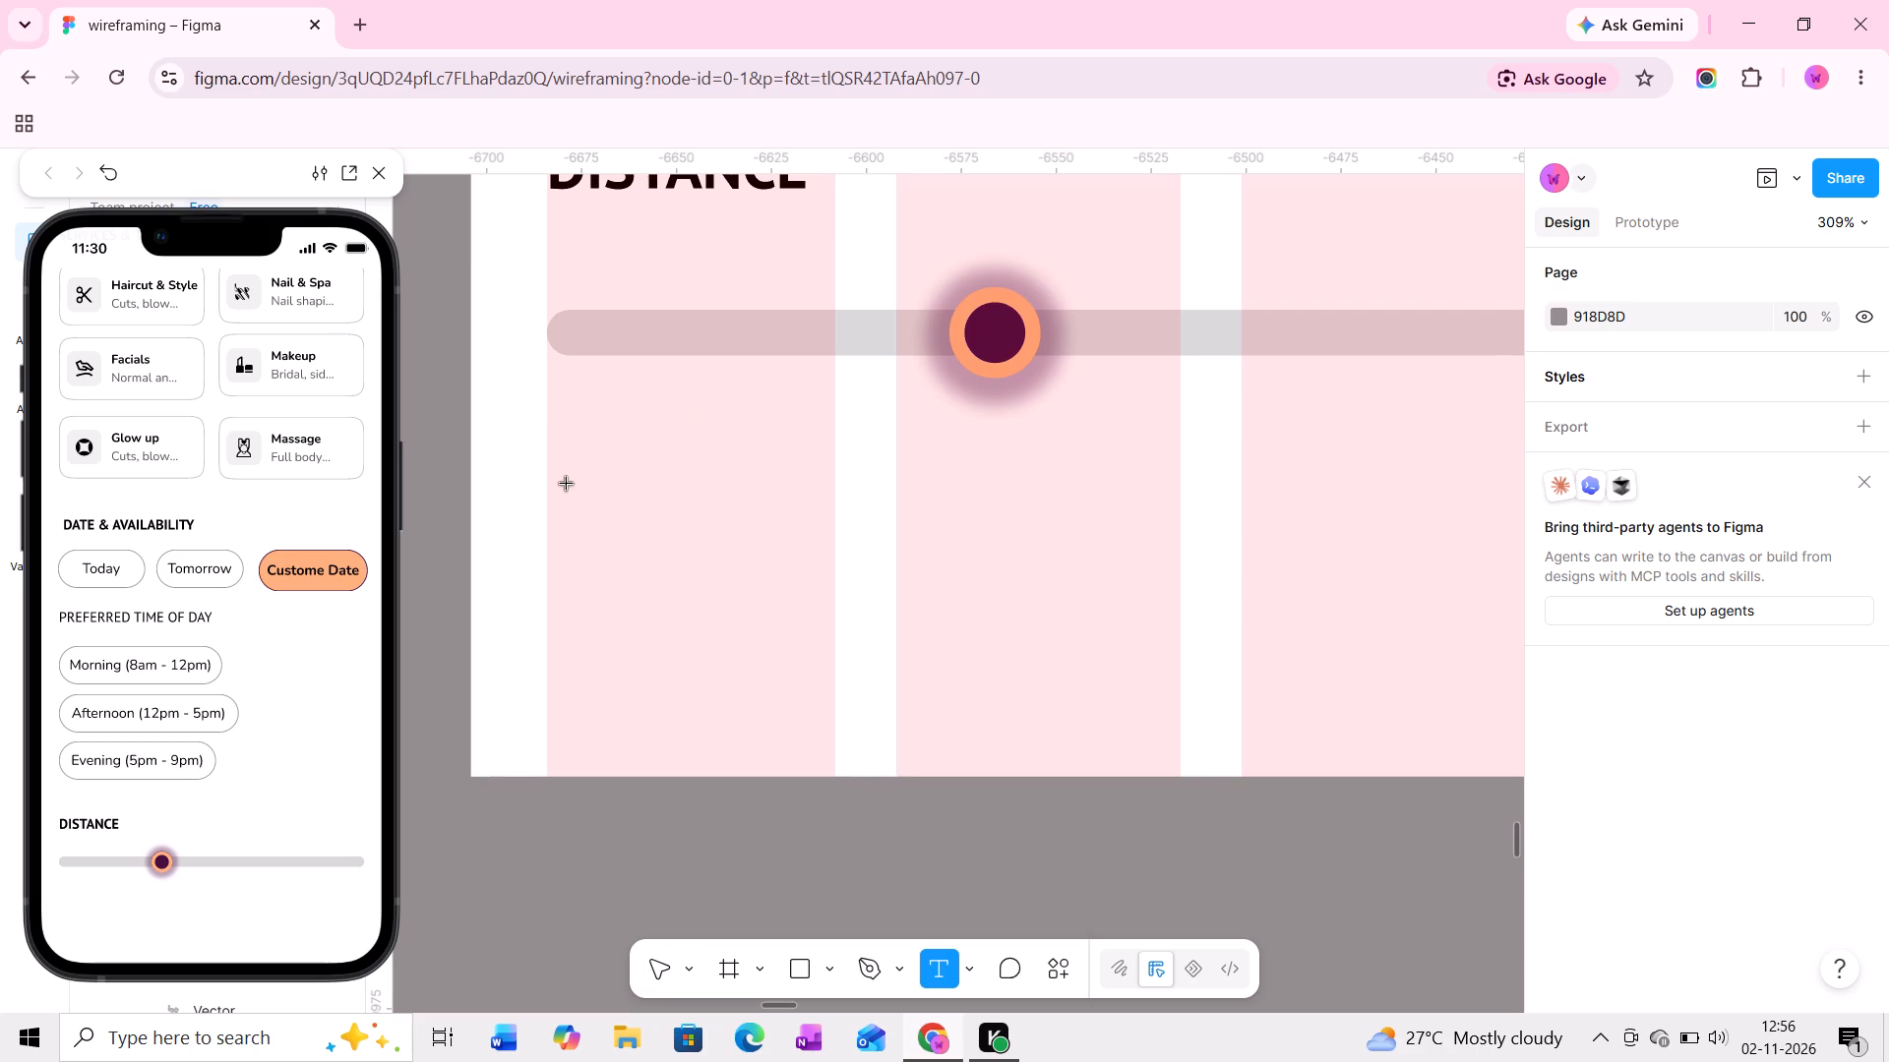
text(1)
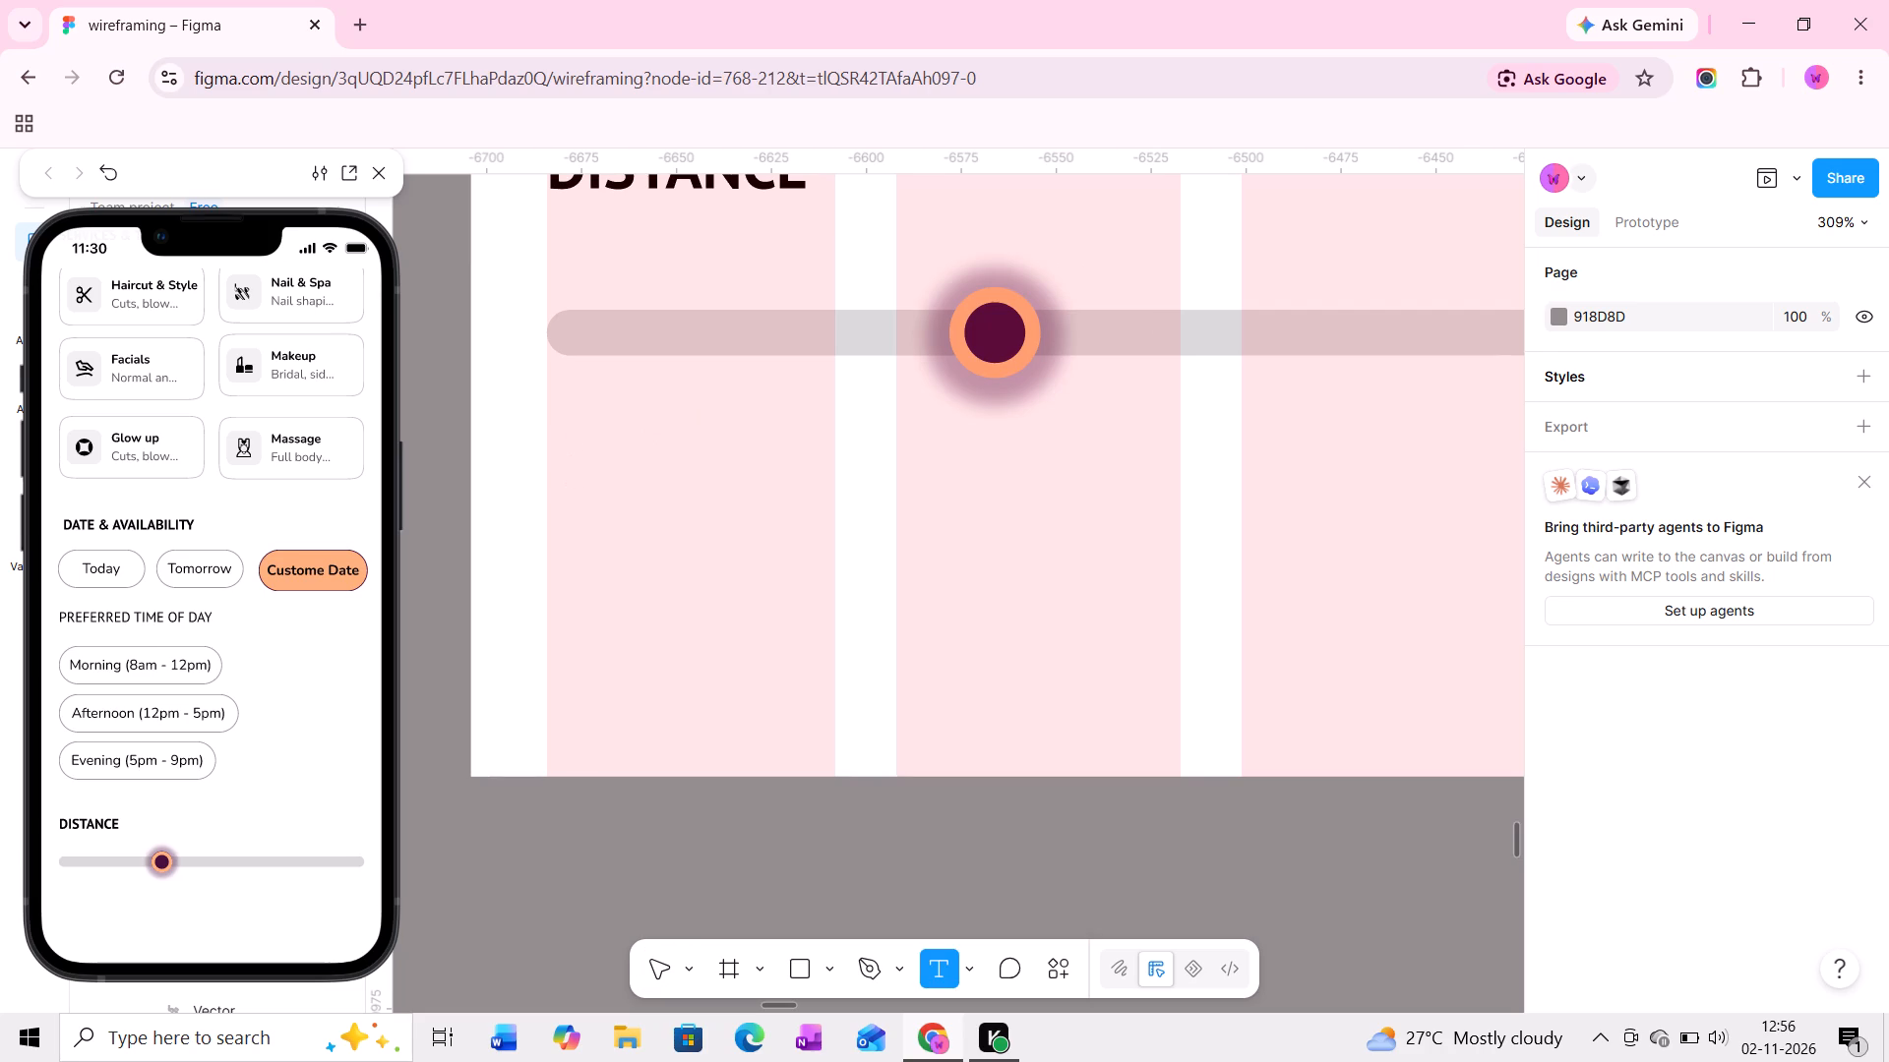
key(space)
text(km)
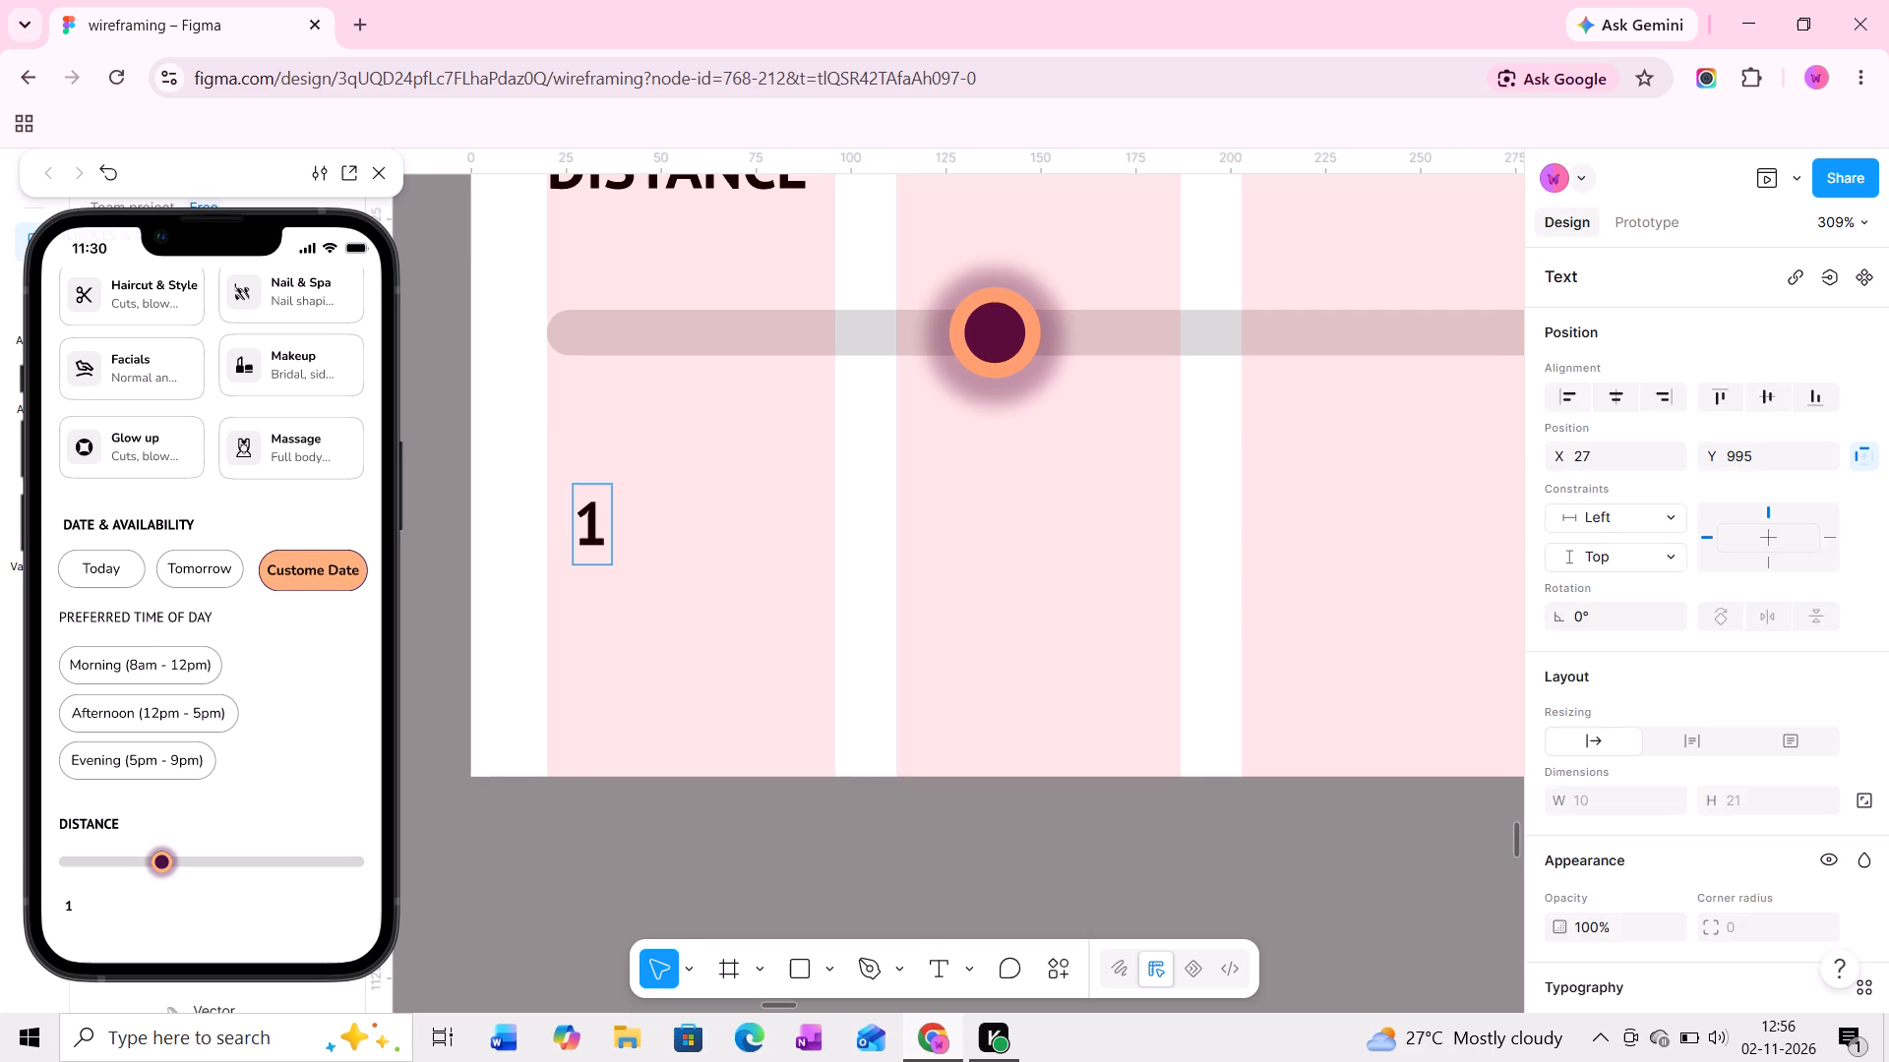
click(701, 593)
Set the "1 km" label's font size to 14.
scroll(1636, 593, down, 4)
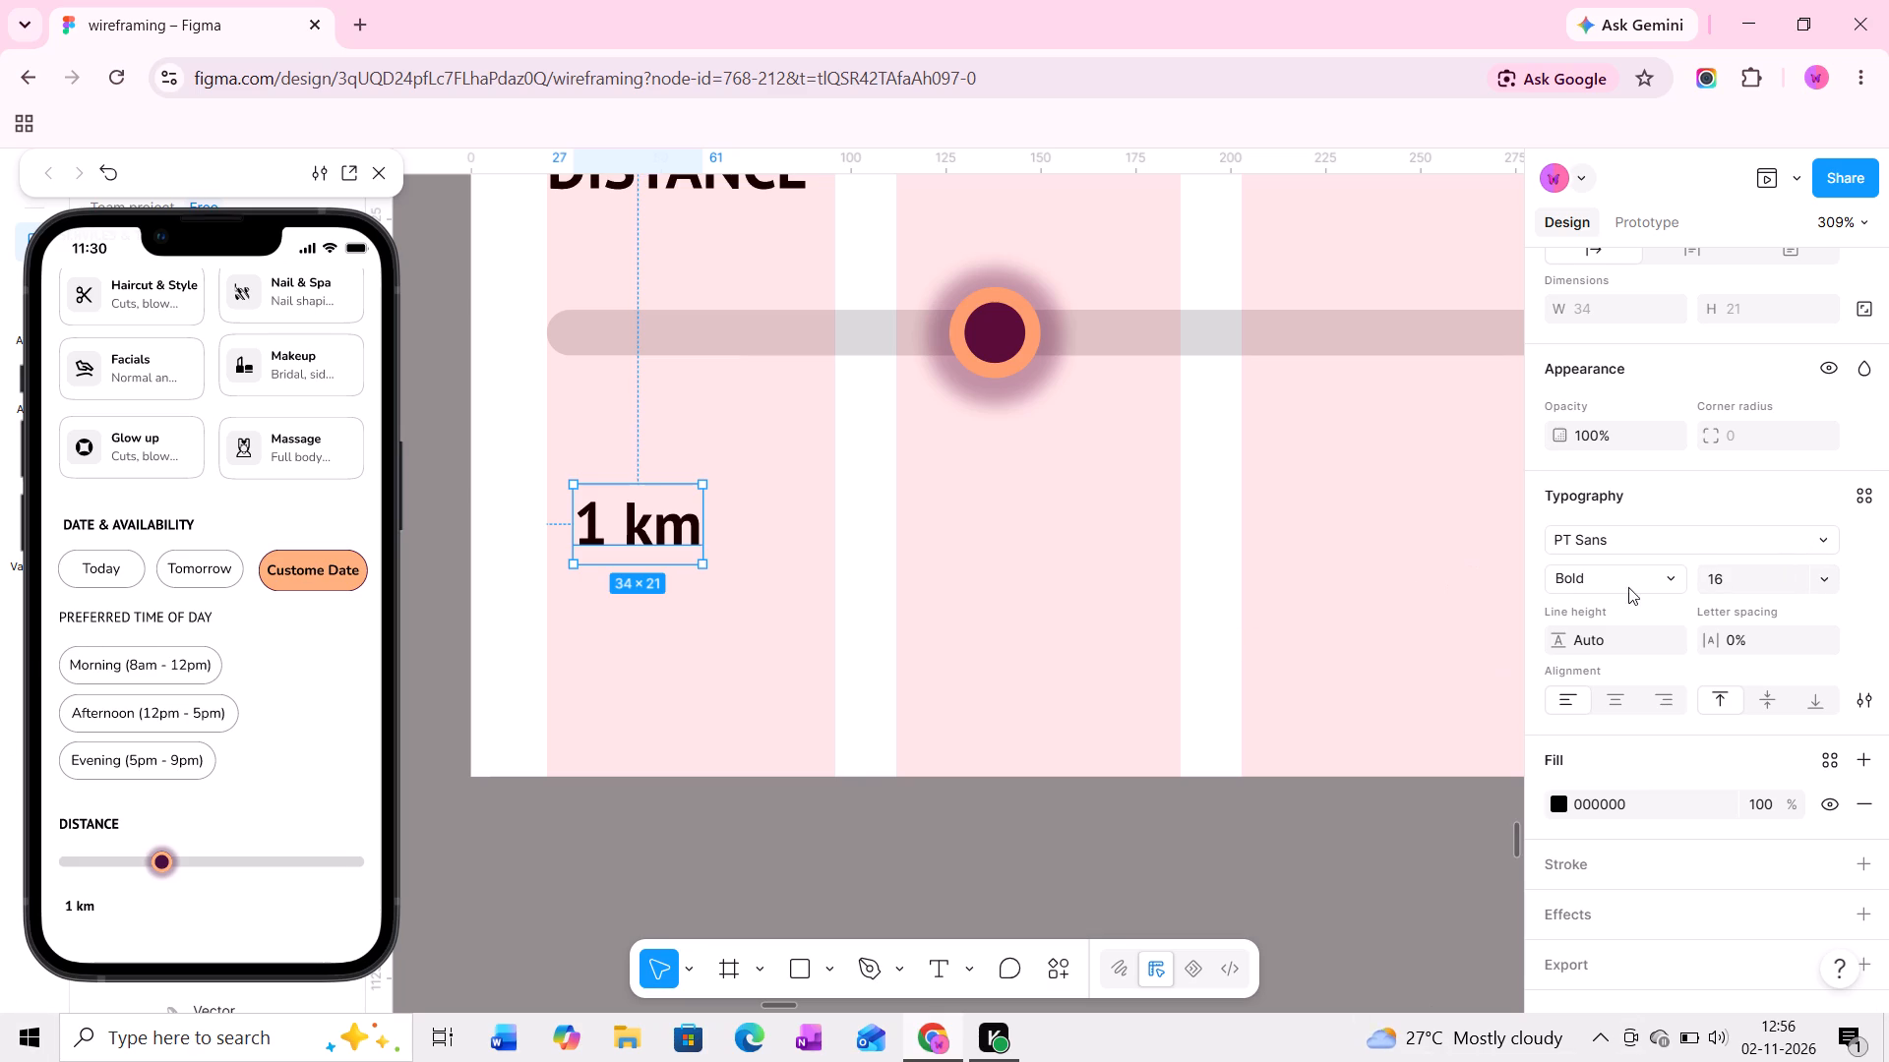
click(1828, 587)
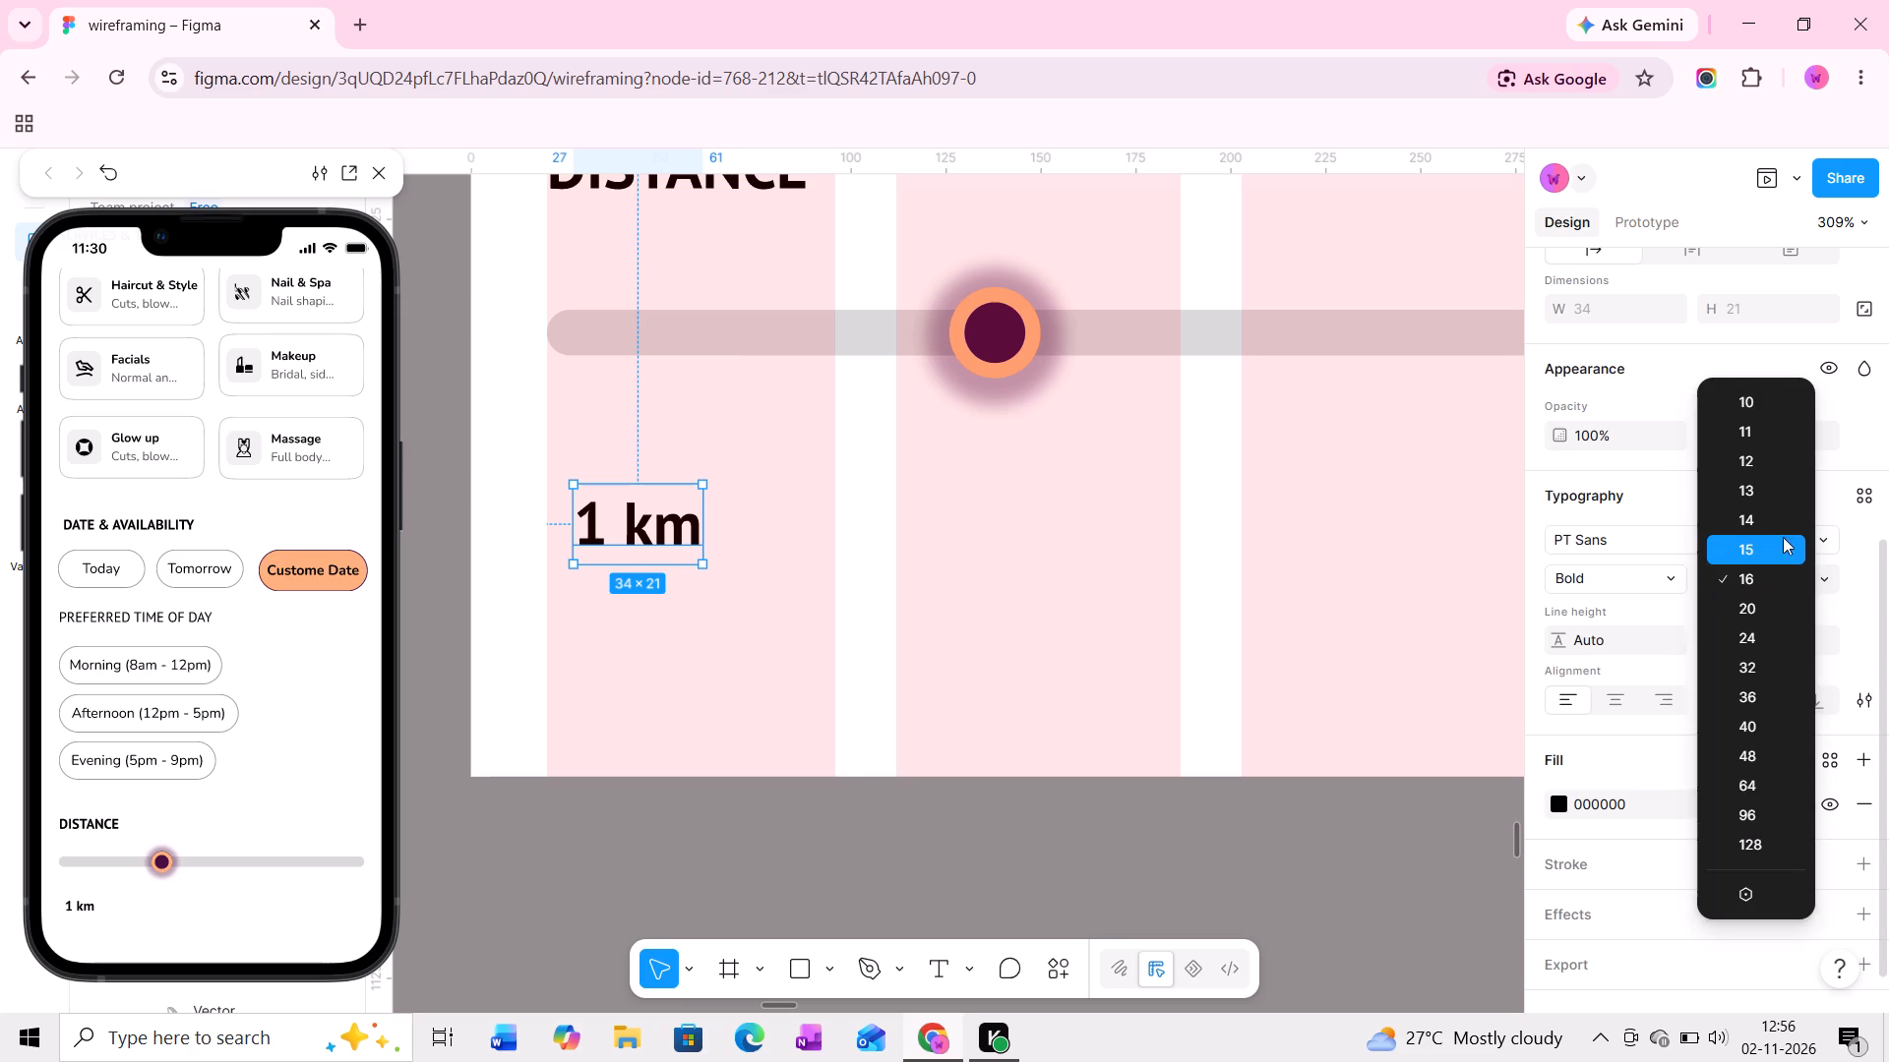
click(1759, 519)
Move the "1 km" label up close under the start of the slider track, at X 22.
drag(646, 524, 642, 497)
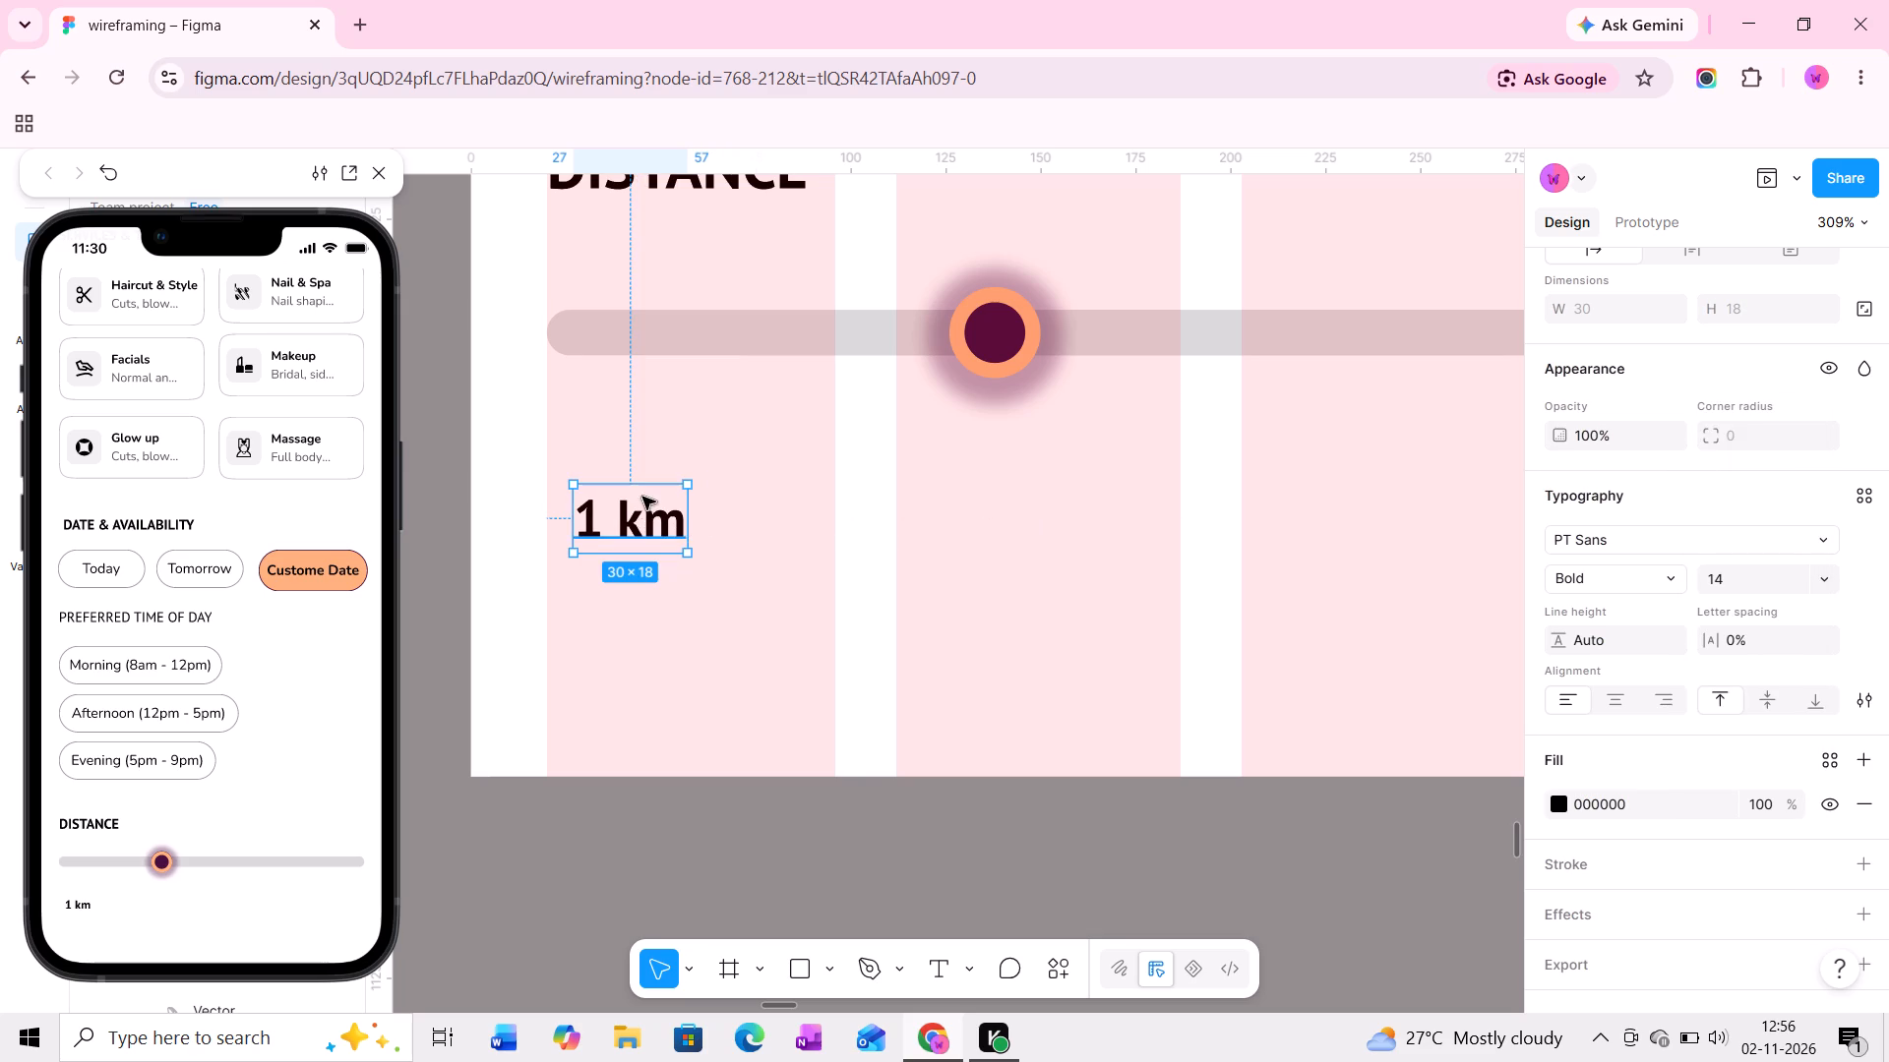
drag(642, 497, 628, 442)
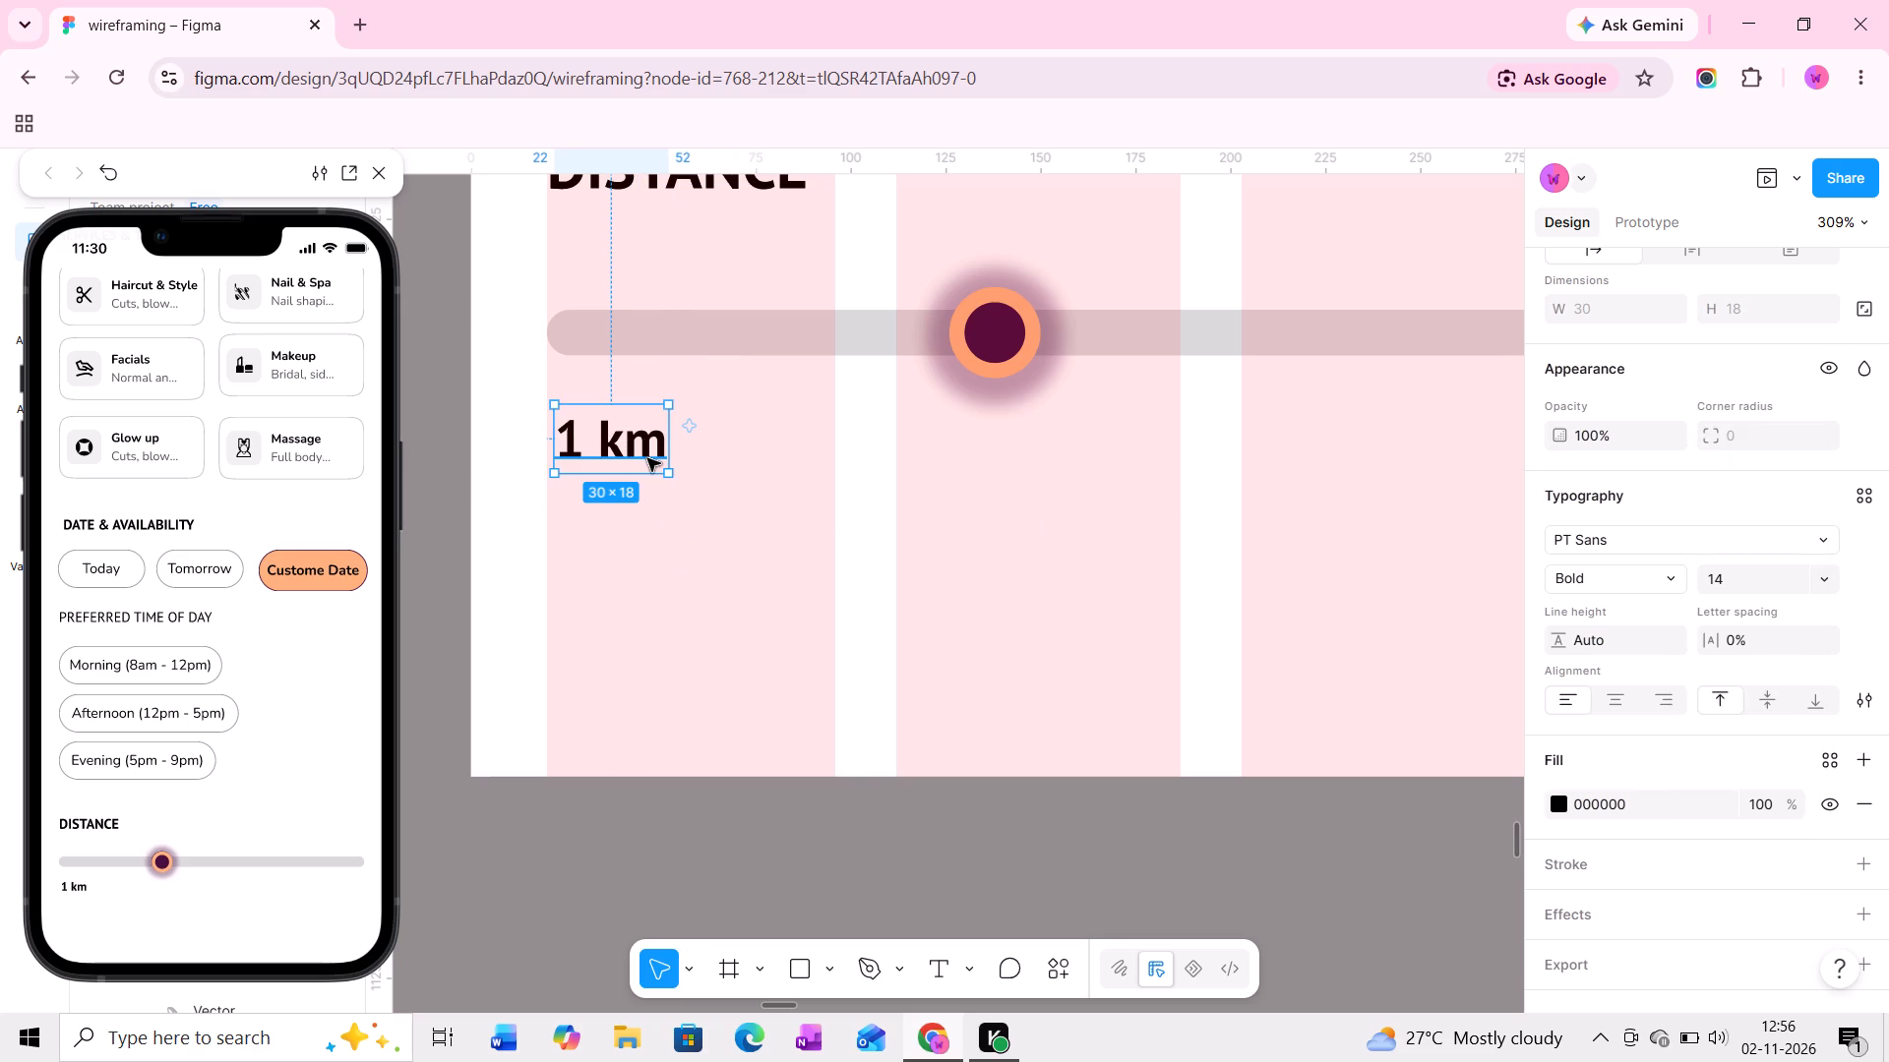
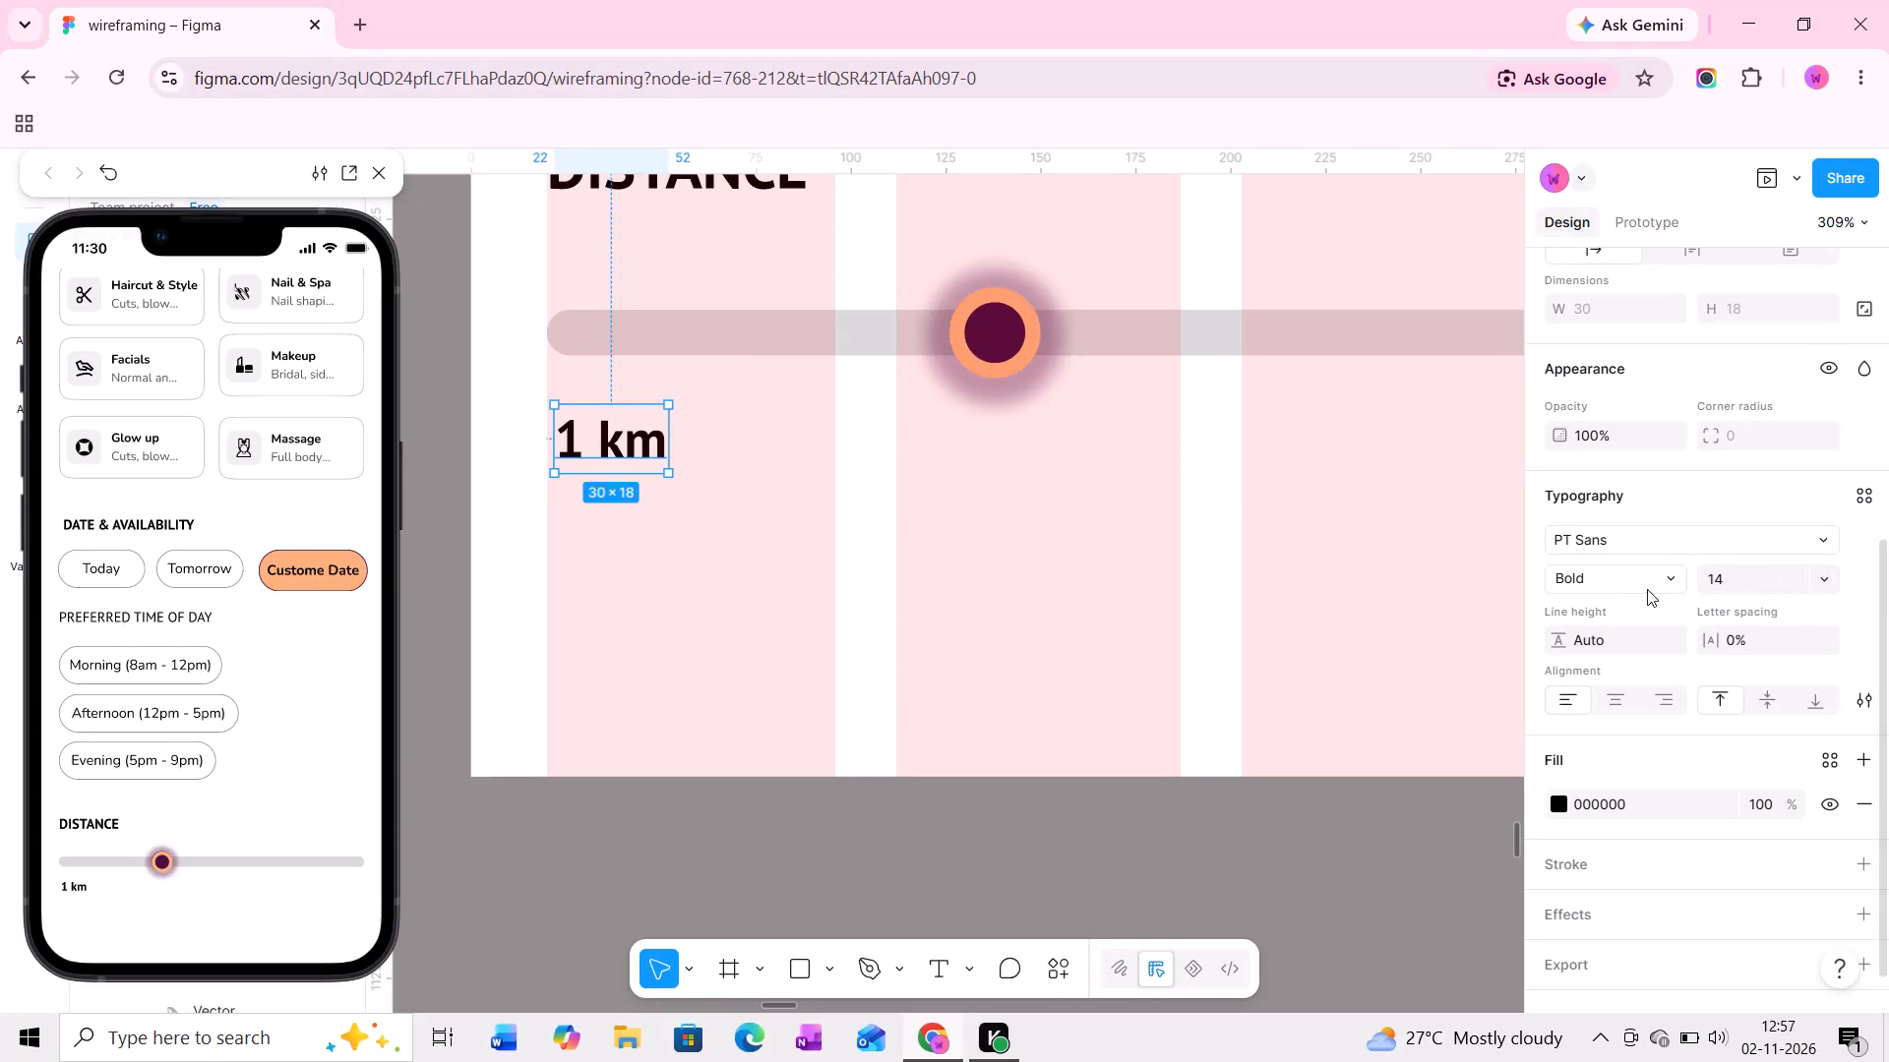
Change the "1 km" label's font to Nunito.
click(1668, 535)
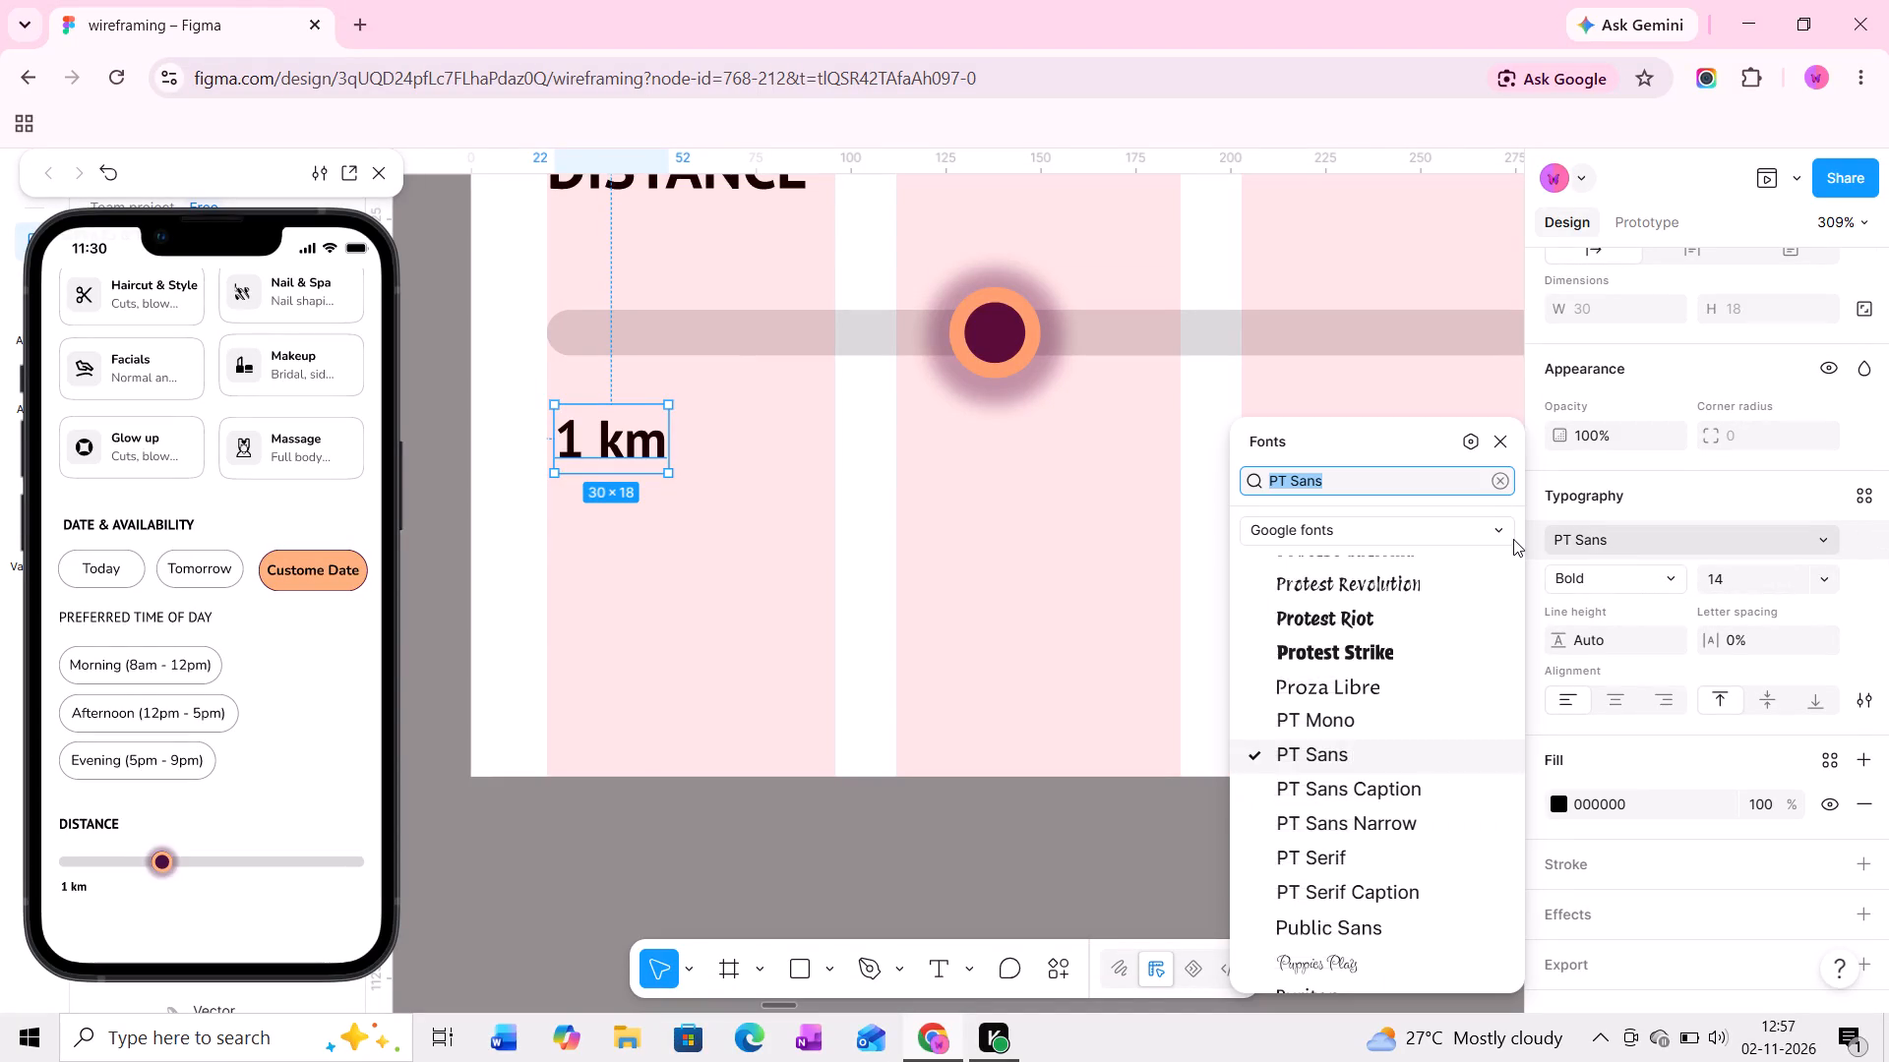
key(m)
key(BackSpace)
text(nun)
click(1402, 518)
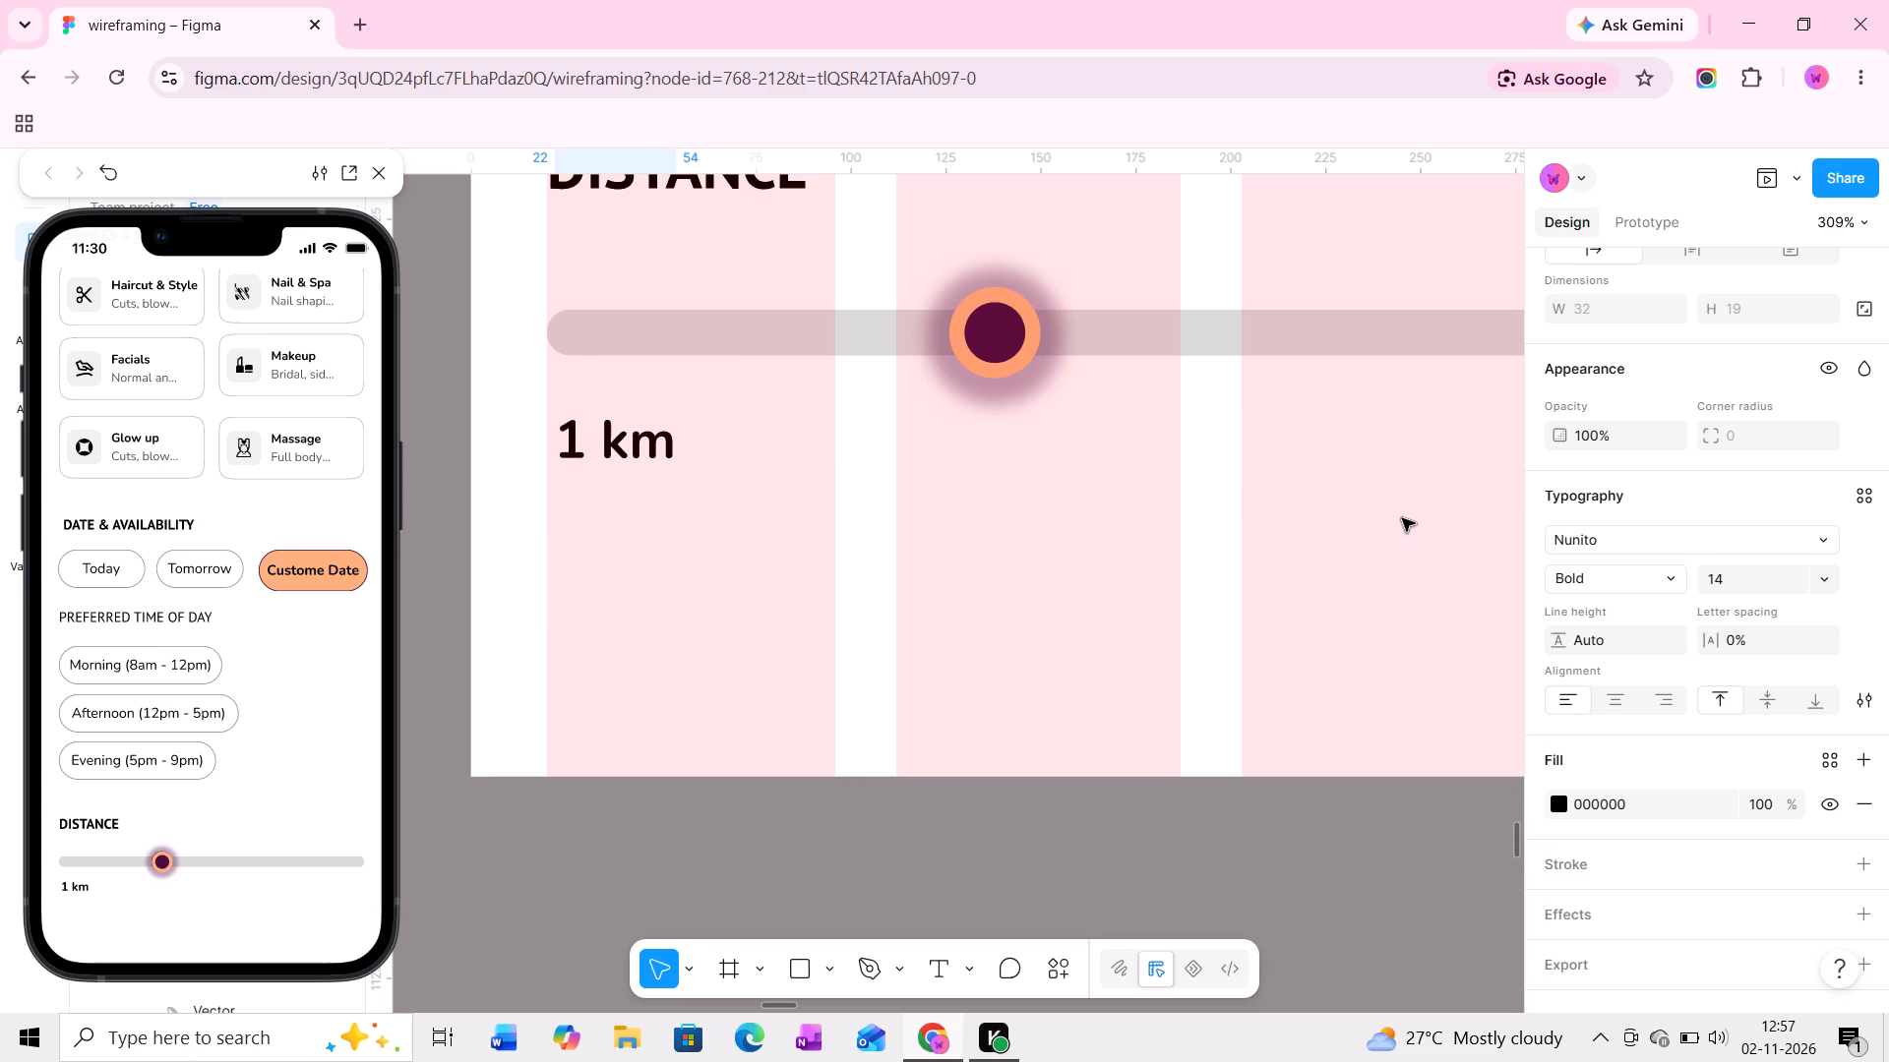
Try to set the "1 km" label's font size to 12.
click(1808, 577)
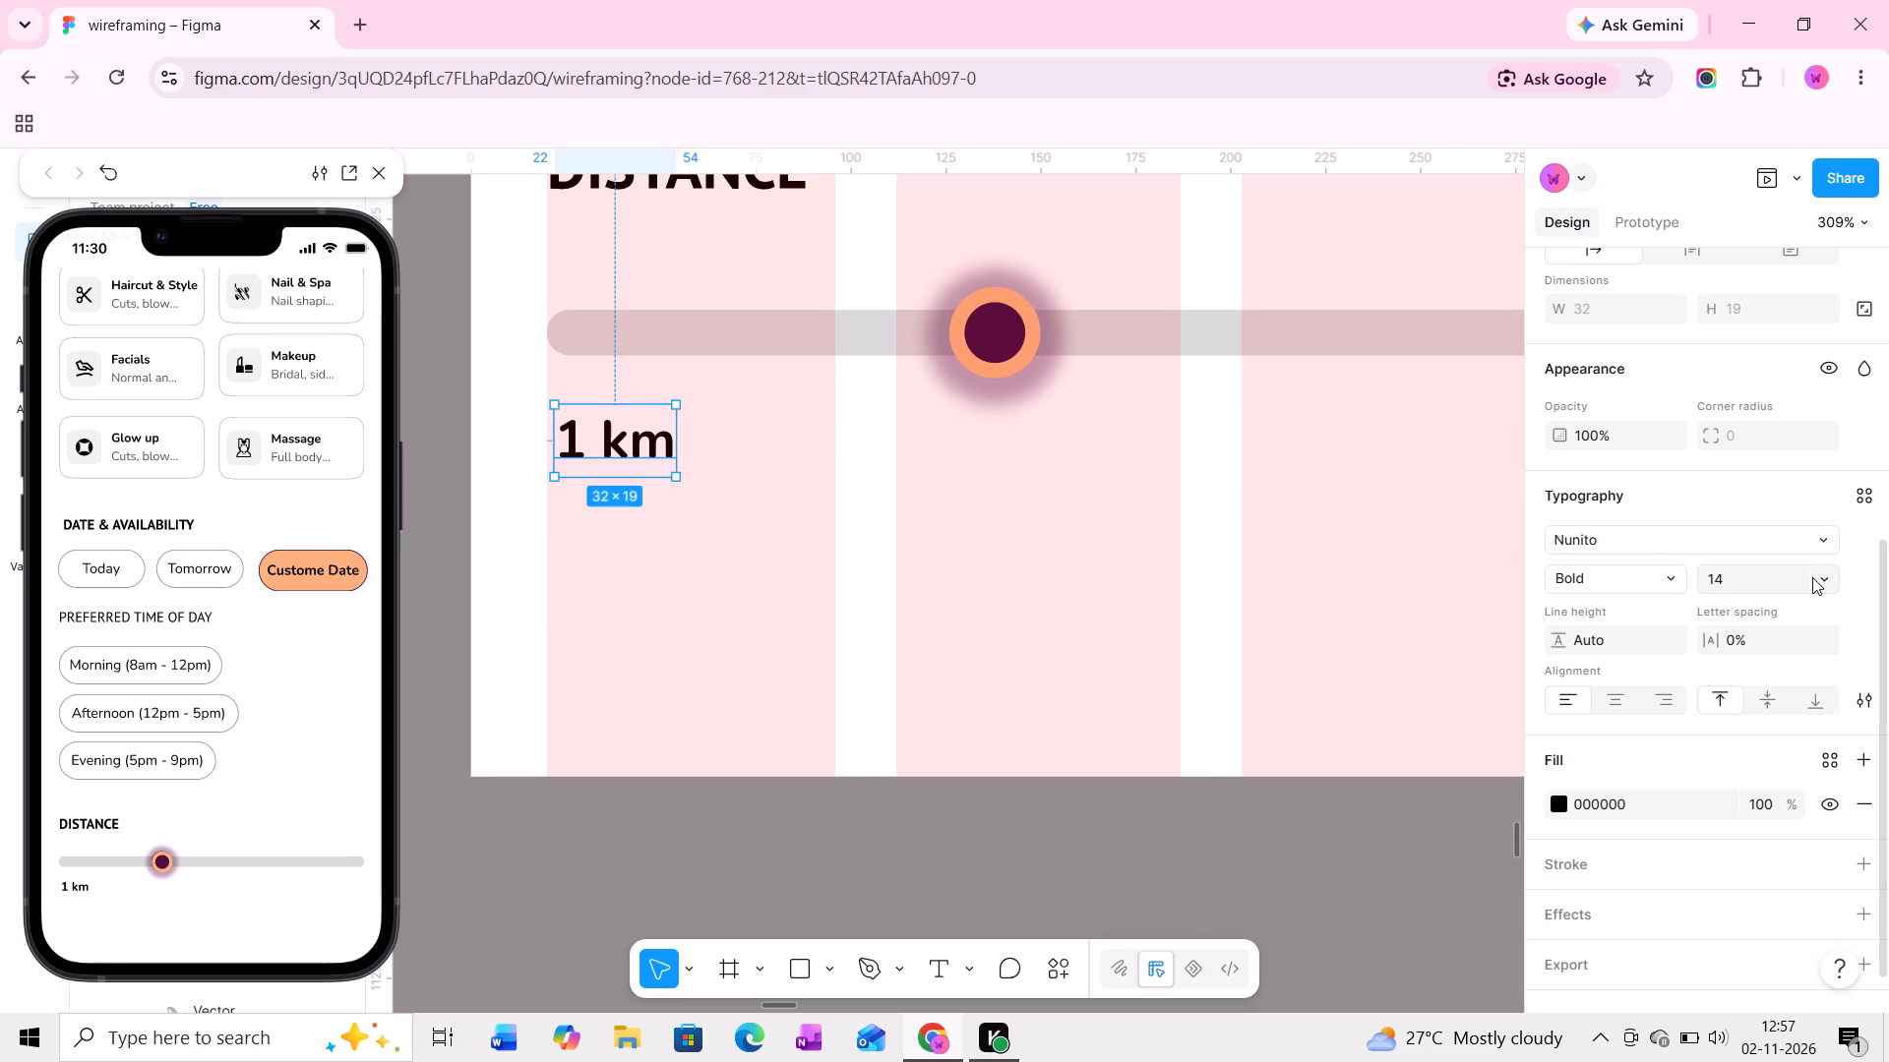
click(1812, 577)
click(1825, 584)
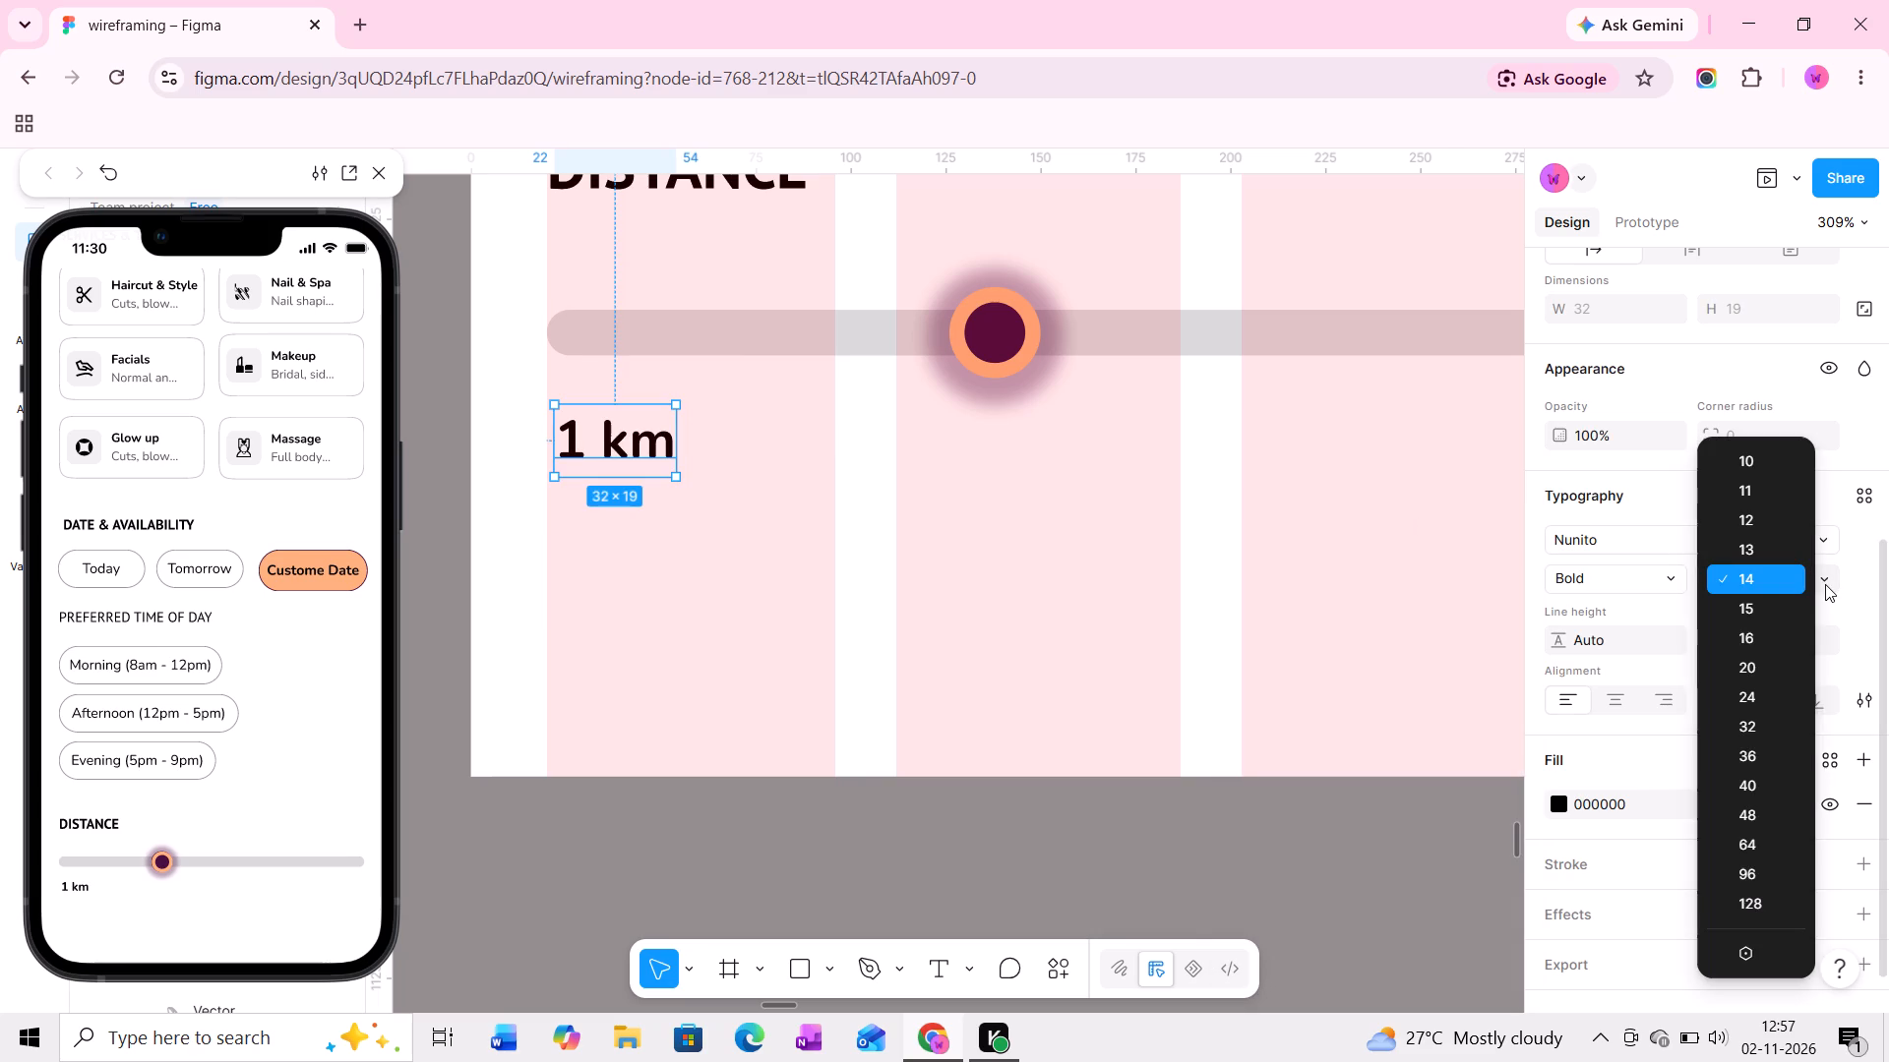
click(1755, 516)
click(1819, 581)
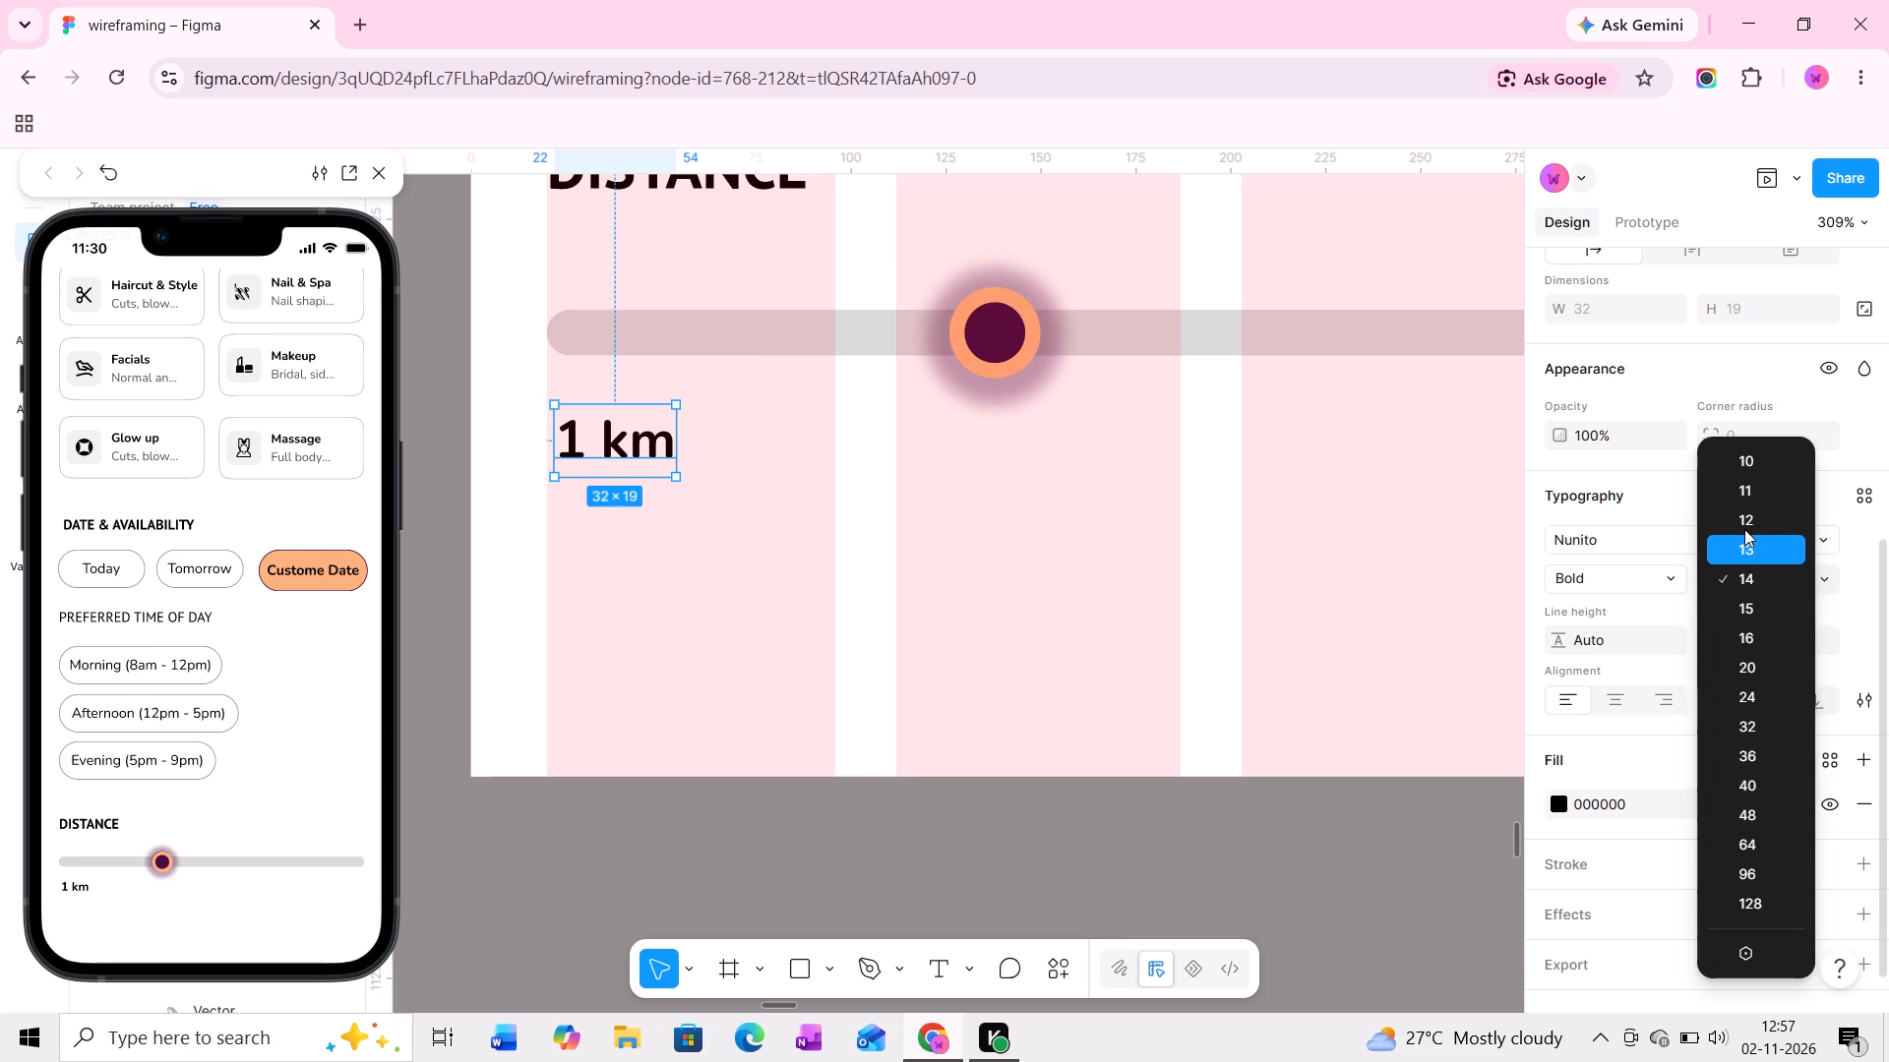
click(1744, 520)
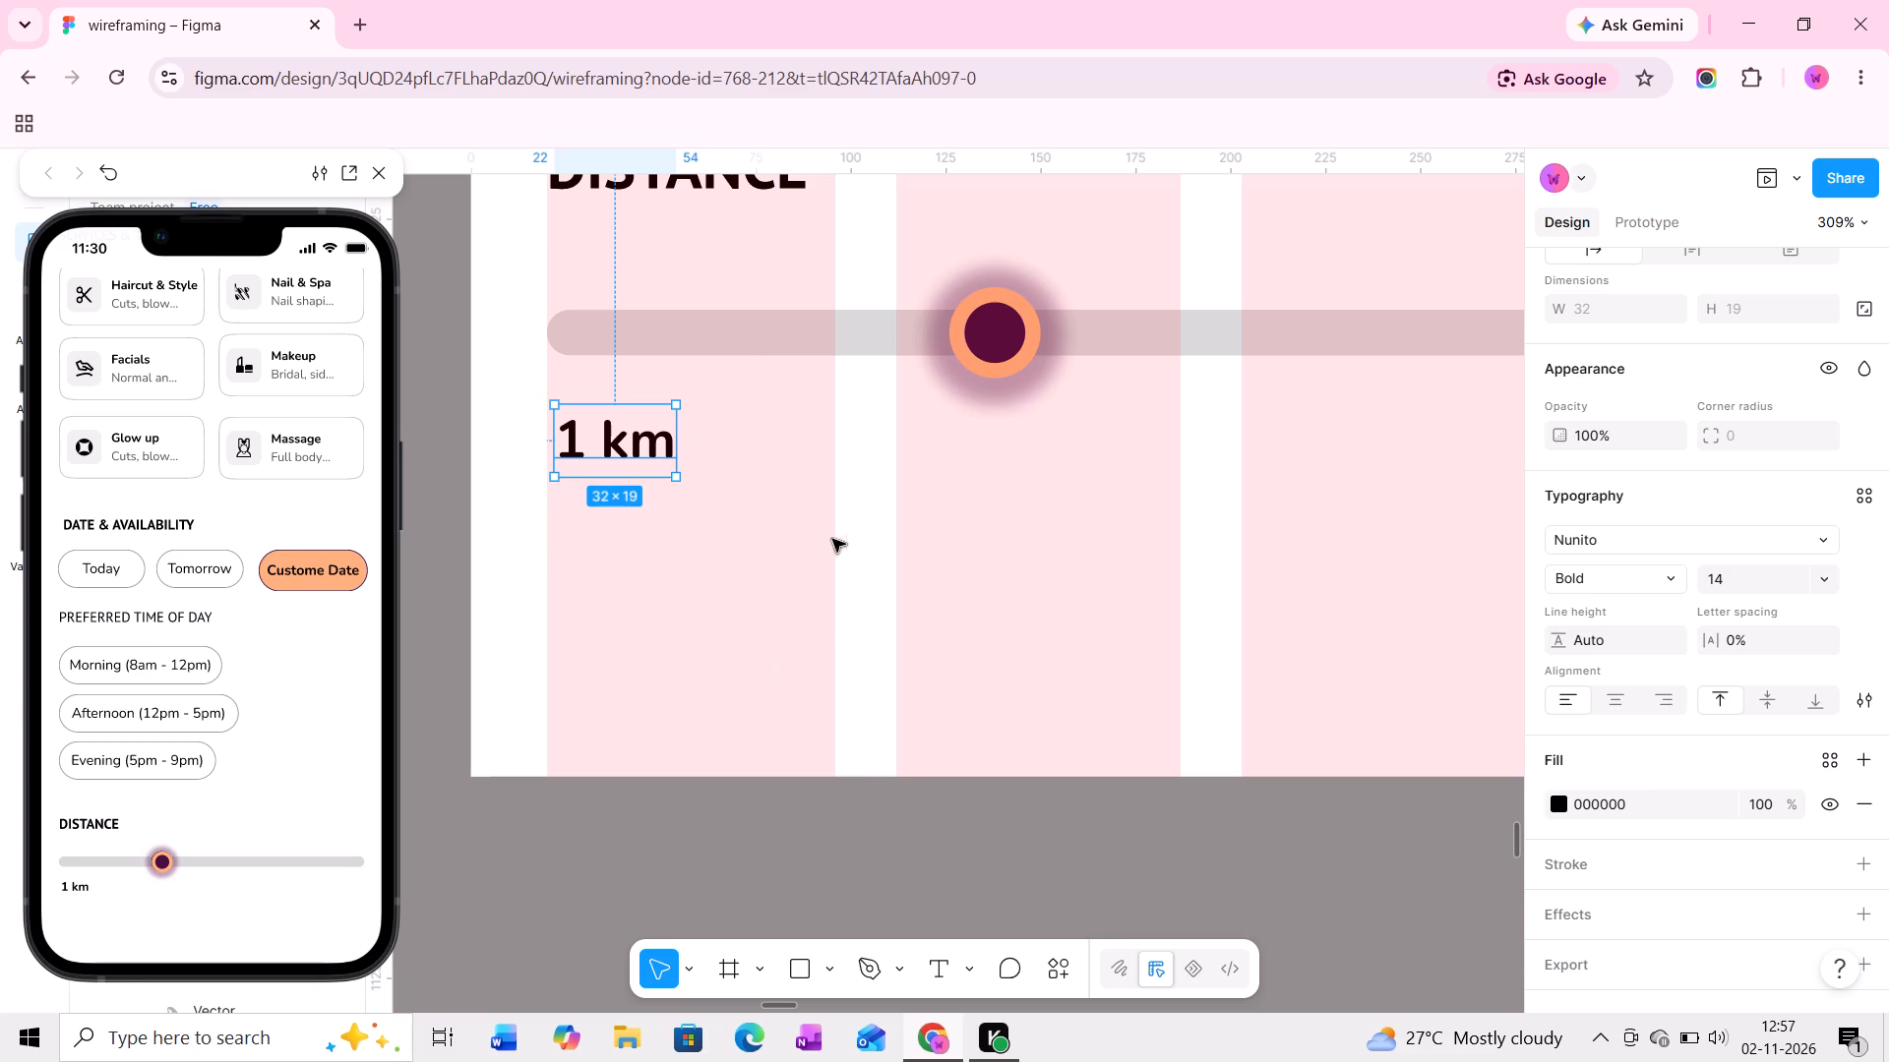
Move the "1 km" label up to X 20, Y 970, flush with the start of the slider track.
drag(604, 444, 595, 430)
Duplicate the "1 km" label along the same row to about X 183 and change the copy's text to "10 km".
ctrl+scroll(610, 428, down, 3)
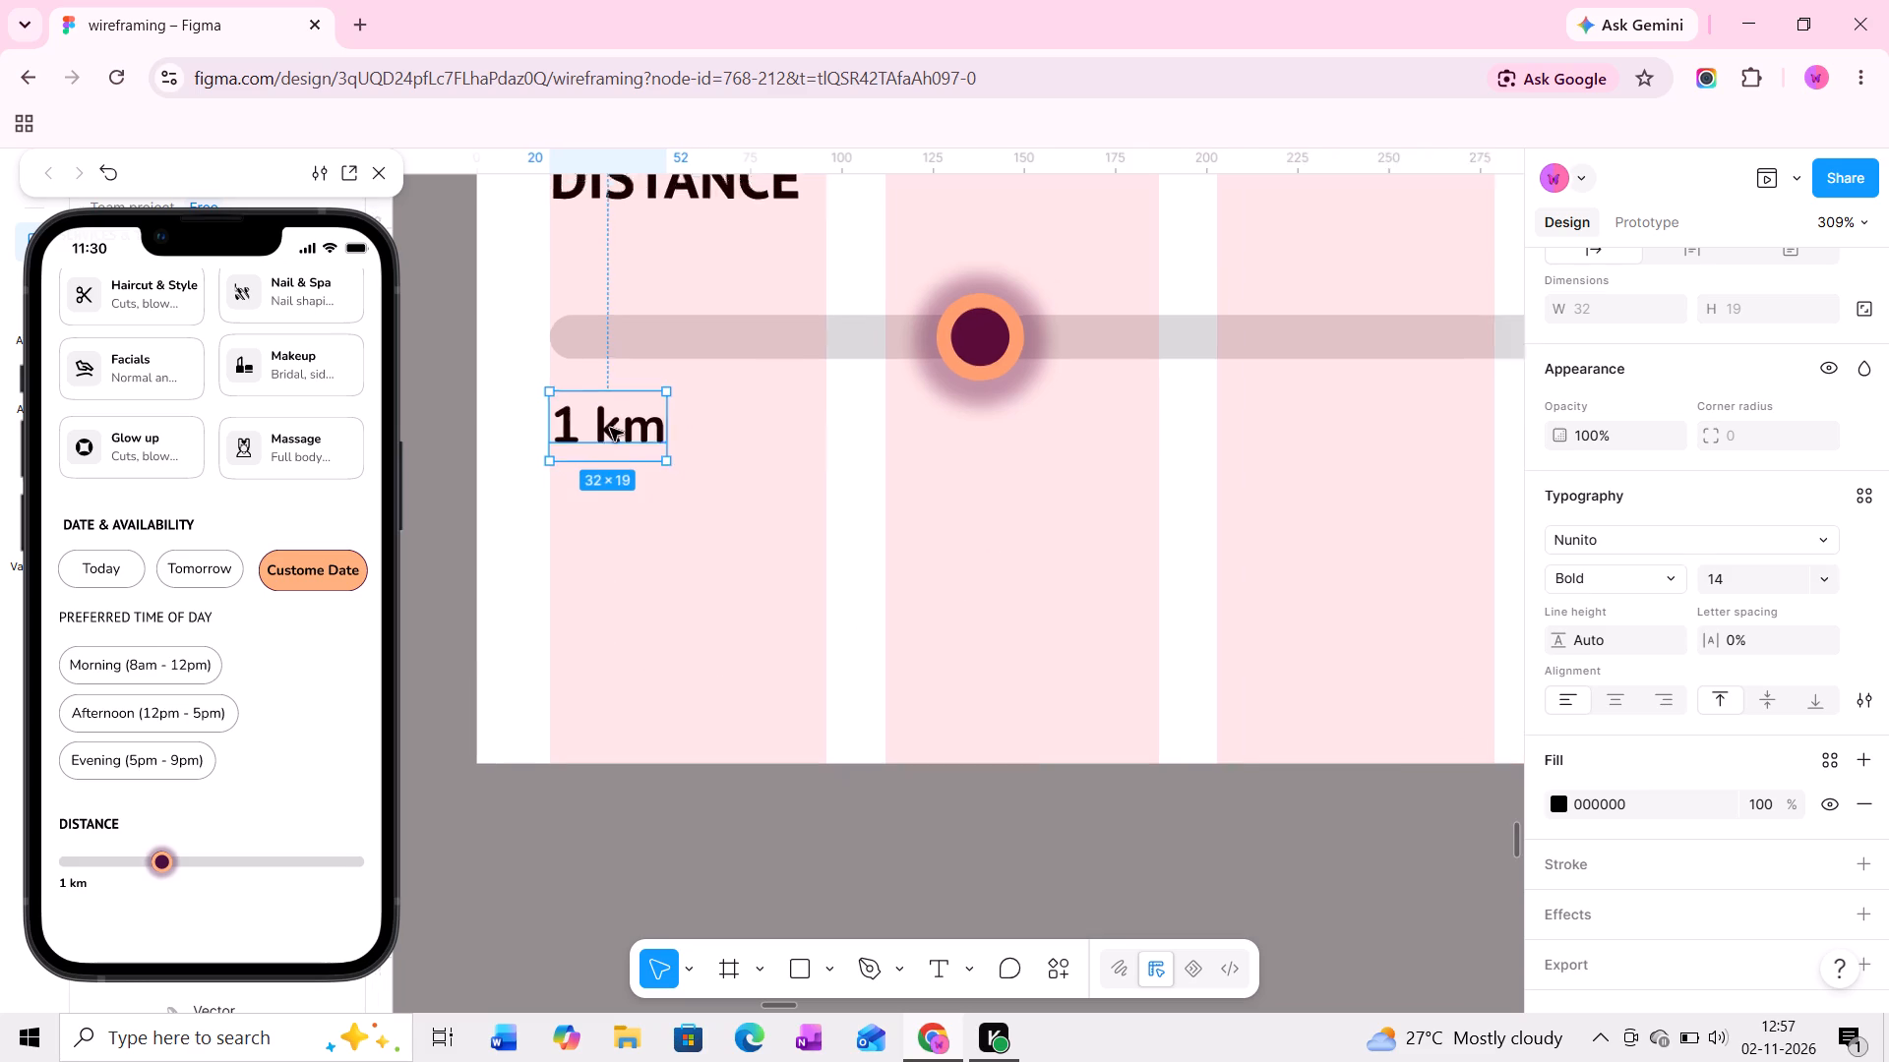
ctrl+scroll(610, 428, down, 1)
middle_drag(618, 428, 595, 428)
ctrl+scroll(595, 428, down, 1)
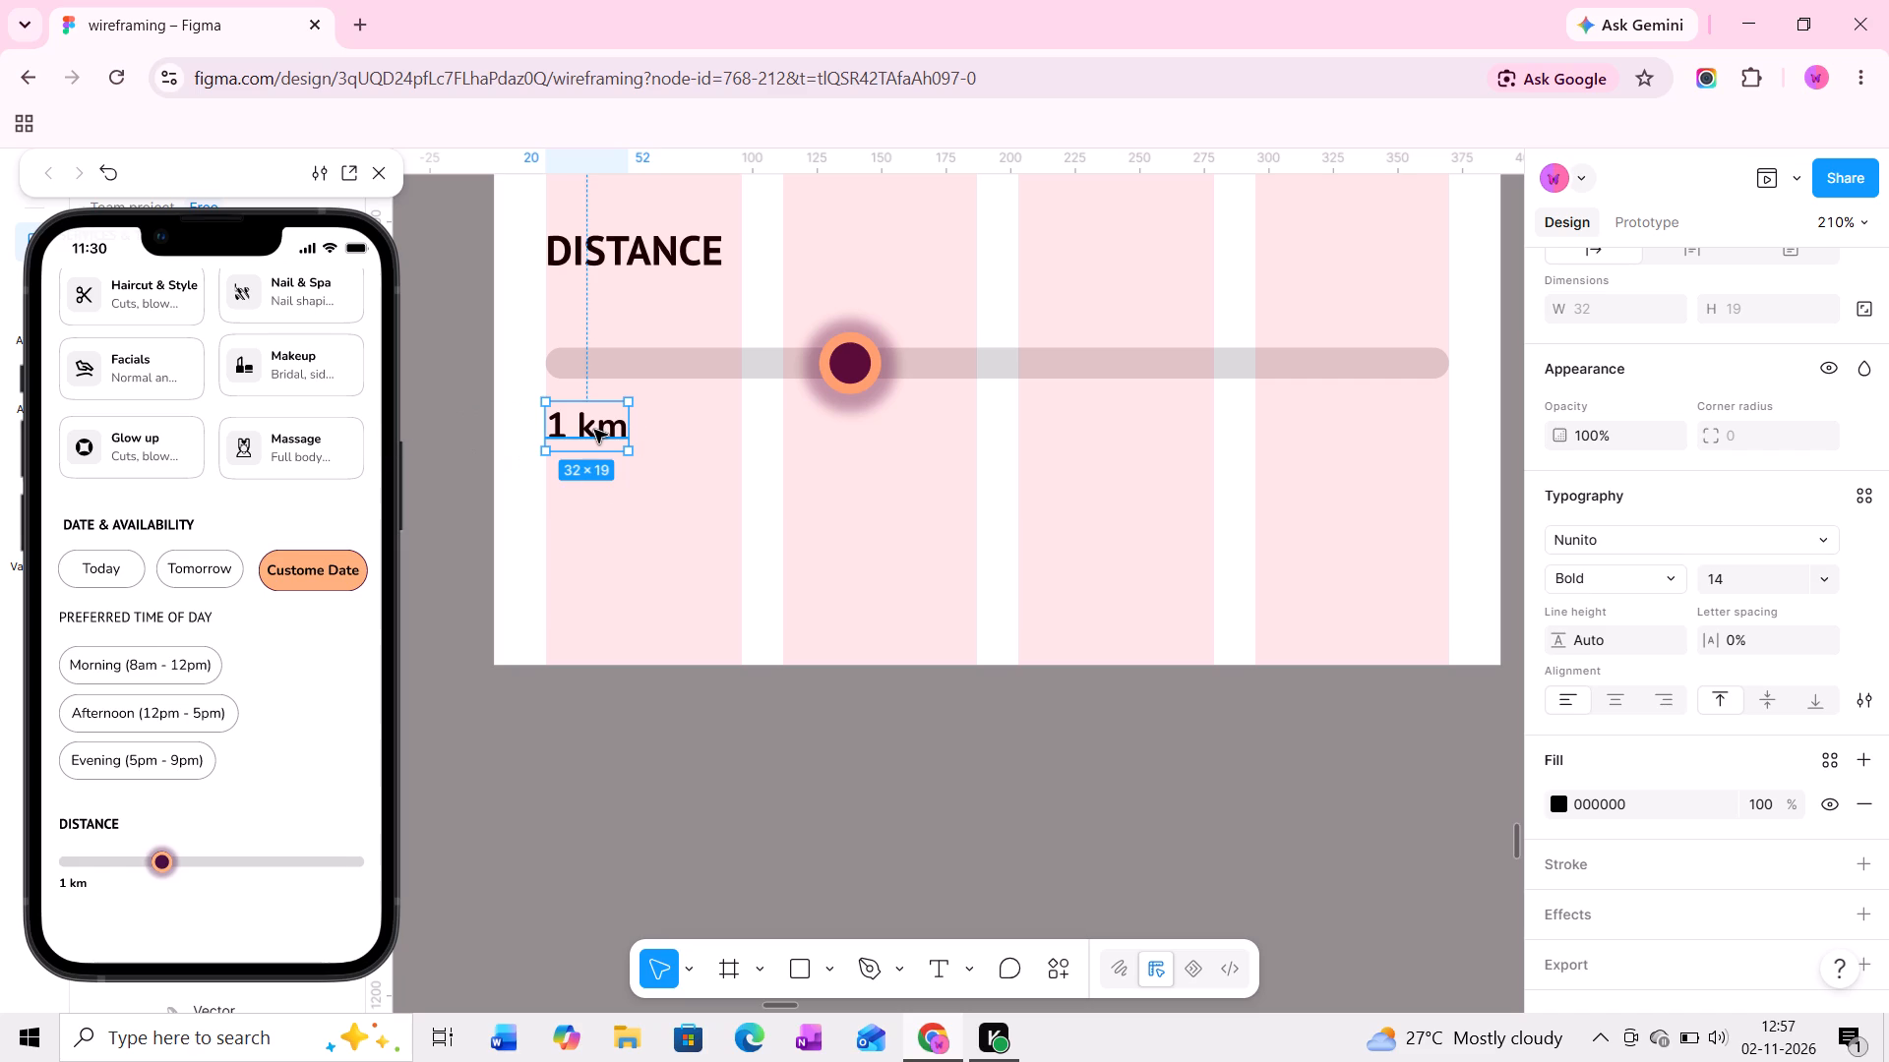
alt+drag(594, 430, 941, 434)
alt+drag(941, 434, 1031, 430)
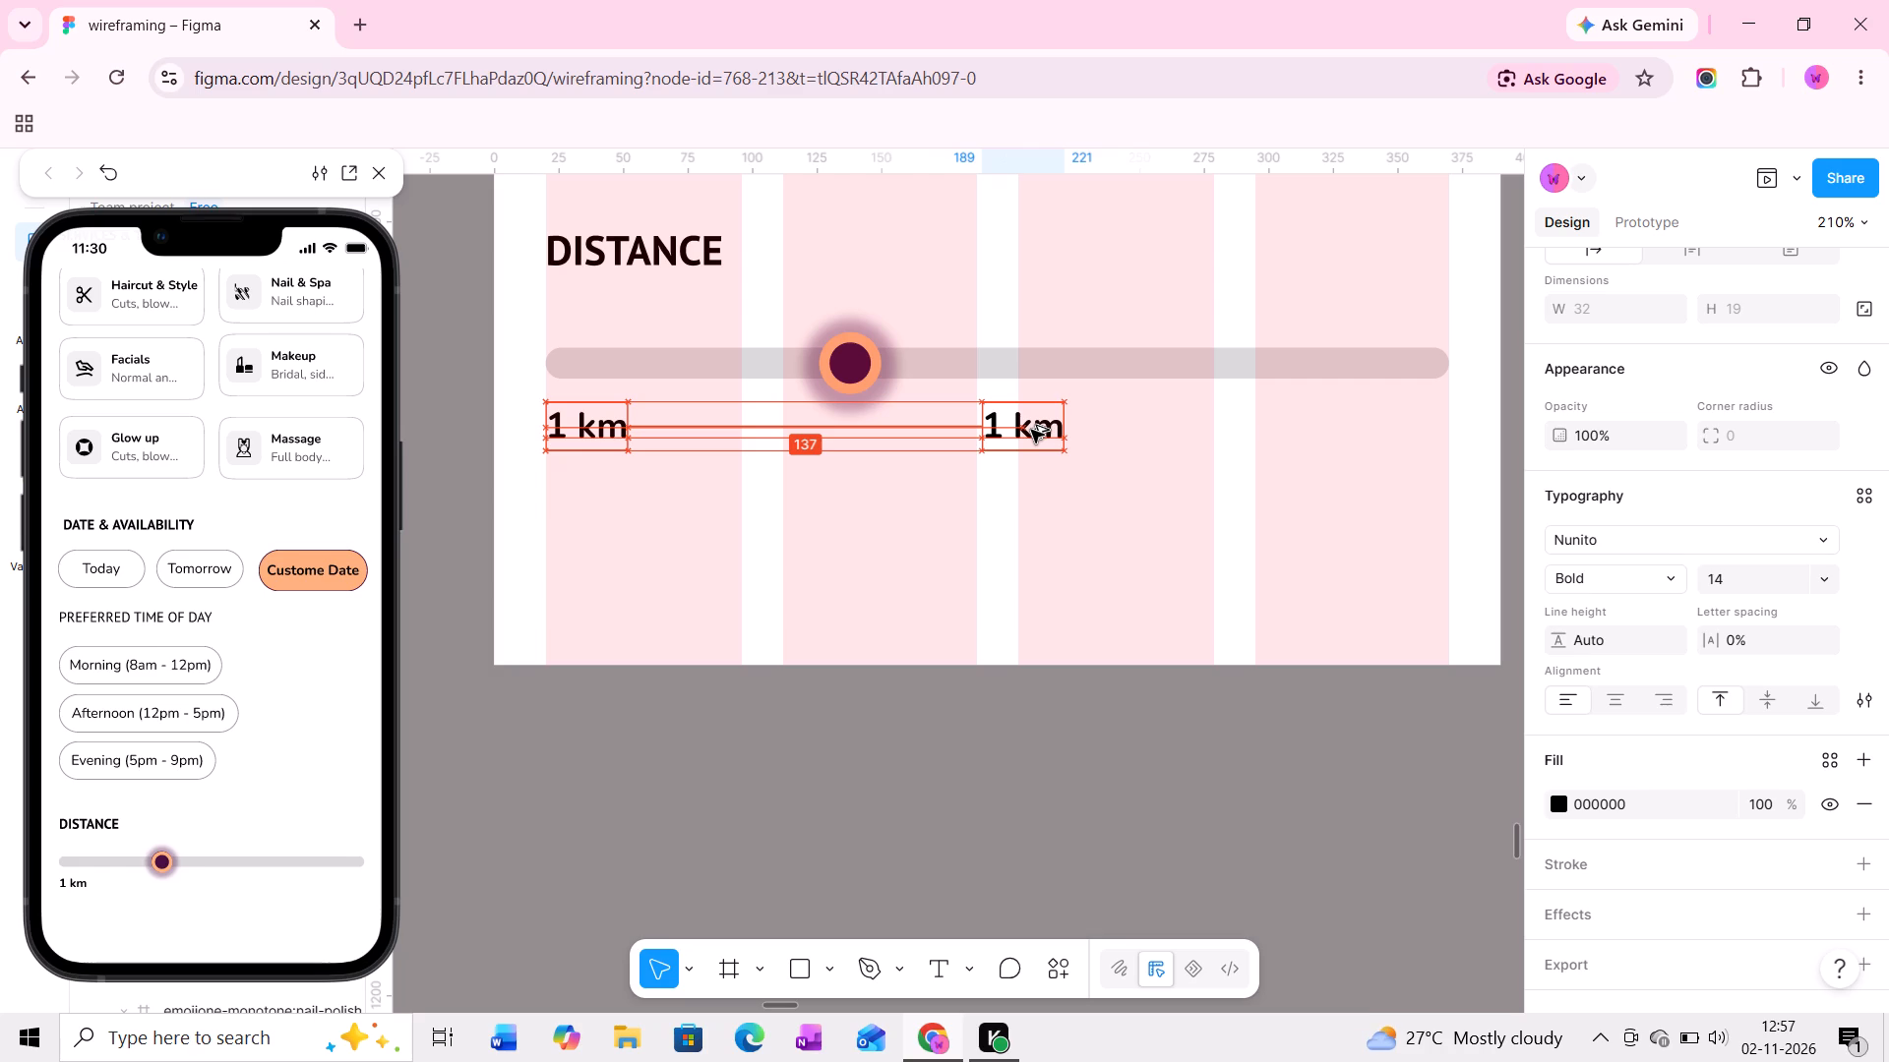
alt+drag(1031, 430, 1016, 430)
alt+double_click(1016, 430)
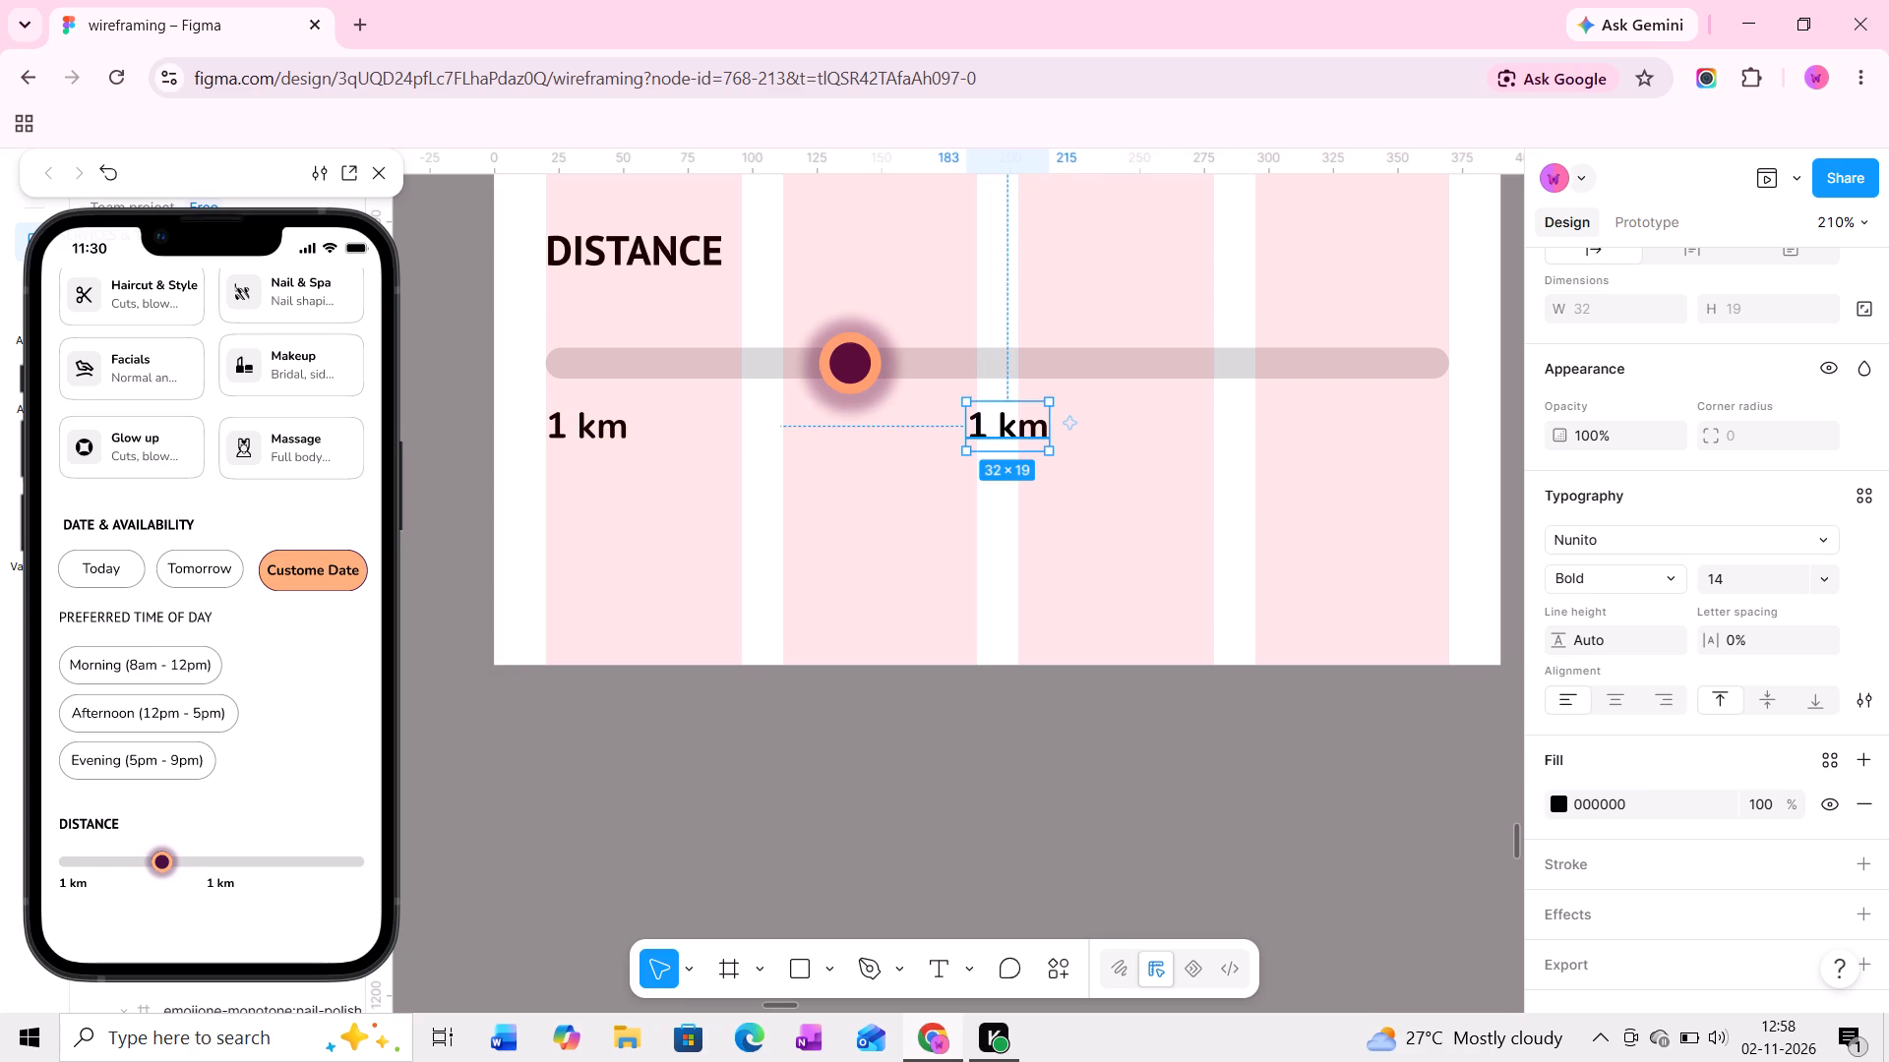
click(980, 429)
key(0)
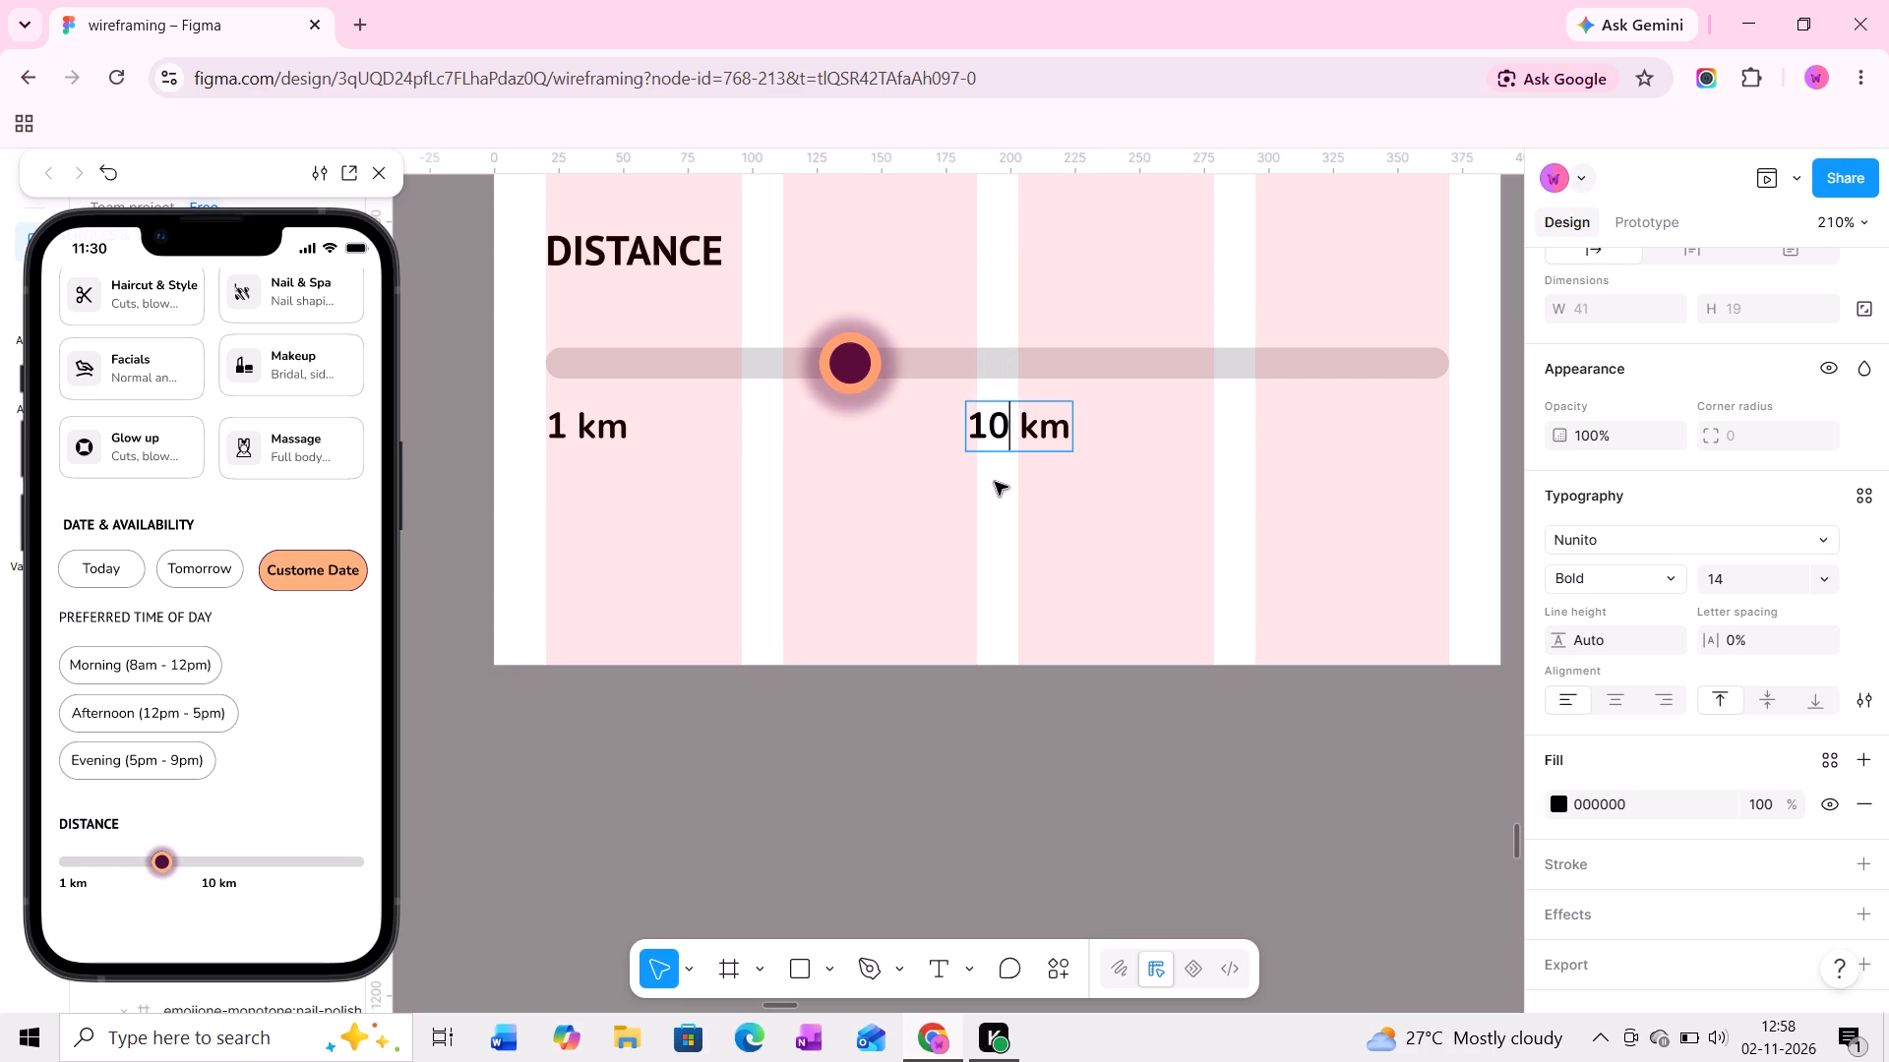
click(995, 482)
Centre the "10 km" label horizontally on the screen, at X 174.
click(1019, 425)
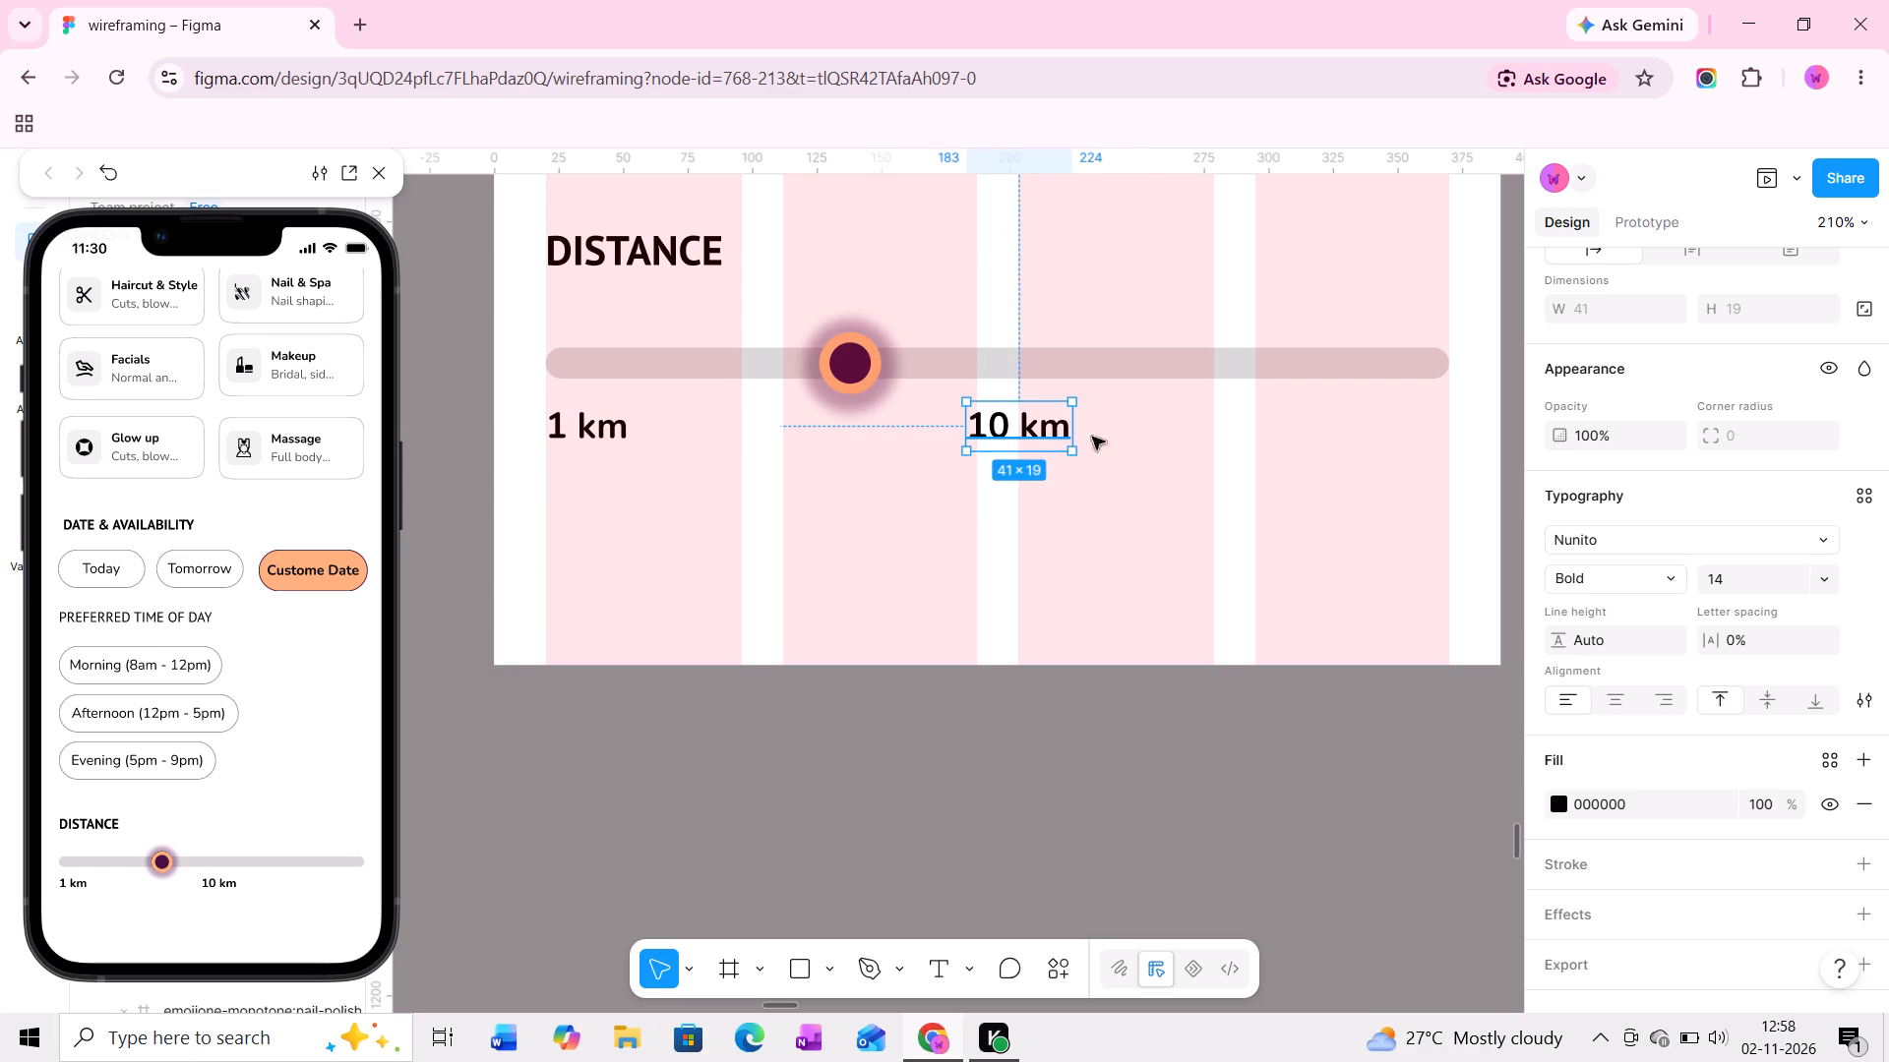
scroll(1743, 438, up, 5)
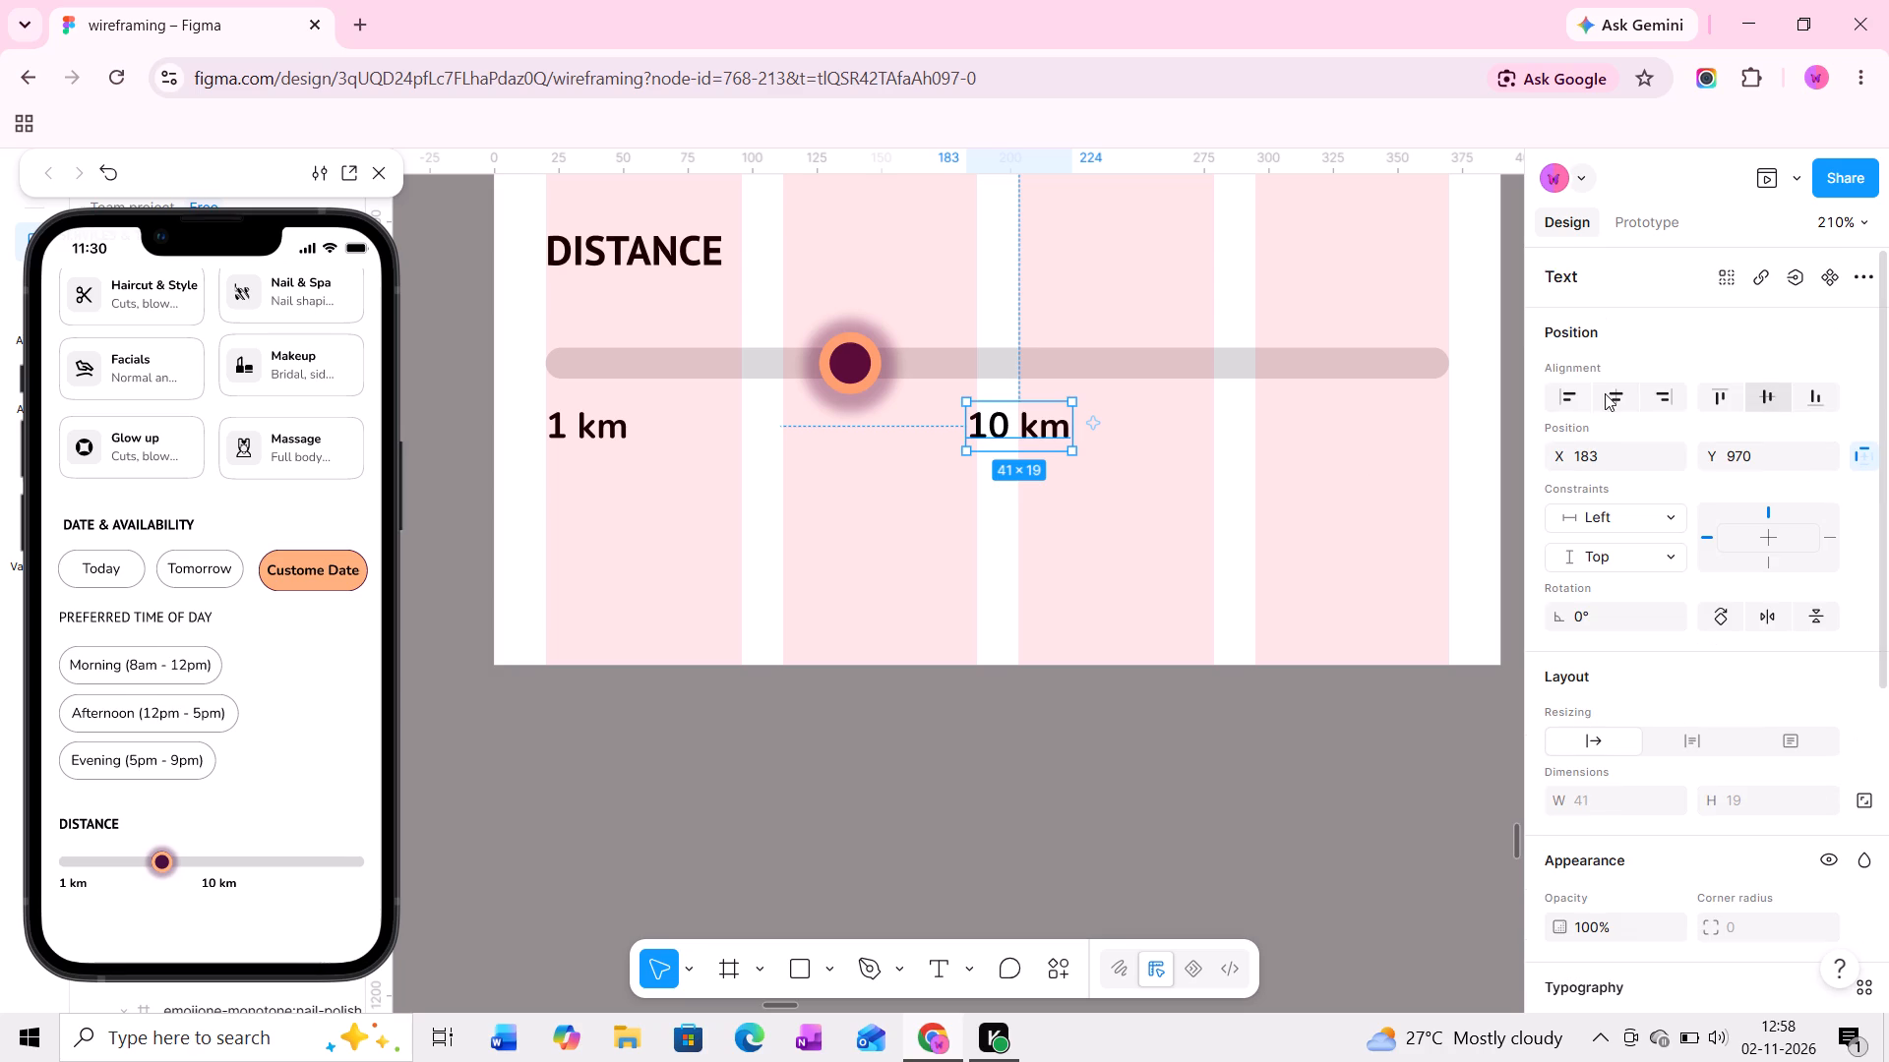
click(1616, 392)
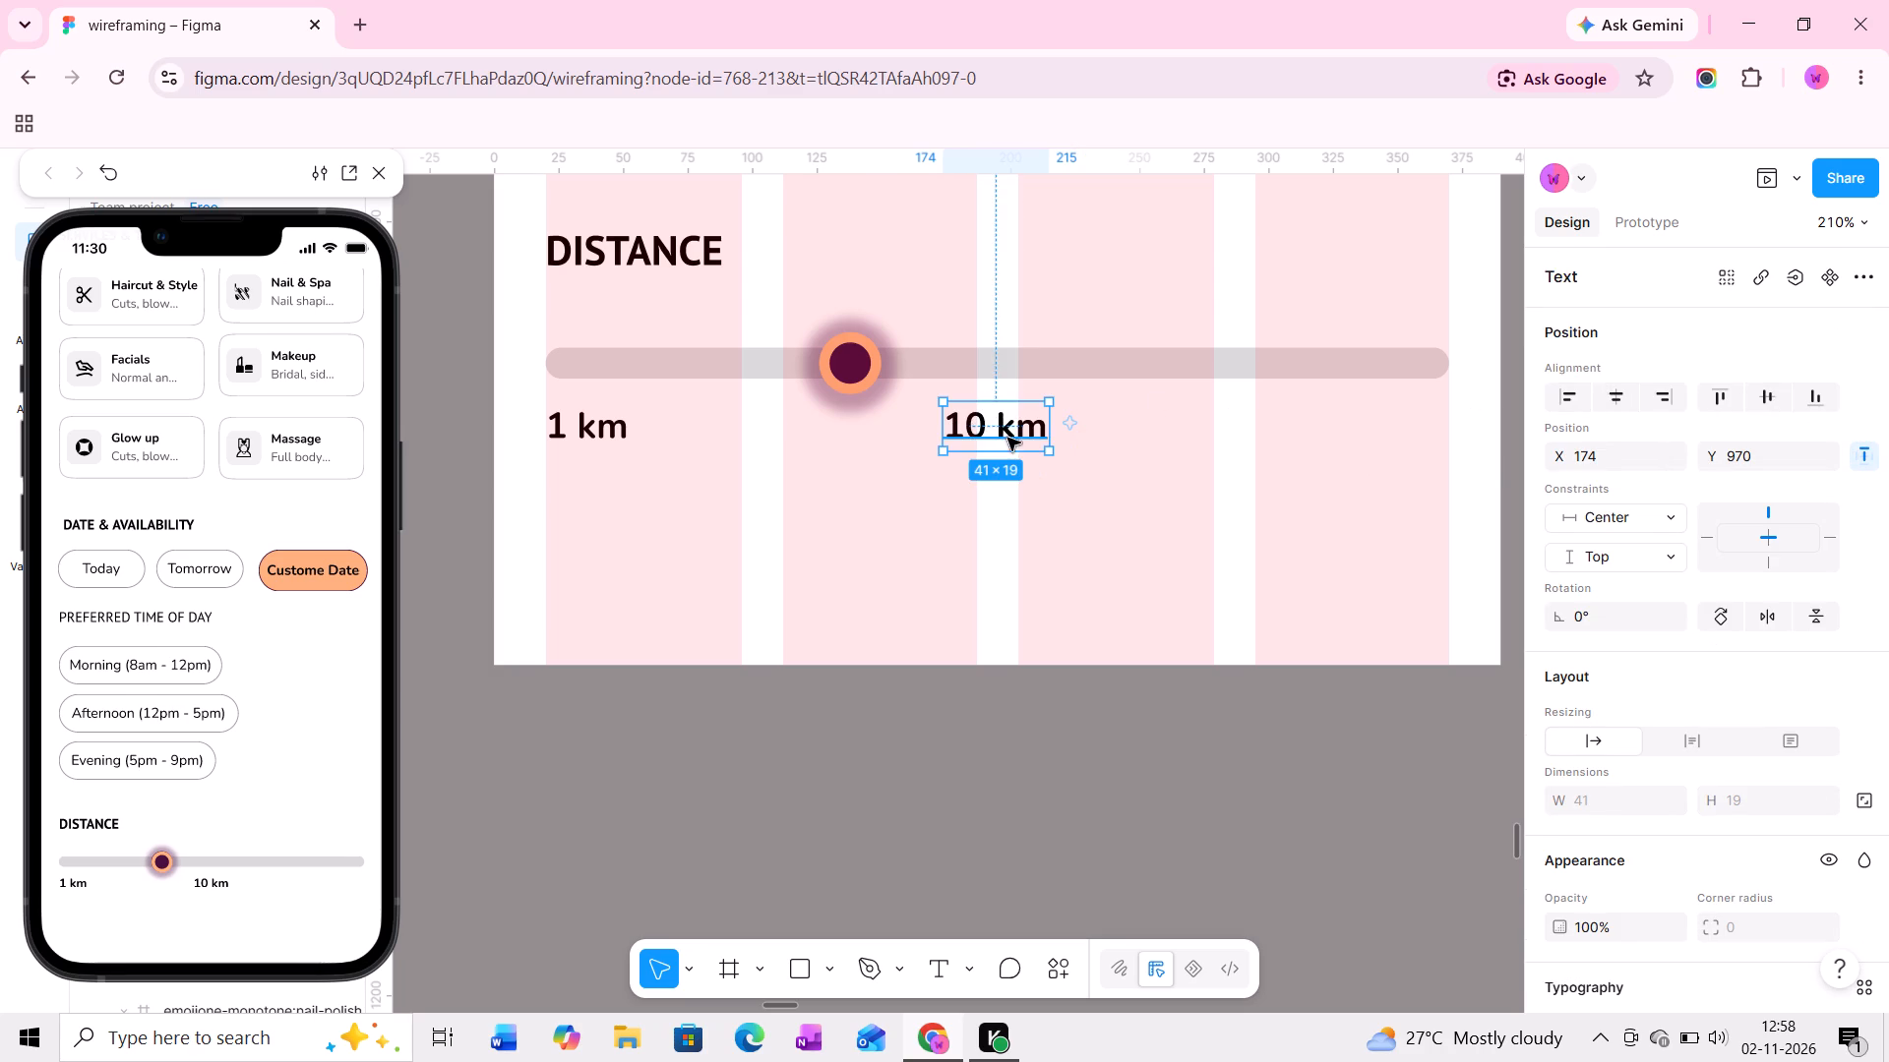
Duplicate the "10 km" label to X 329, flush with the end of the slider track, and change the copy to "25 km".
alt+drag(1004, 430, 1355, 431)
alt+drag(1355, 431, 1399, 429)
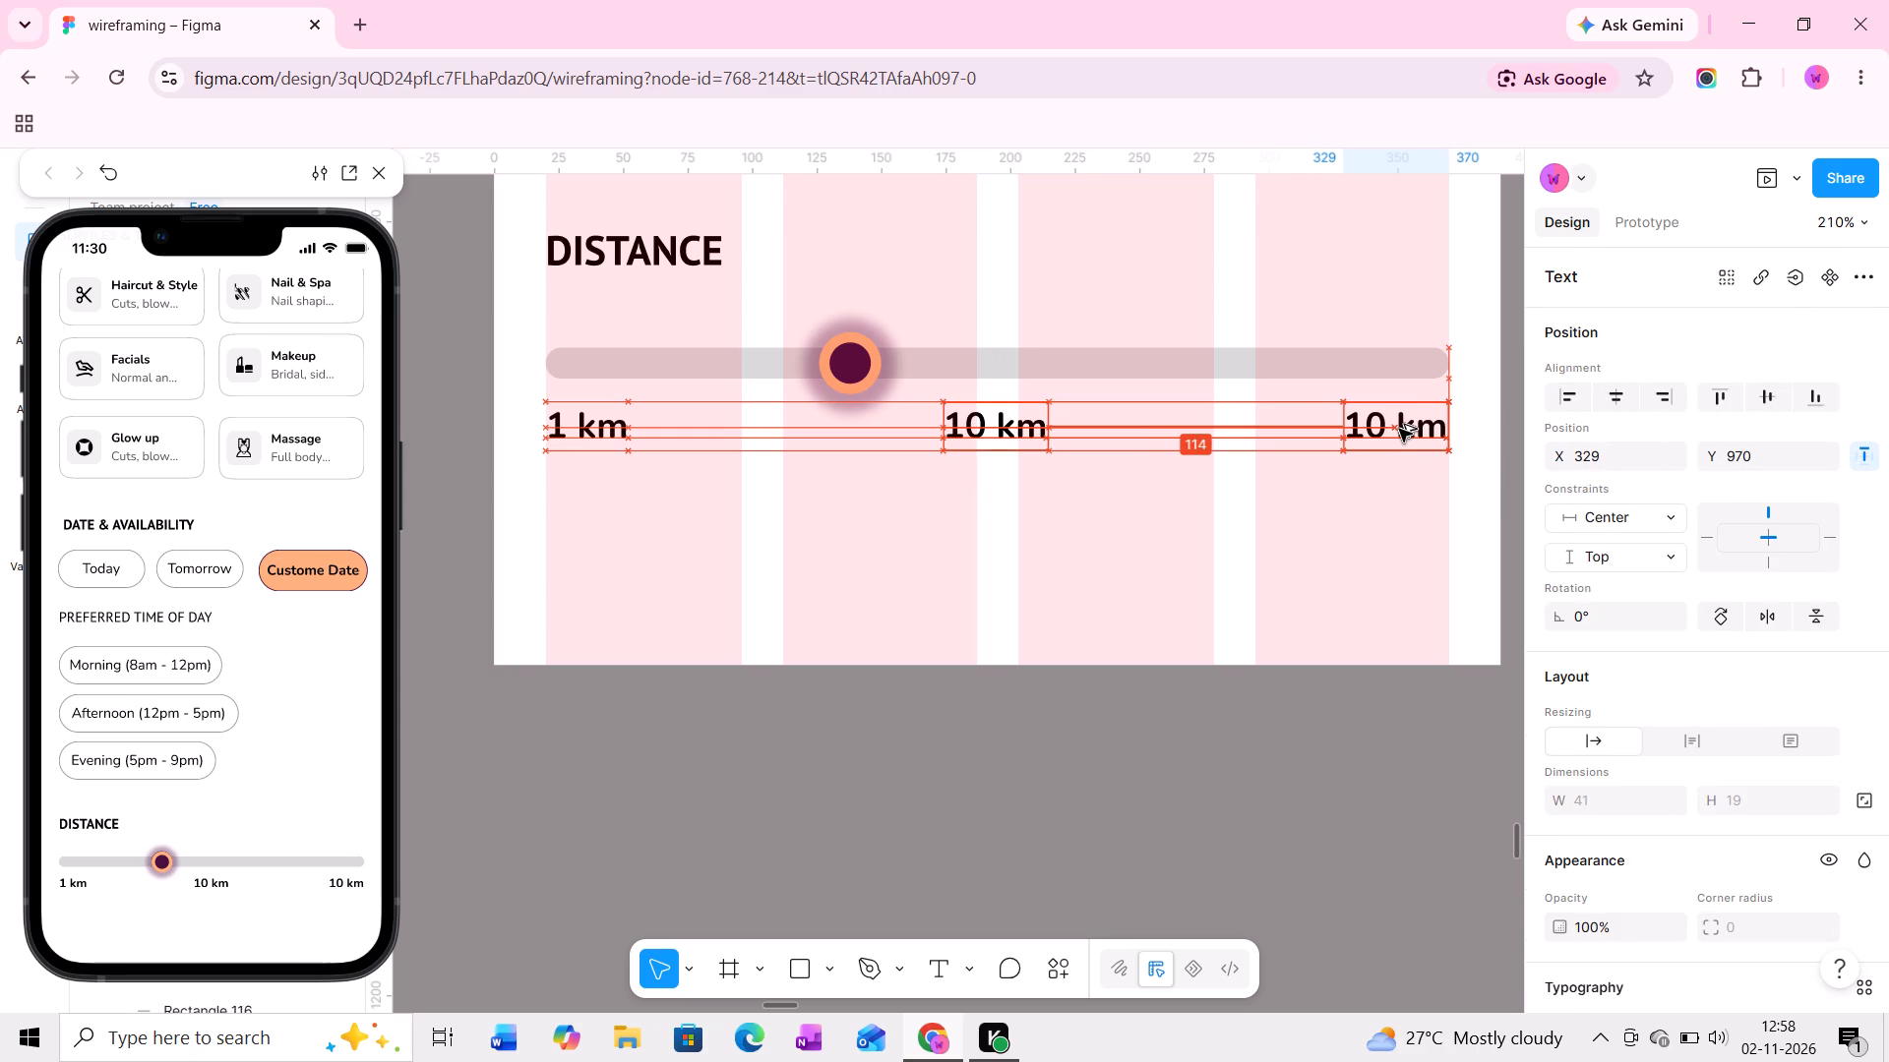
double_click(1399, 429)
click(1382, 427)
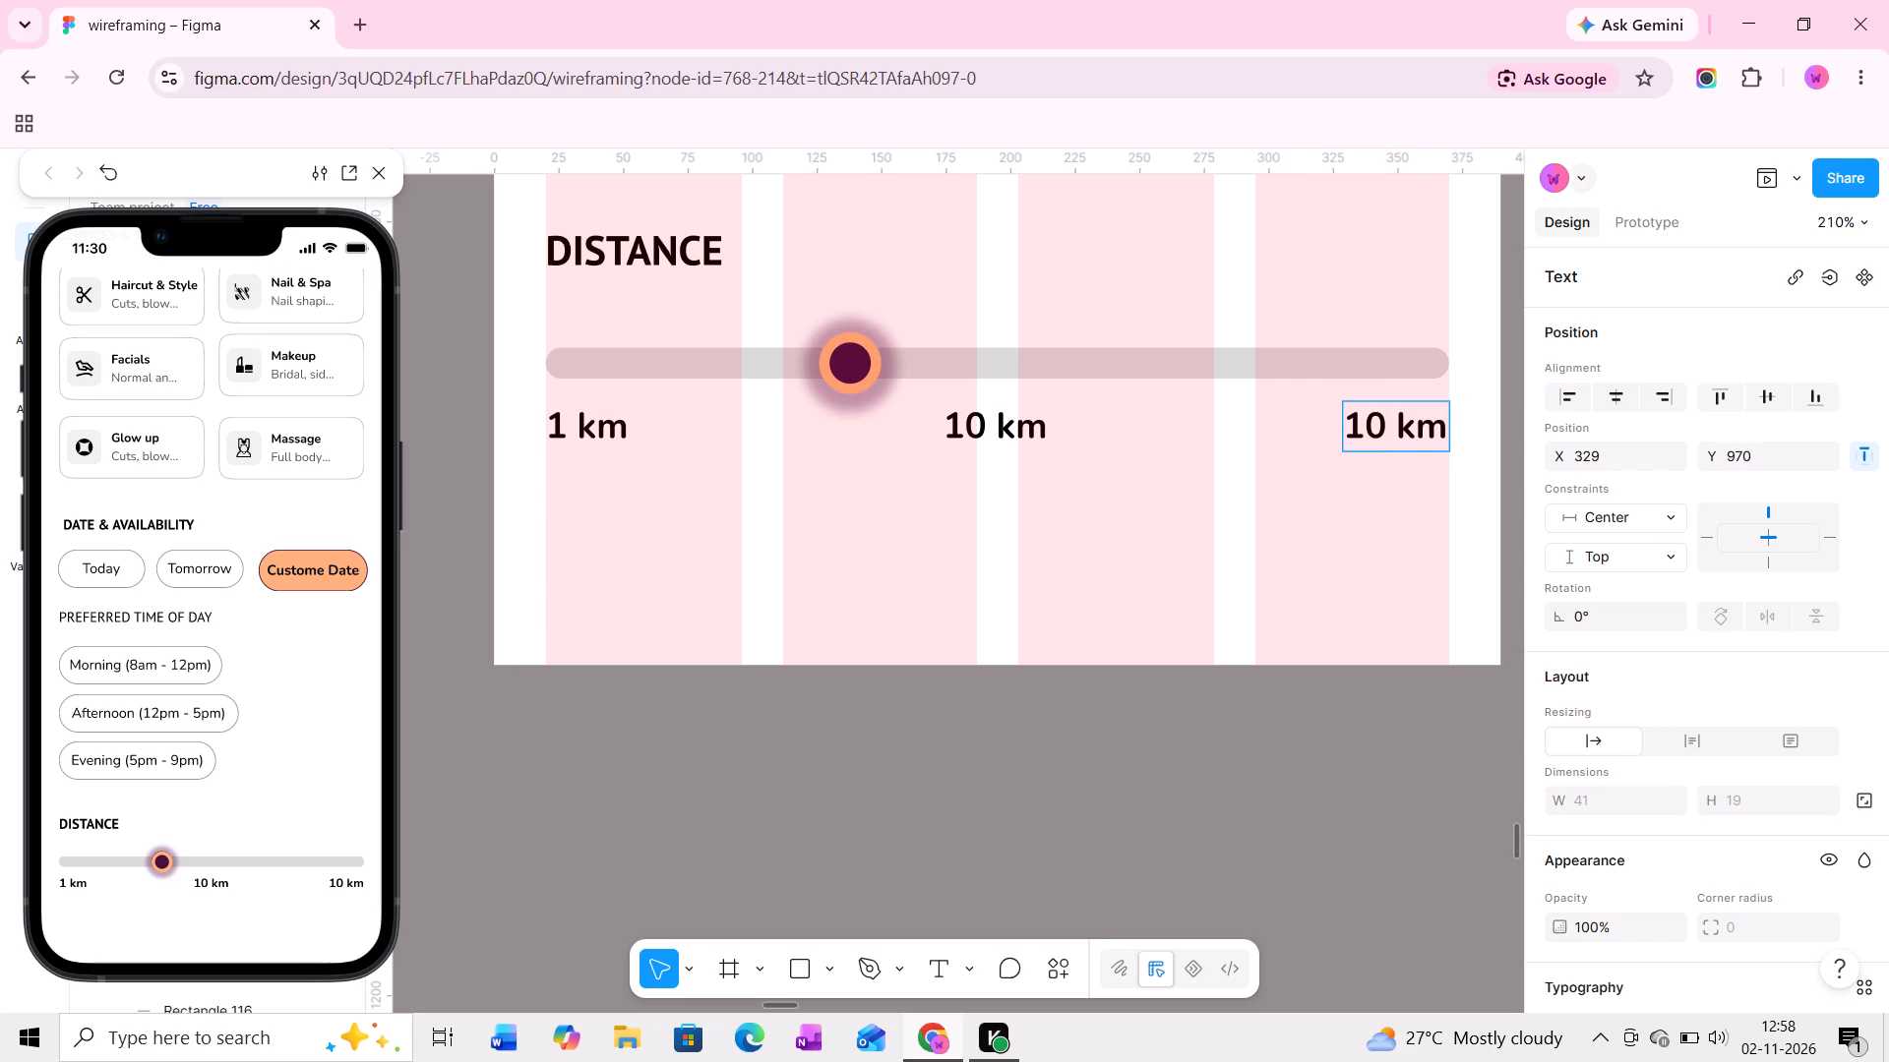
key(BackSpace)
key(BackSpace)
text(25)
click(1344, 501)
click(1405, 433)
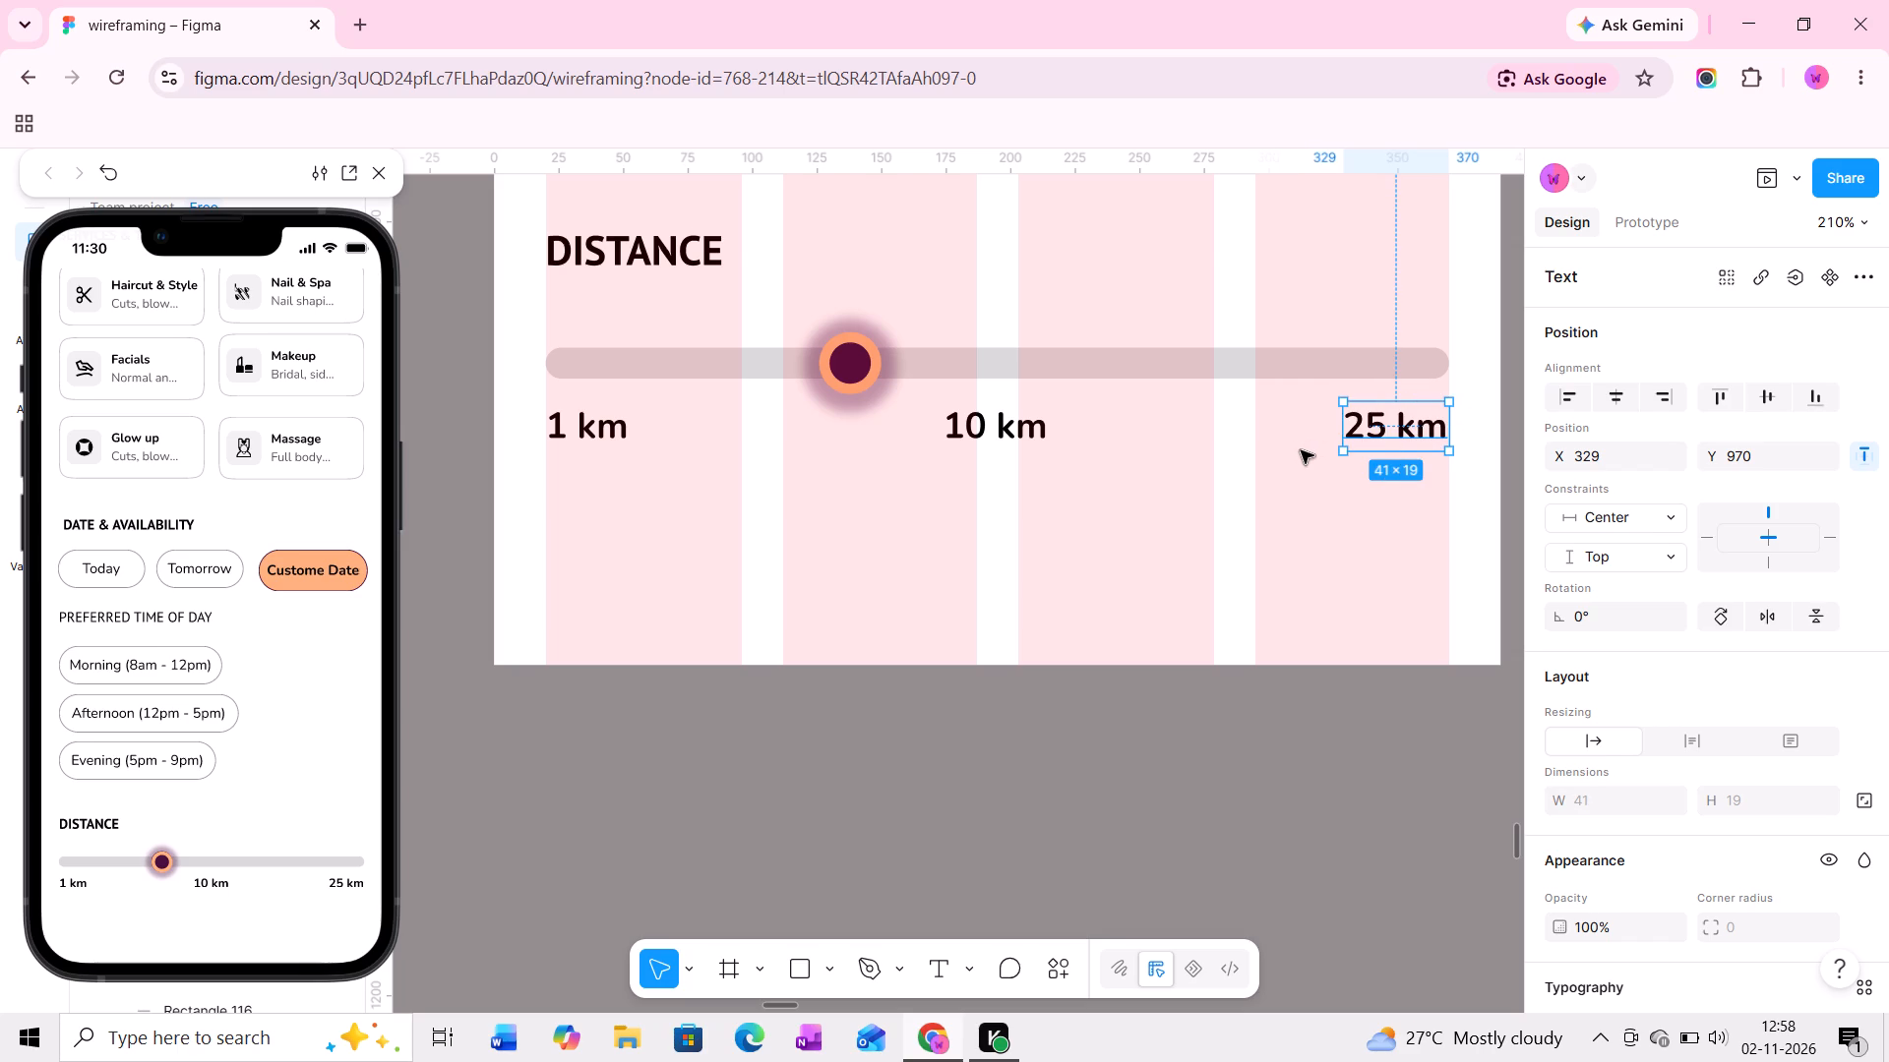
Duplicate the DISTANCE heading beside itself, at about X 166, Y 905, and change the copy's text to "Within 8km".
middle_drag(1280, 392, 1128, 557)
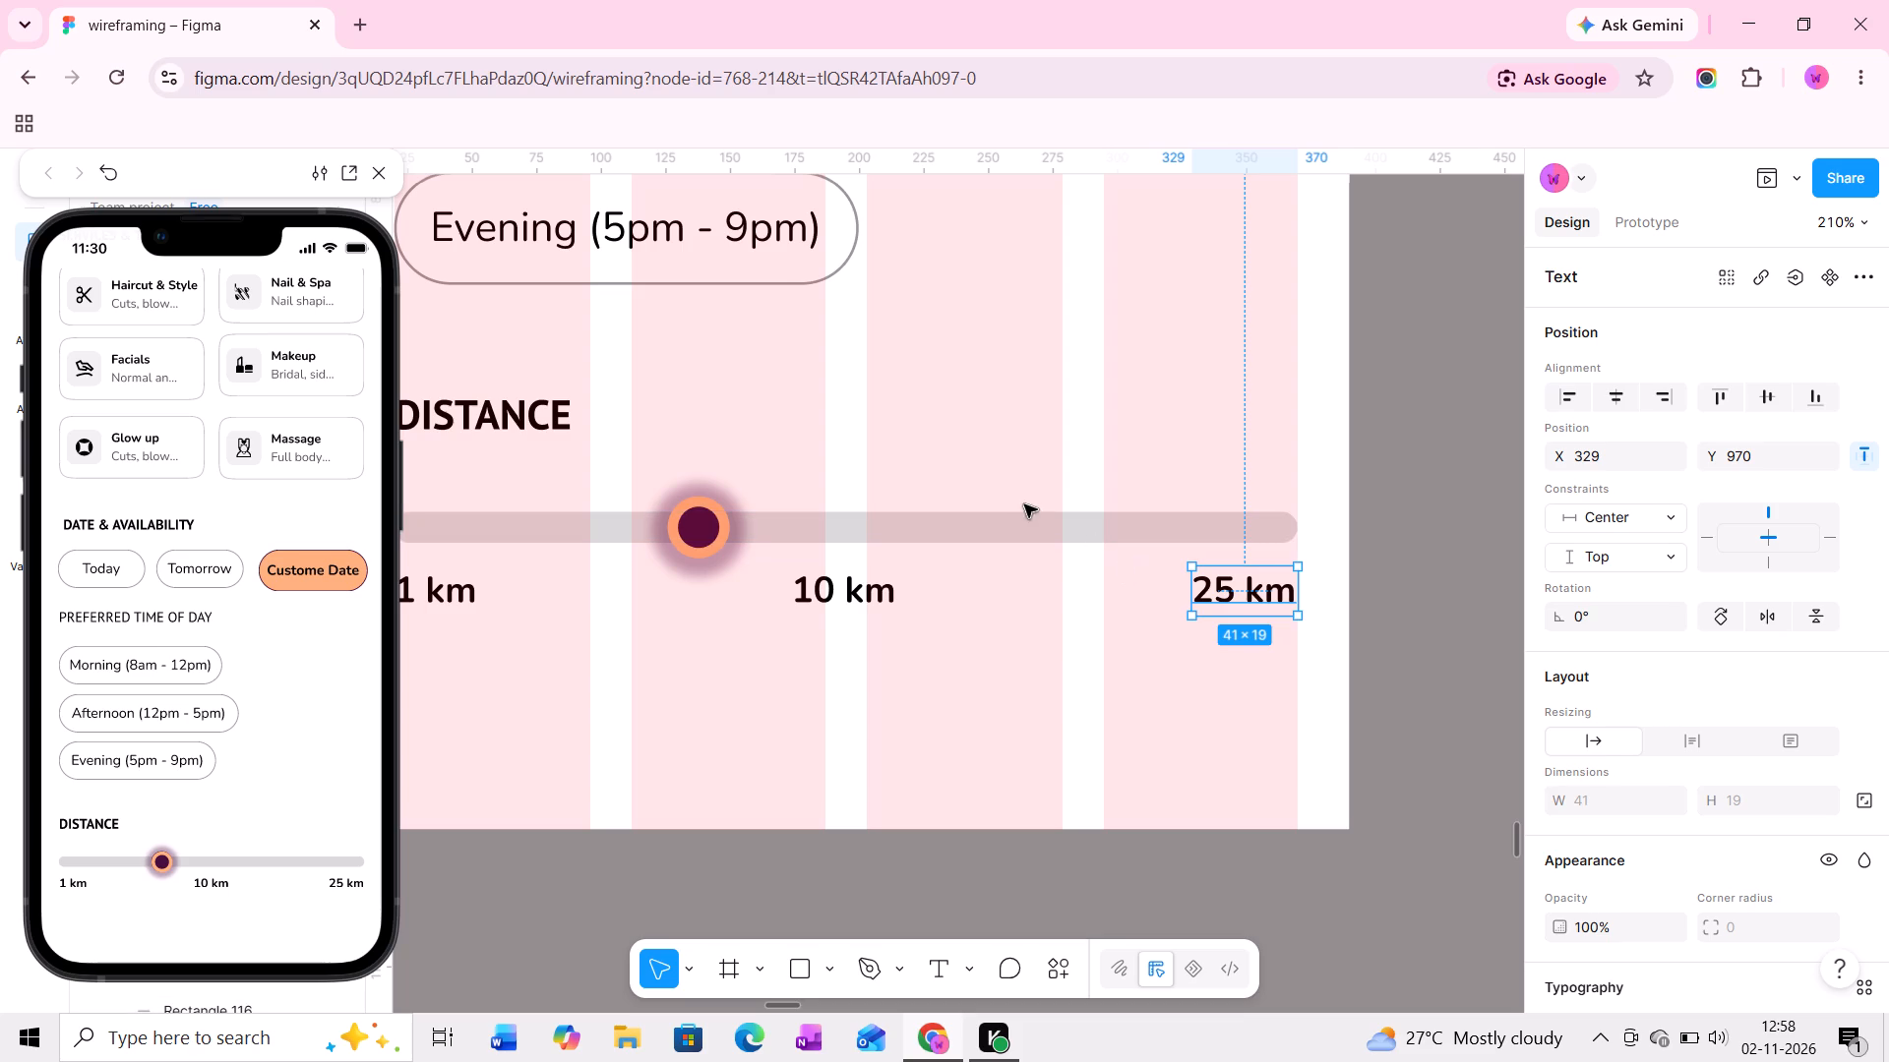
middle_drag(1014, 487, 1094, 480)
click(559, 411)
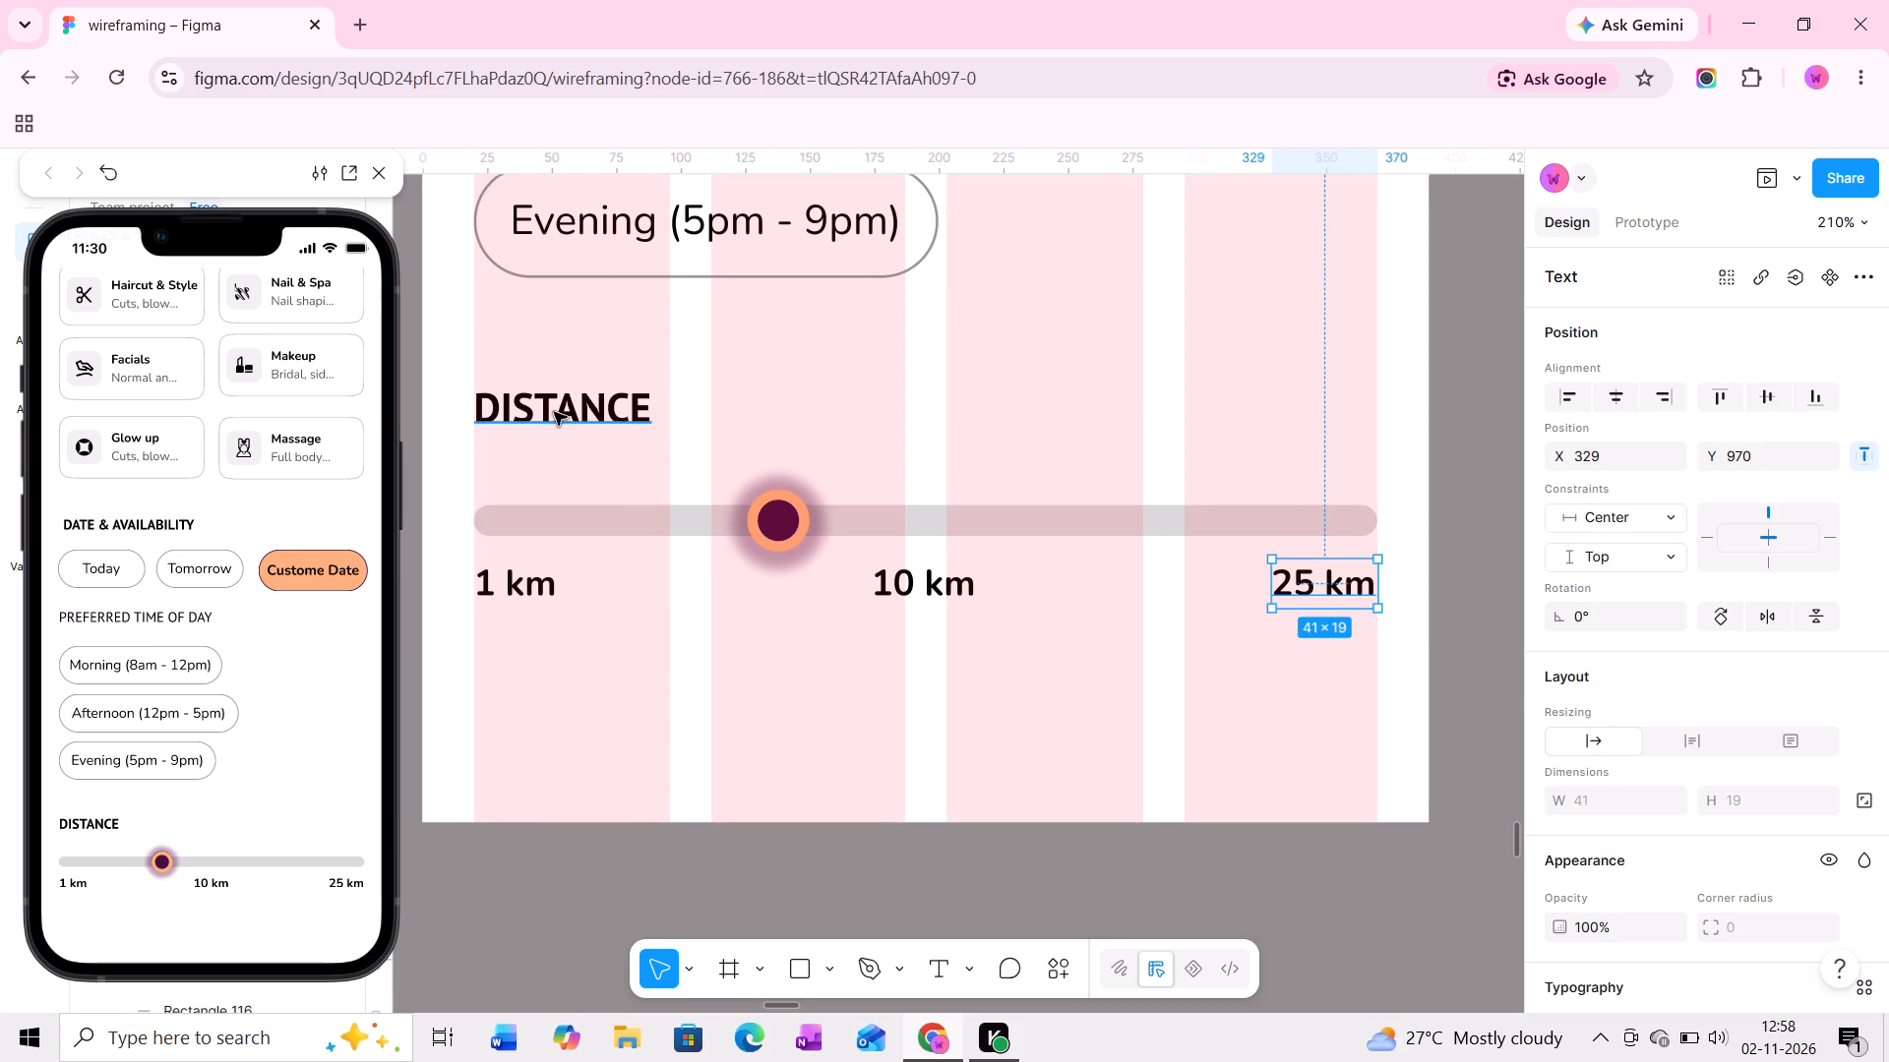
alt+drag(550, 413, 932, 420)
alt+double_click(932, 420)
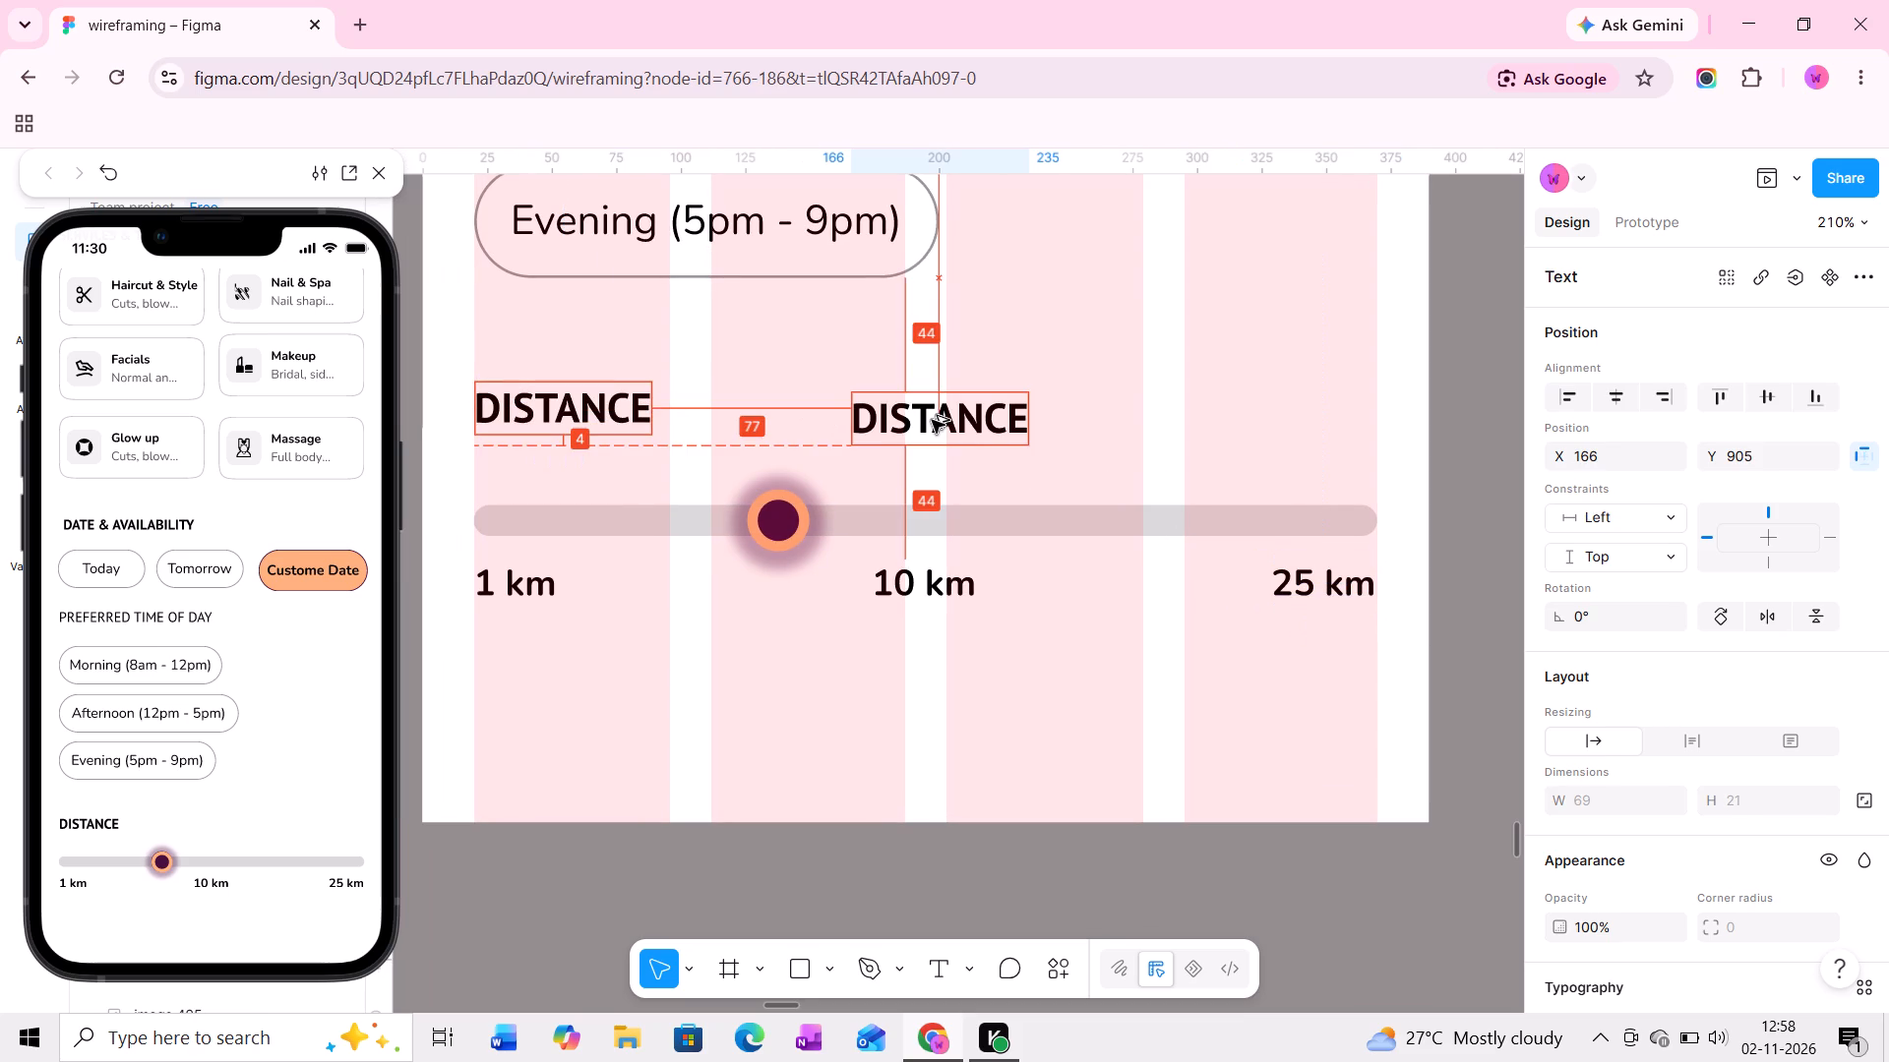
text(With)
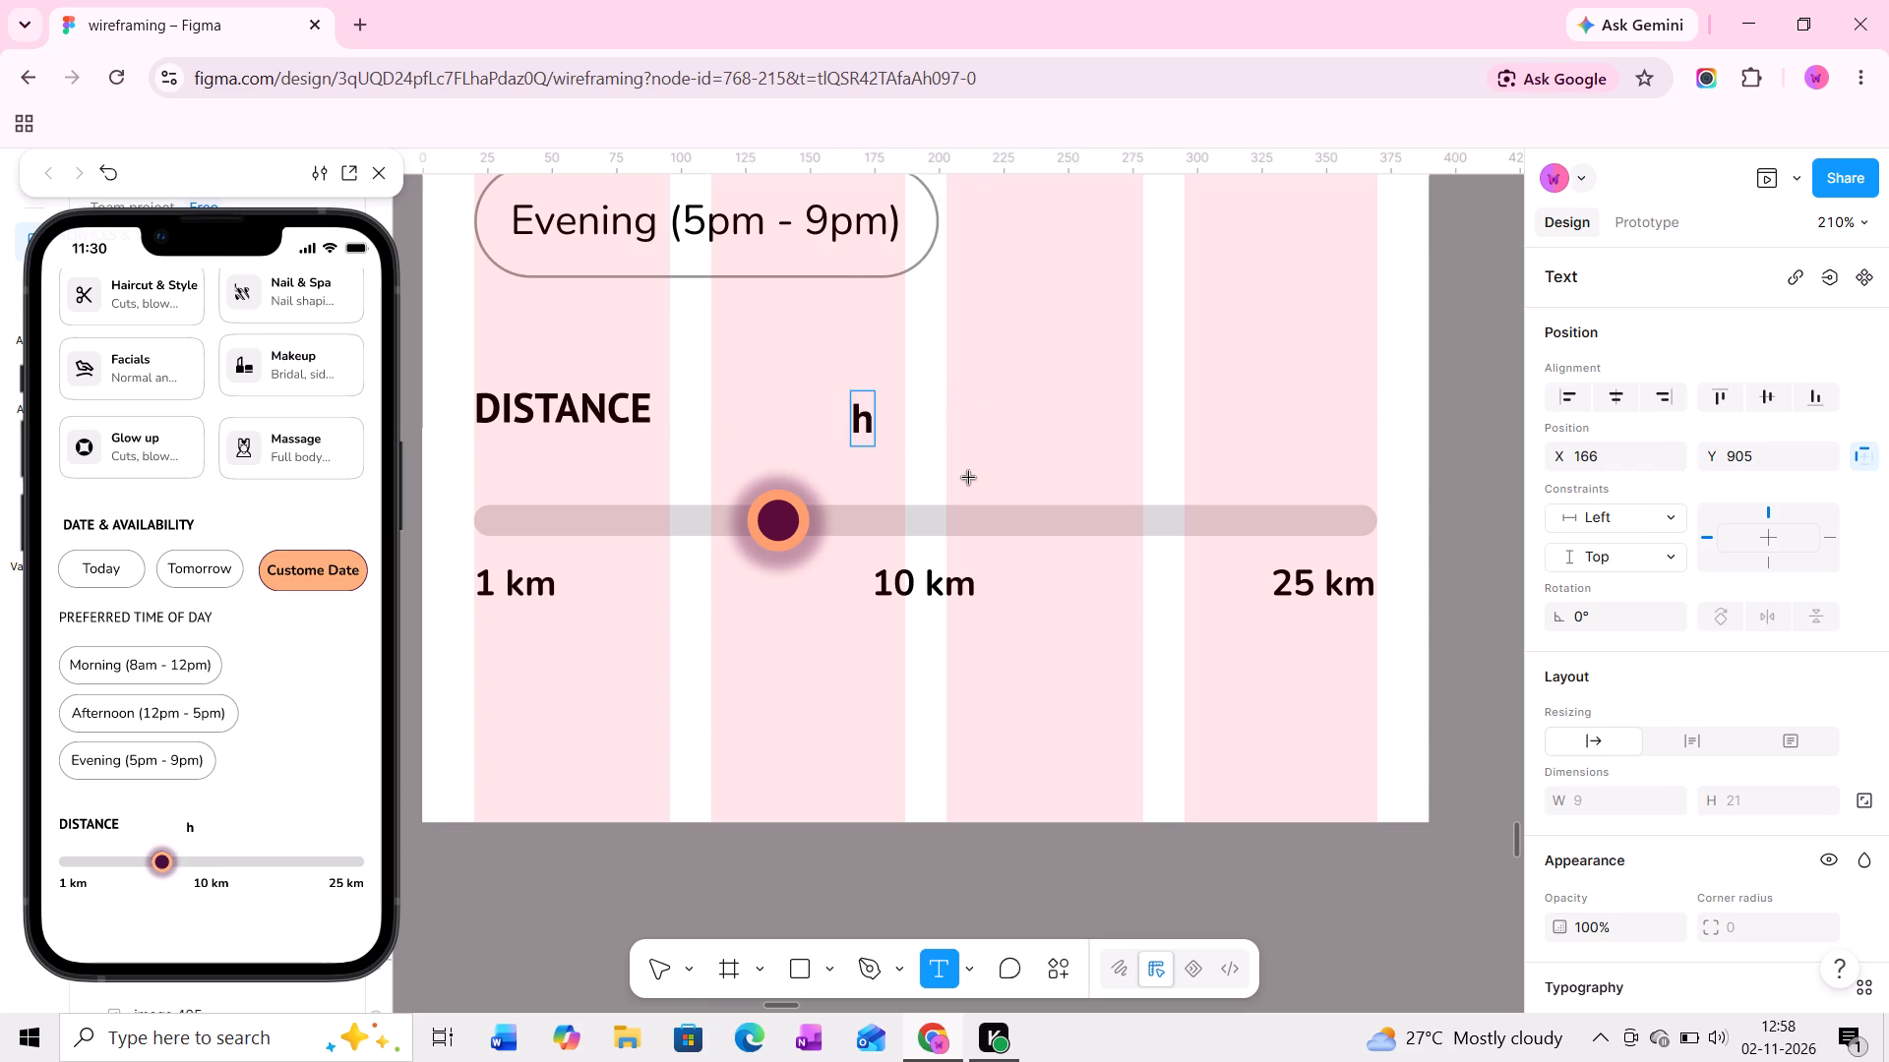
key(BackSpace)
key(shift+w)
text(ithin)
key(space)
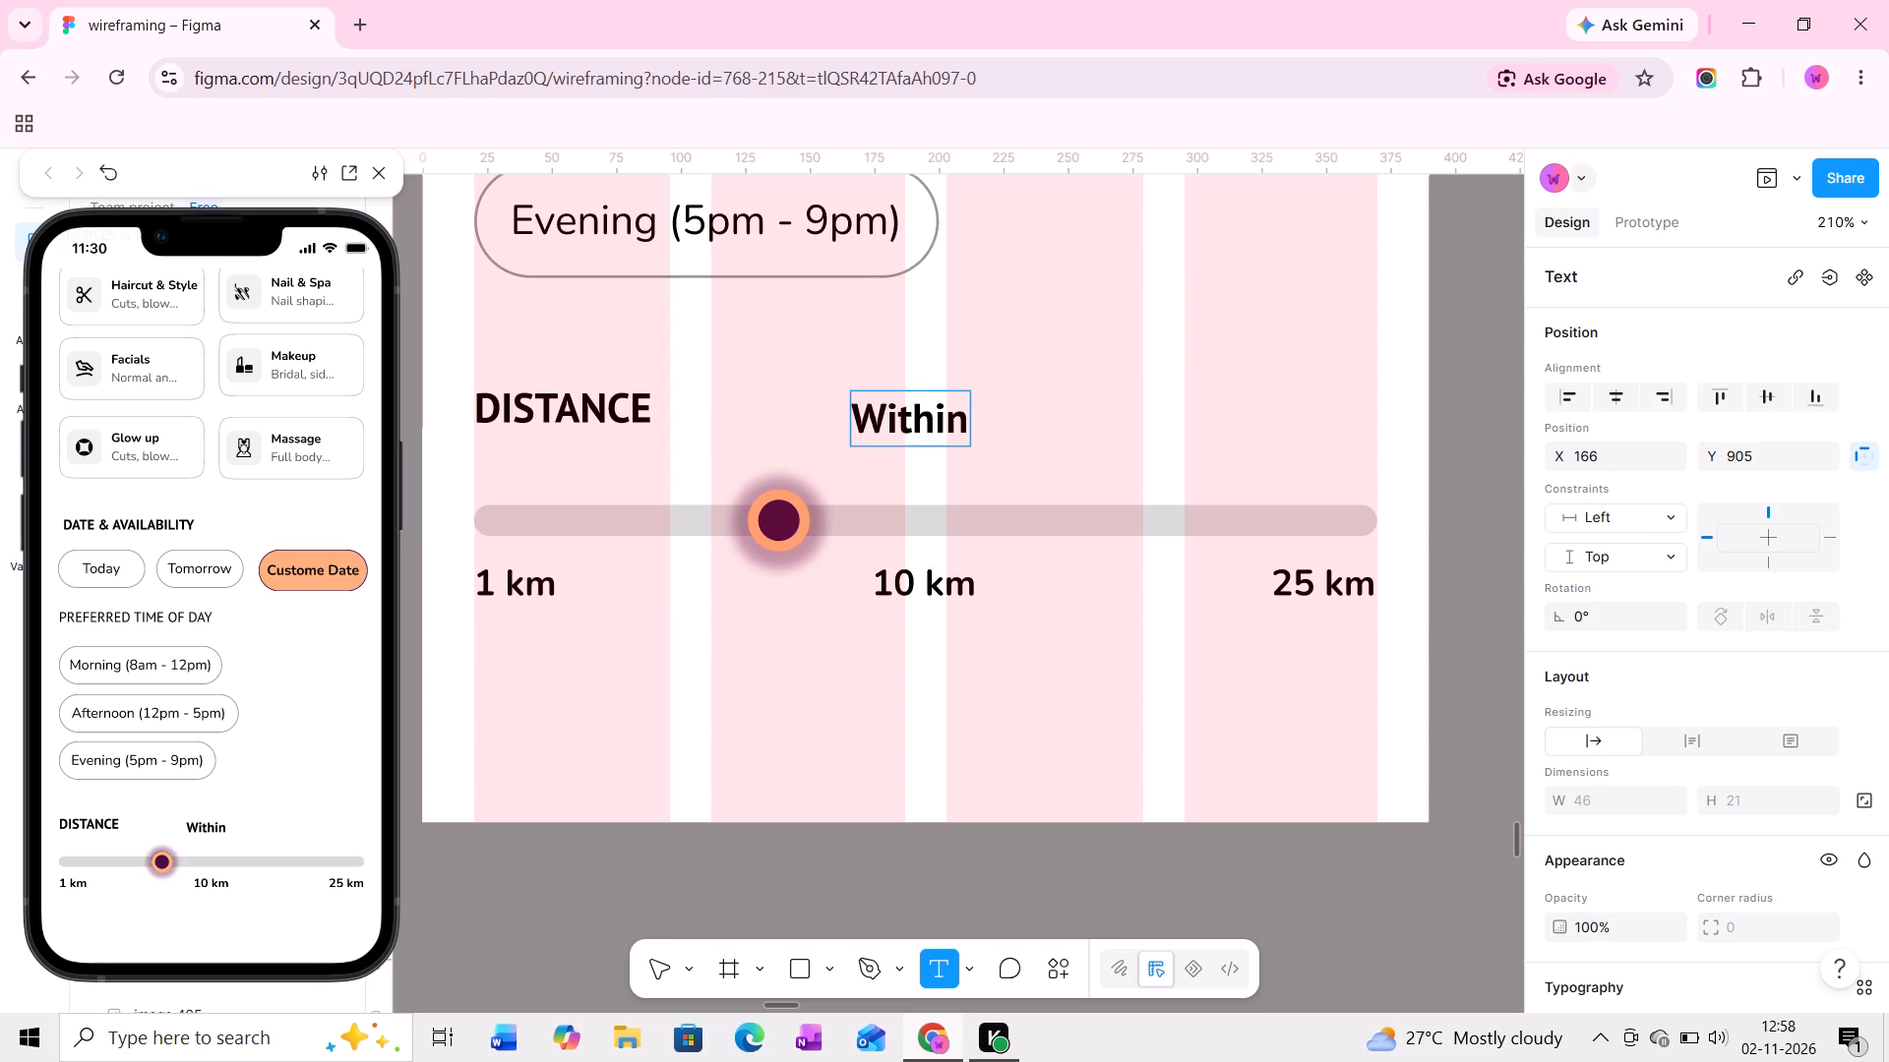
key(BackSpace)
key(BackSpace)
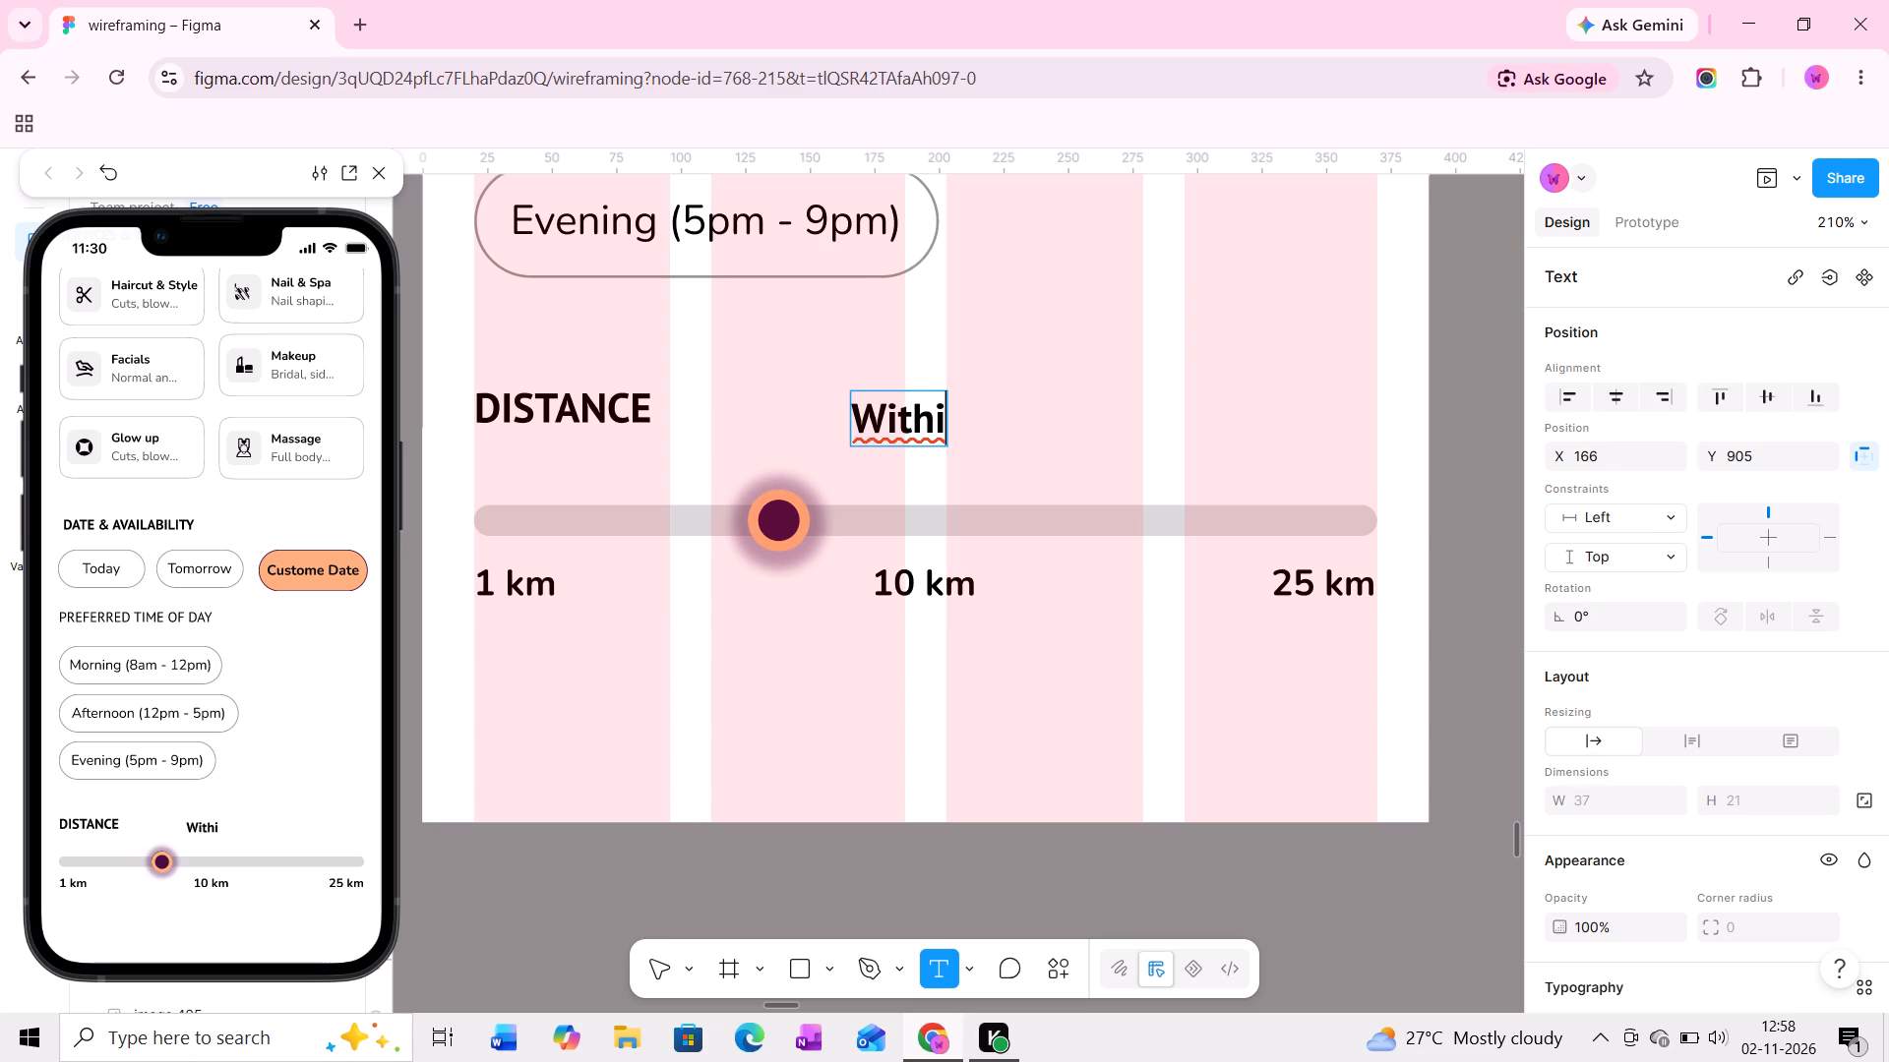
key(8)
key(BackSpace)
text(n)
key(space)
text(8km)
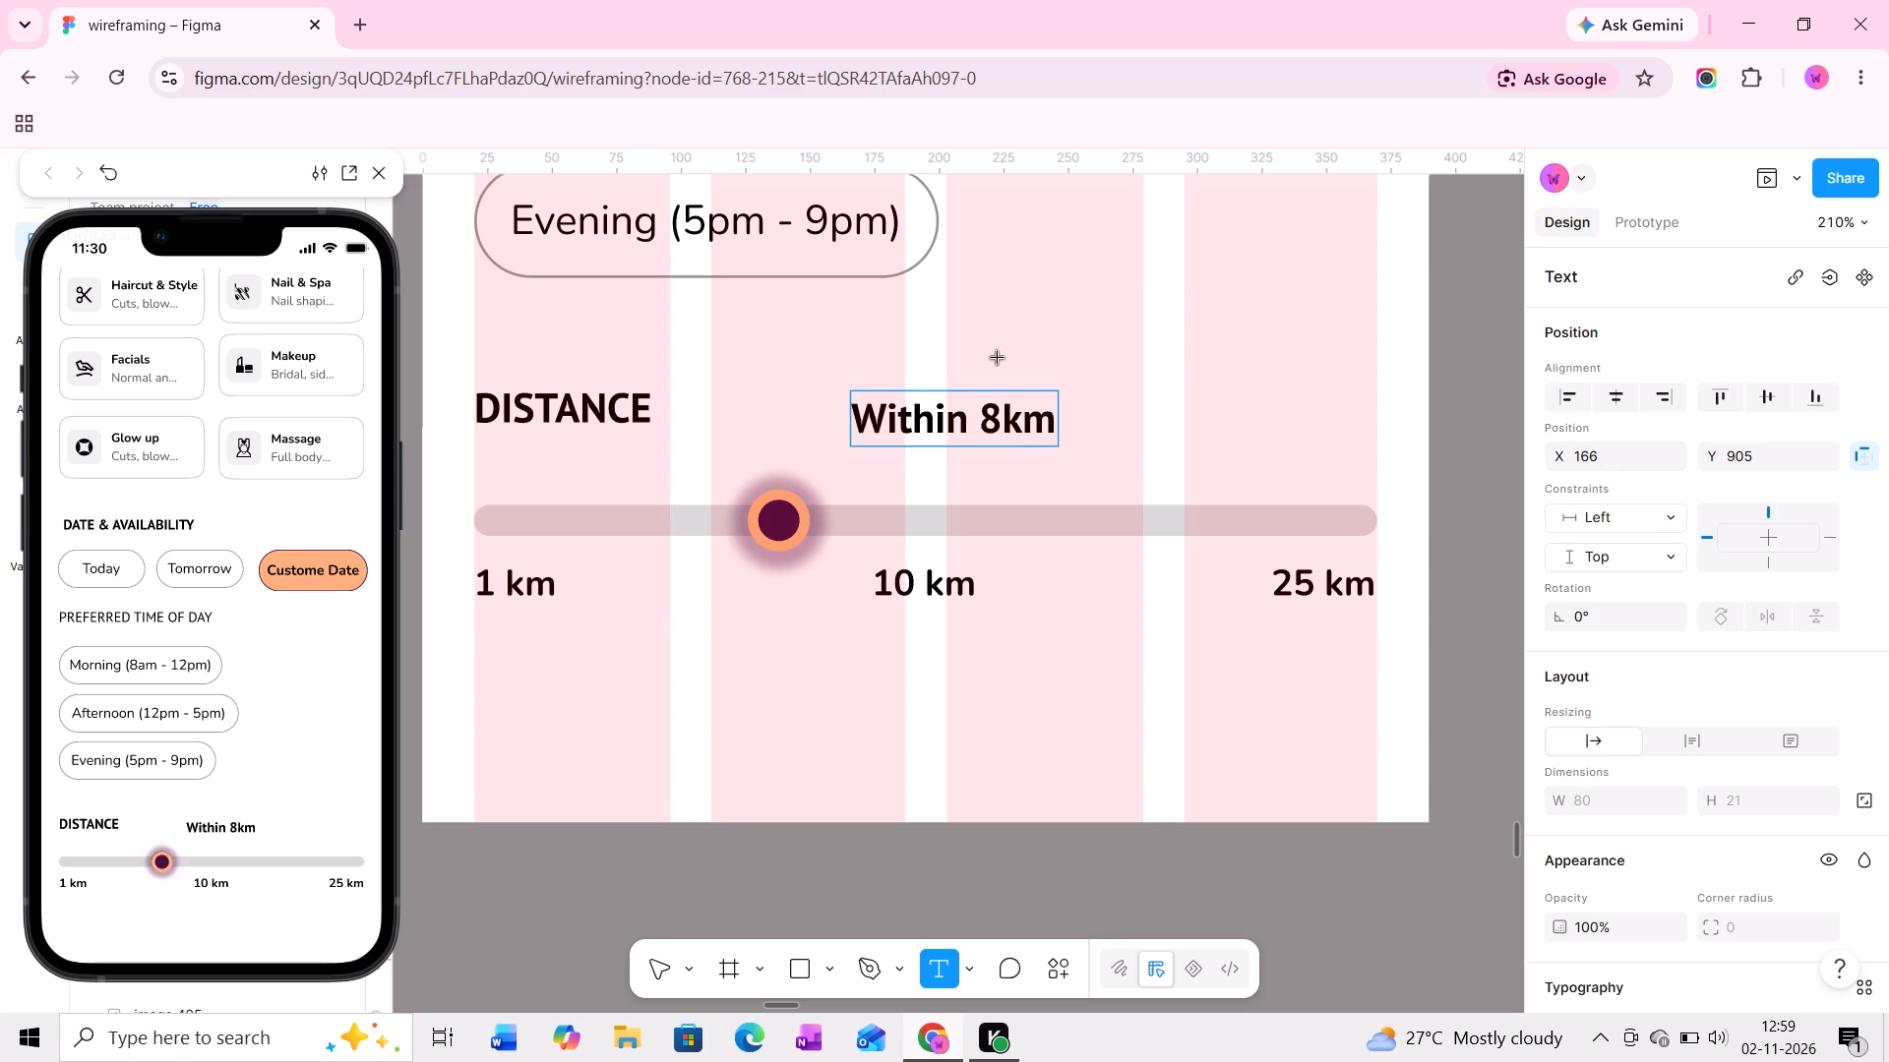
click(1033, 358)
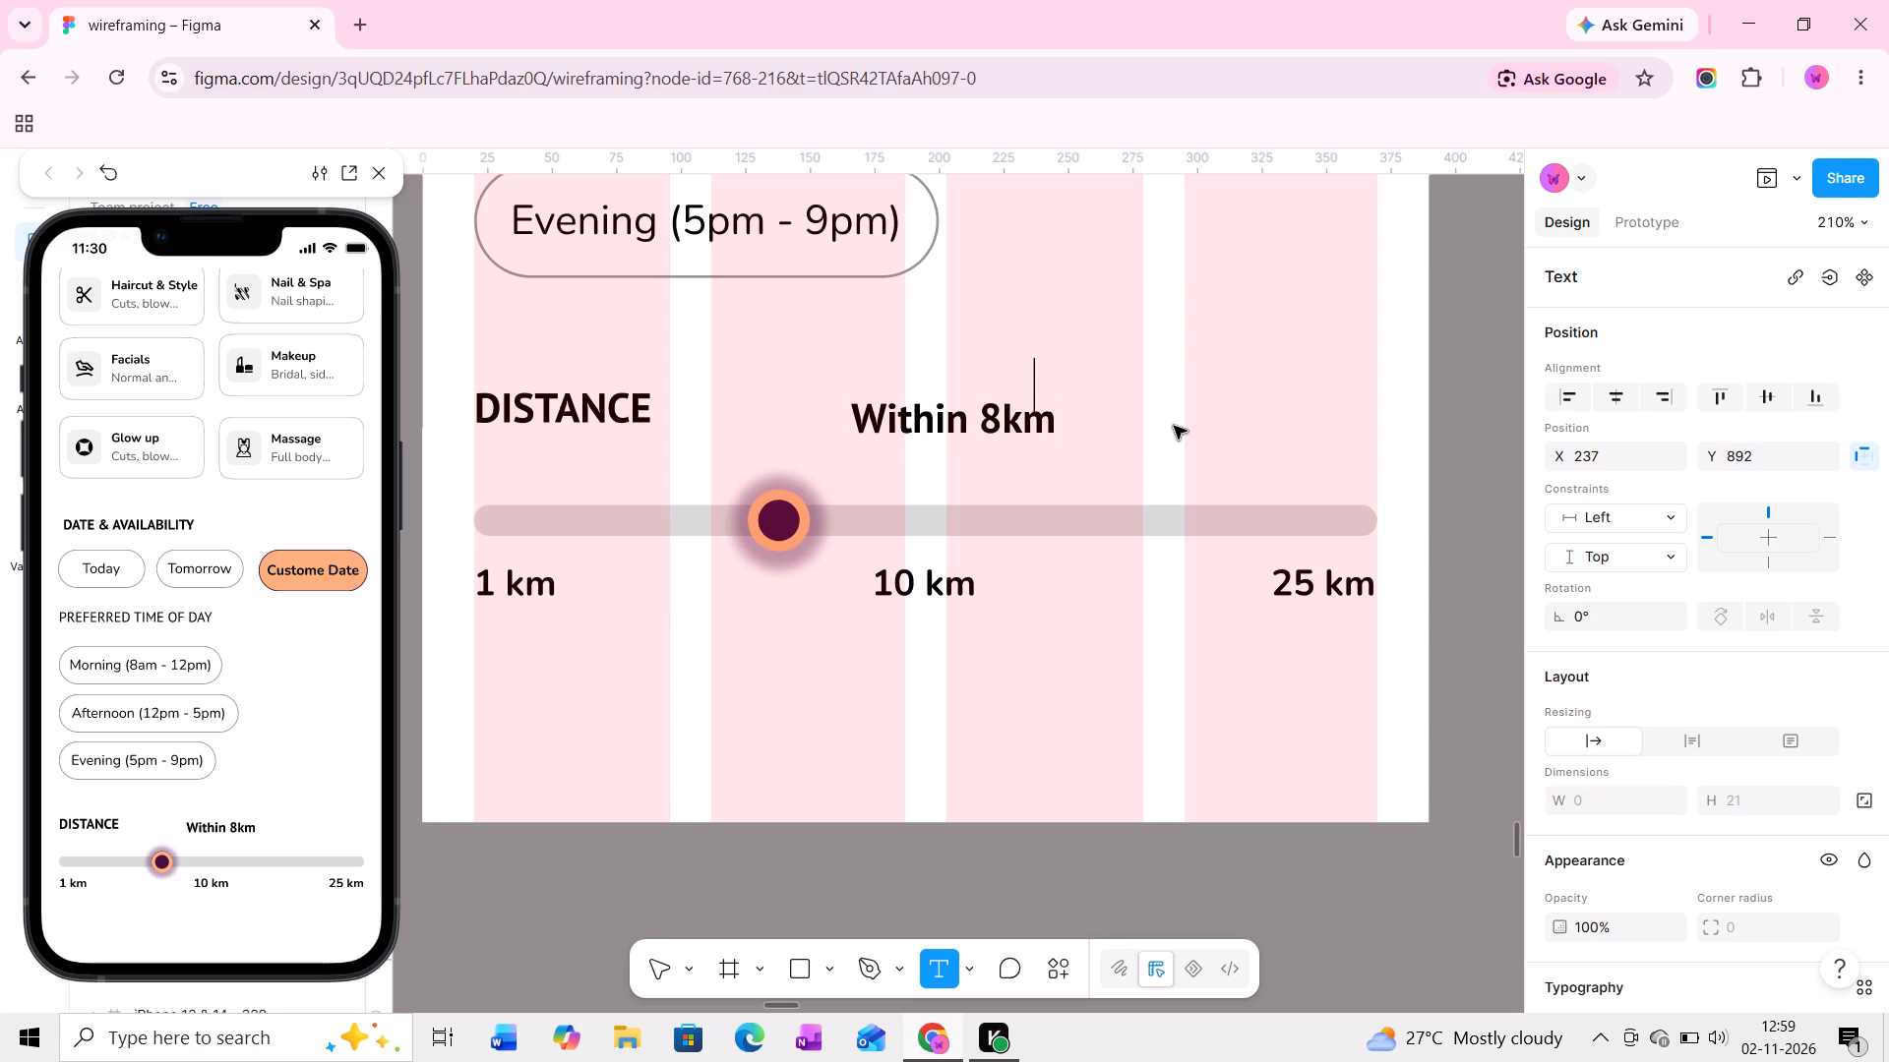
Set the "Within 8km" label's font size to 14.
click(986, 416)
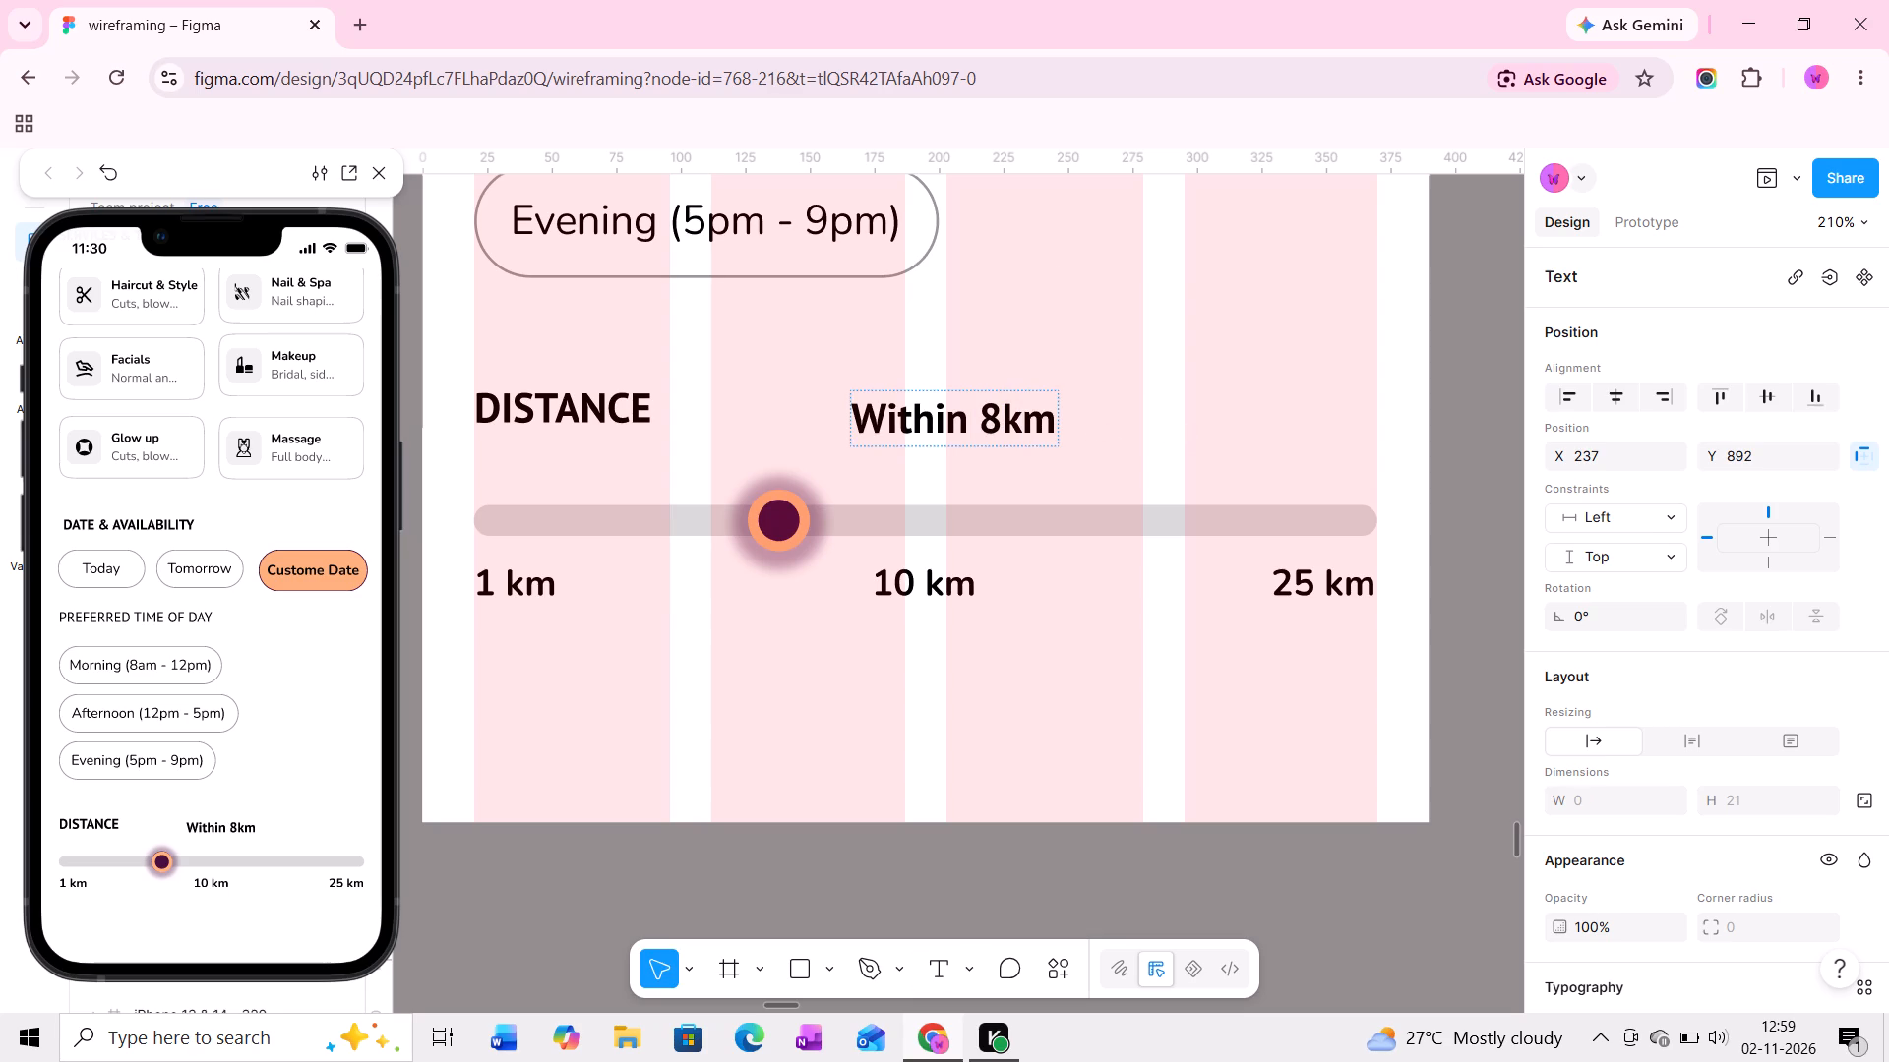
click(1148, 418)
scroll(1888, 704, down, 3)
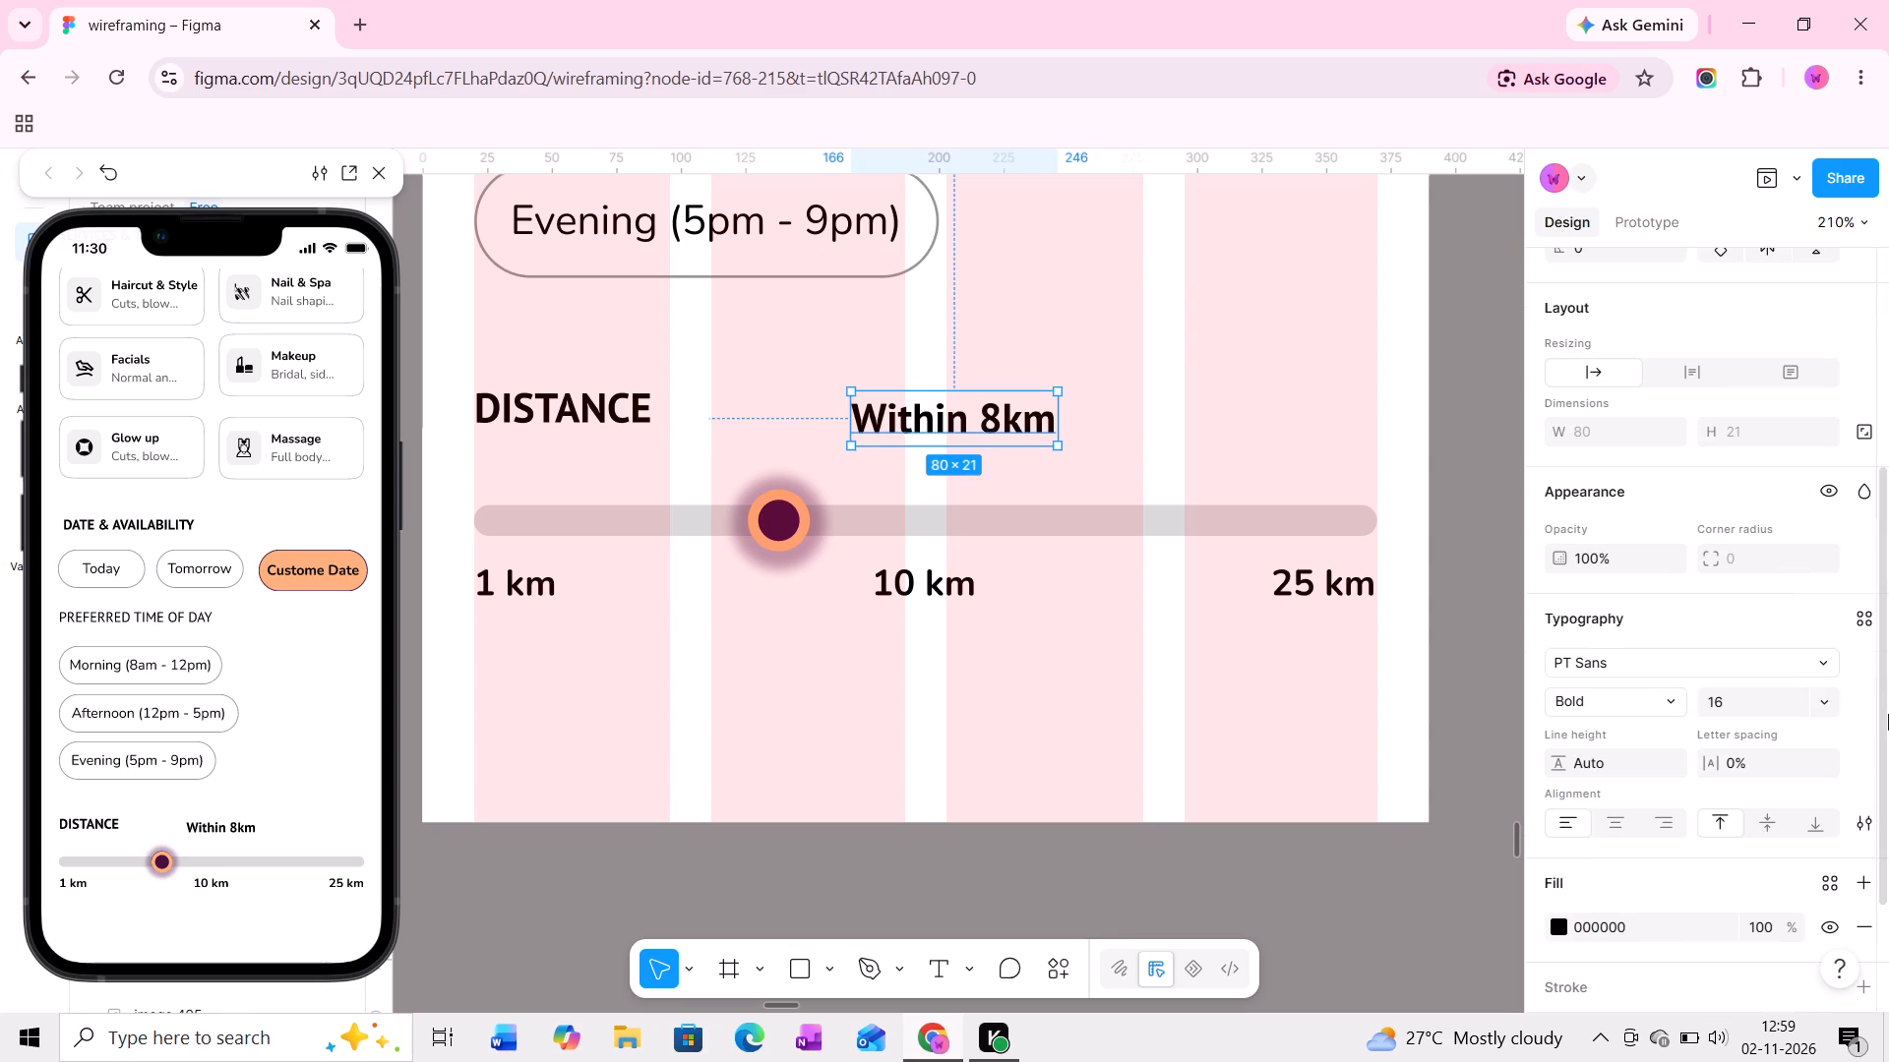
click(1821, 693)
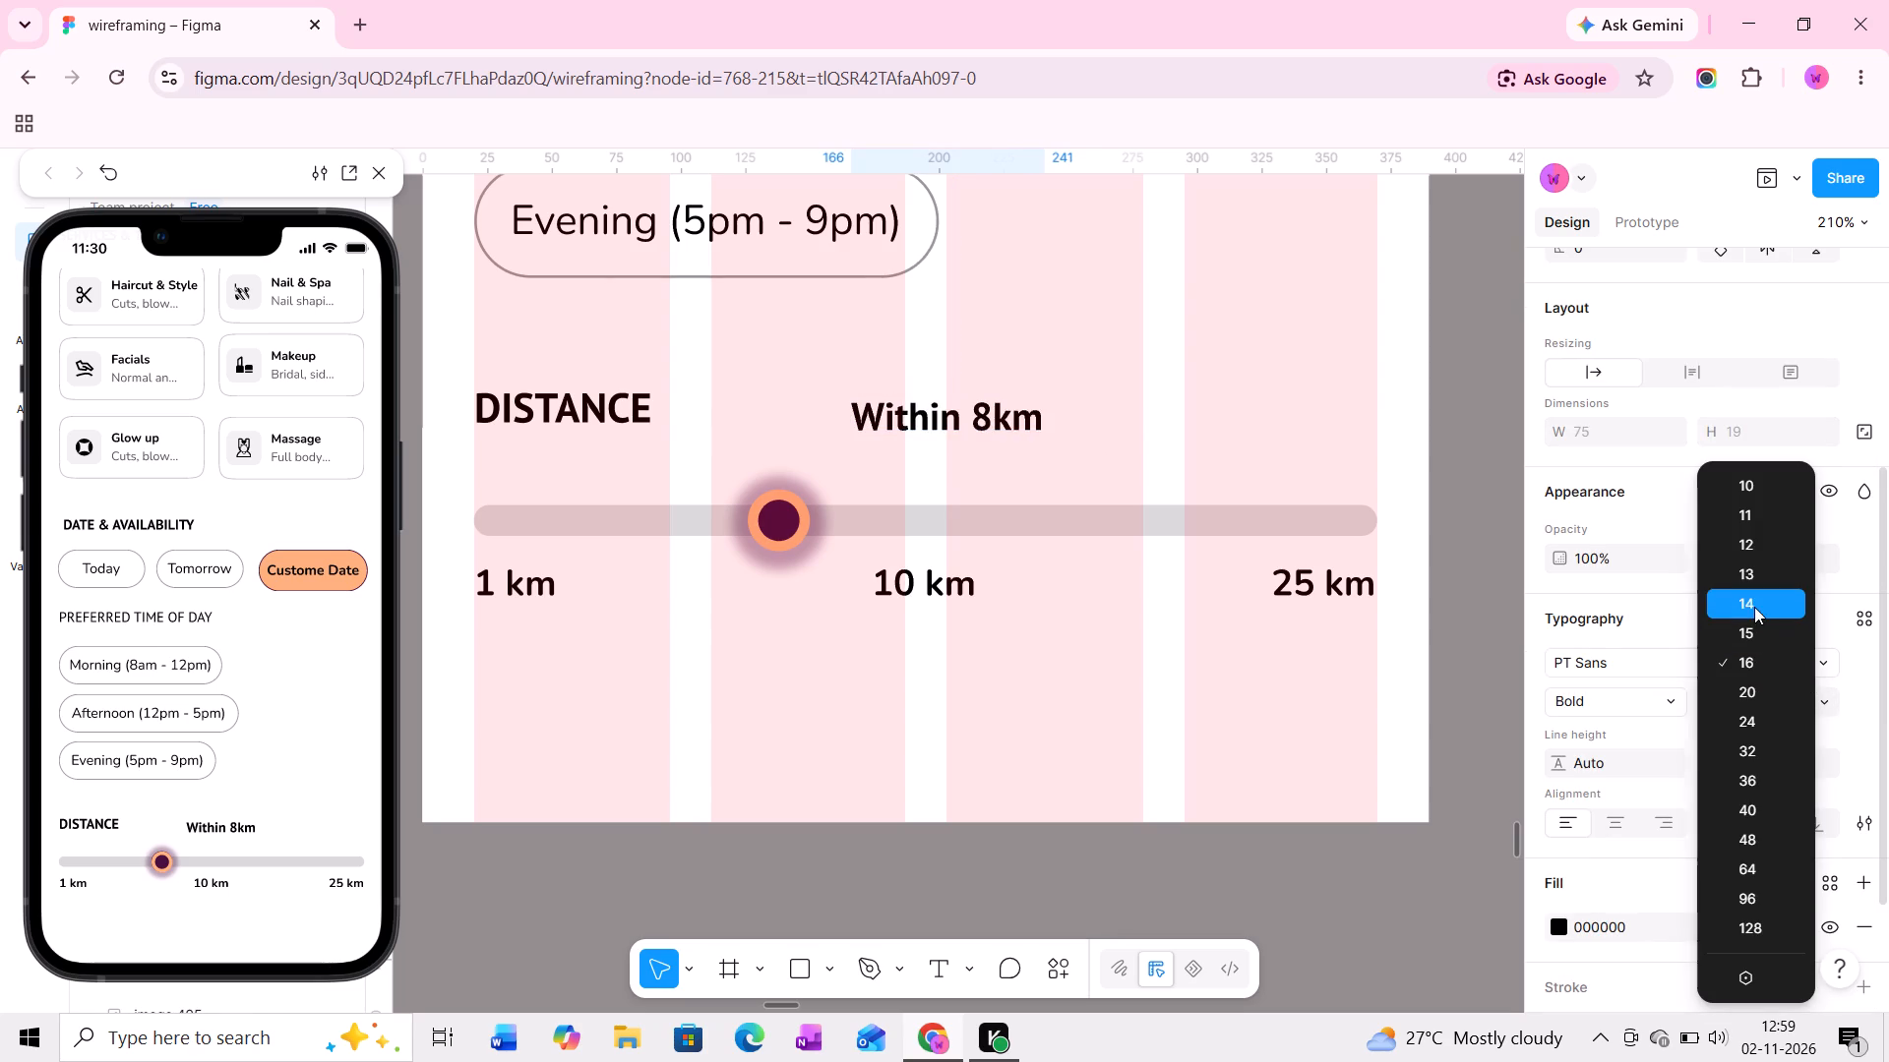
click(1754, 607)
Move the "Within 8km" label to X 300, flush with the slider track's end and bottom-aligned with the DISTANCE heading.
drag(938, 412, 1244, 401)
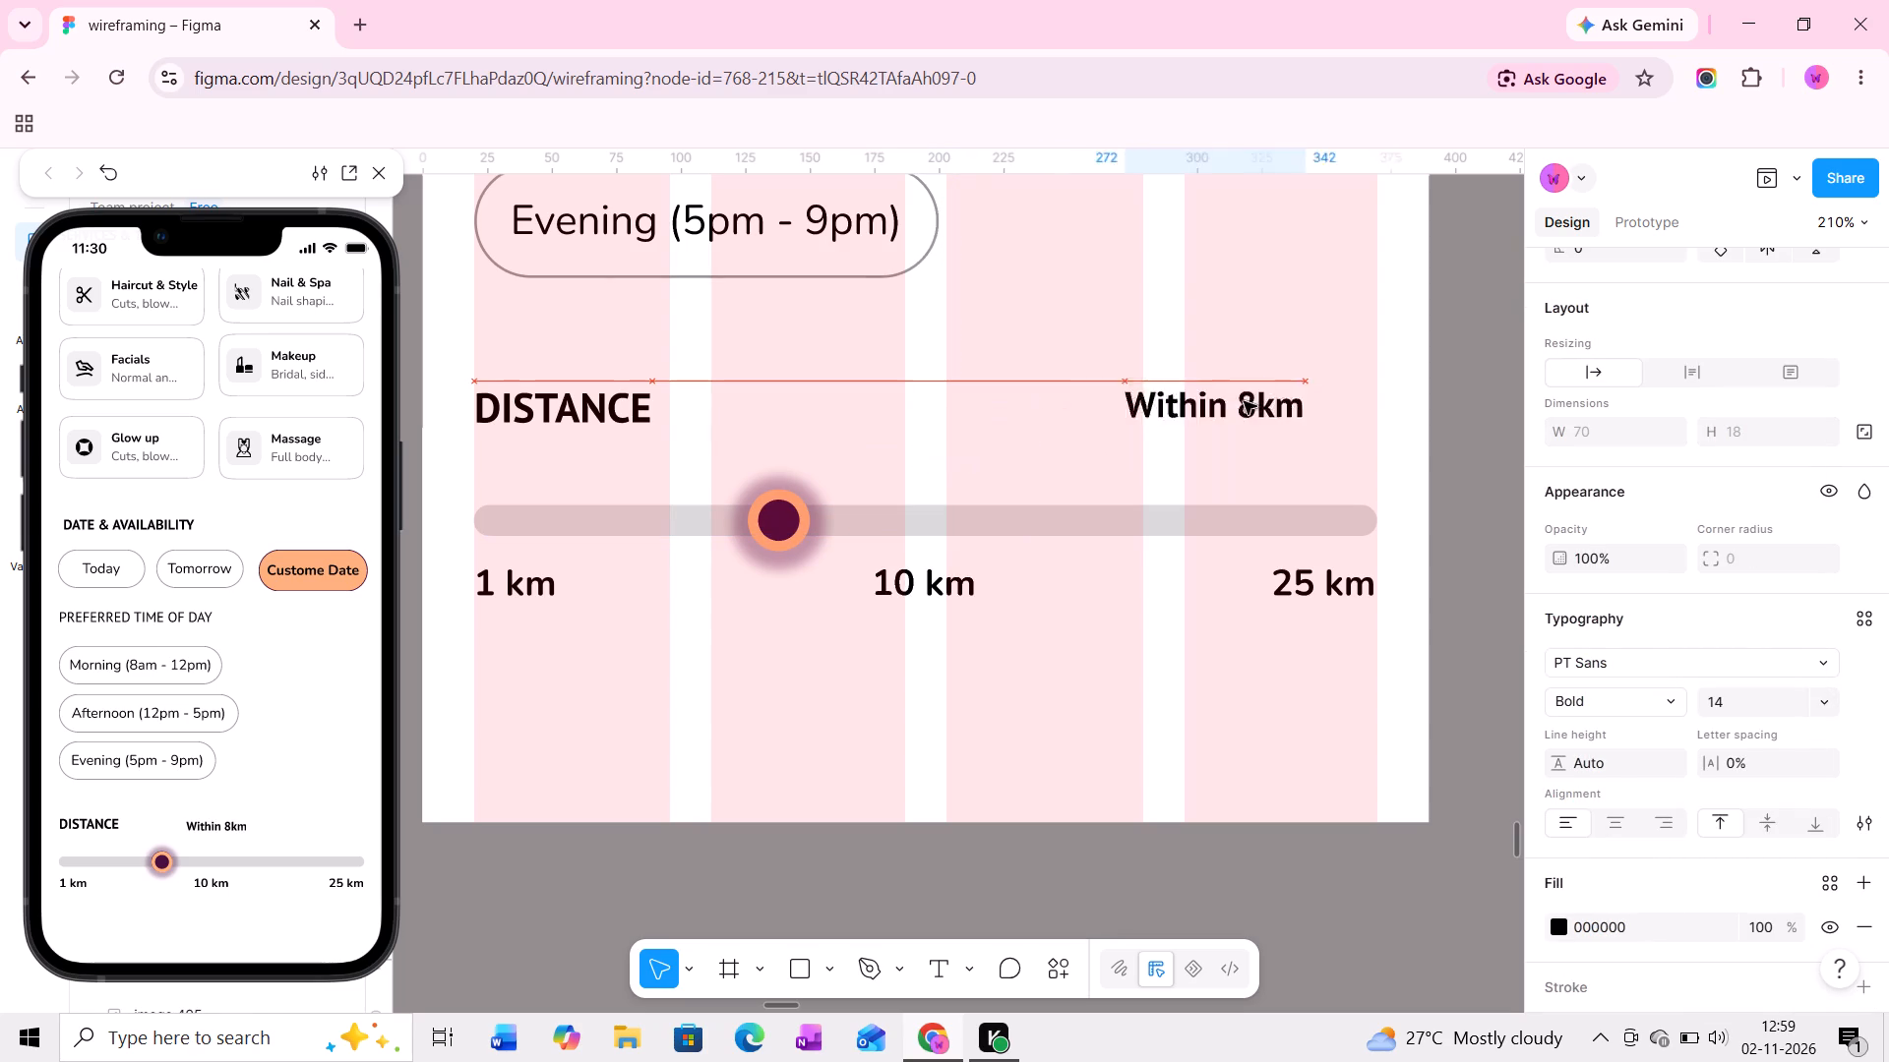
drag(1244, 401, 1278, 409)
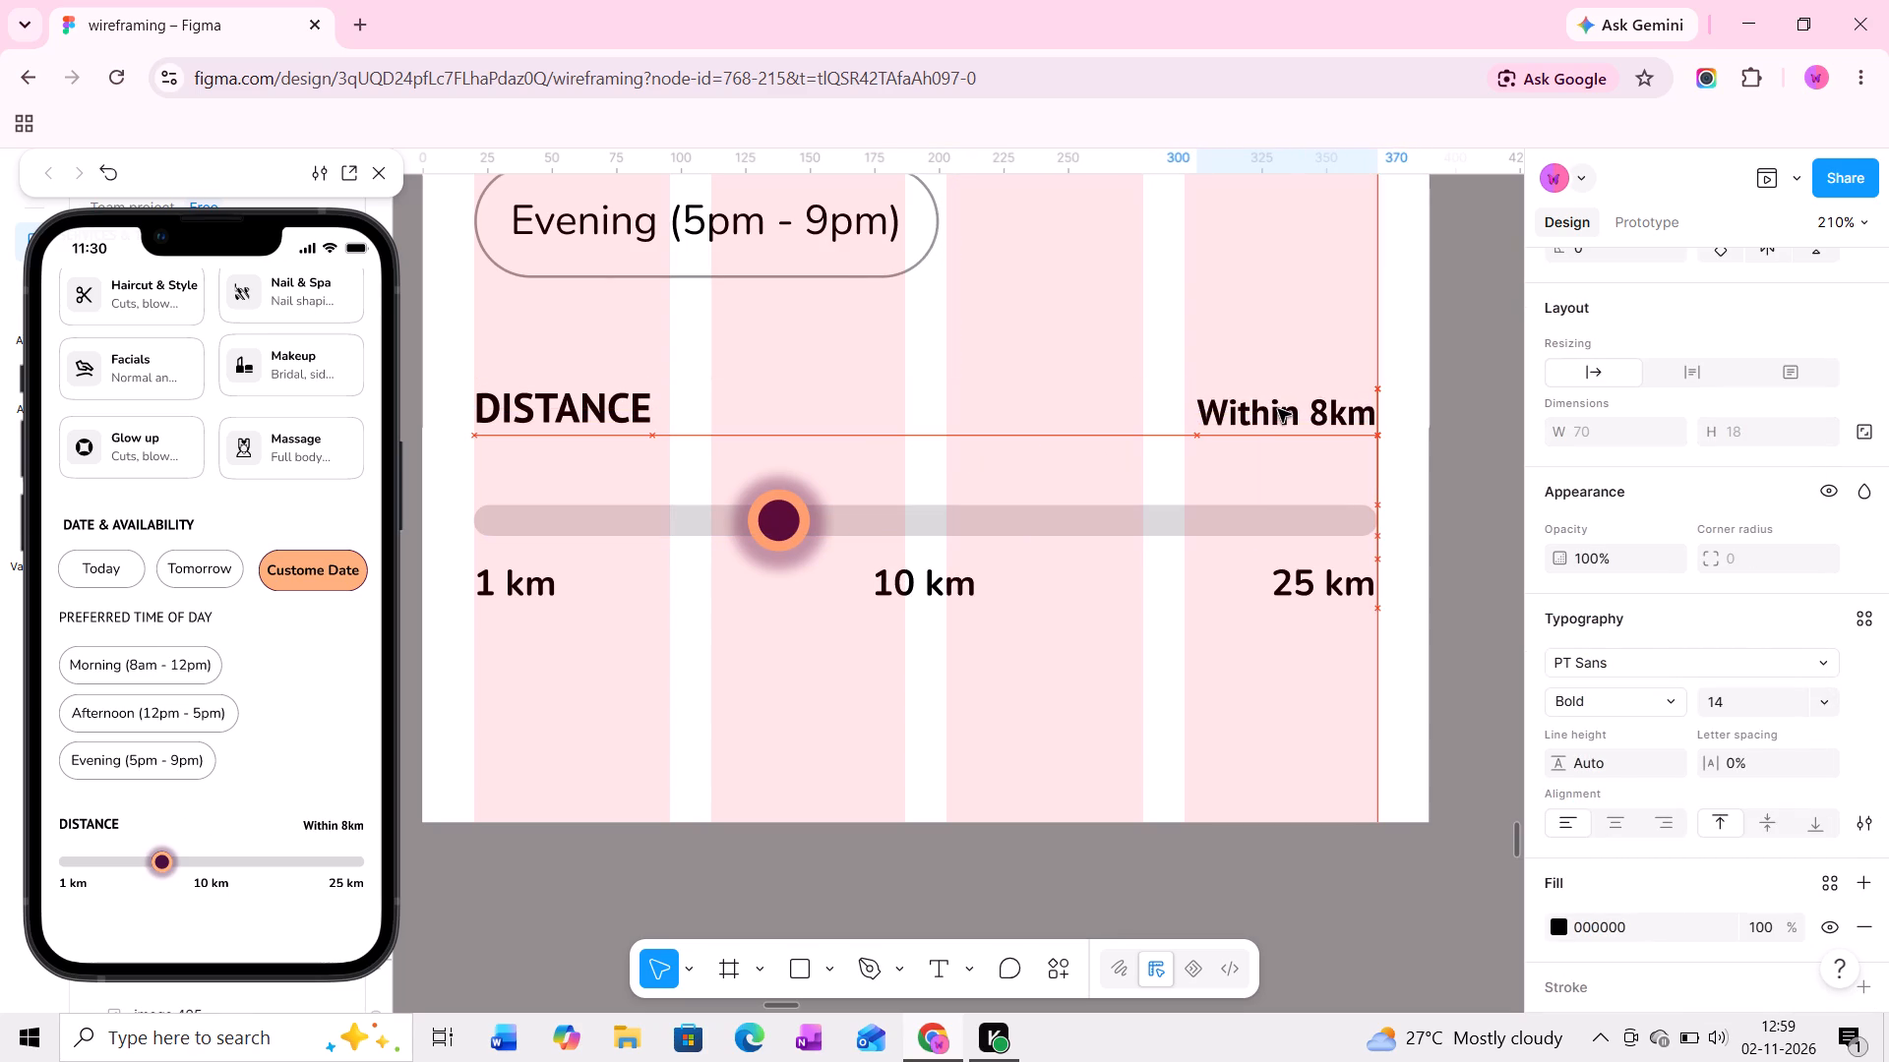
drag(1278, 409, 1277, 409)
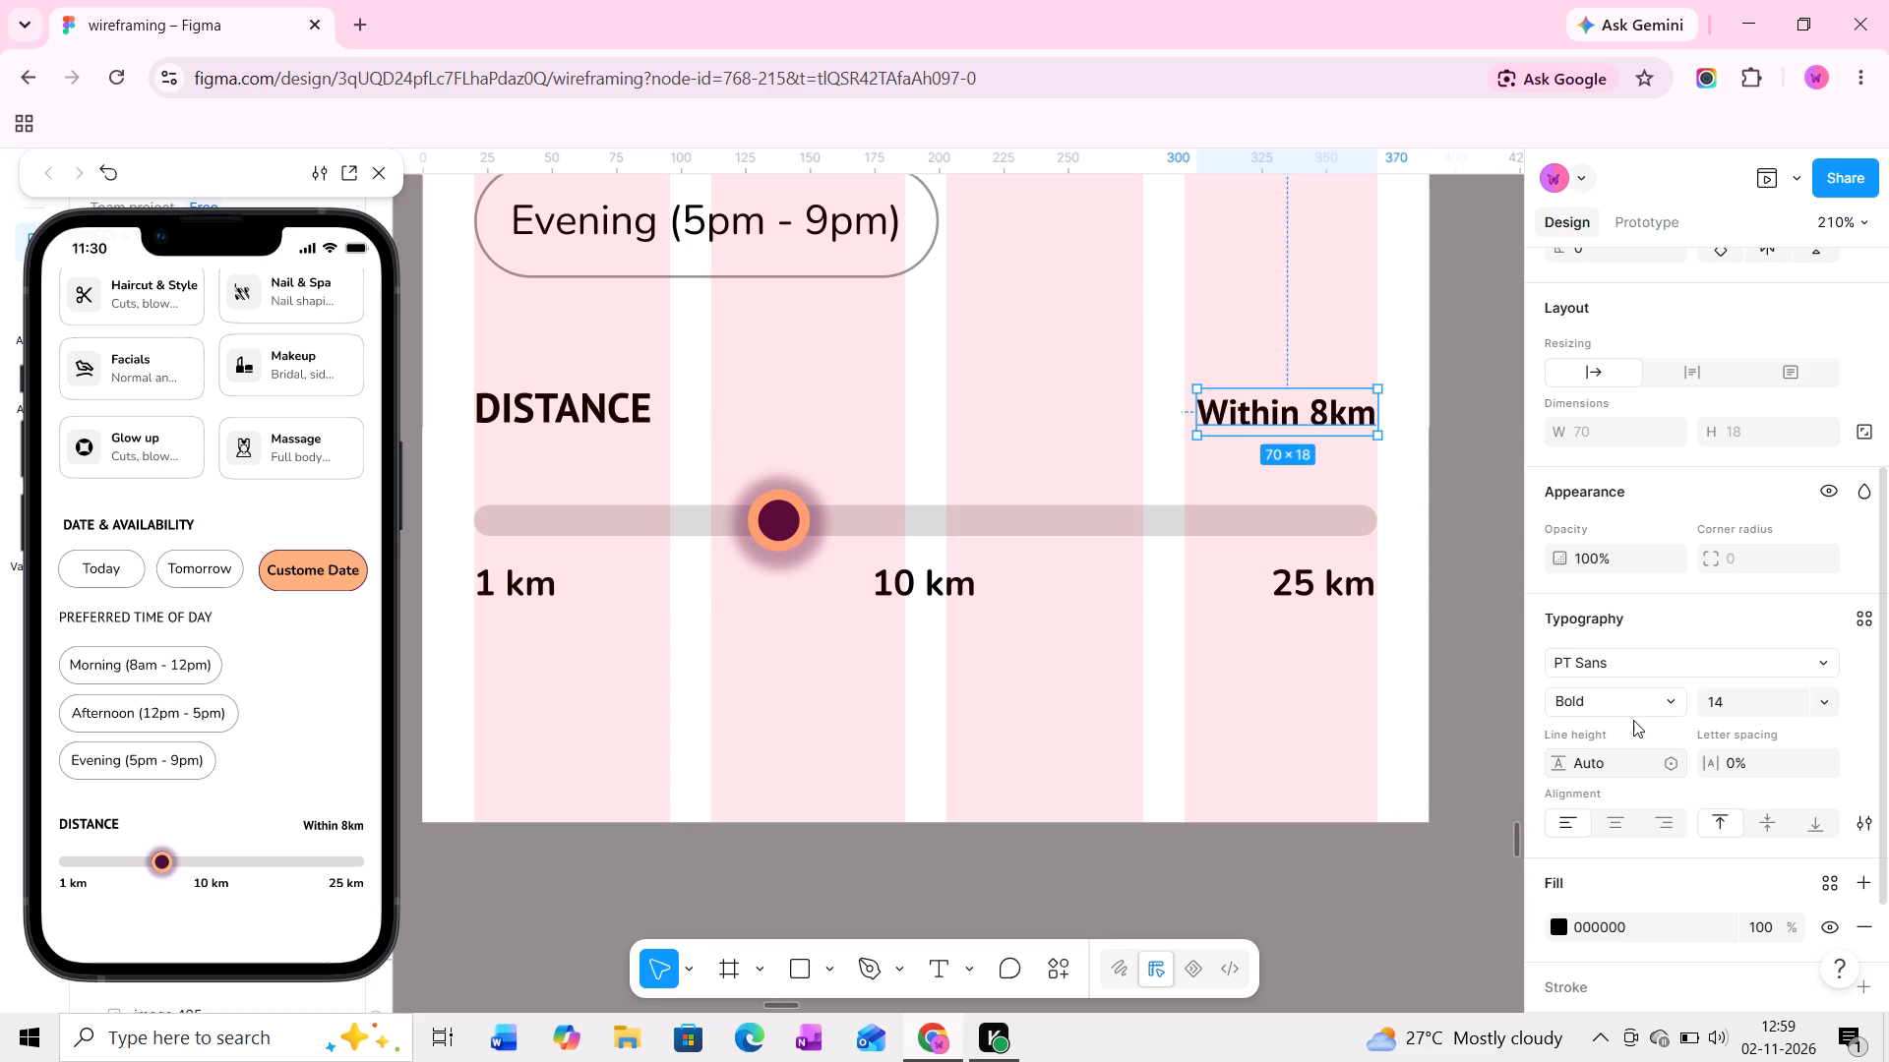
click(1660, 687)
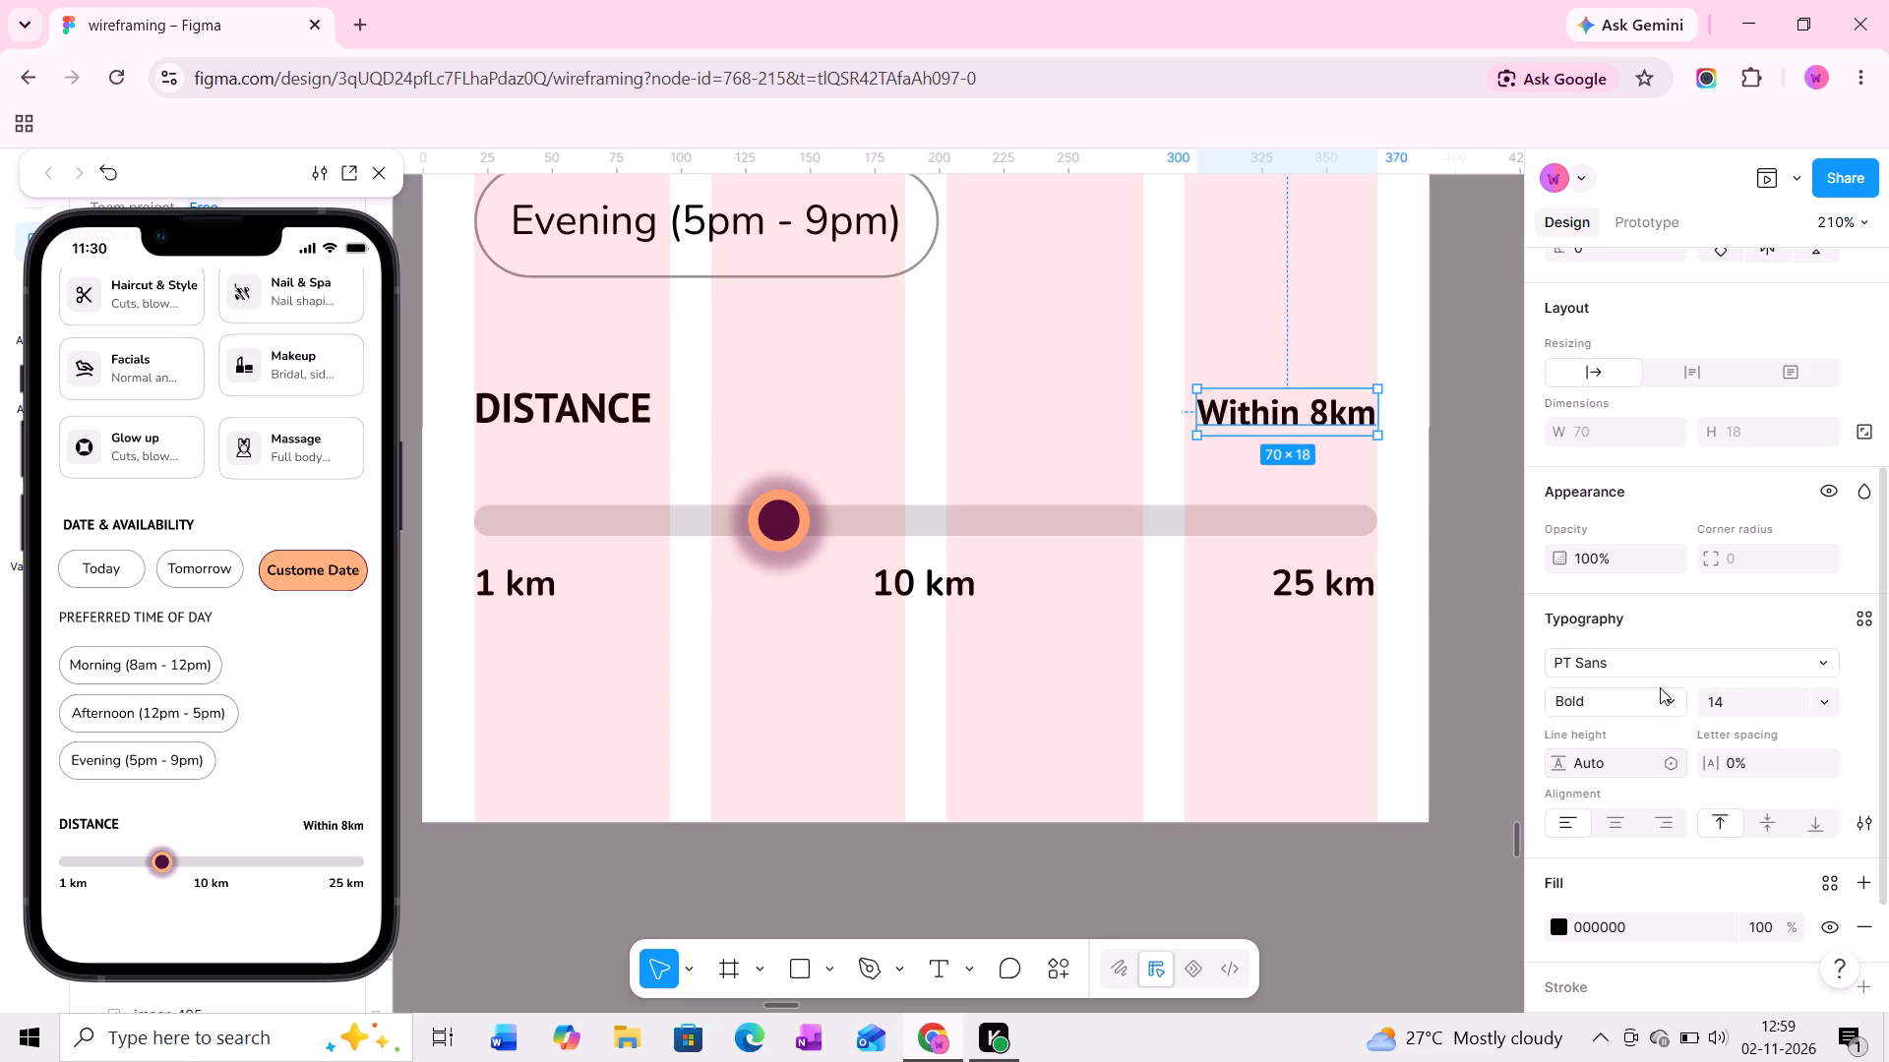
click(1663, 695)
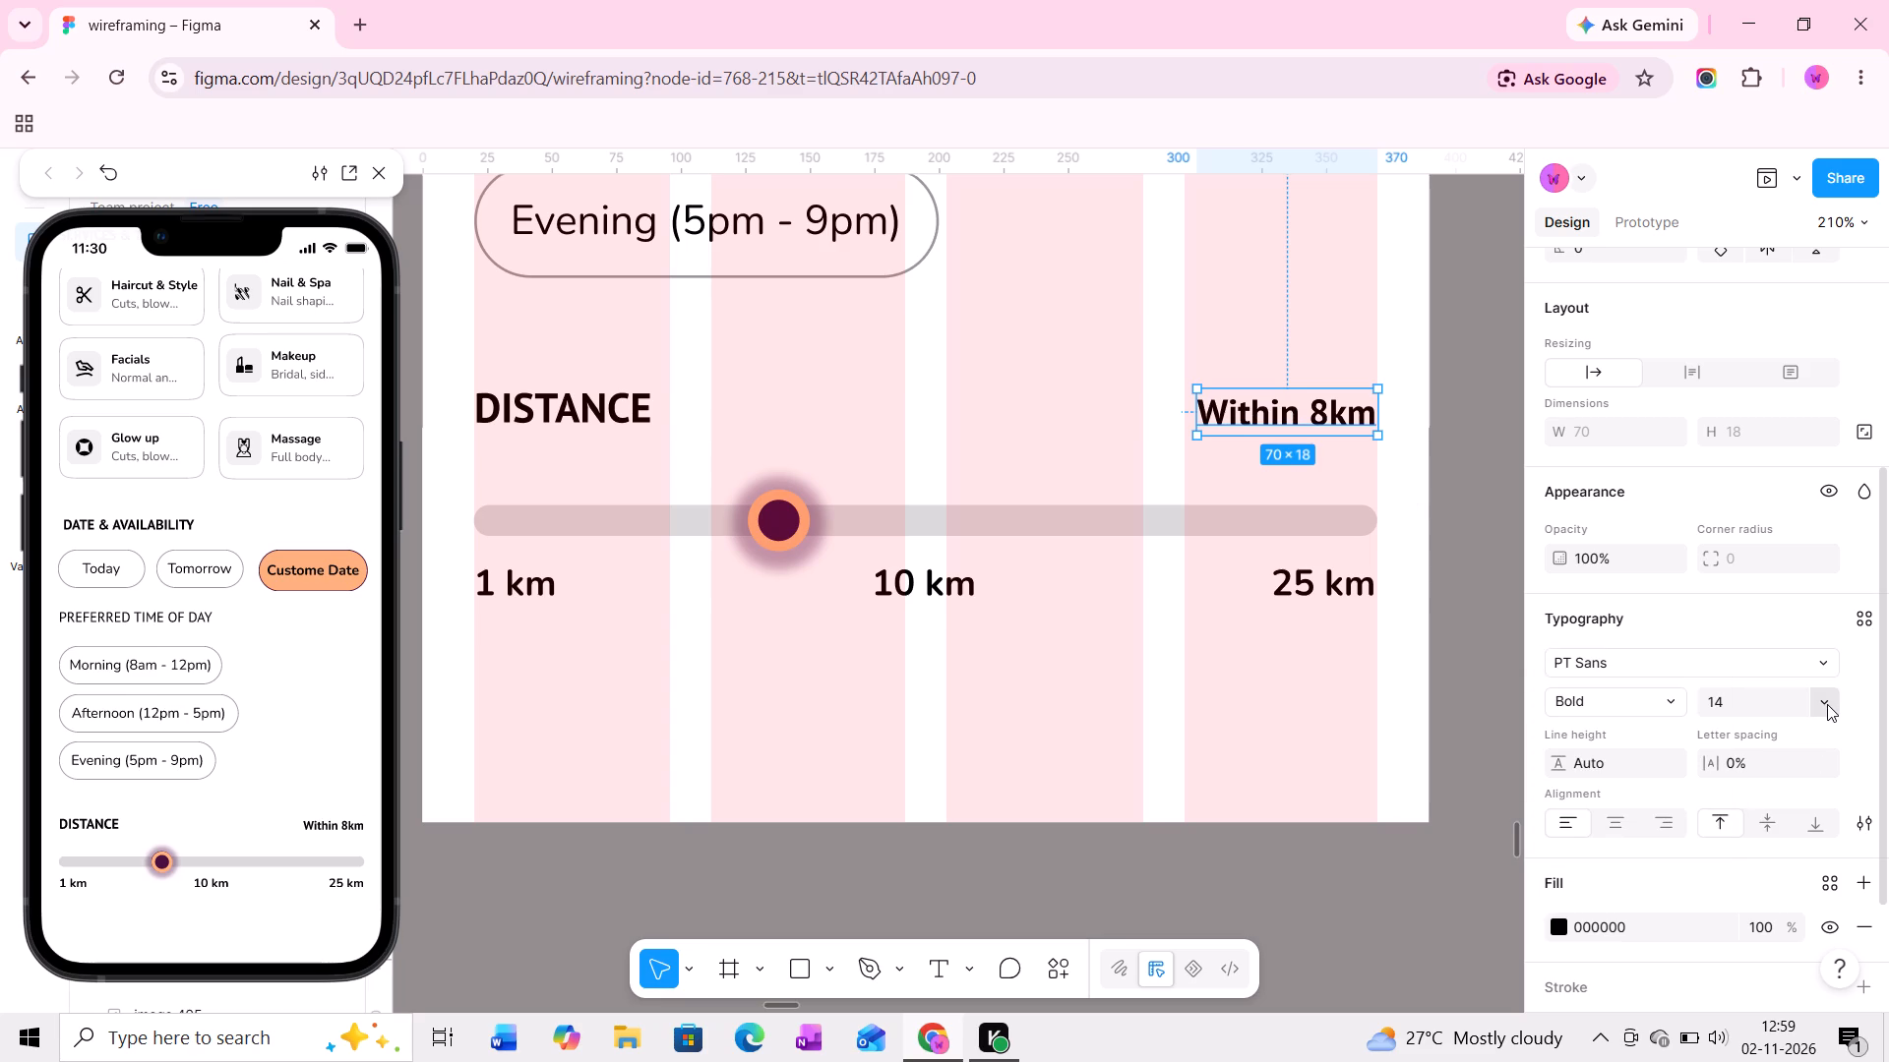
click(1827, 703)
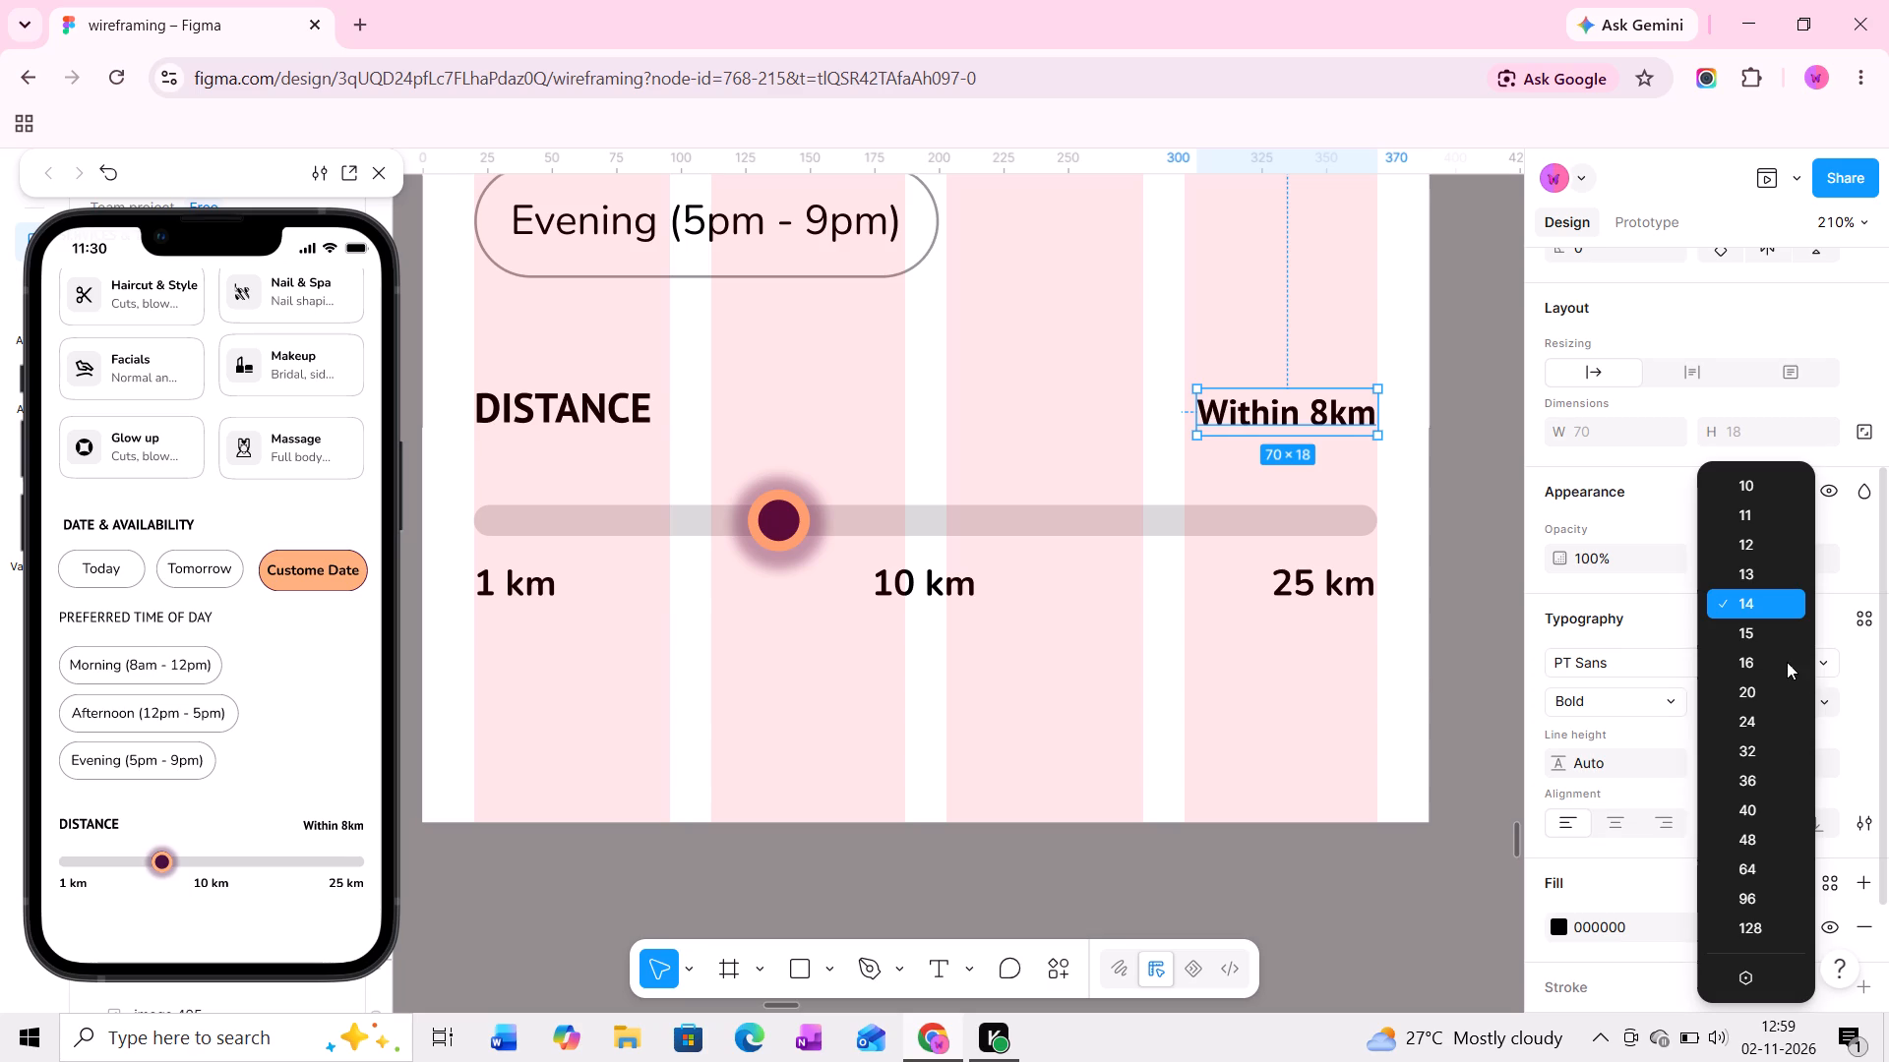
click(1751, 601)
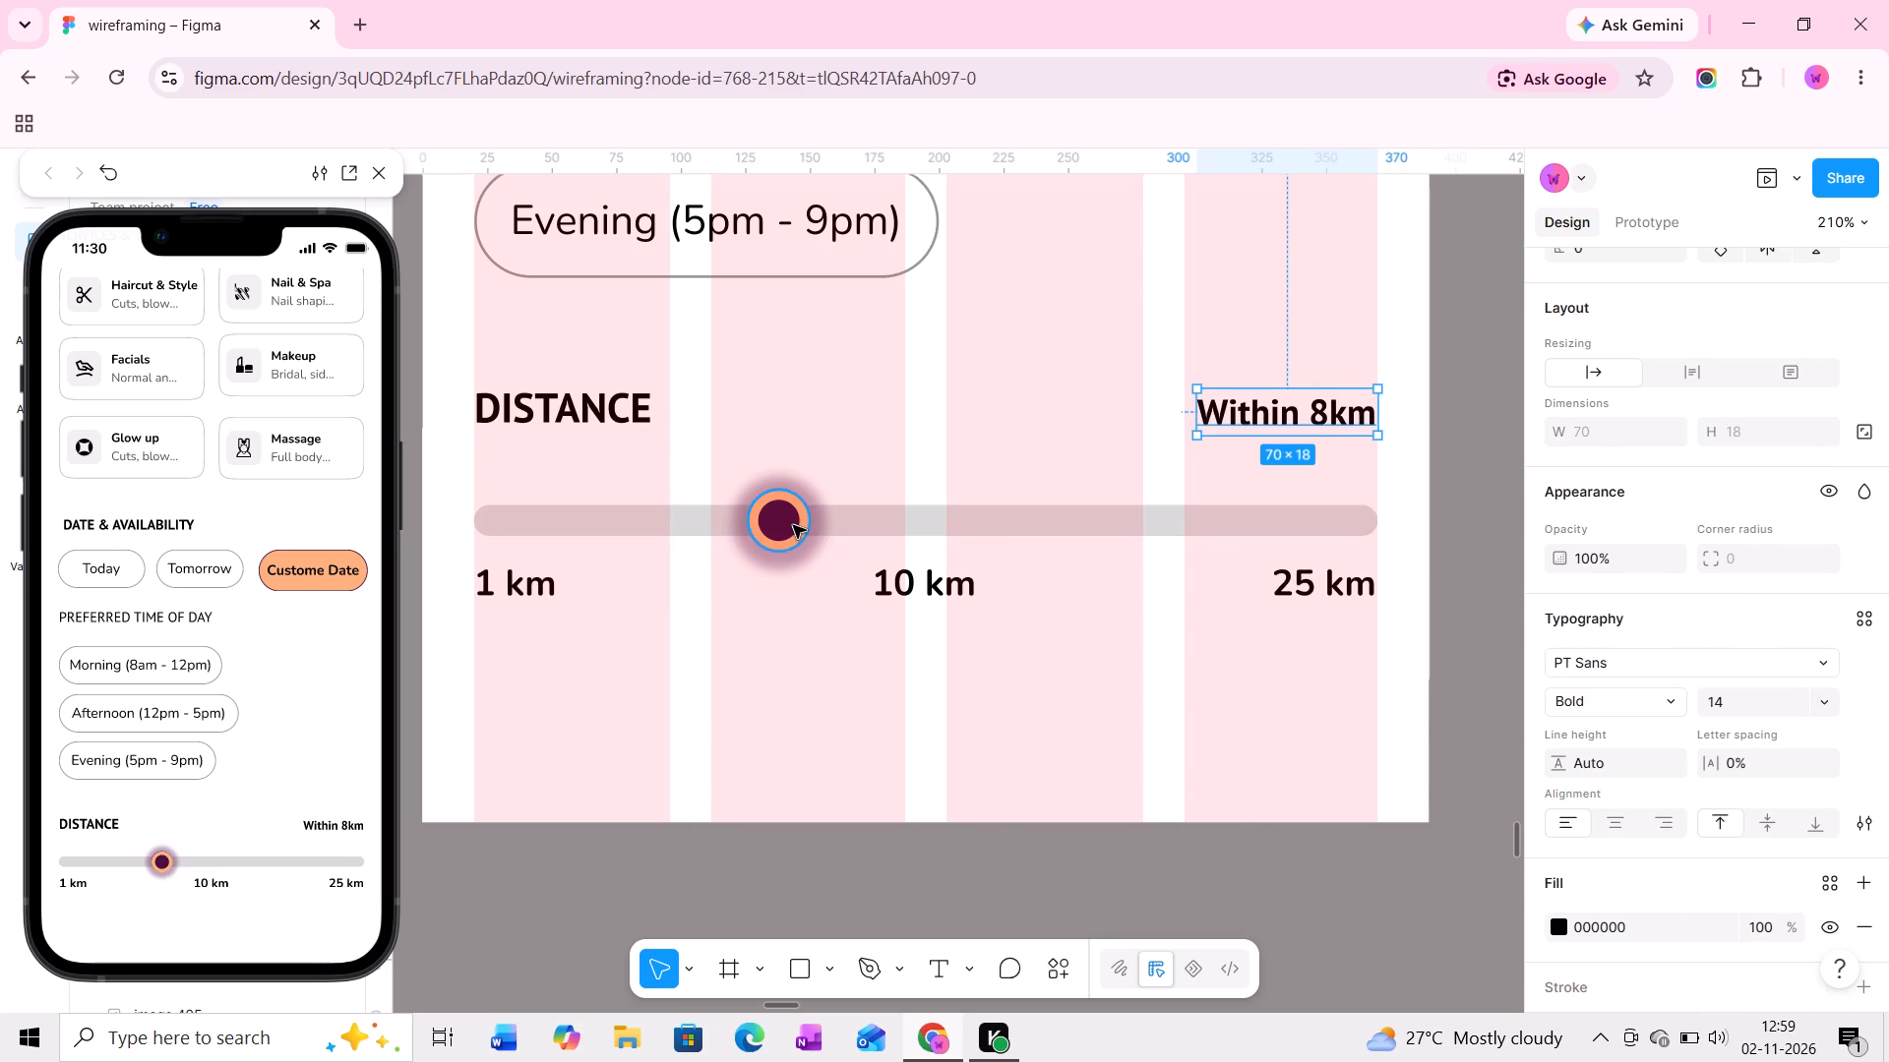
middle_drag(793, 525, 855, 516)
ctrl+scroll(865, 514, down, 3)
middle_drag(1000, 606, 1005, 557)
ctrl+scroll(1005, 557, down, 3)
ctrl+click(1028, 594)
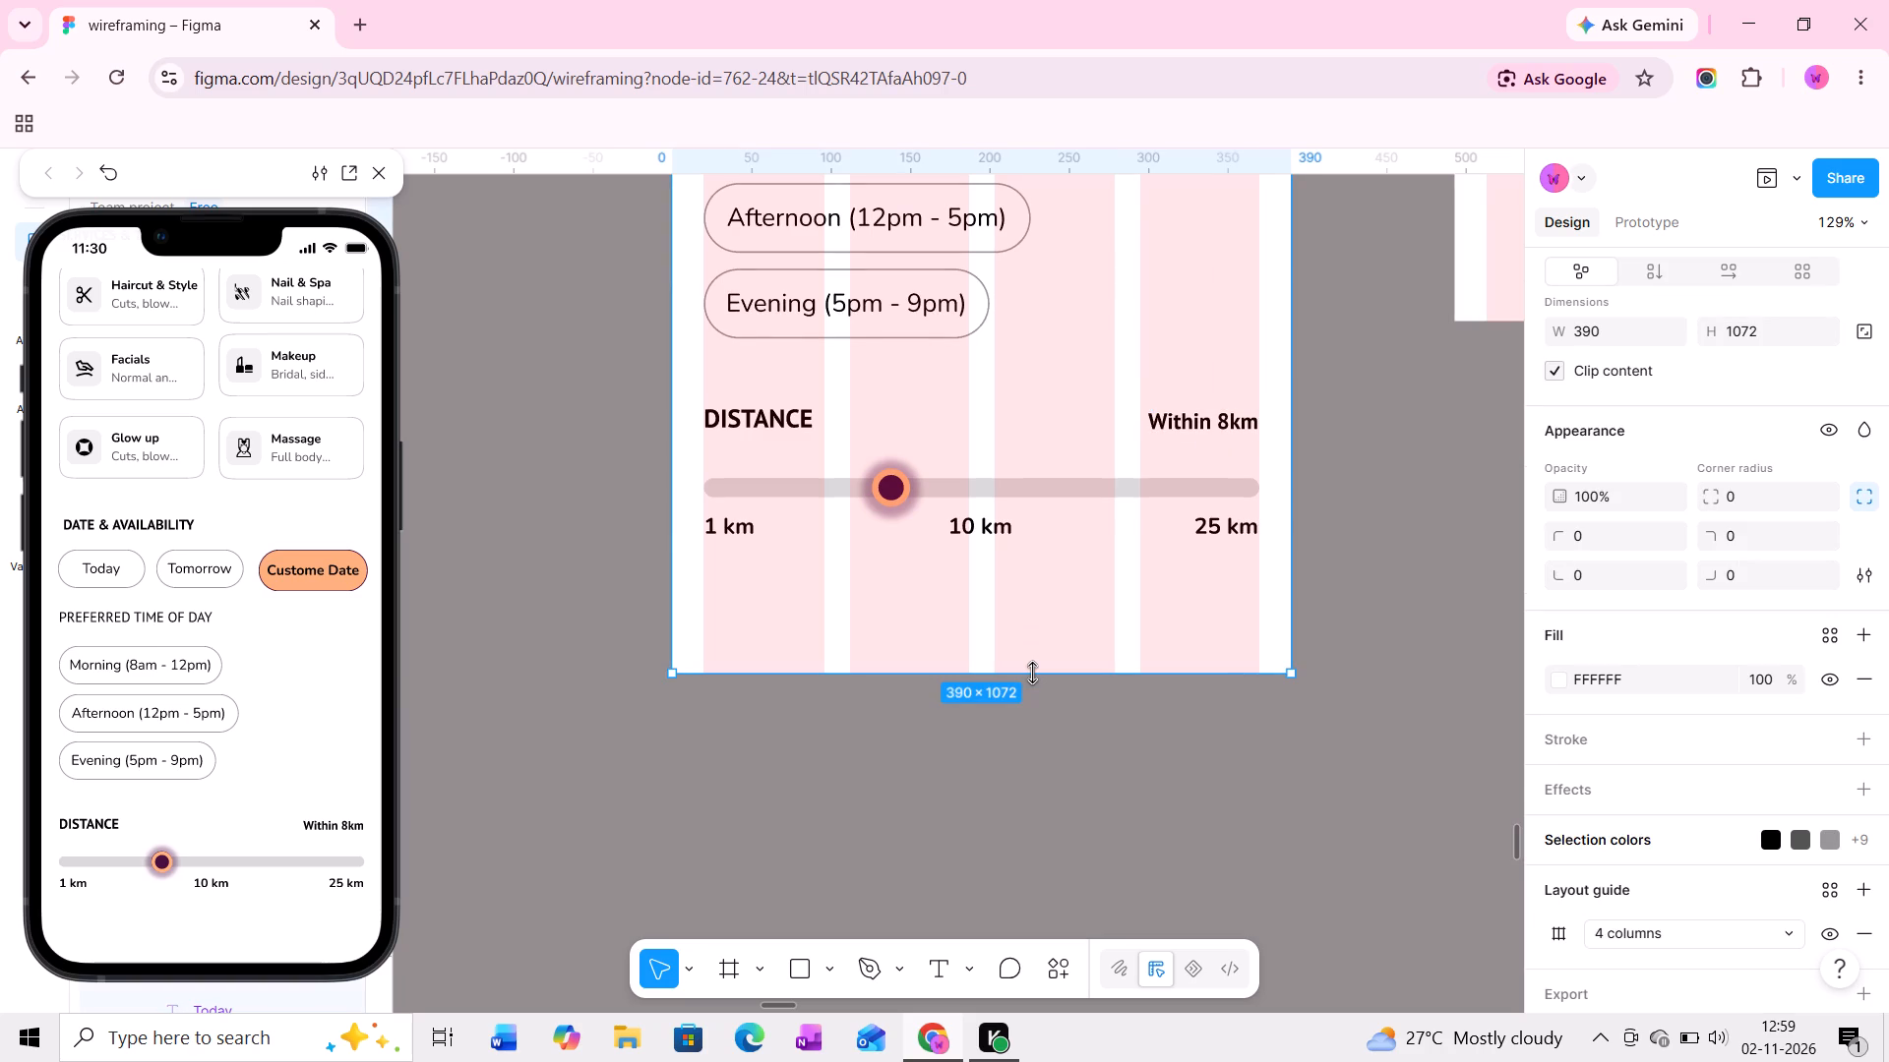
Recolour the "Within 8km" label to 480E40 by sampling the plum fill of the "Recommended" chip.
click(1230, 416)
ctrl+middle_drag(1198, 391, 1138, 535)
ctrl+scroll(1139, 530, down, 9)
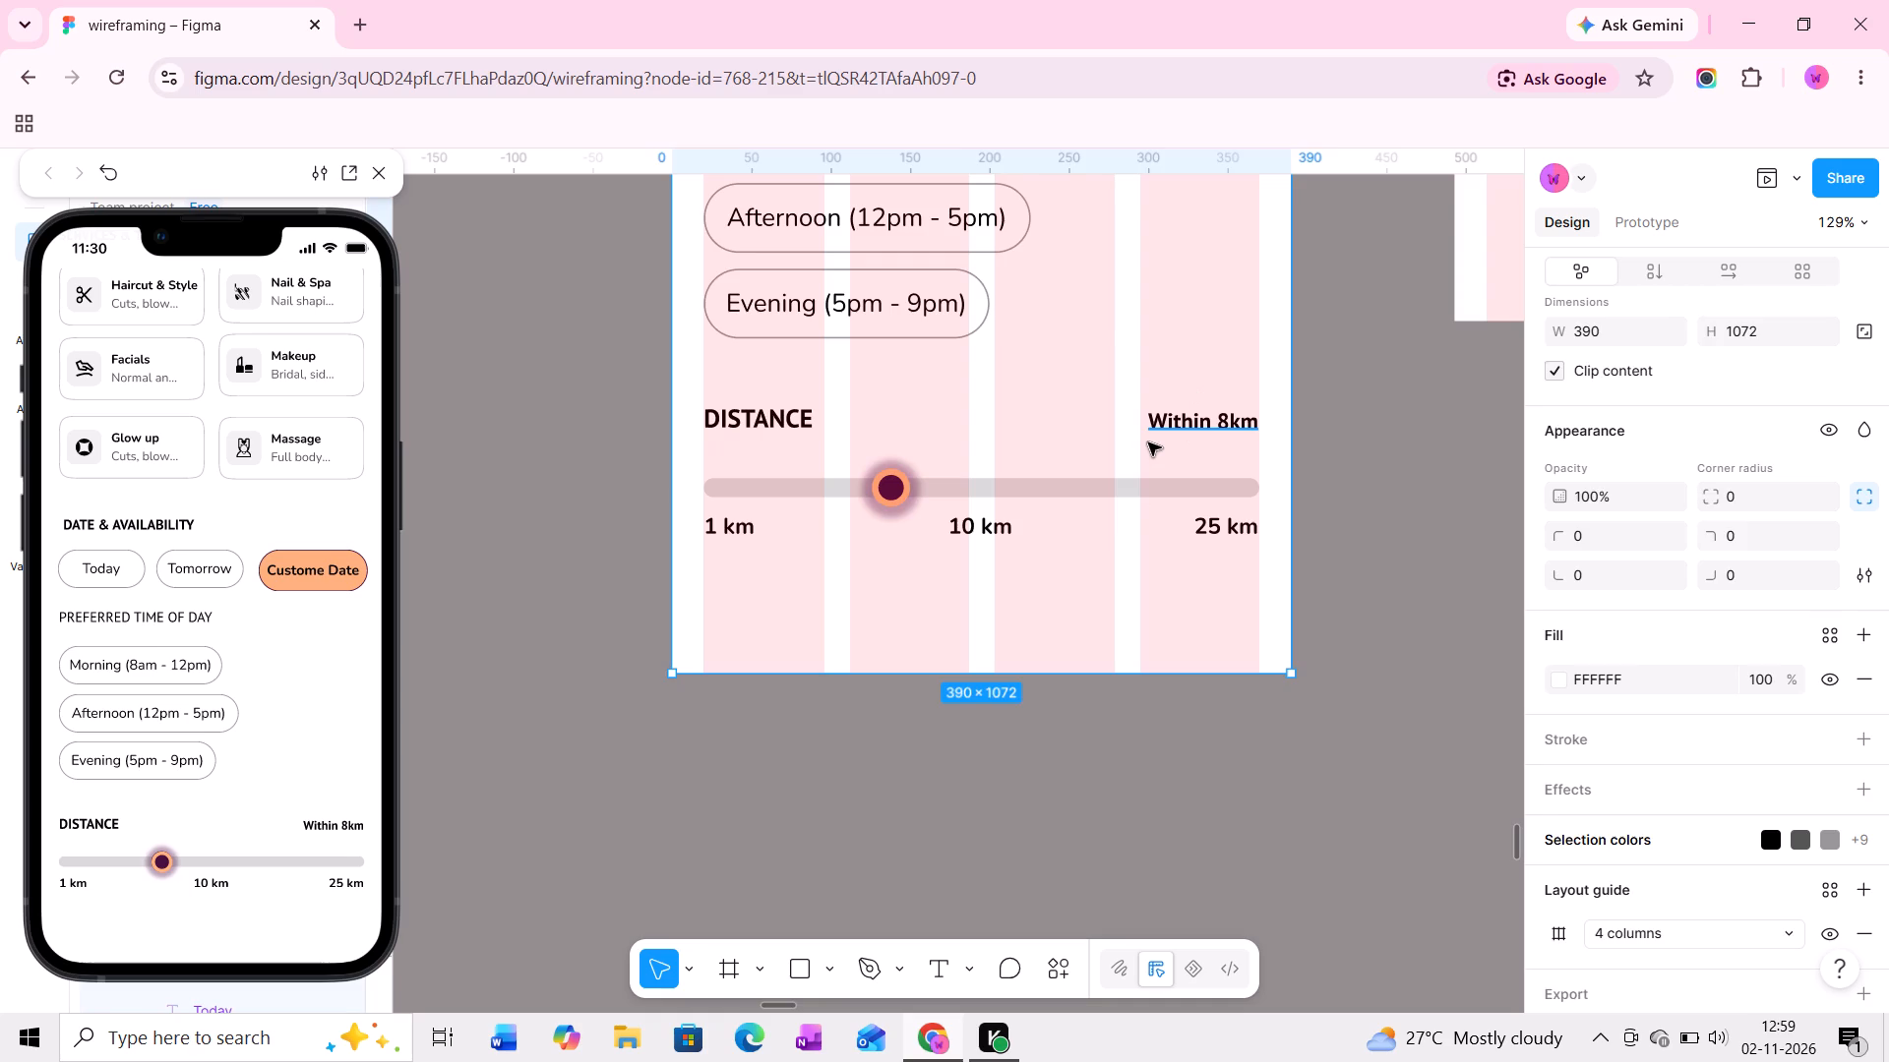
middle_drag(1148, 442, 1106, 562)
middle_drag(1100, 441, 1034, 649)
middle_drag(1059, 539, 1056, 726)
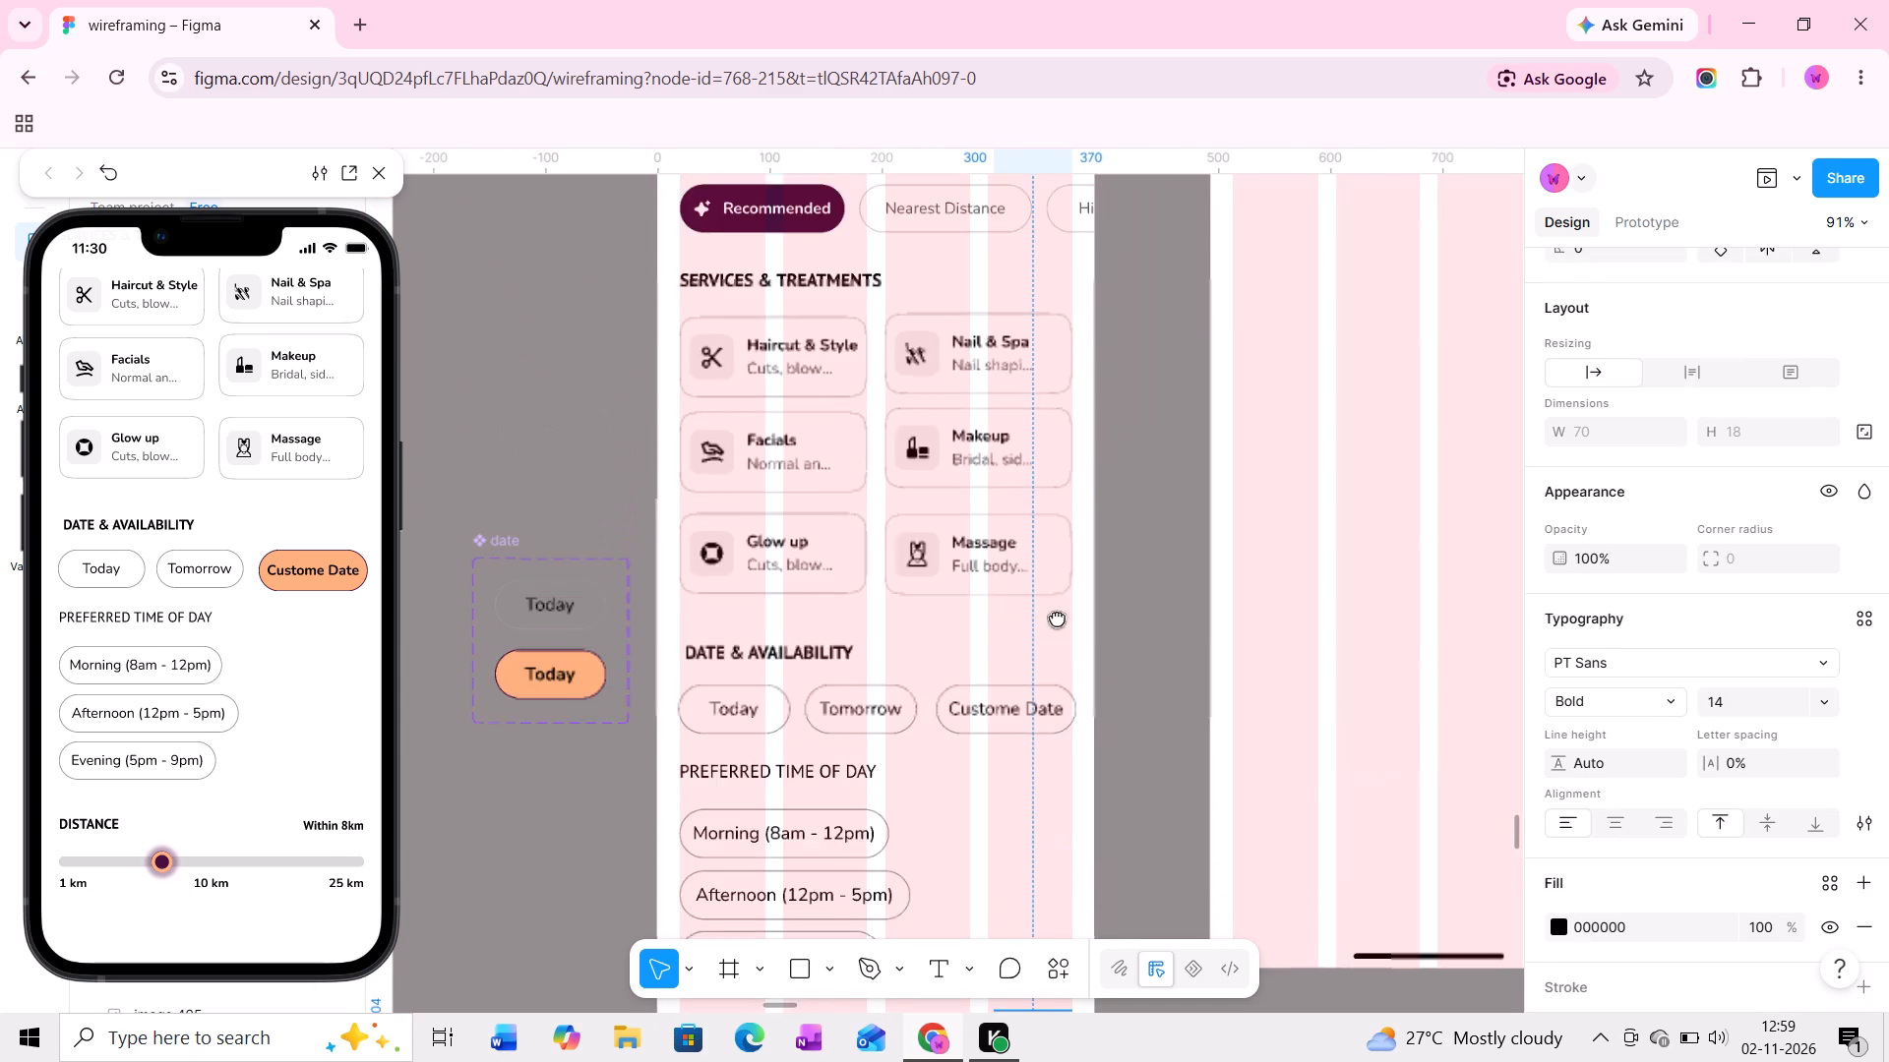
middle_drag(1050, 582, 1070, 722)
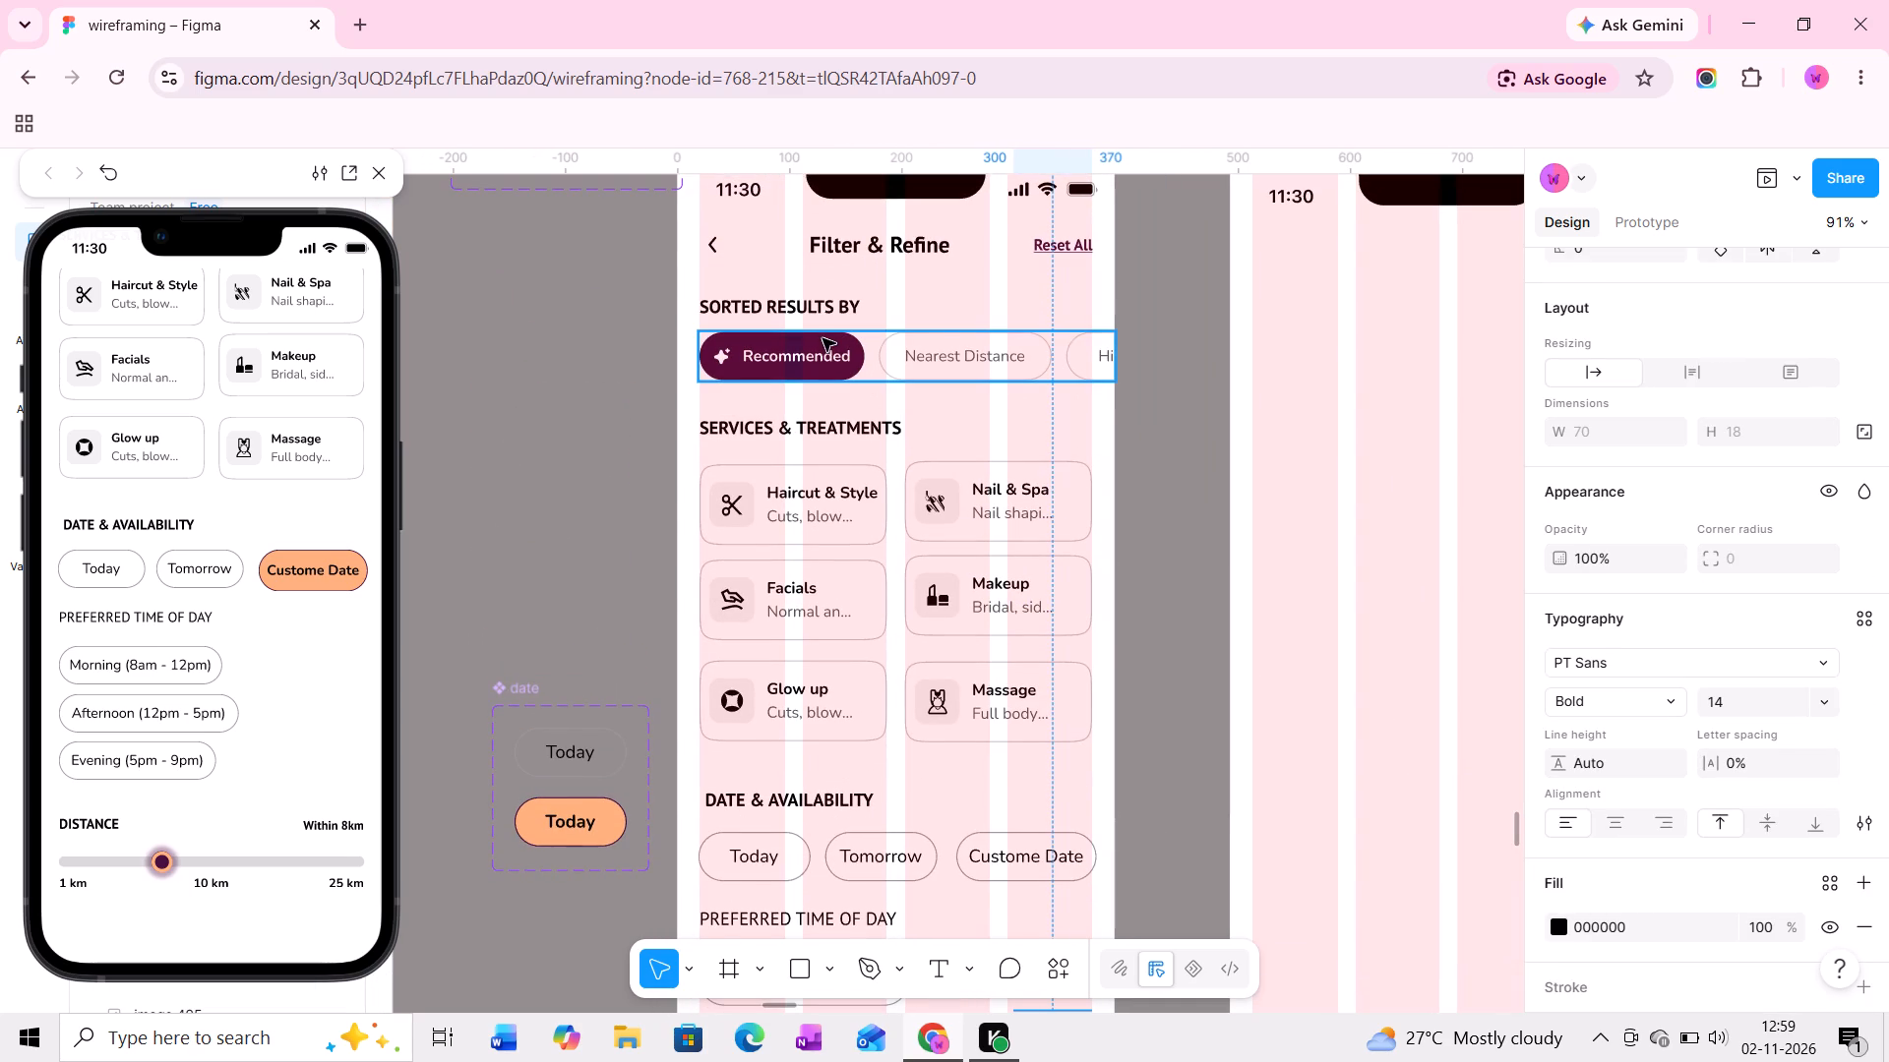
key(i)
click(817, 338)
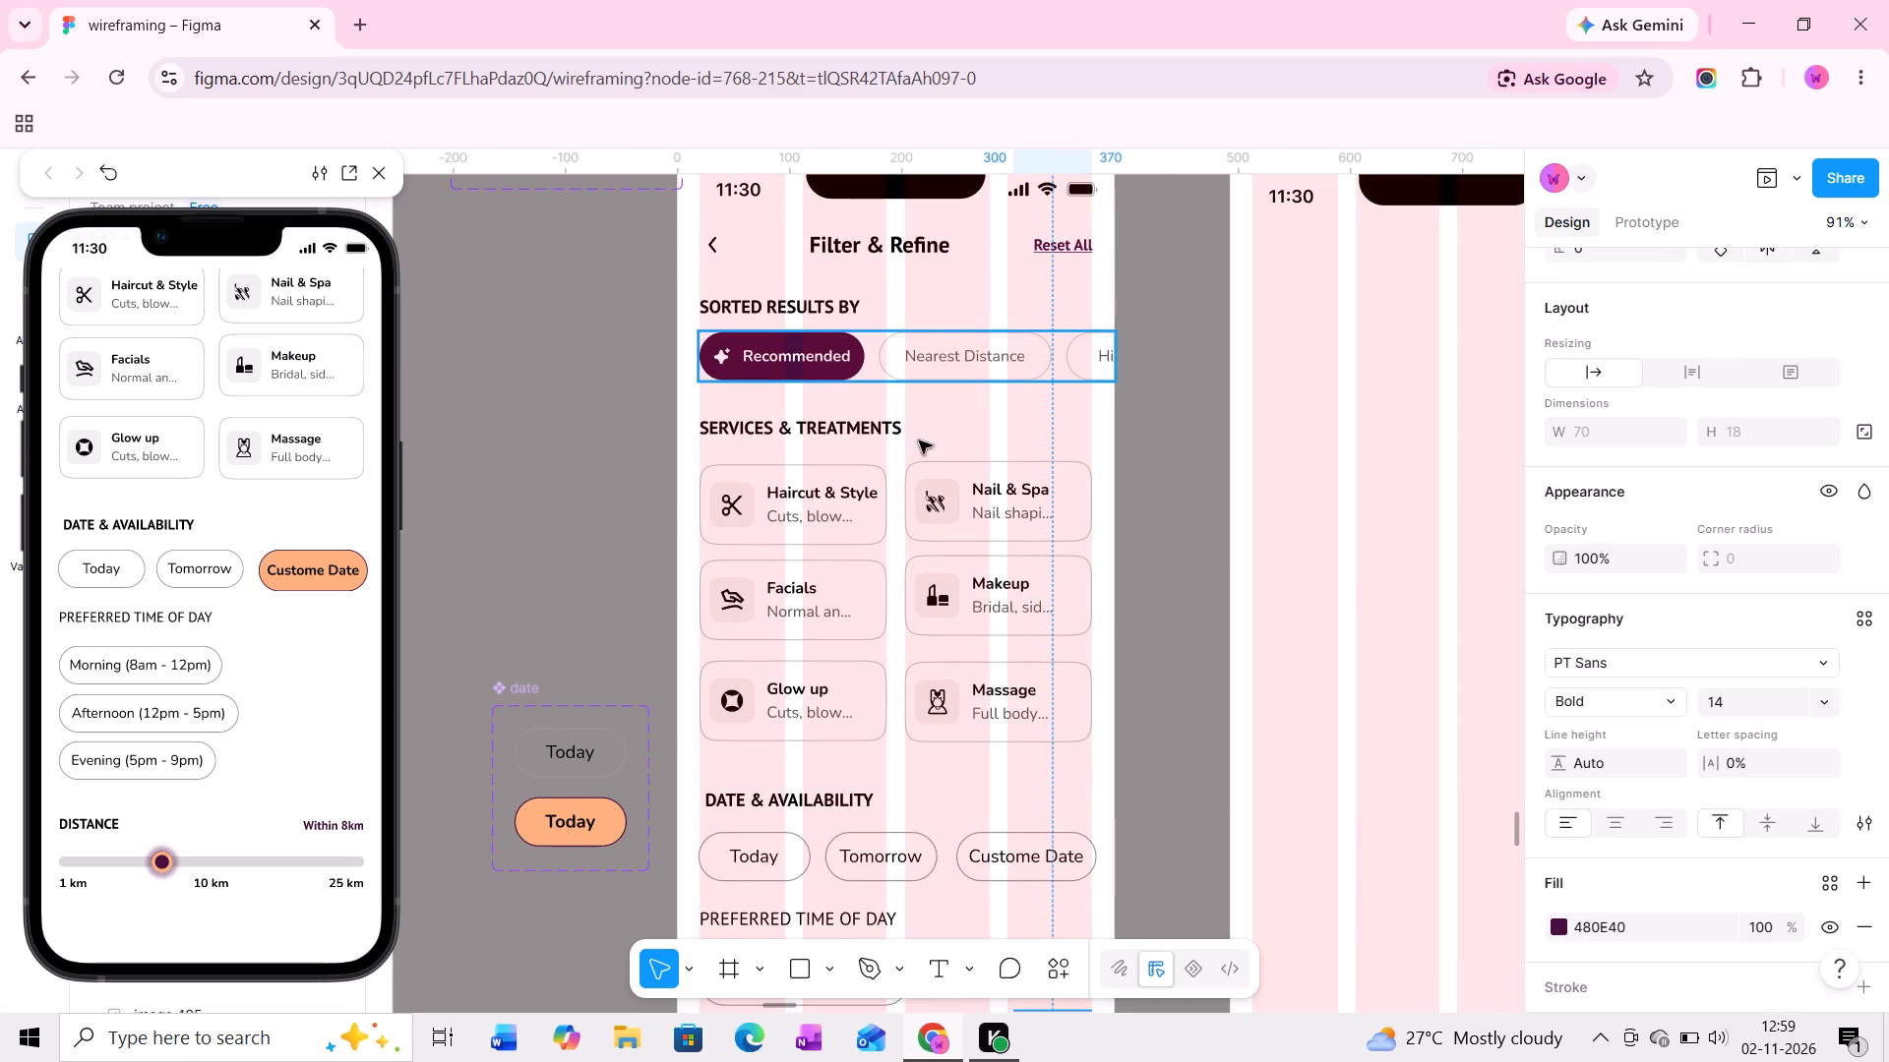
Restyle the "1 km", "10 km" and "25 km" labels together with grey fill 545454 and SemiBold weight.
scroll(971, 508, down, 16)
scroll(1005, 582, down, 2)
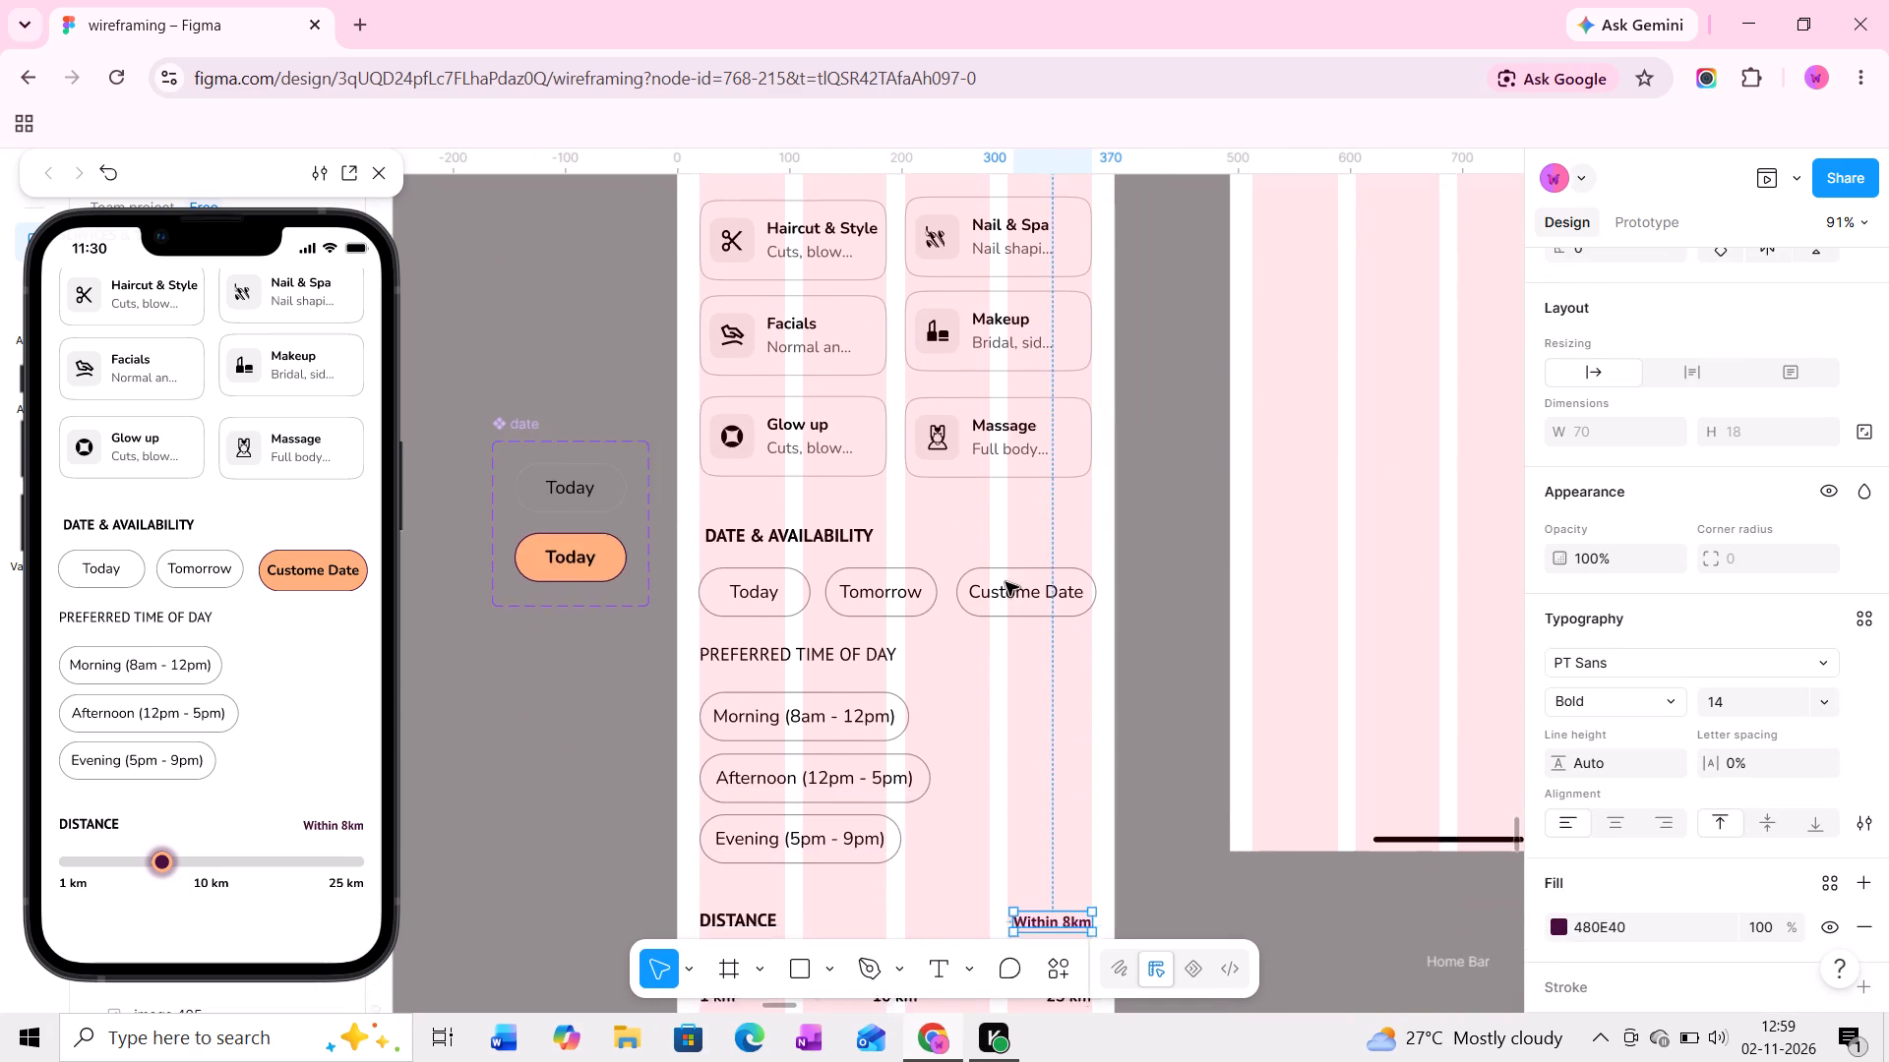
scroll(1005, 582, down, 2)
middle_drag(1005, 628, 1029, 533)
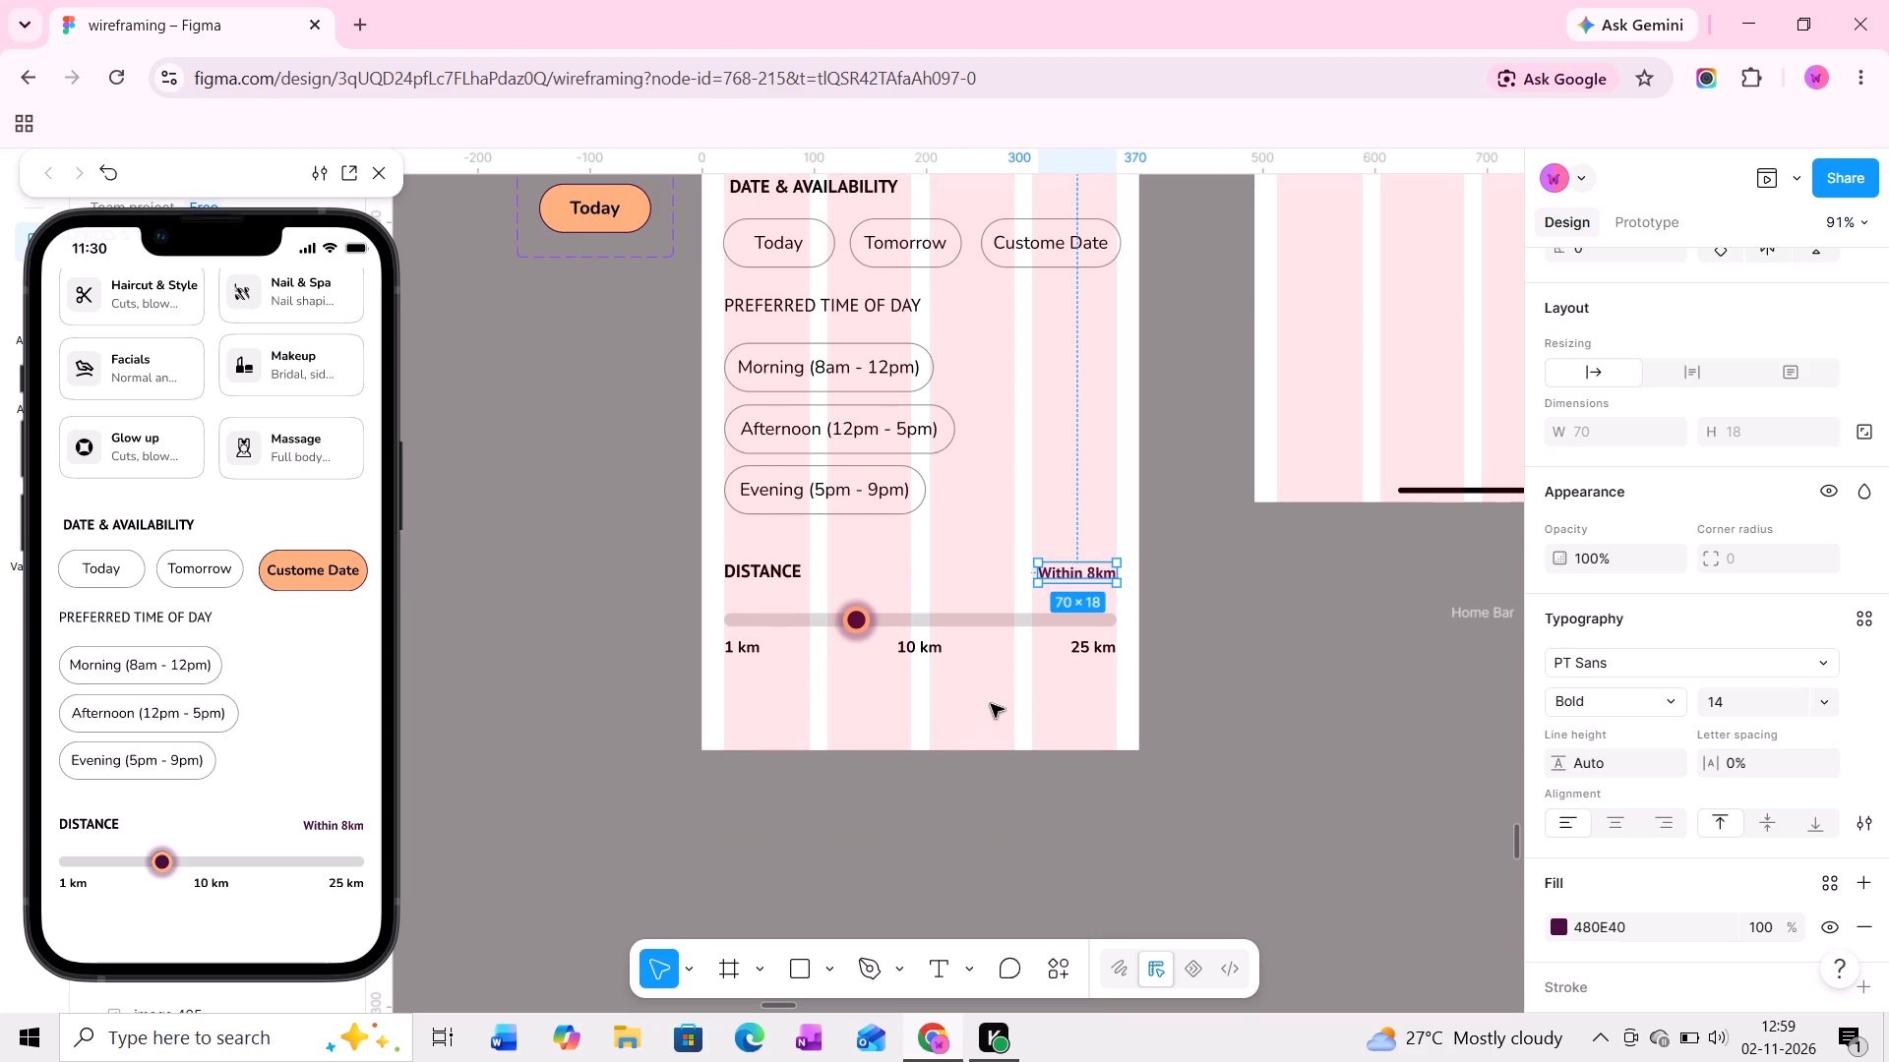
click(992, 703)
ctrl+click(992, 704)
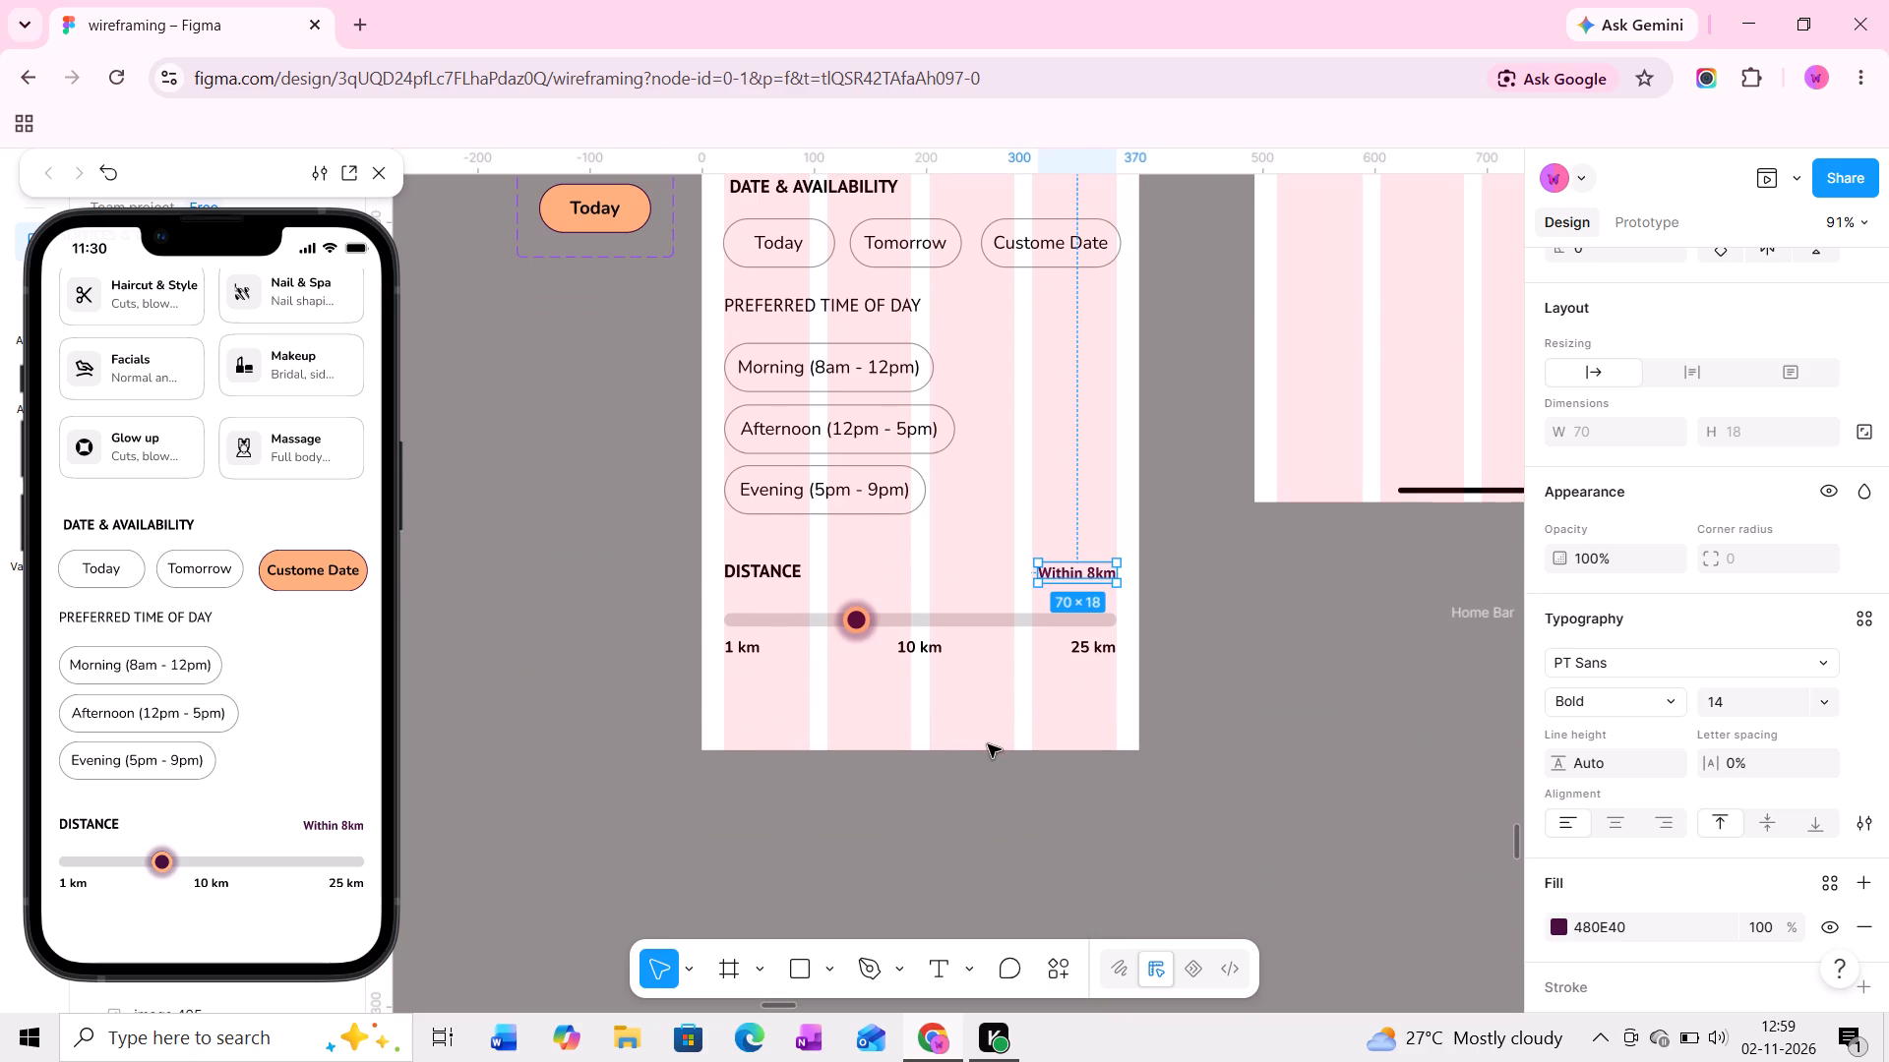
ctrl+click(908, 648)
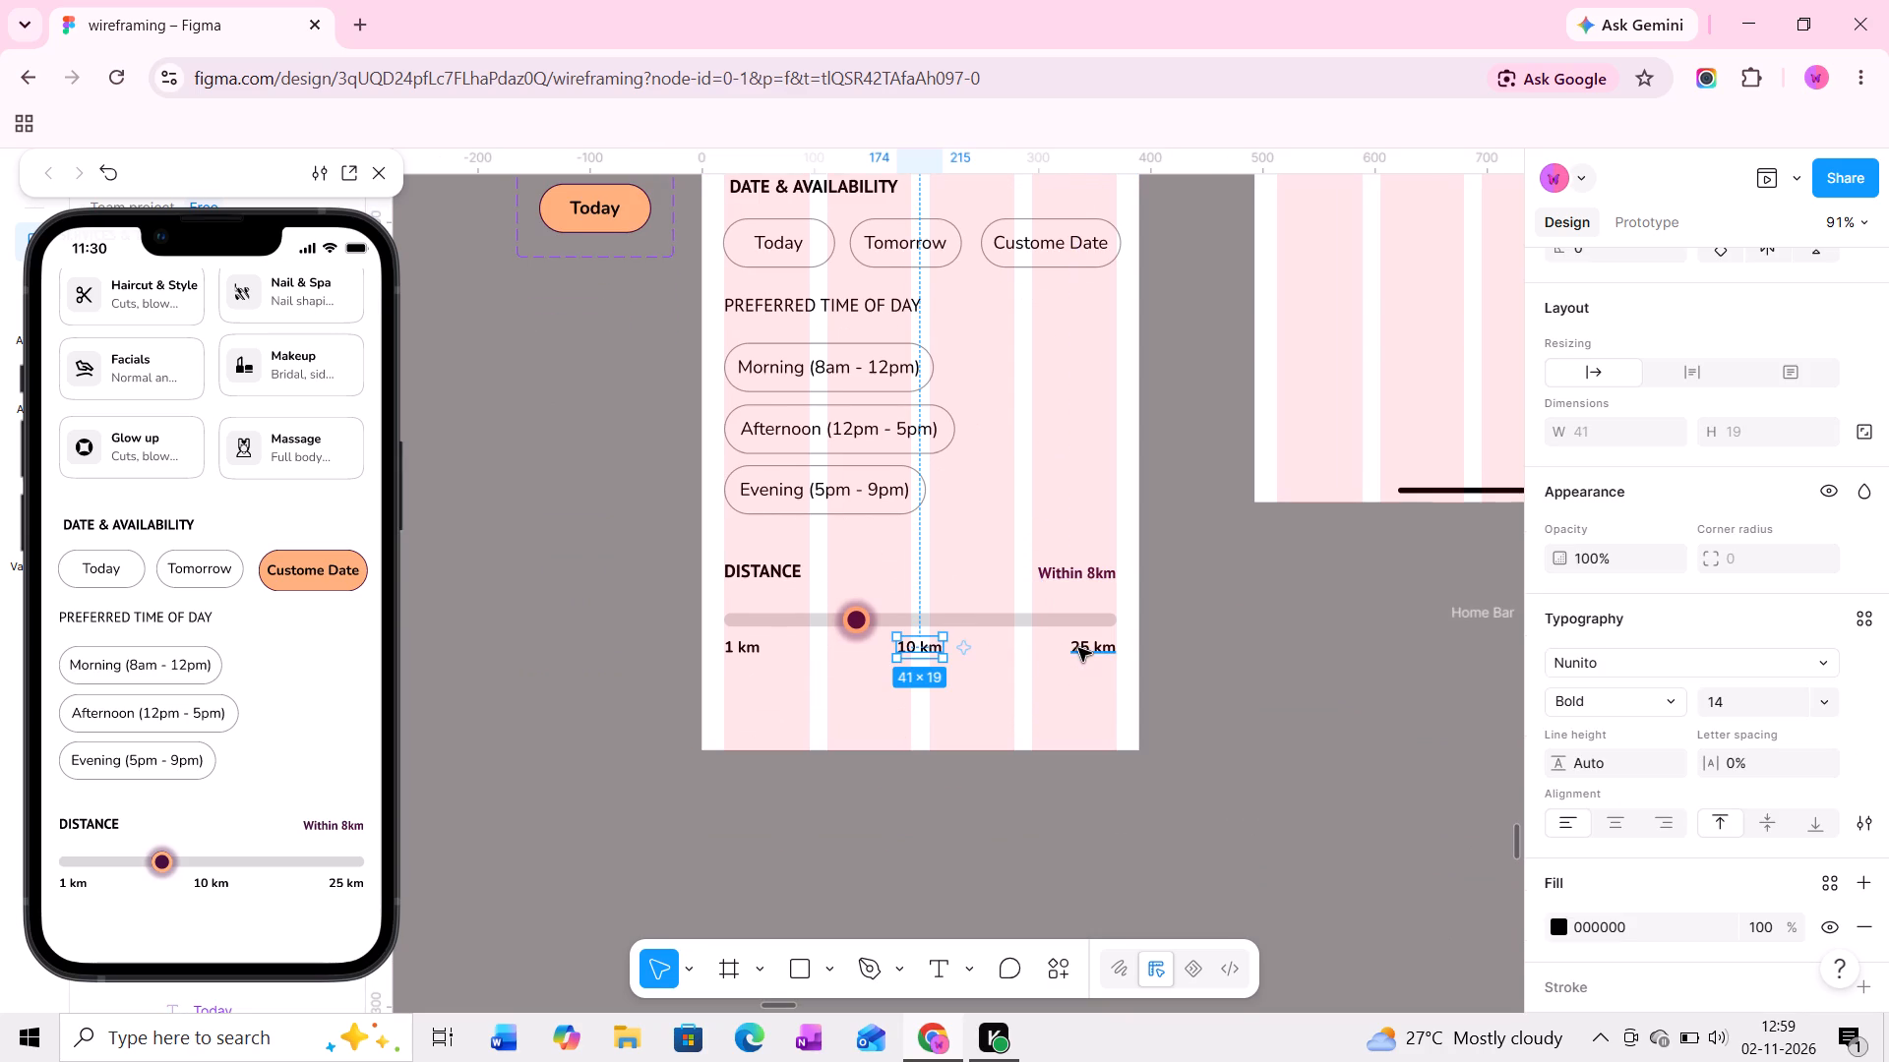
shift+click(1078, 648)
shift+click(756, 648)
scroll(1637, 667, down, 3)
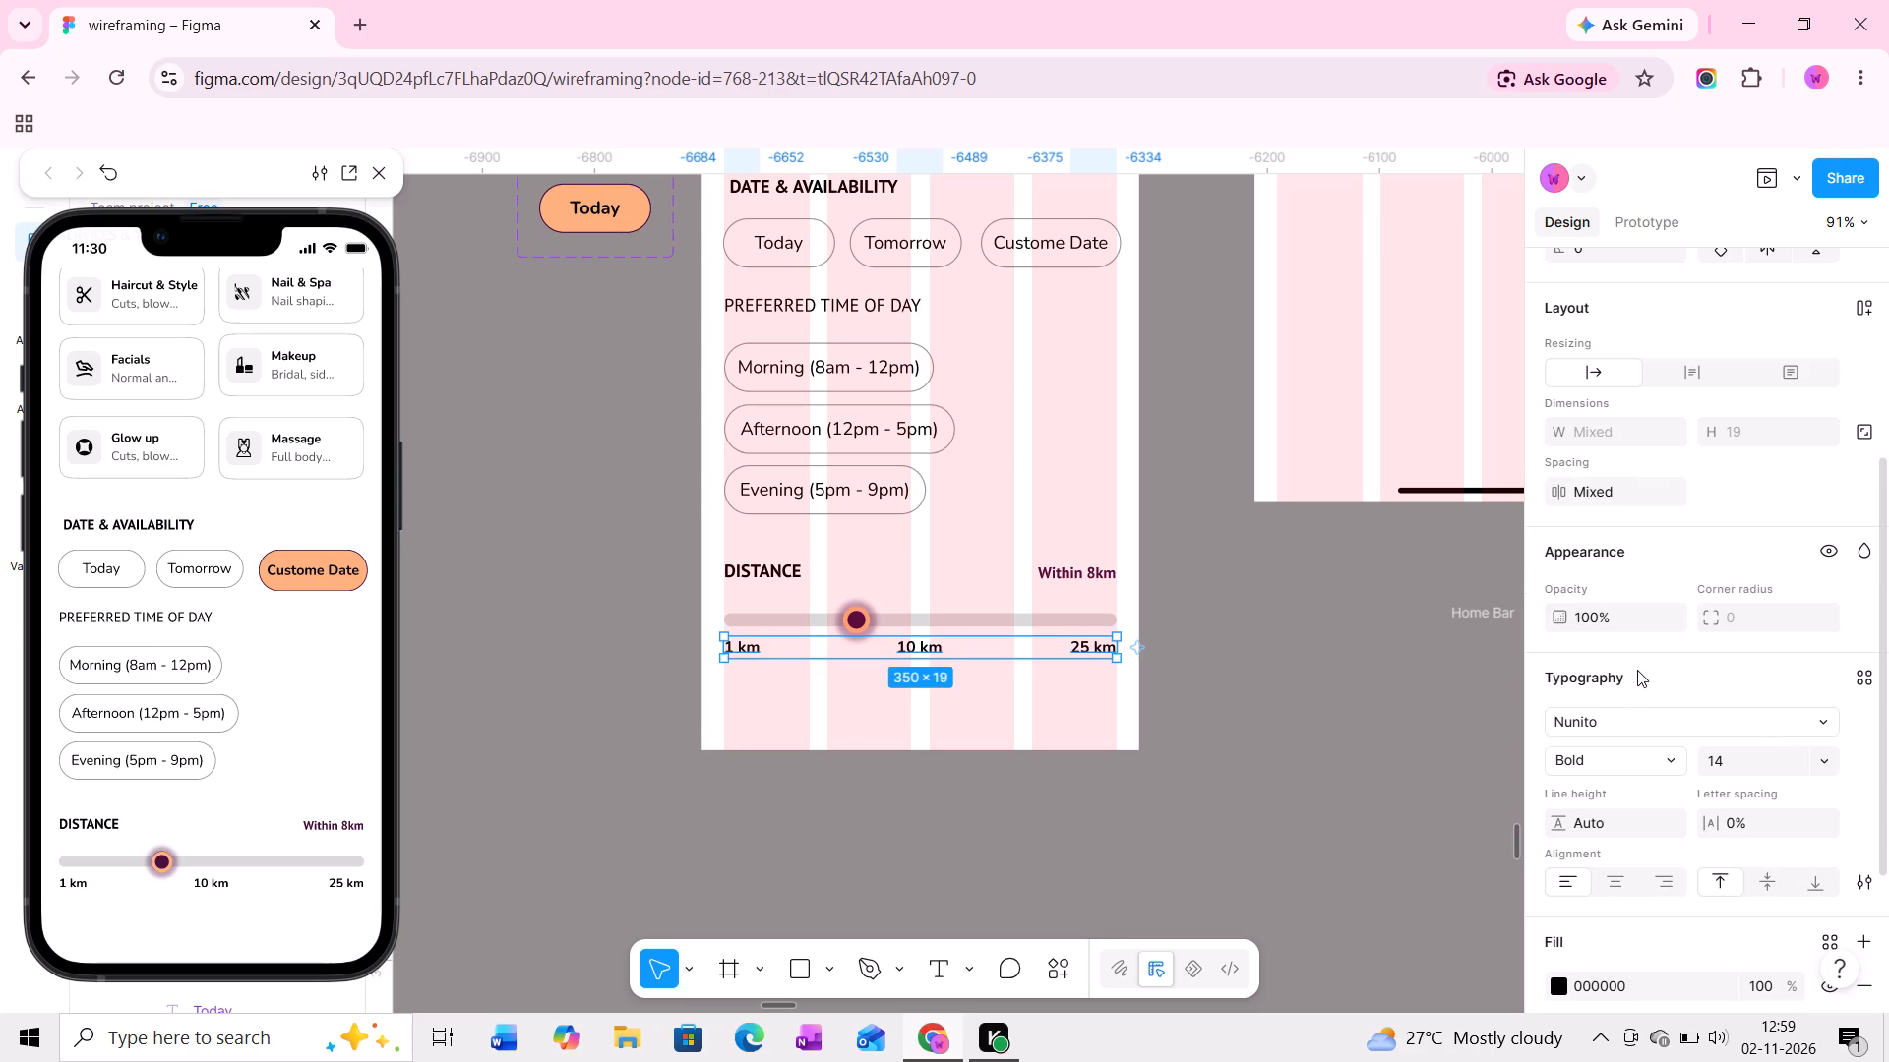
click(1556, 760)
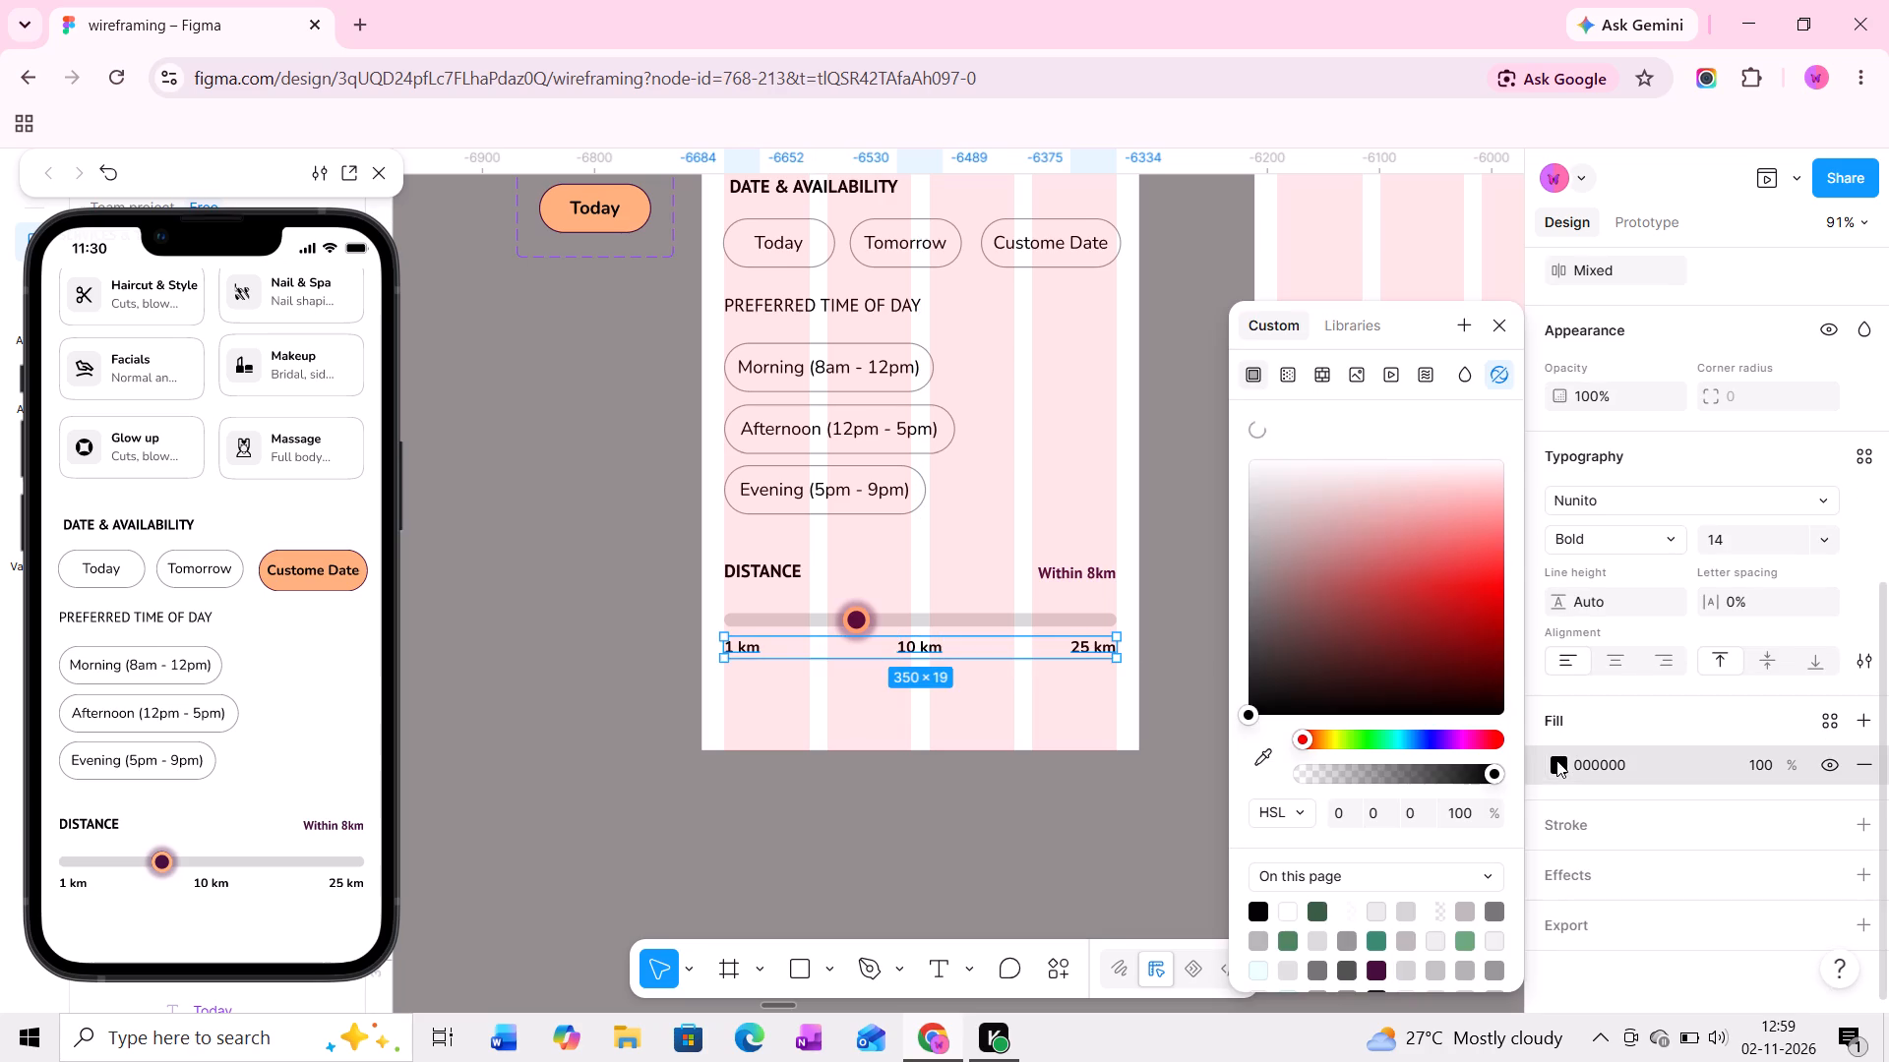
drag(1281, 629, 1249, 629)
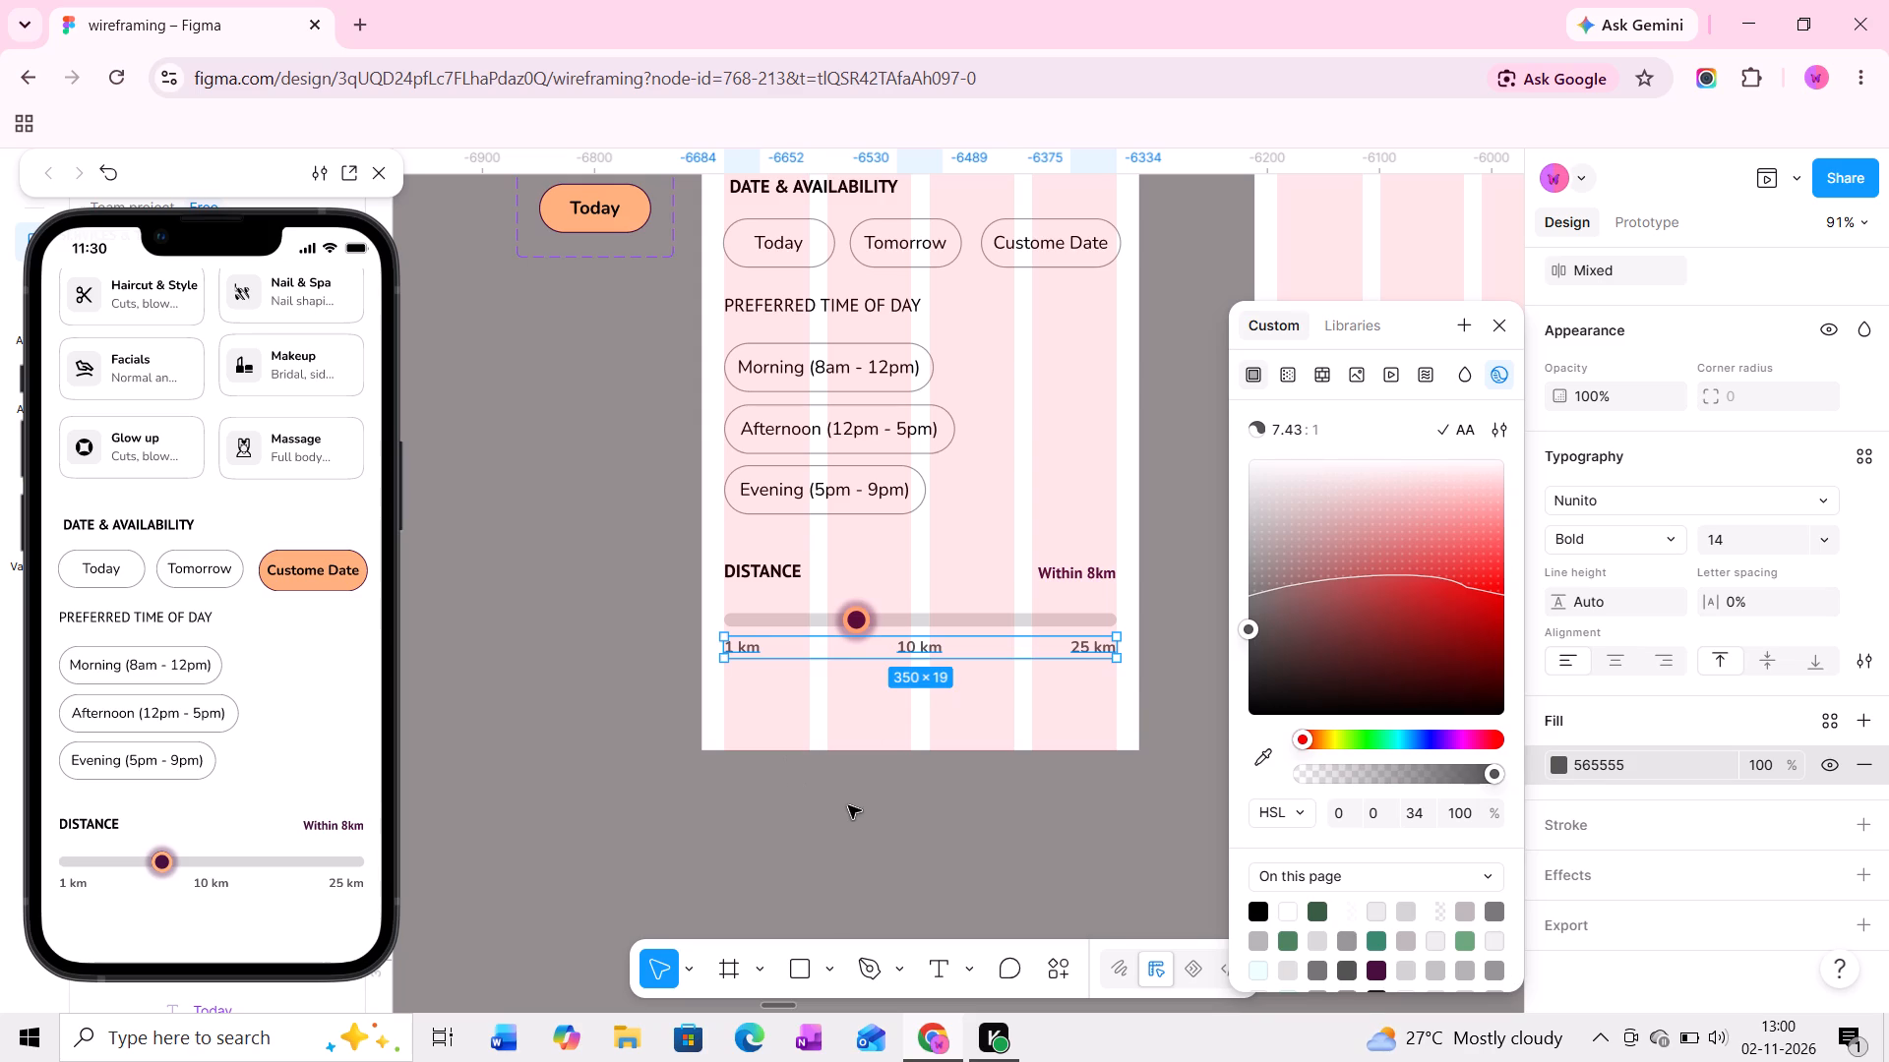
click(1676, 535)
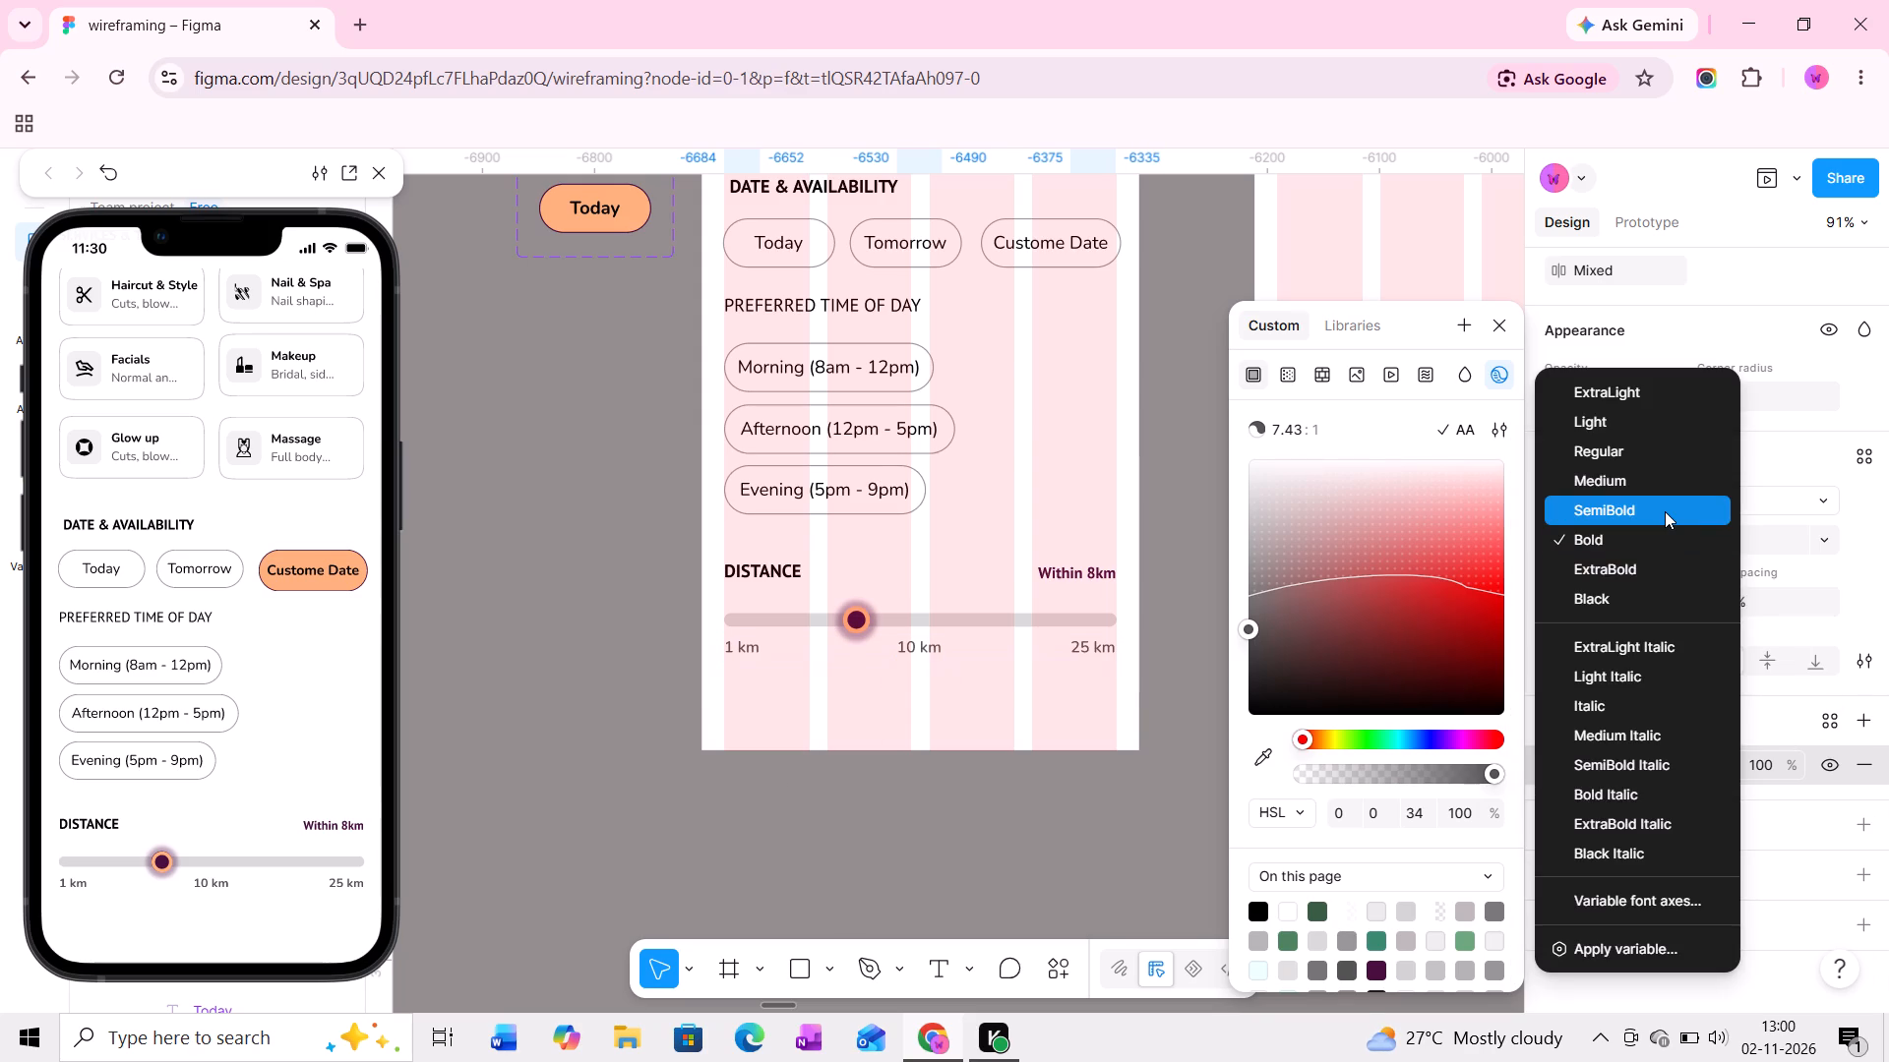
click(1665, 511)
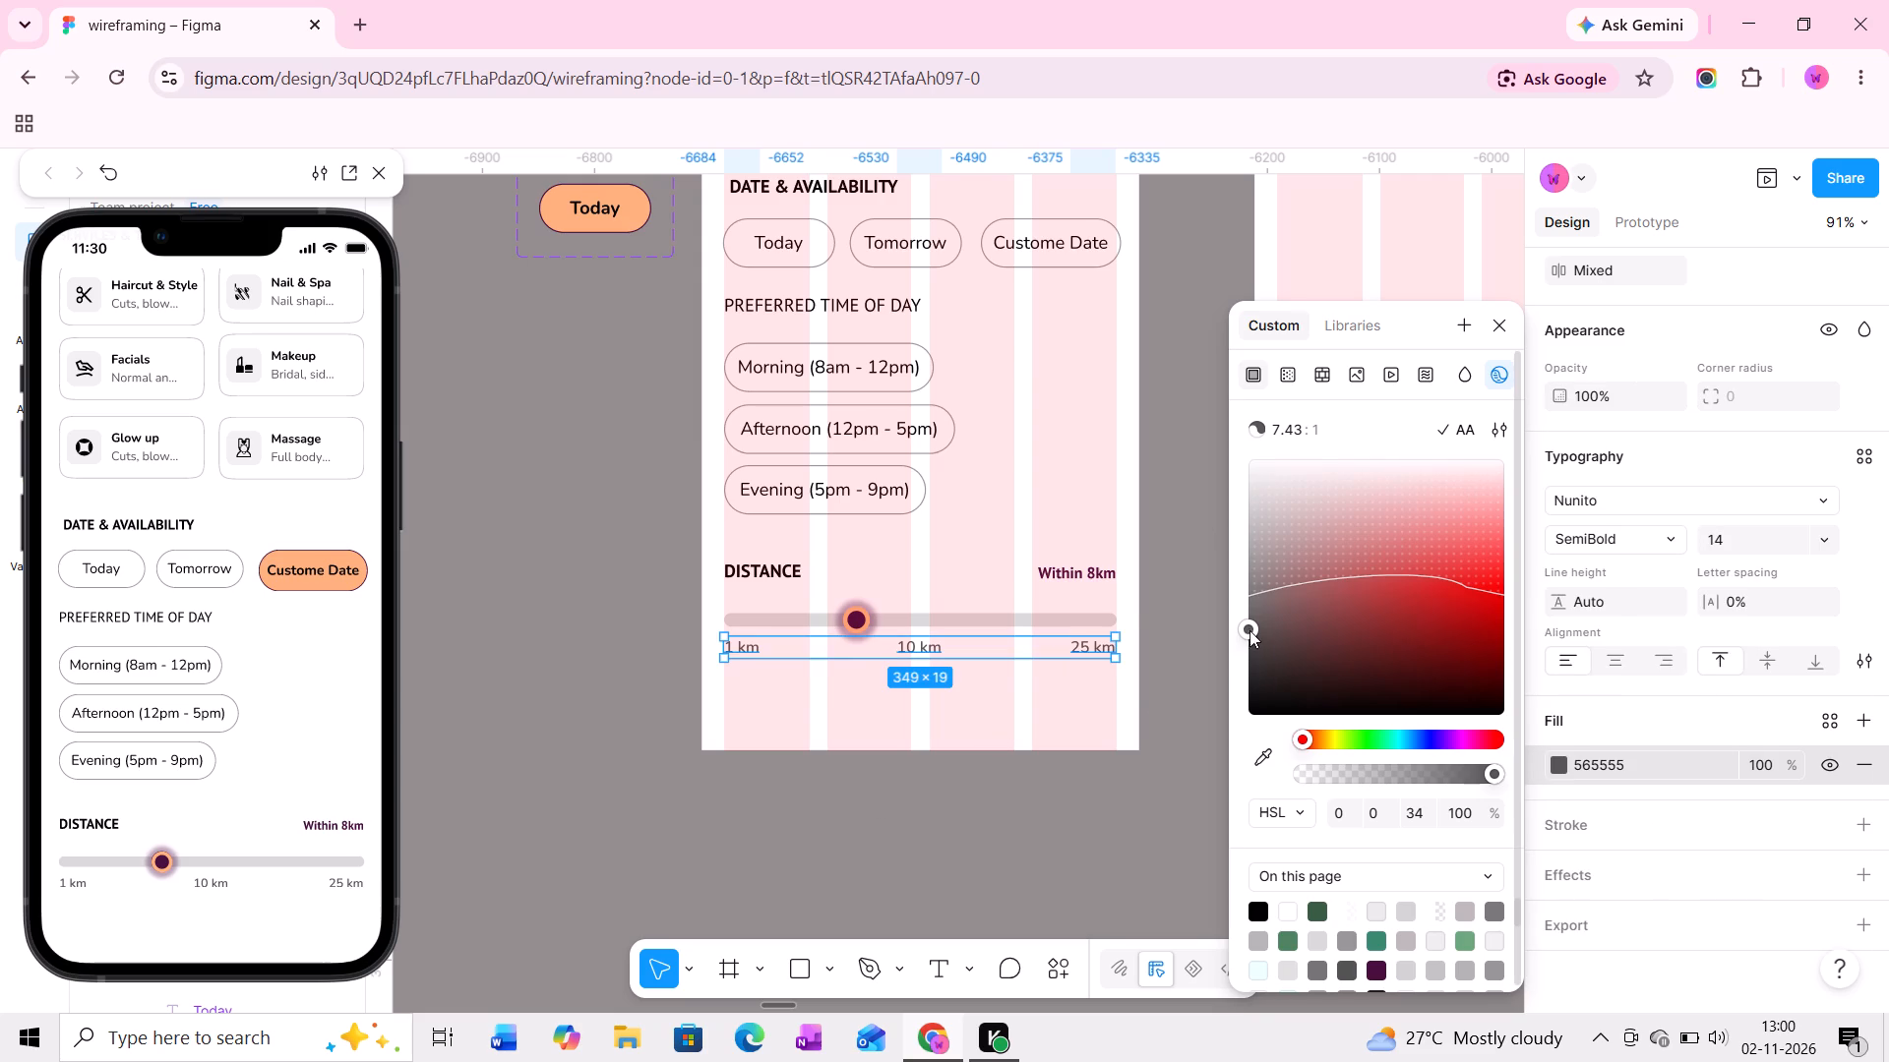
drag(1249, 620, 1244, 631)
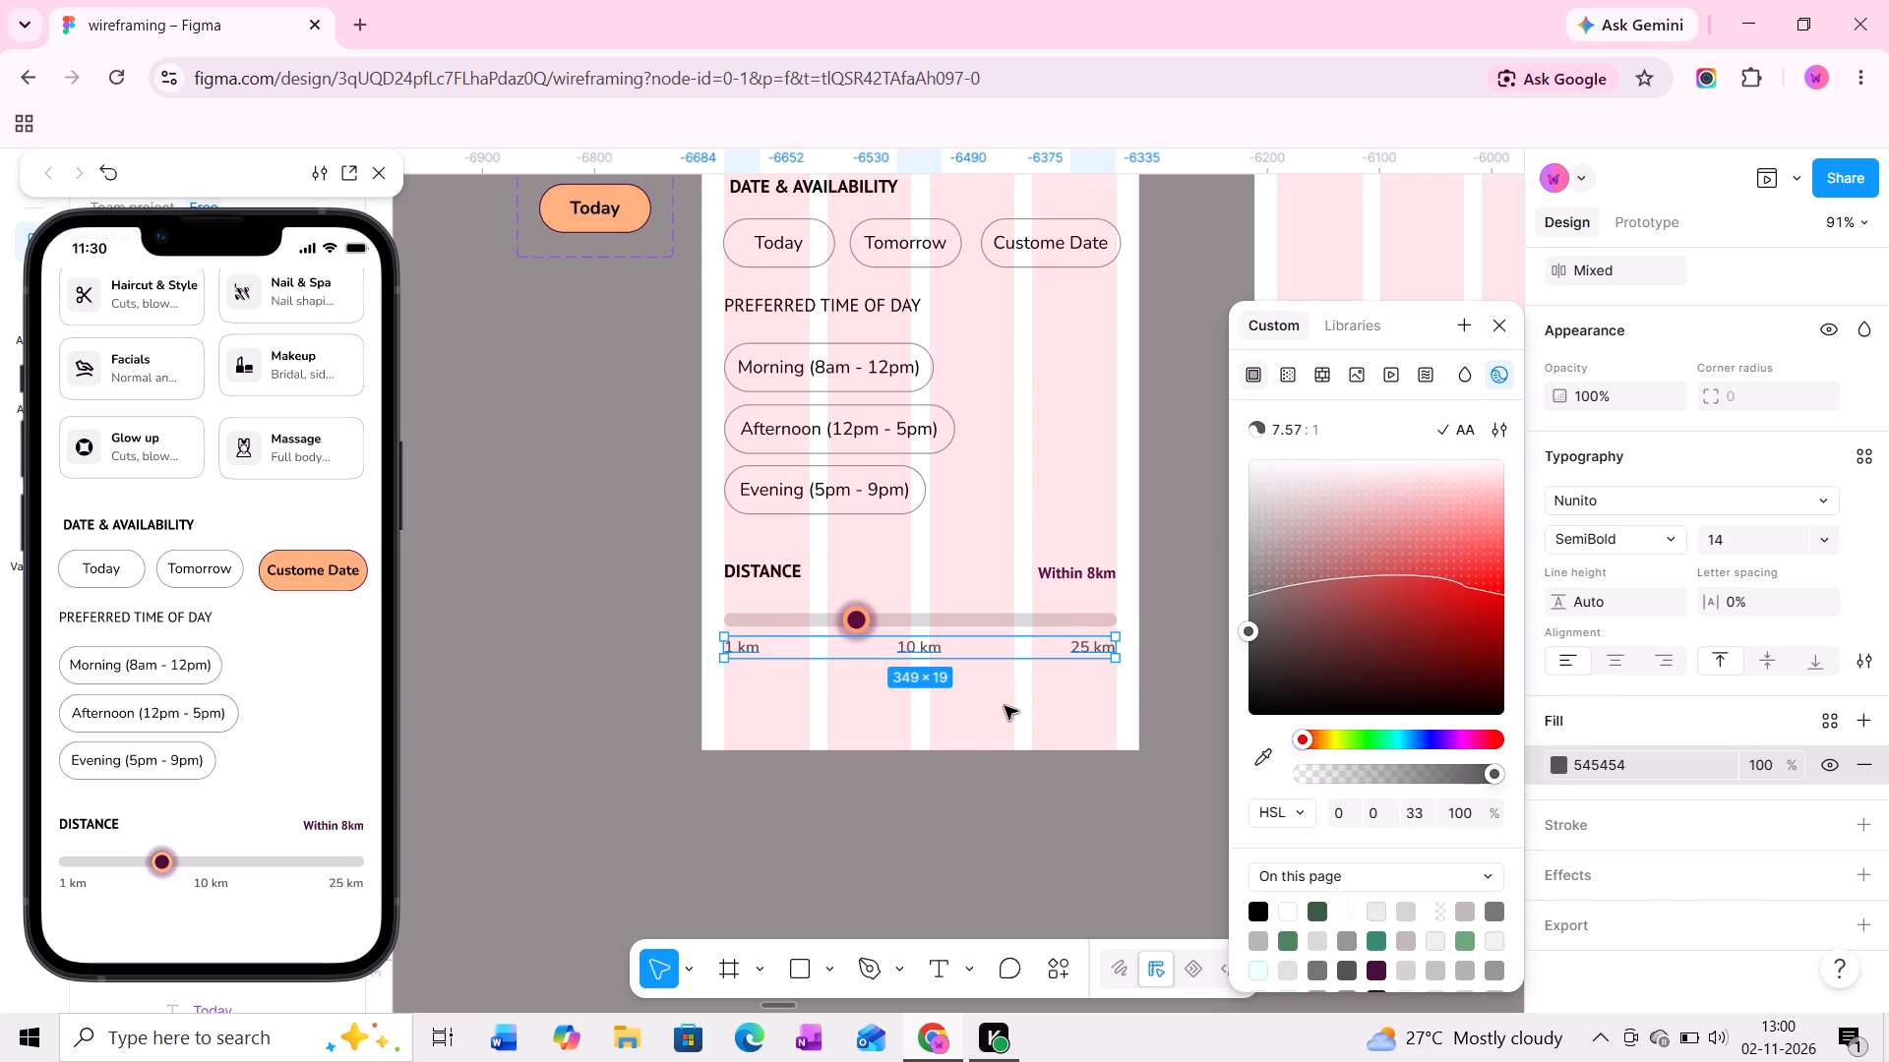
Extend the Filter & Refine frame downward to a height of 1210.
ctrl+click(1005, 706)
drag(951, 744, 947, 801)
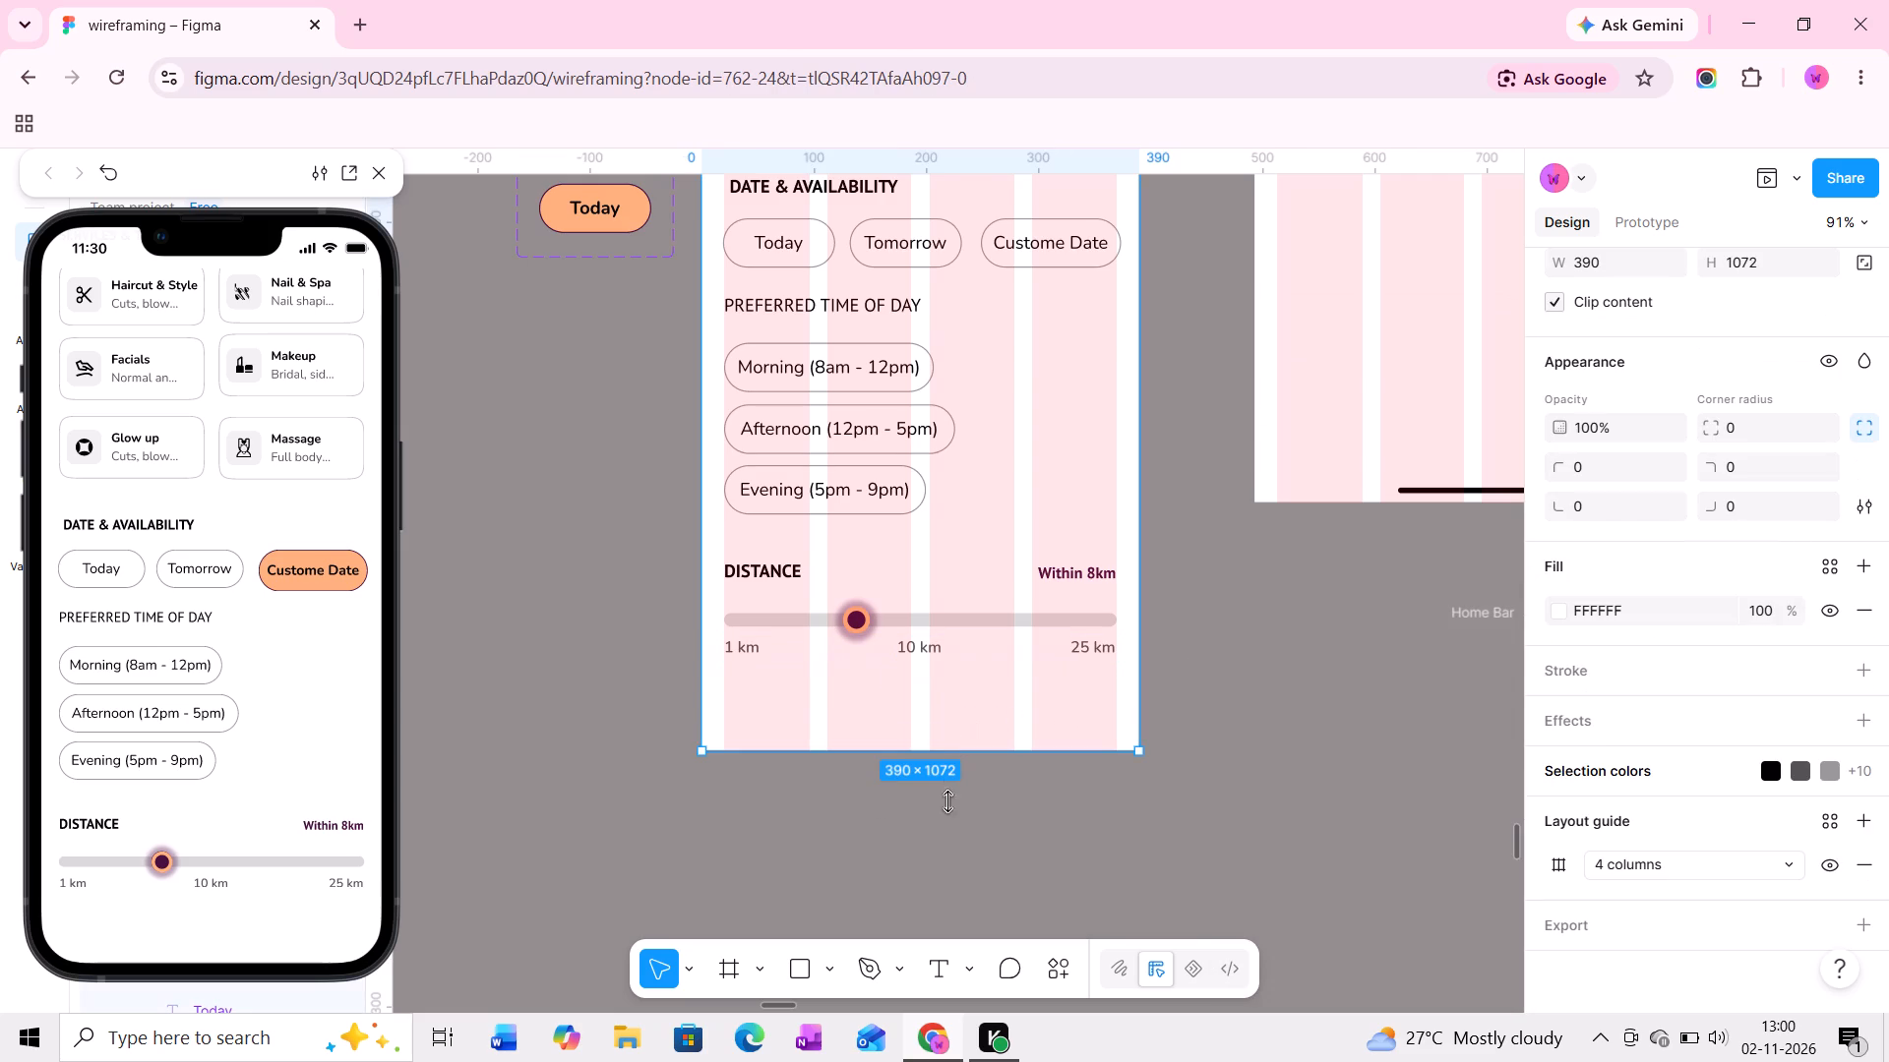
drag(947, 801, 944, 906)
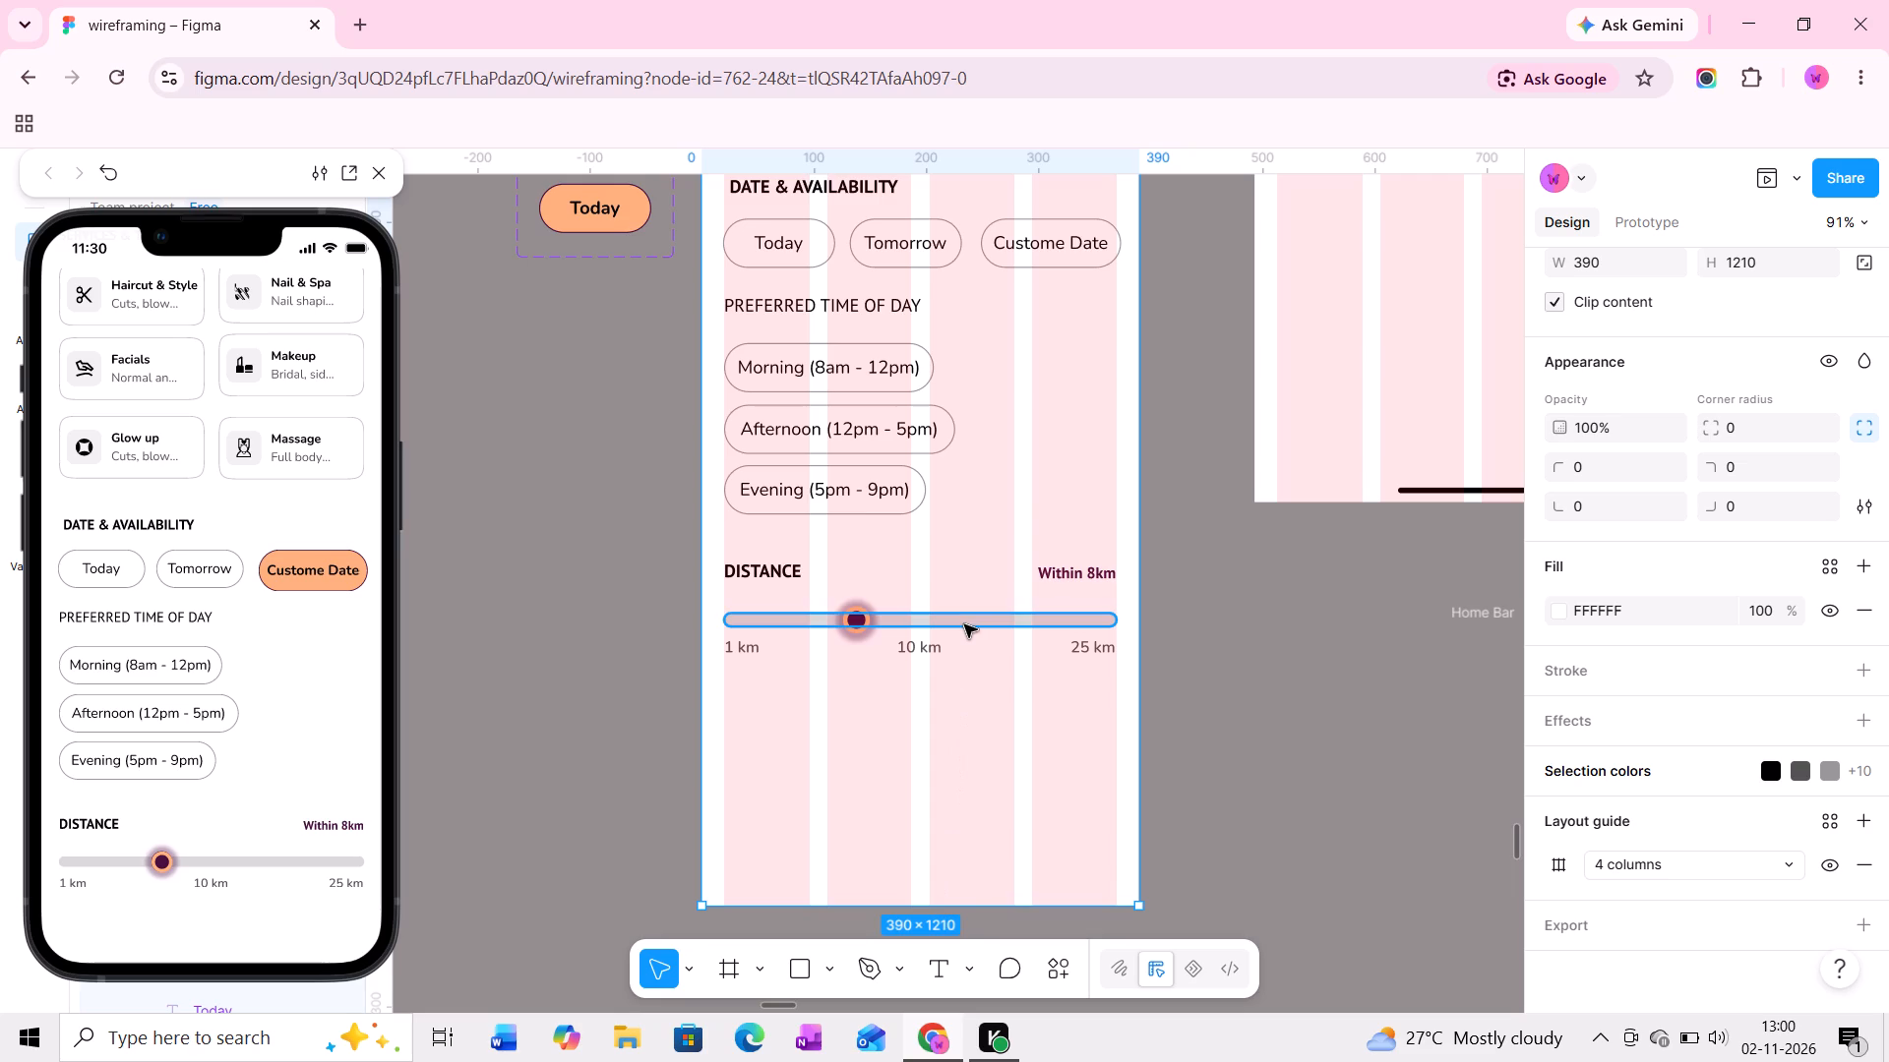
Duplicate the distance slider's track and knob below the original and move the copy onto the empty canvas beside the Filter & Refine frame.
click(964, 624)
ctrl+scroll(861, 620, up, 5)
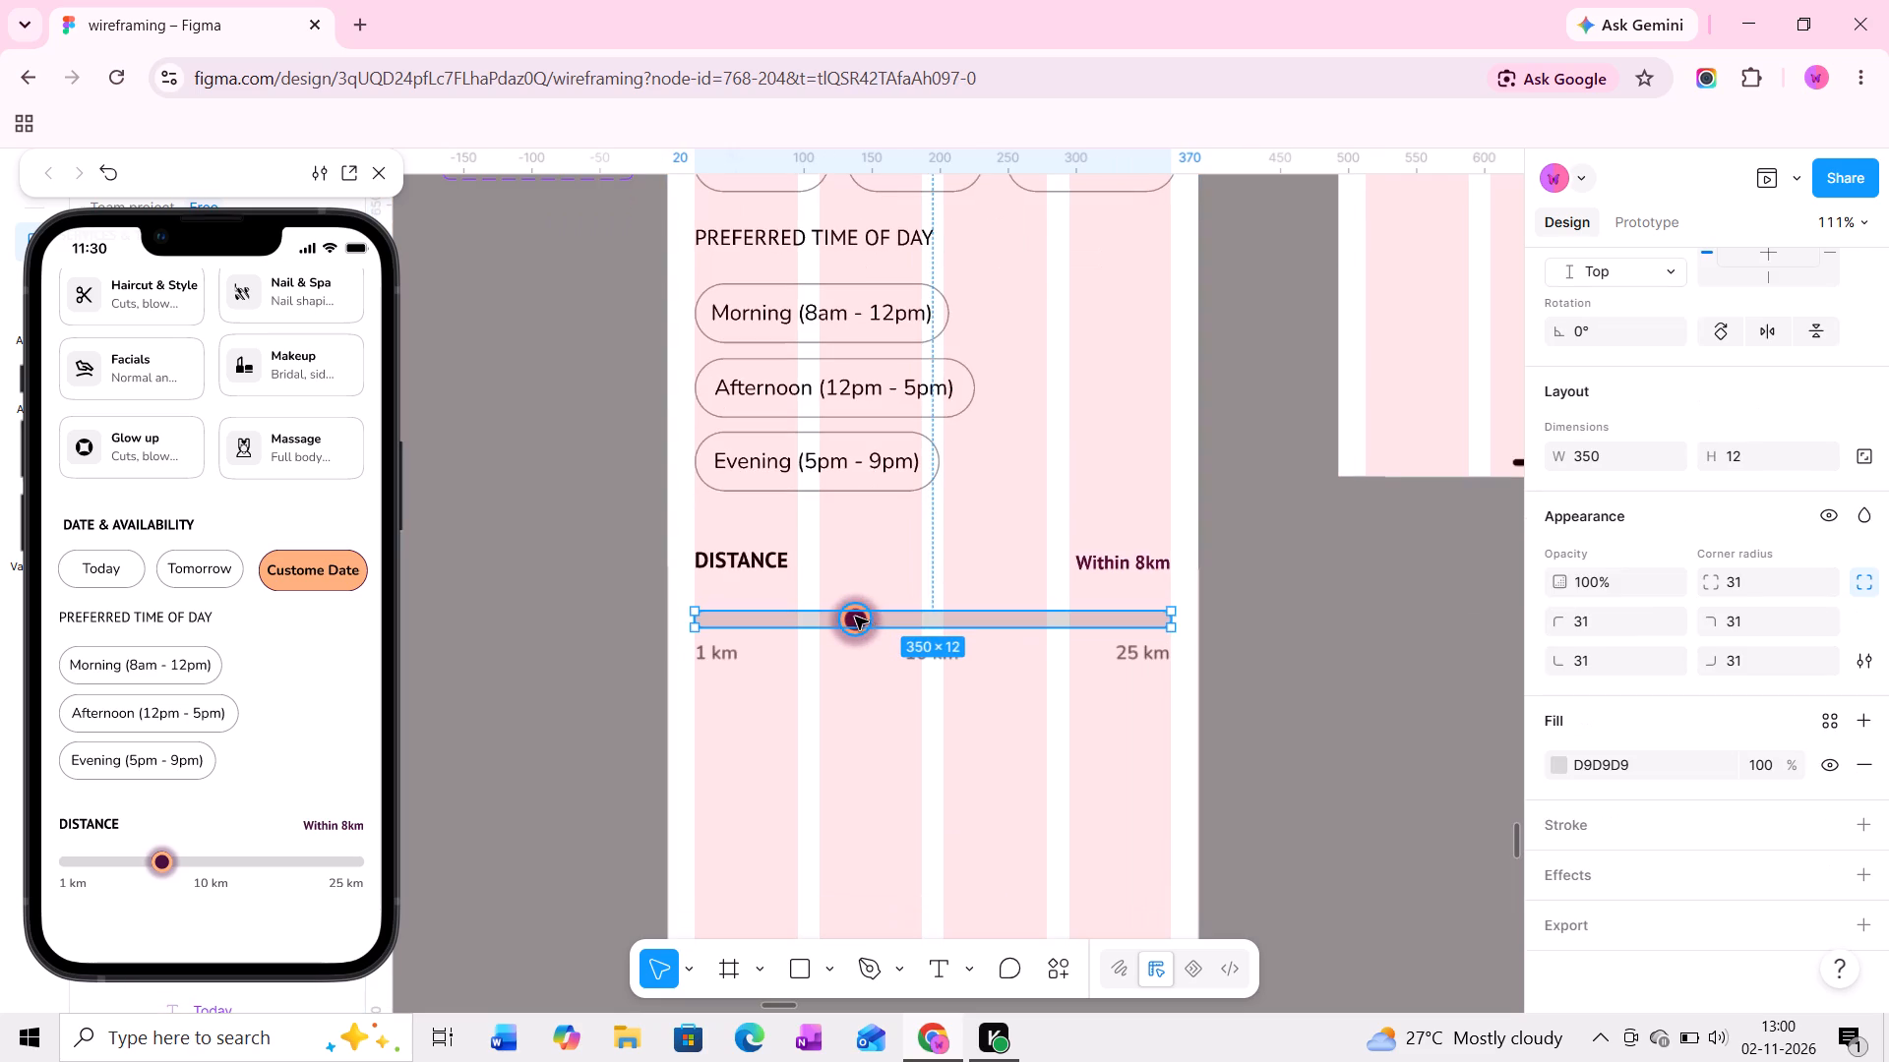
shift+click(853, 613)
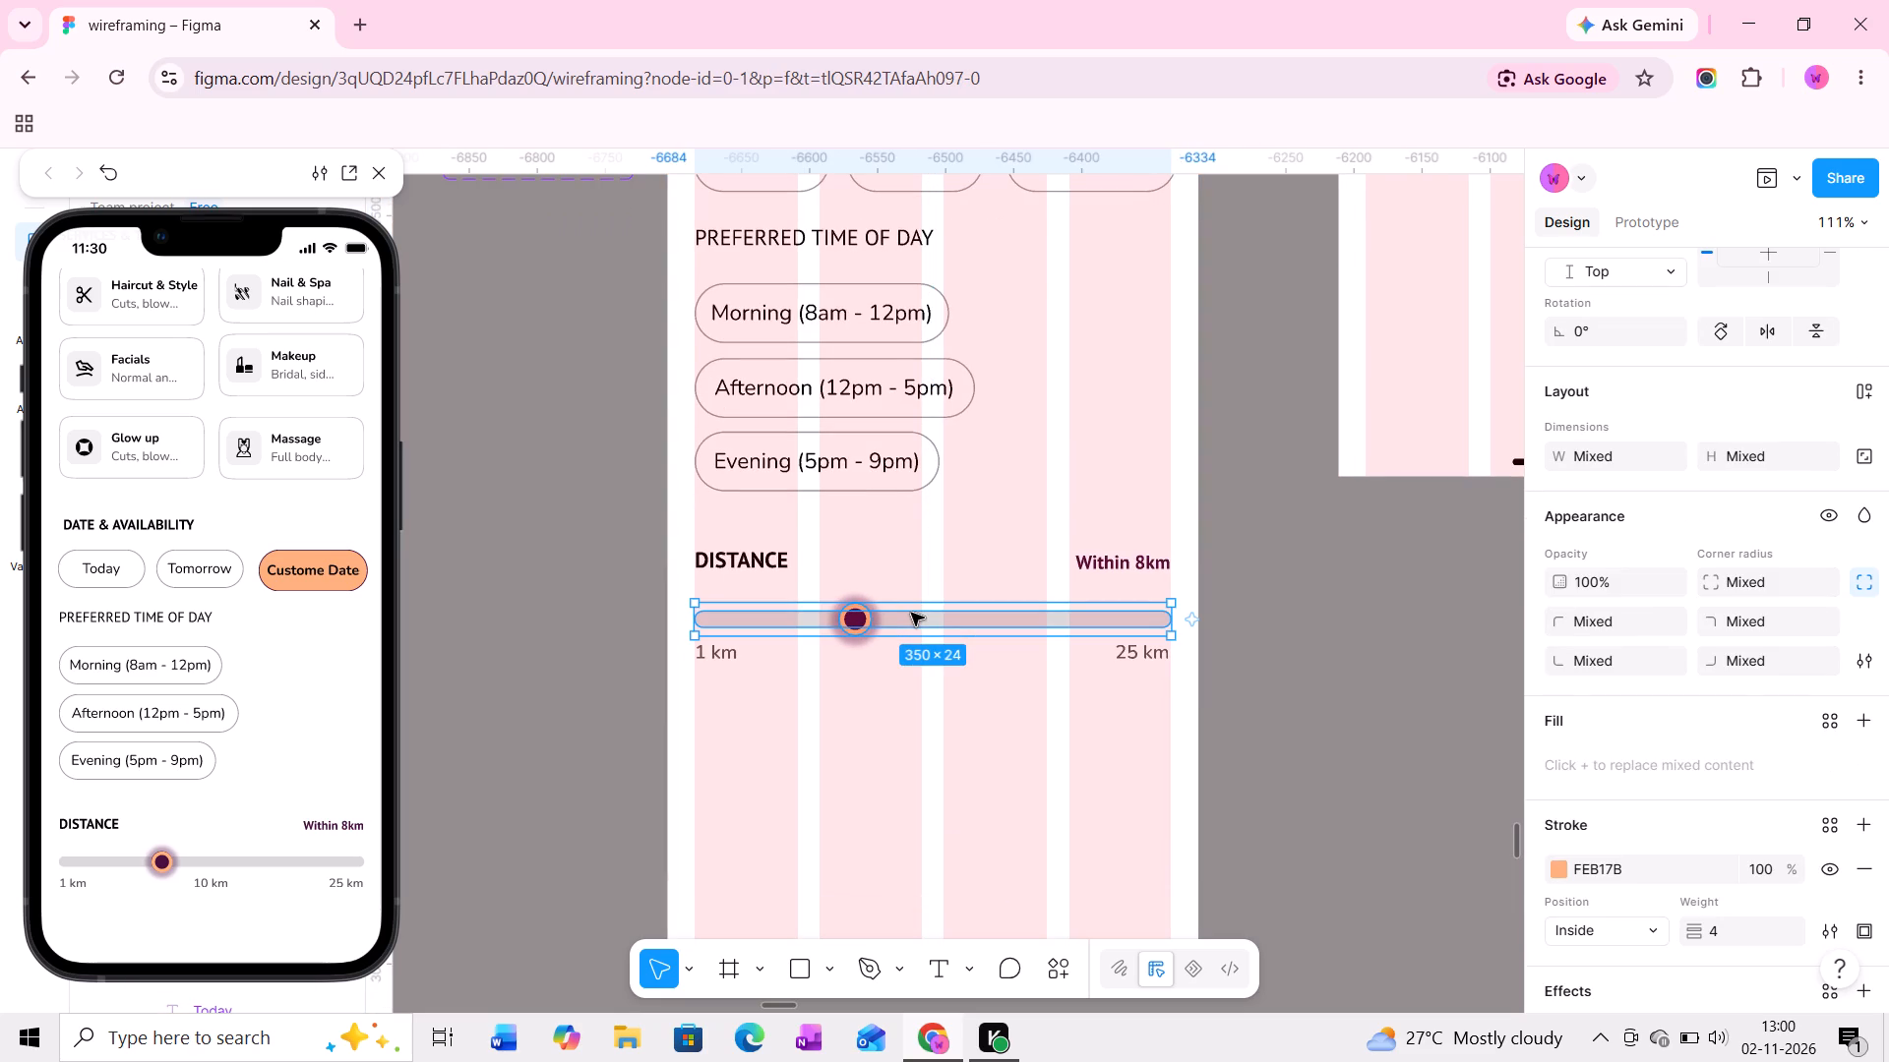
alt+drag(921, 617, 923, 774)
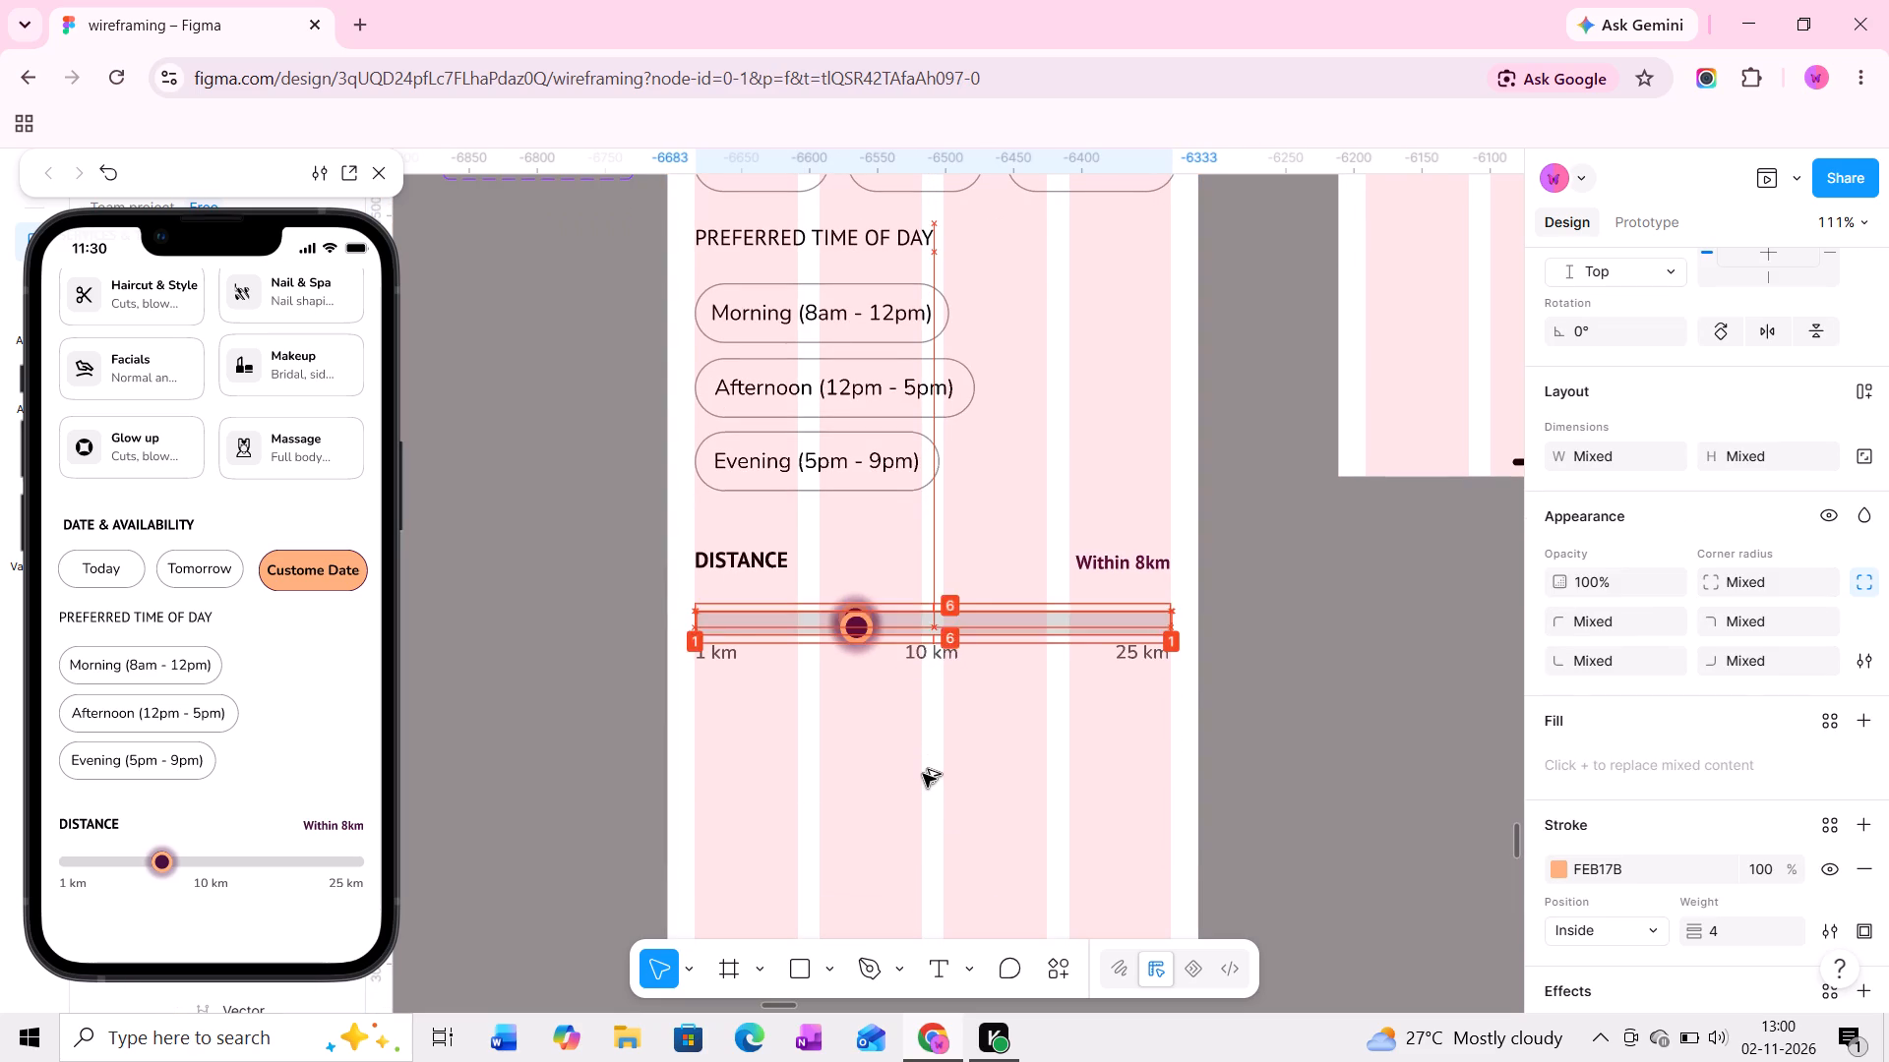
alt+drag(923, 774, 924, 762)
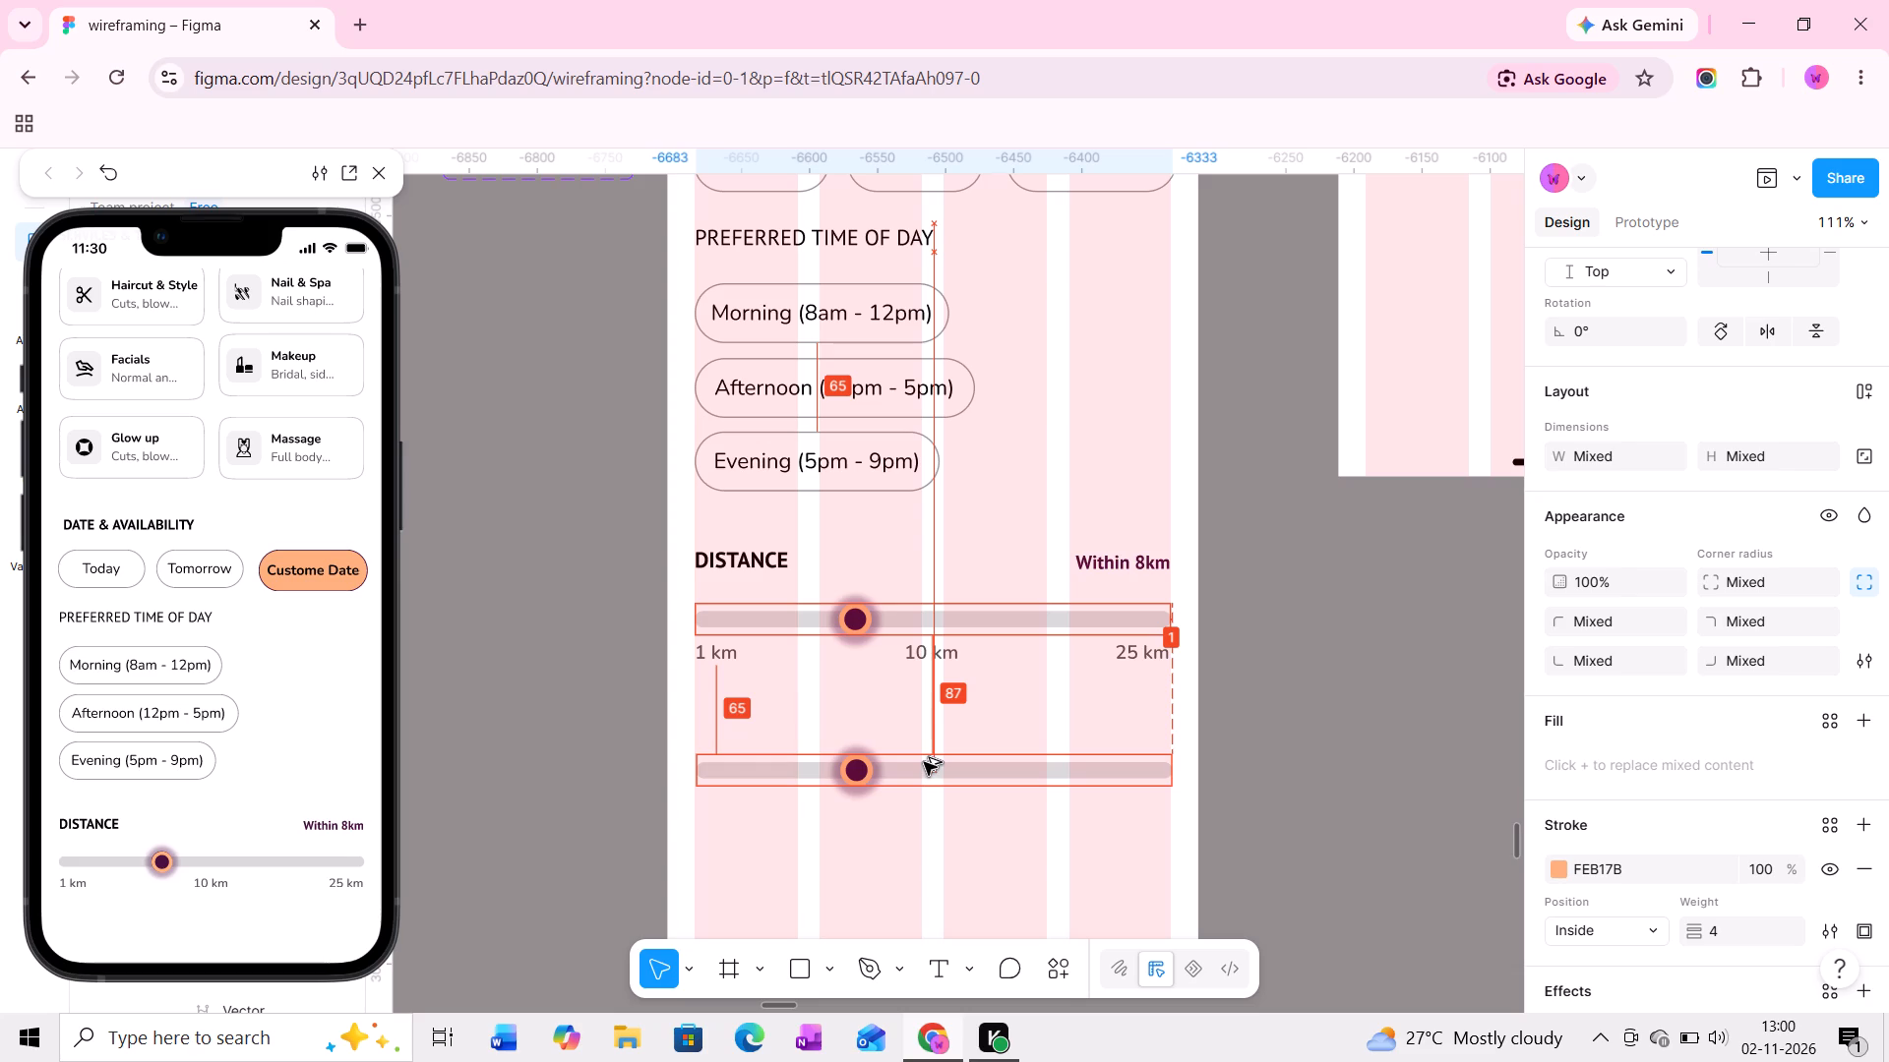
alt+drag(924, 762, 924, 760)
ctrl+scroll(924, 760, down, 5)
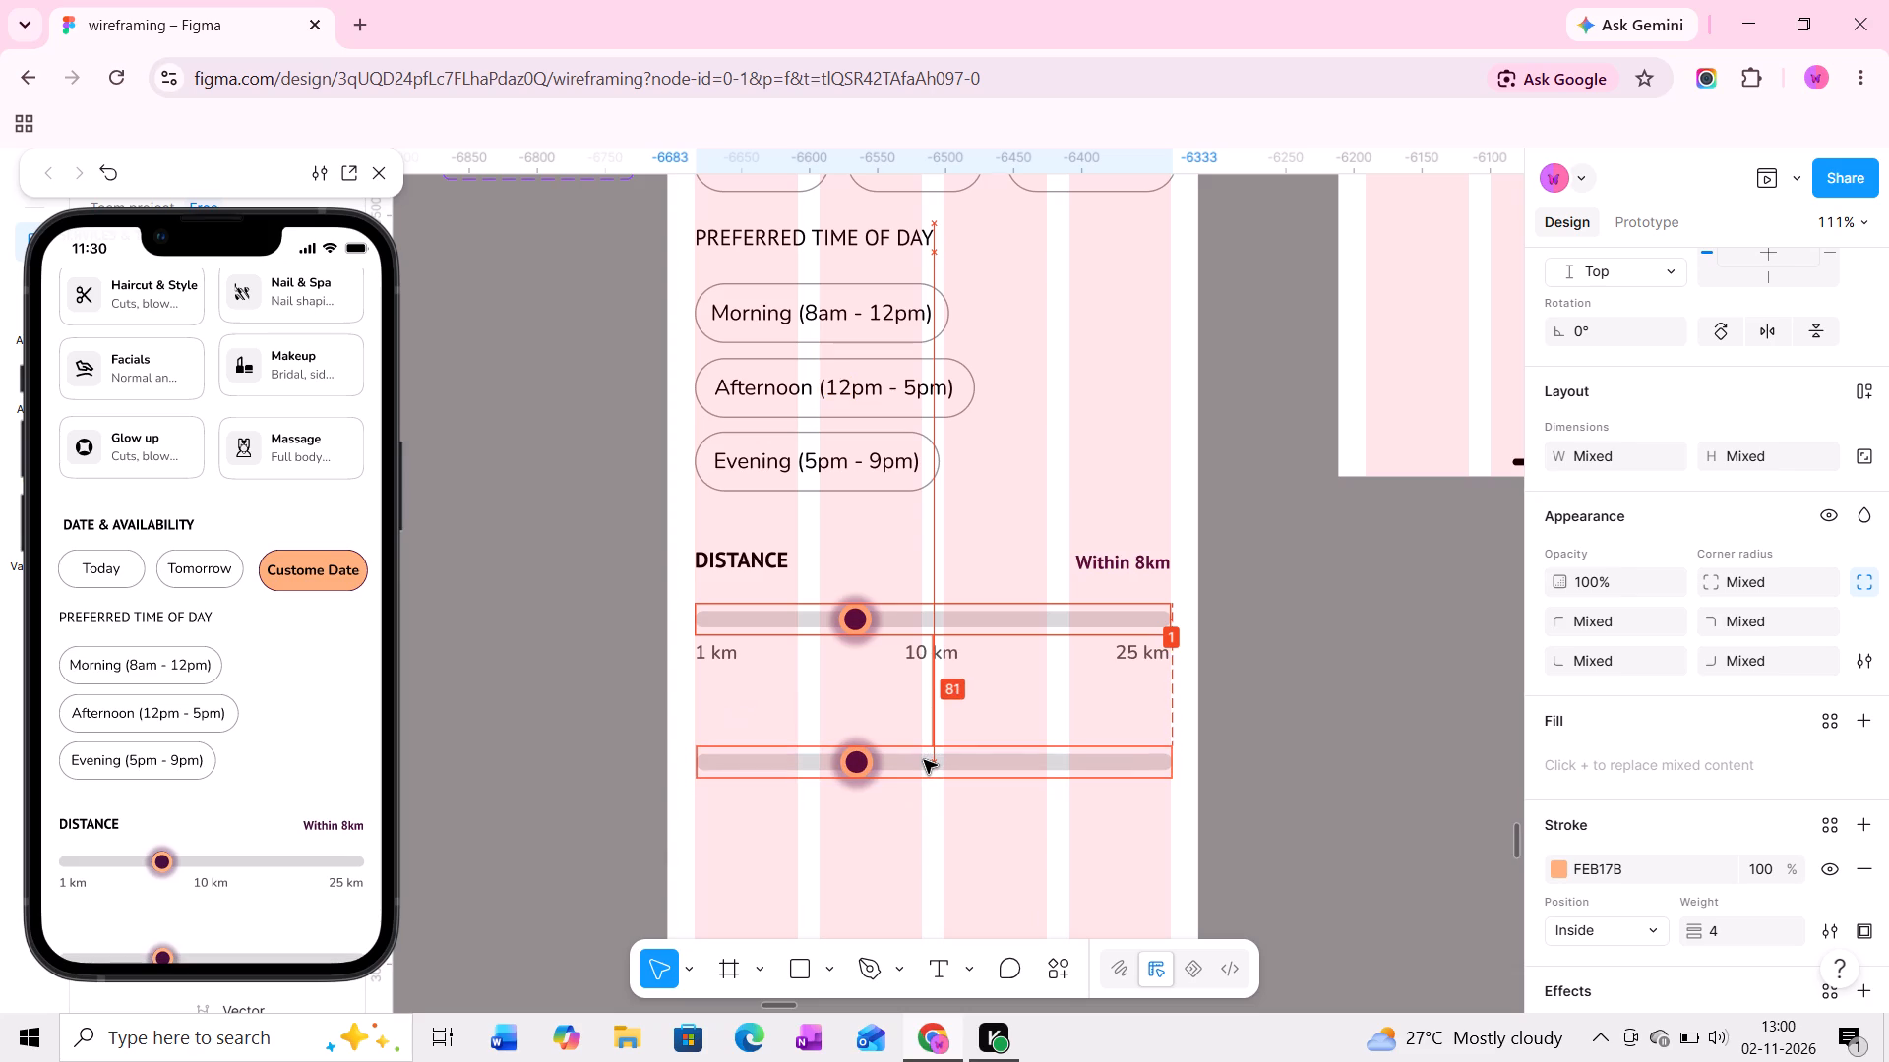
ctrl+scroll(924, 760, down, 3)
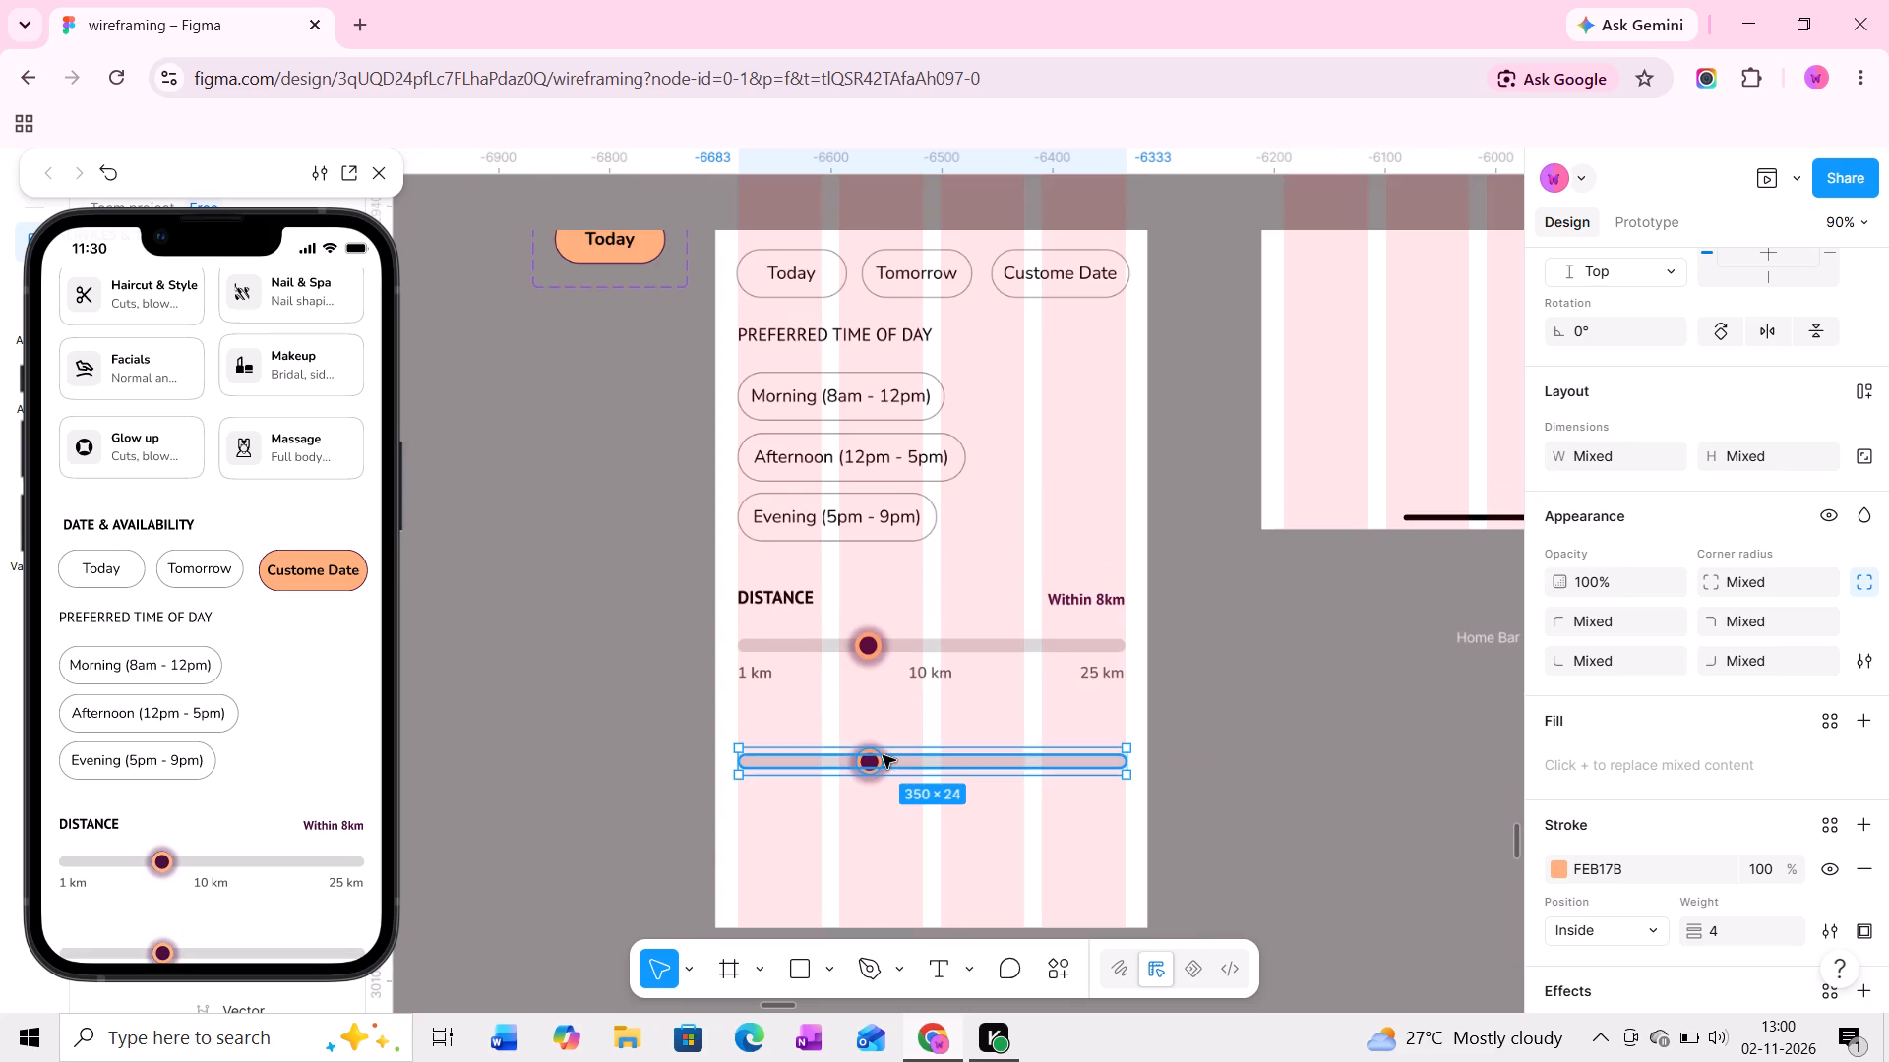
drag(915, 763, 581, 412)
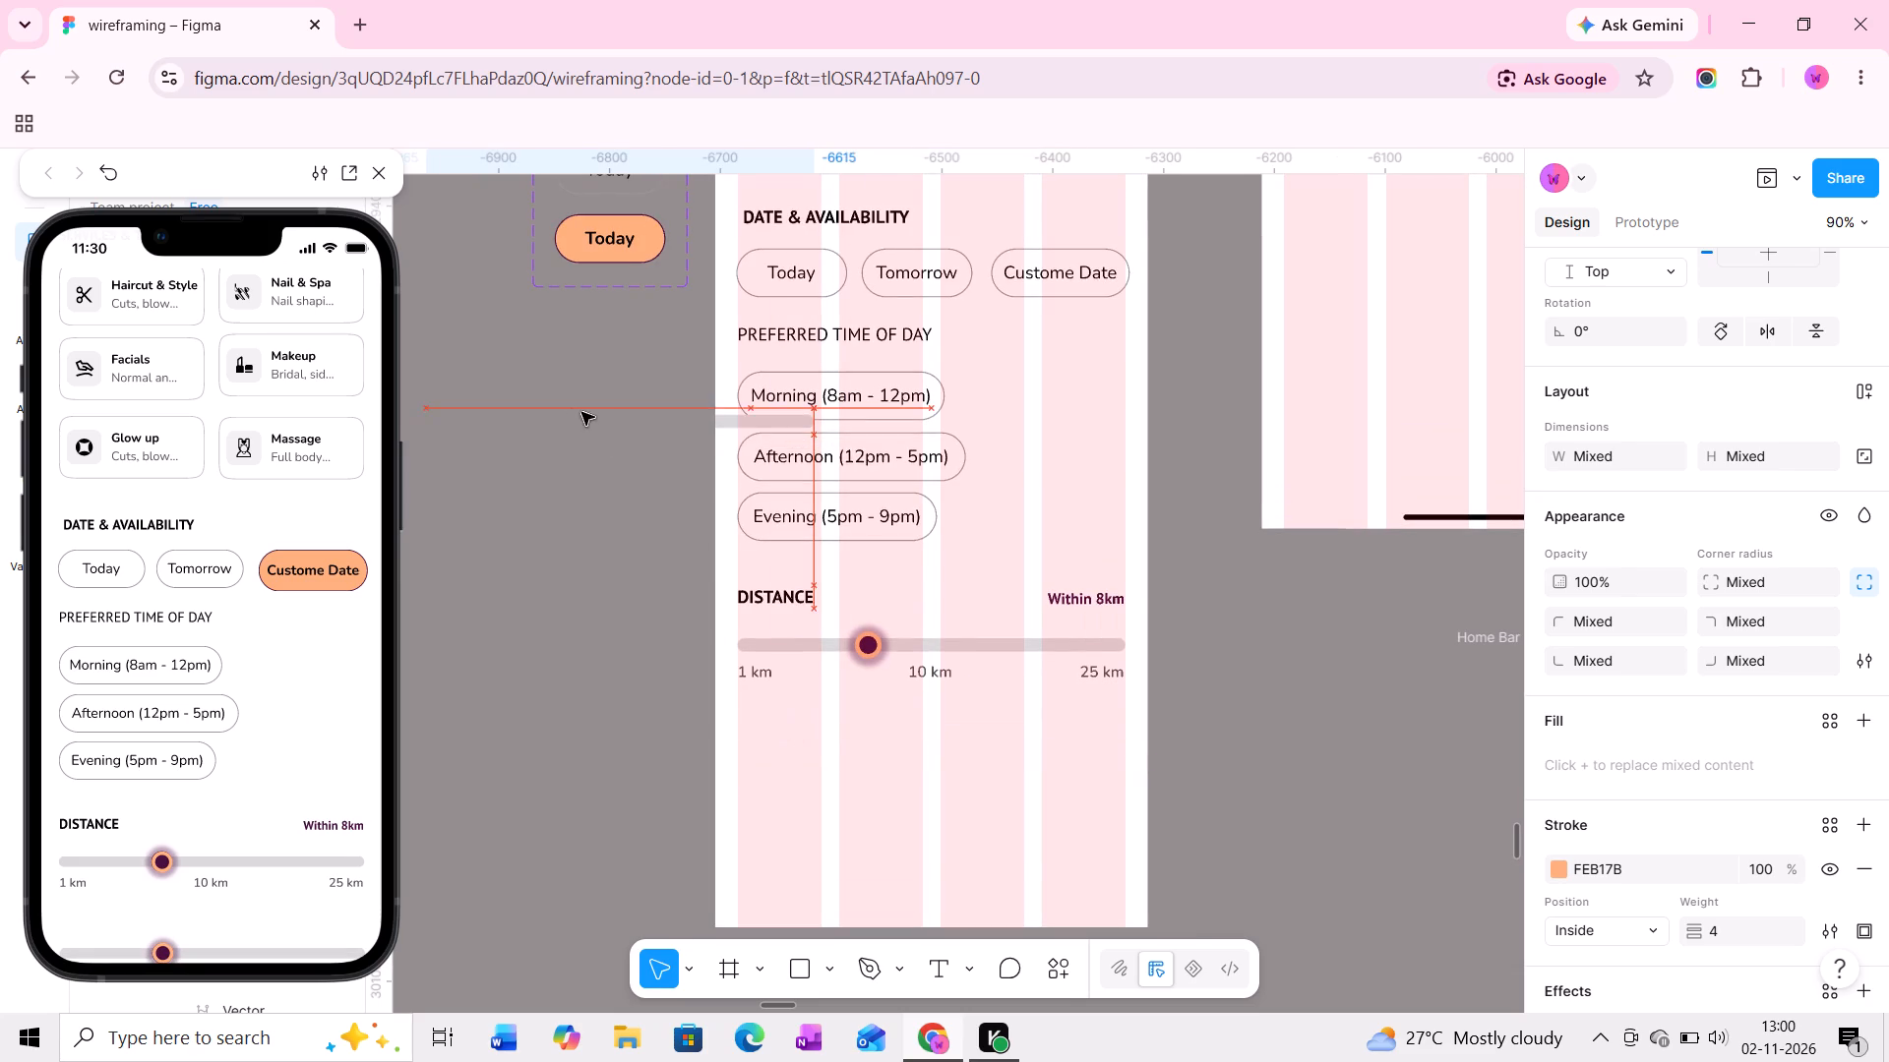
drag(581, 412, 501, 402)
Move the date component set farther from the Filter & Refine frame, to X -7018, Y 29270.
middle_drag(864, 437, 817, 602)
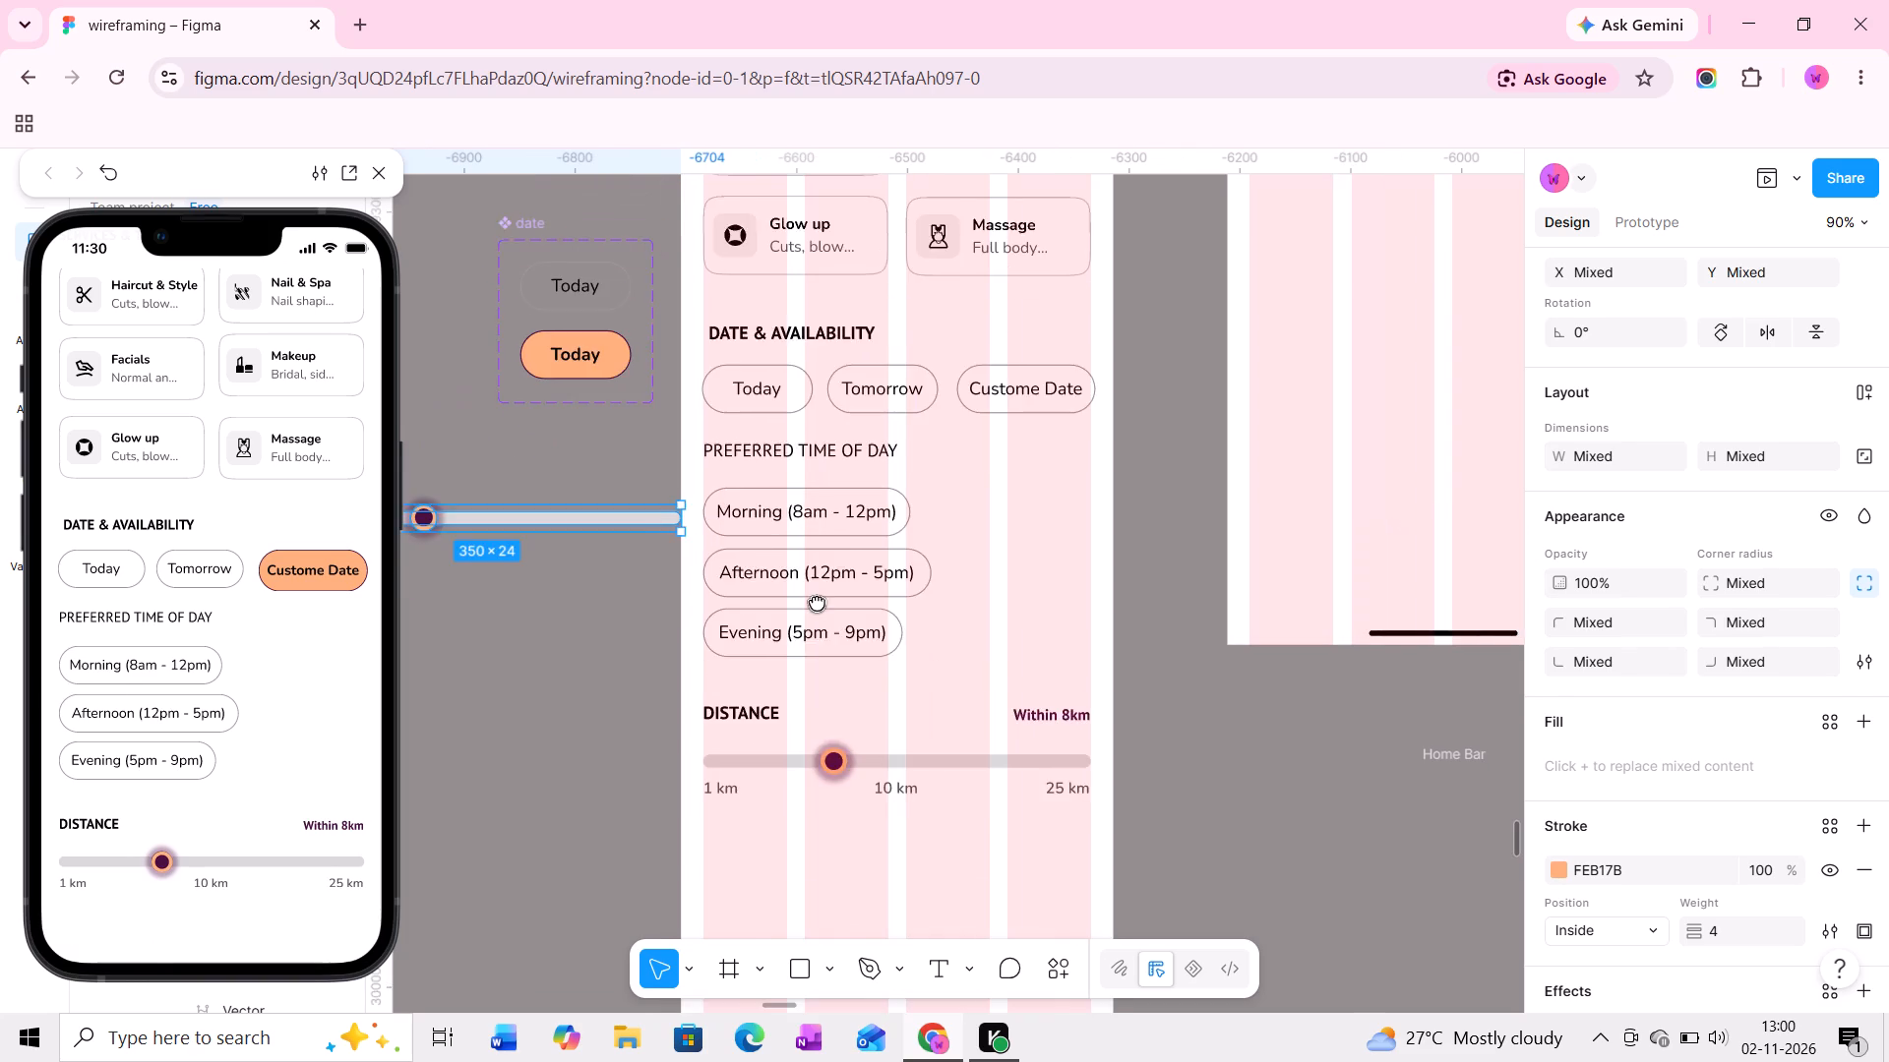
middle_drag(817, 602, 818, 604)
middle_drag(910, 560, 866, 740)
ctrl+scroll(904, 694, down, 4)
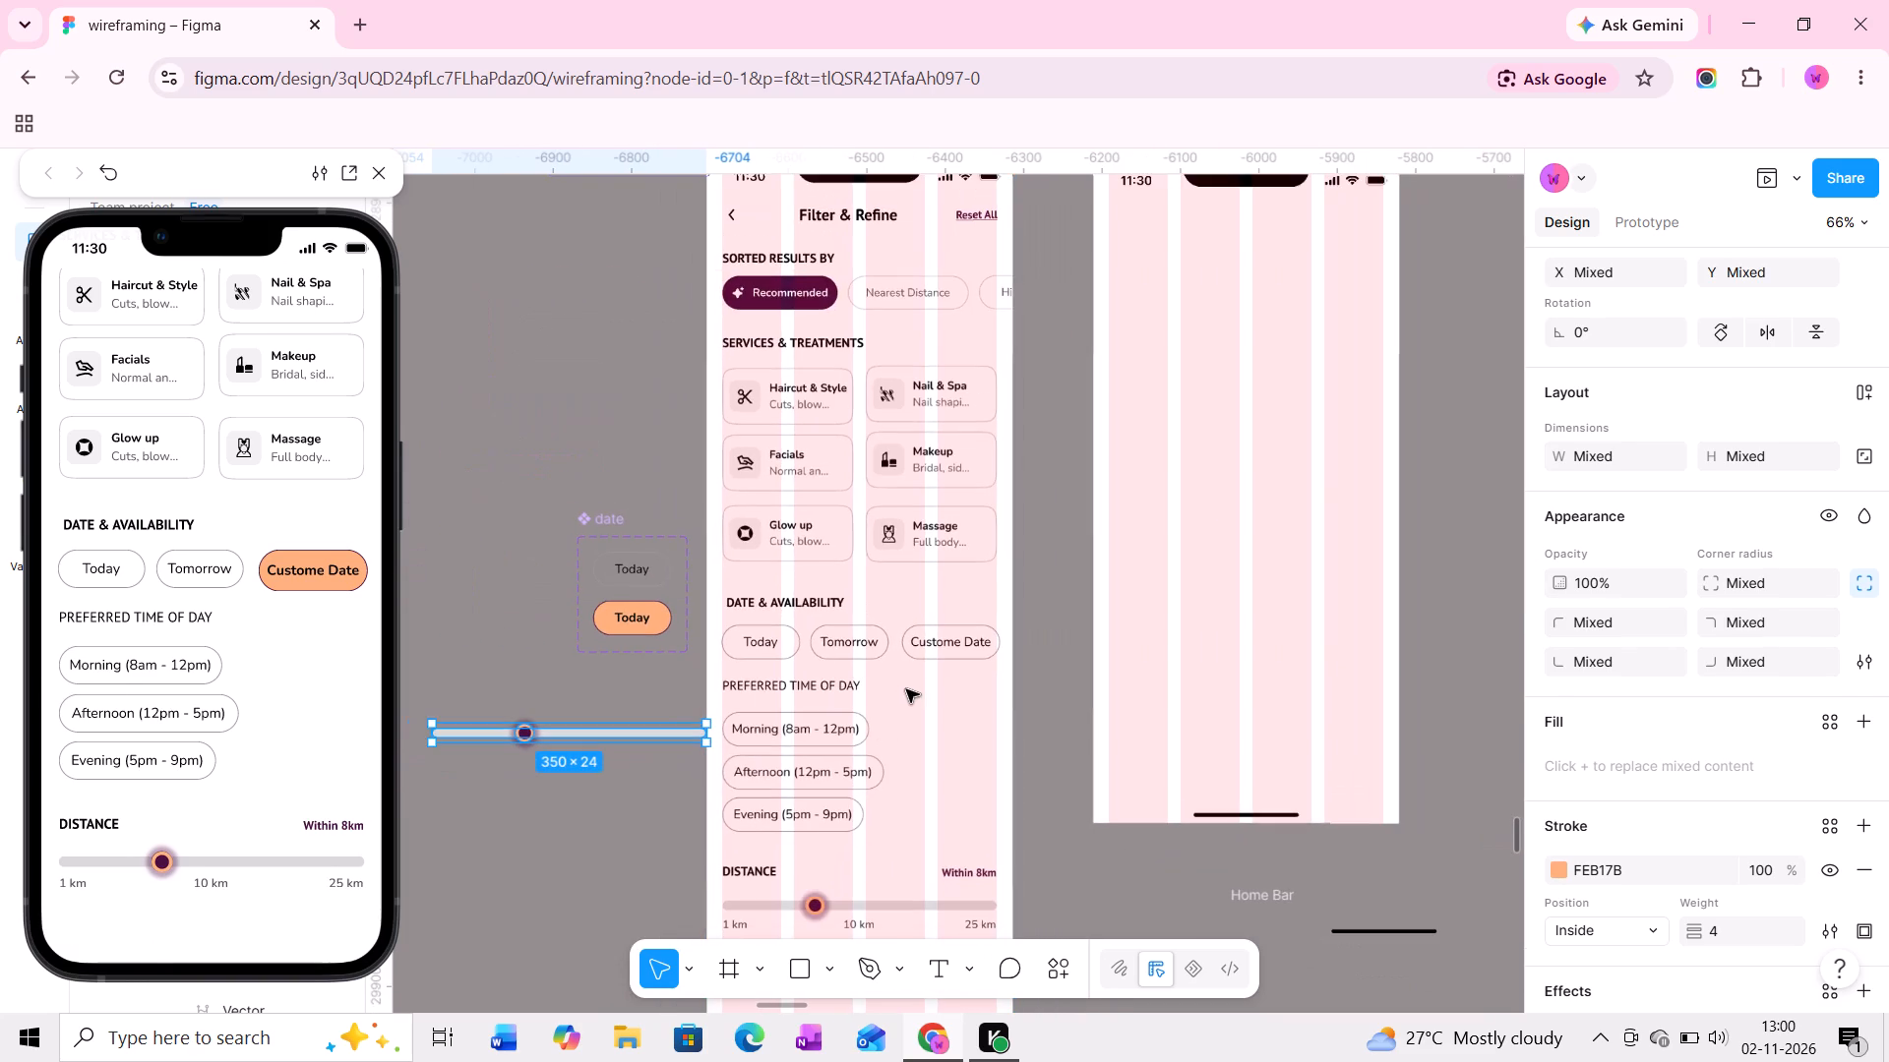
middle_drag(905, 687, 873, 665)
drag(568, 500, 452, 456)
Move the content from SERVICES & TREATMENTS through the DISTANCE slider down together, opening a gap below the sorting chips.
drag(635, 306, 847, 453)
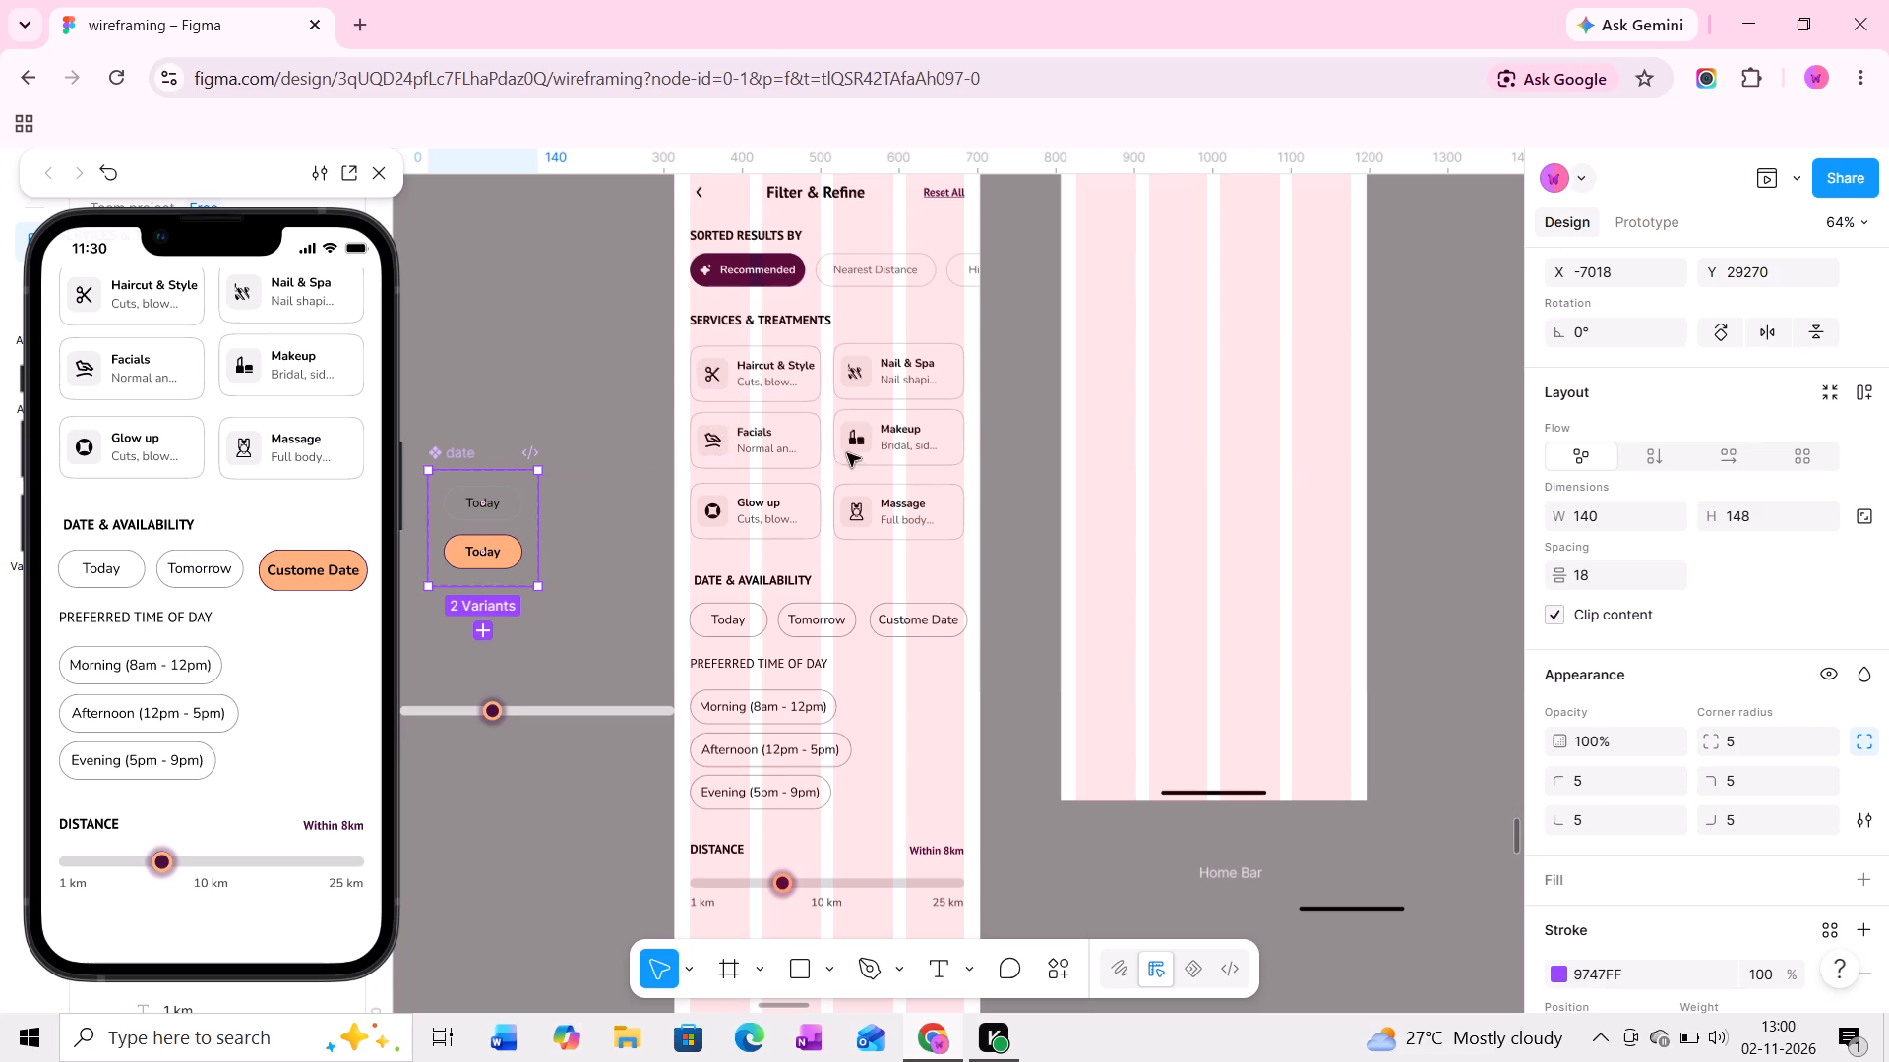
drag(847, 453, 910, 913)
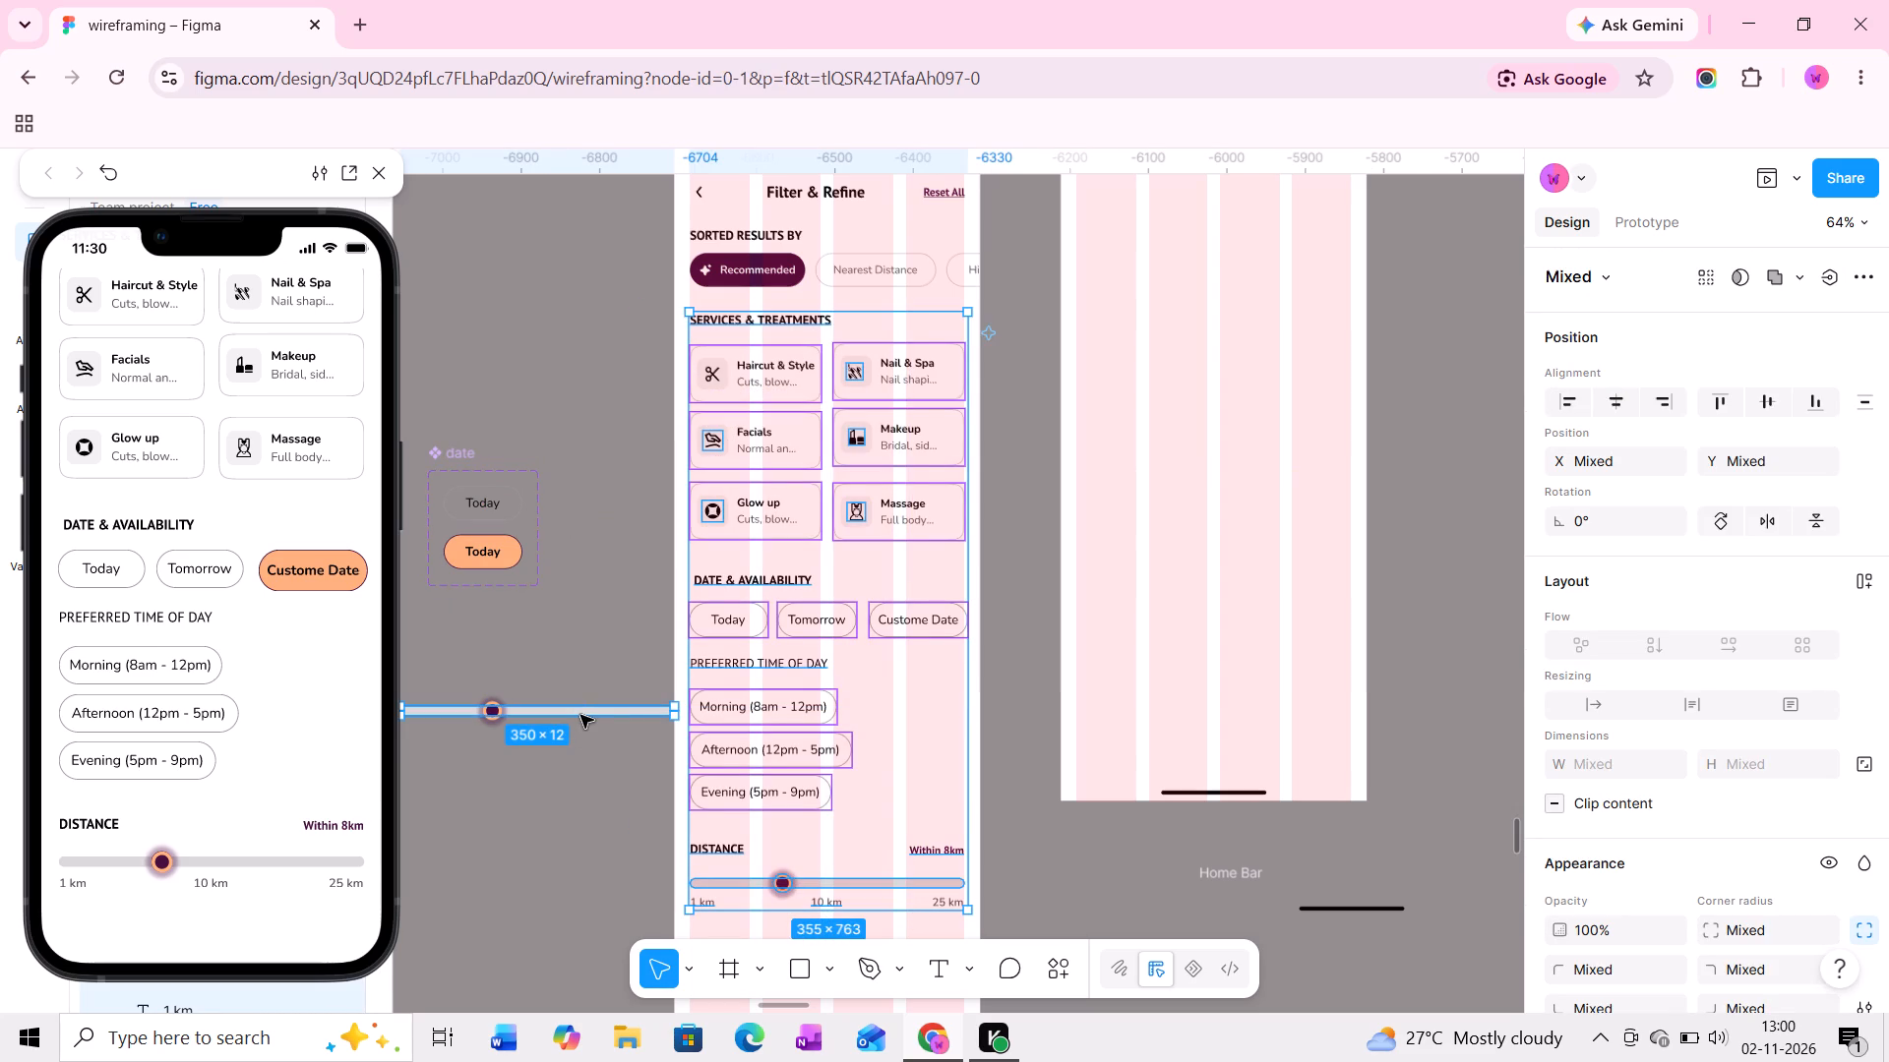
shift+click(579, 711)
middle_drag(766, 666, 680, 650)
middle_drag(823, 689, 793, 627)
drag(764, 600, 761, 642)
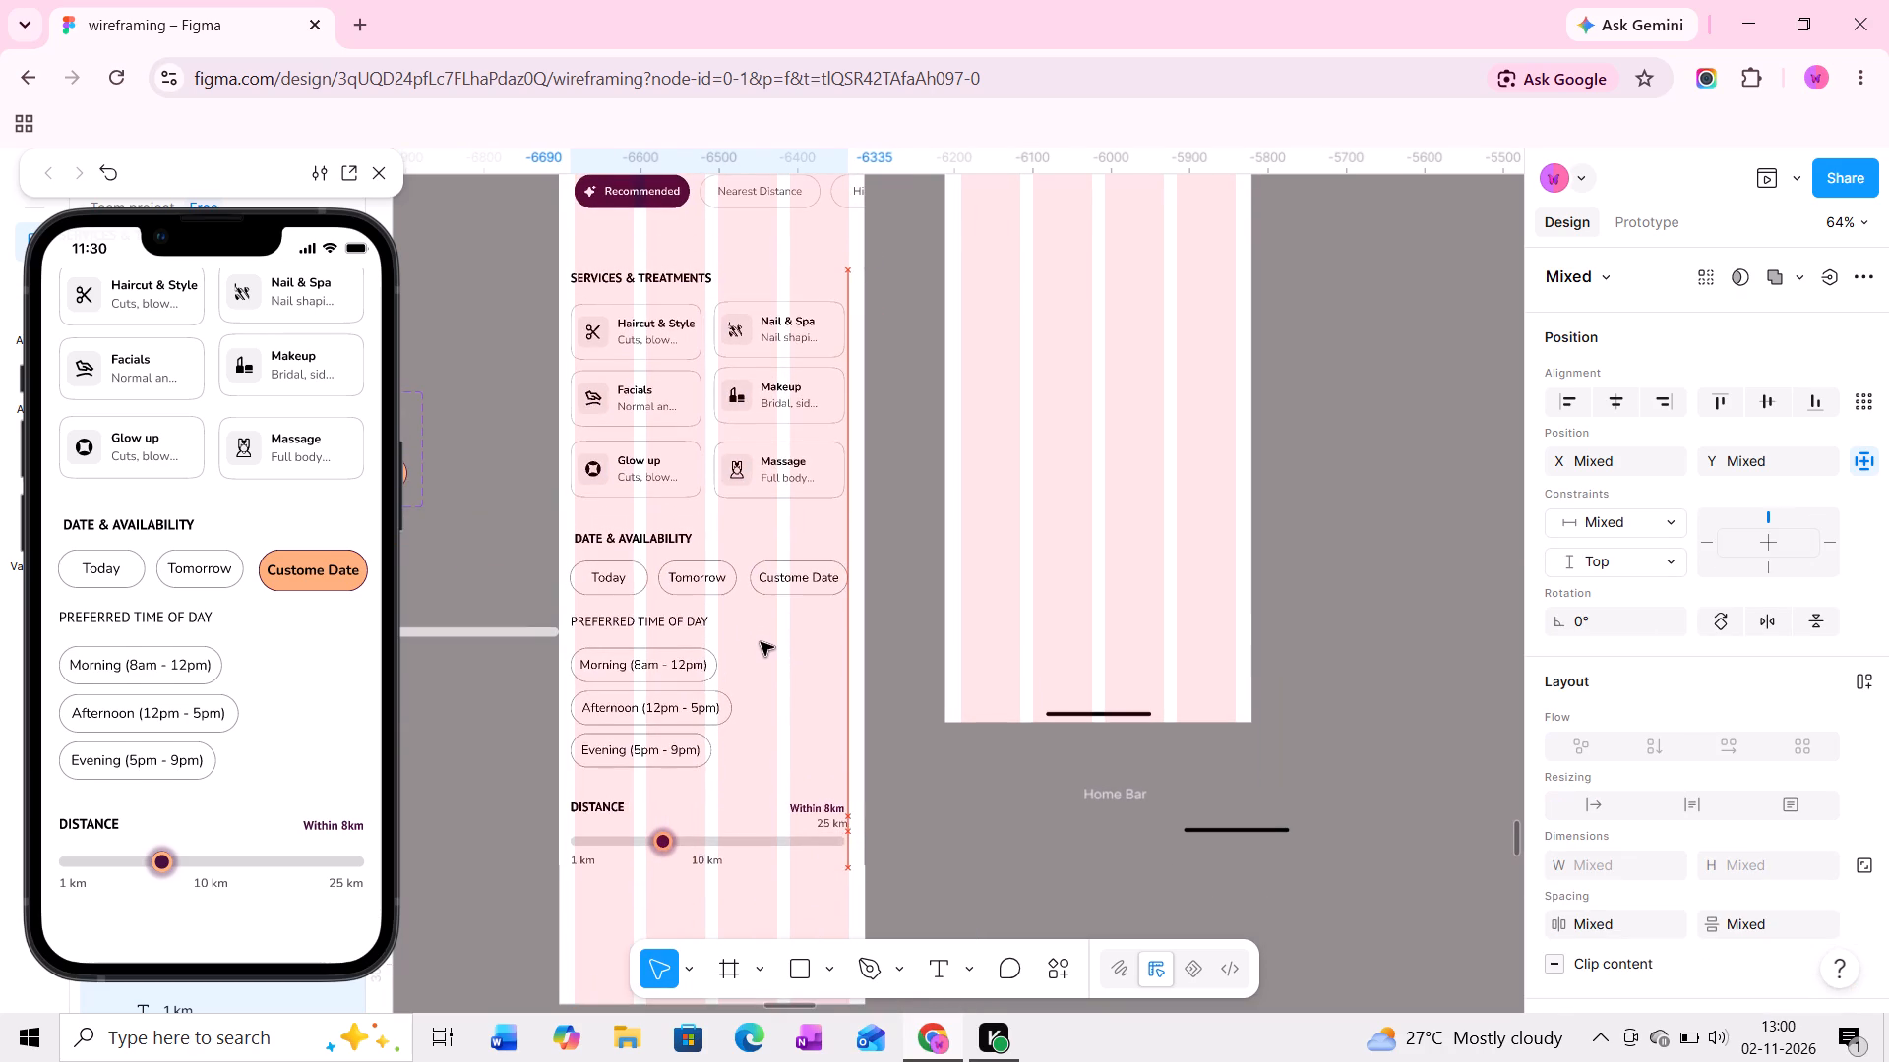
drag(761, 642, 761, 661)
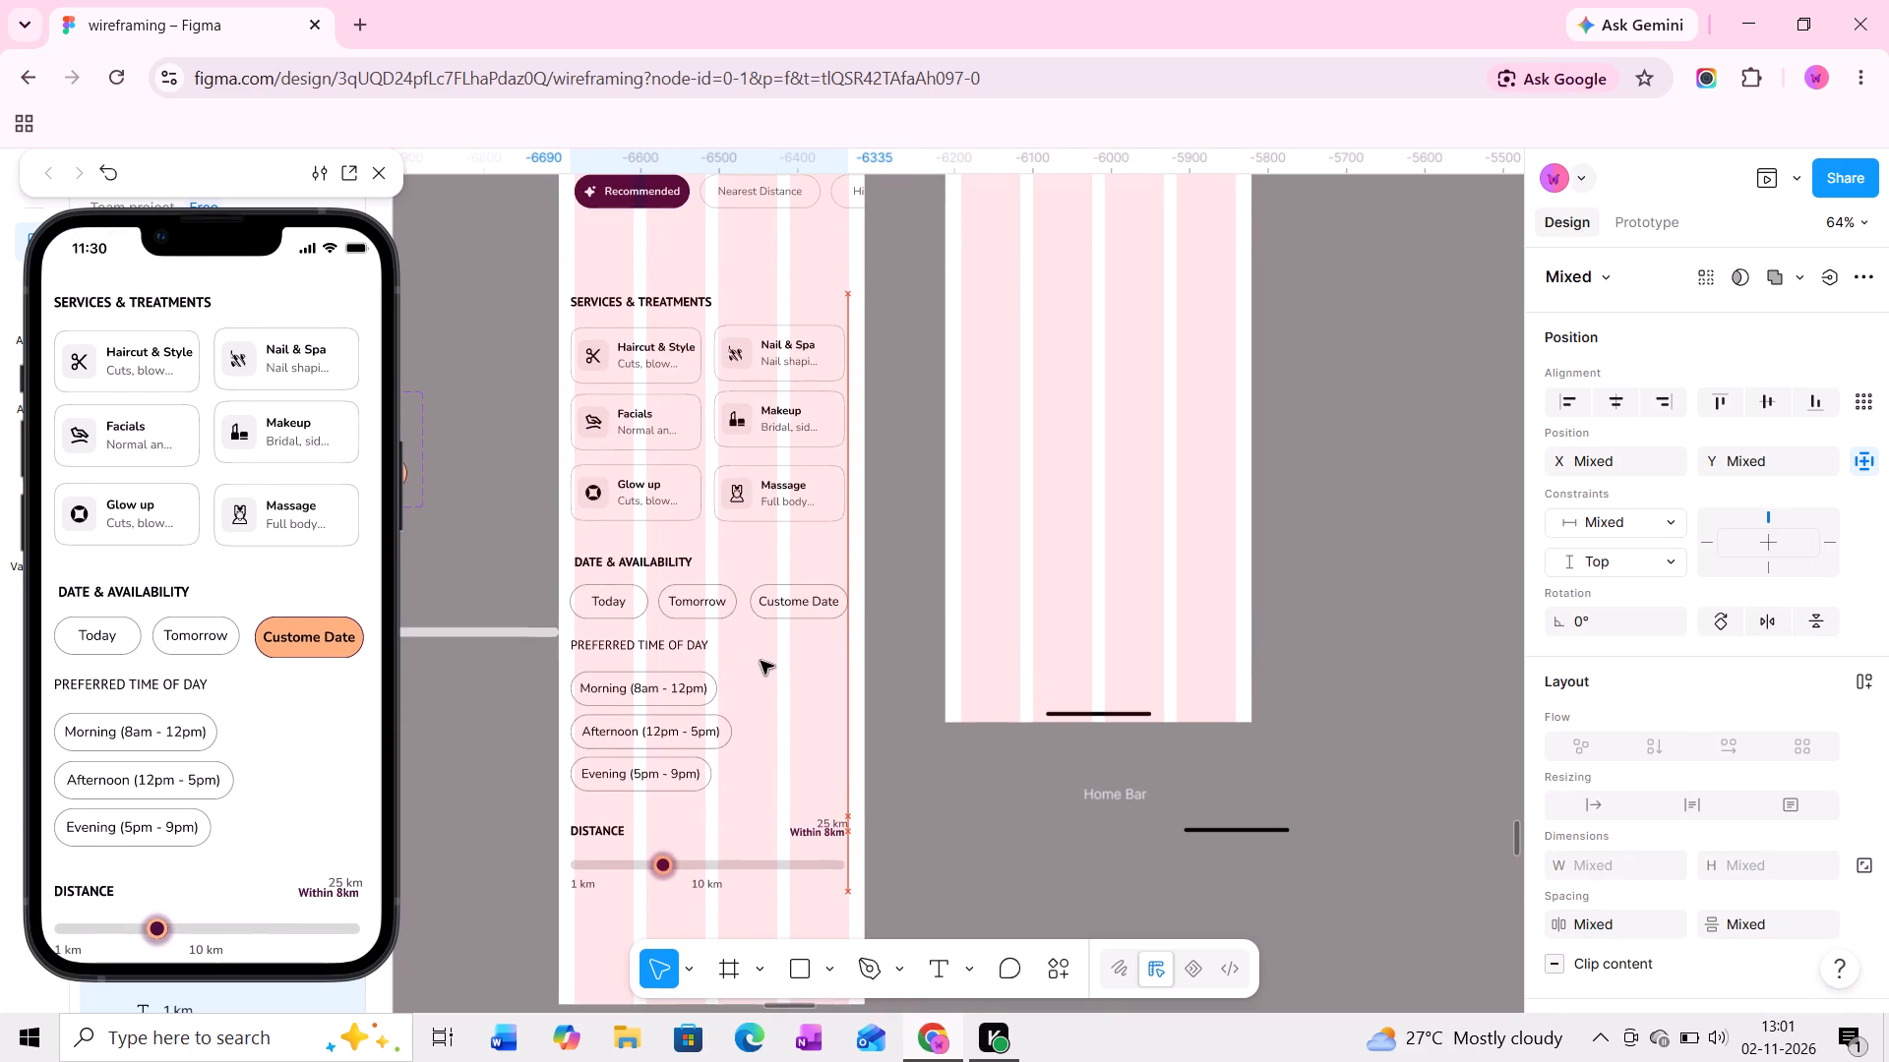
drag(761, 661, 763, 680)
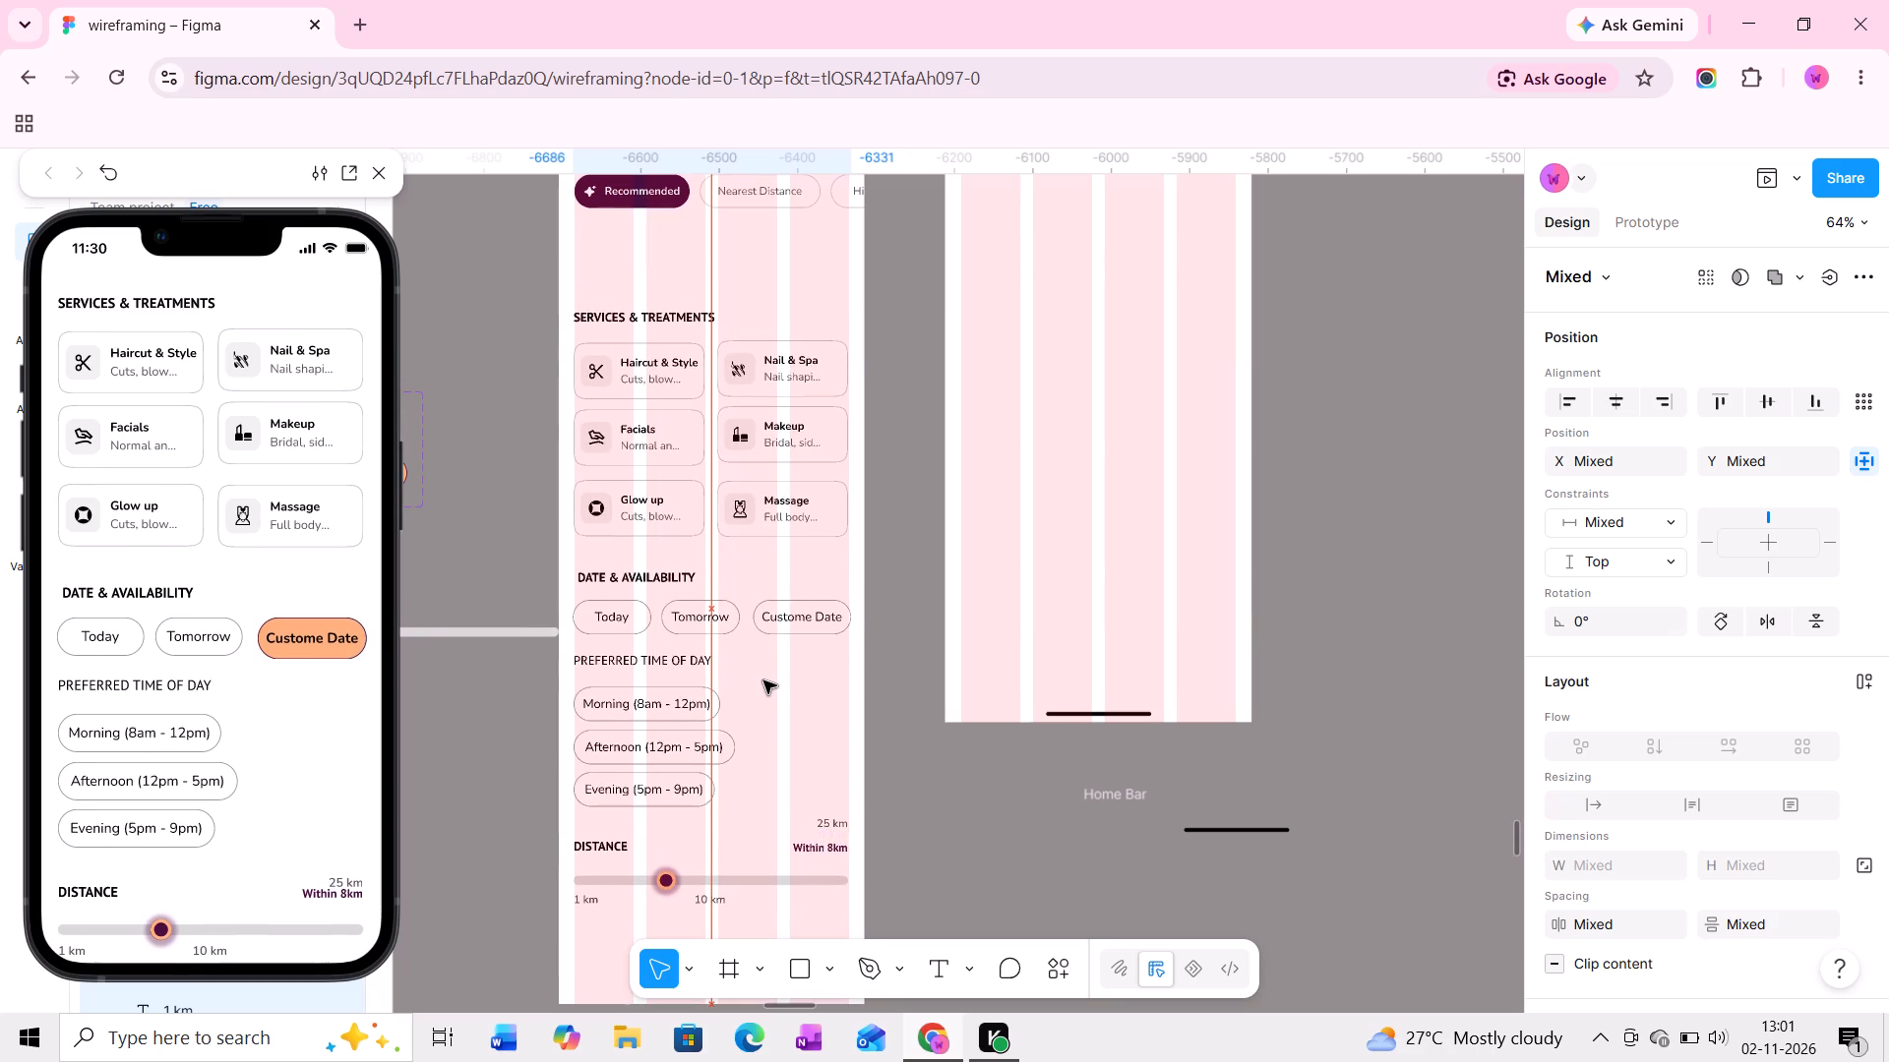
drag(763, 680, 763, 687)
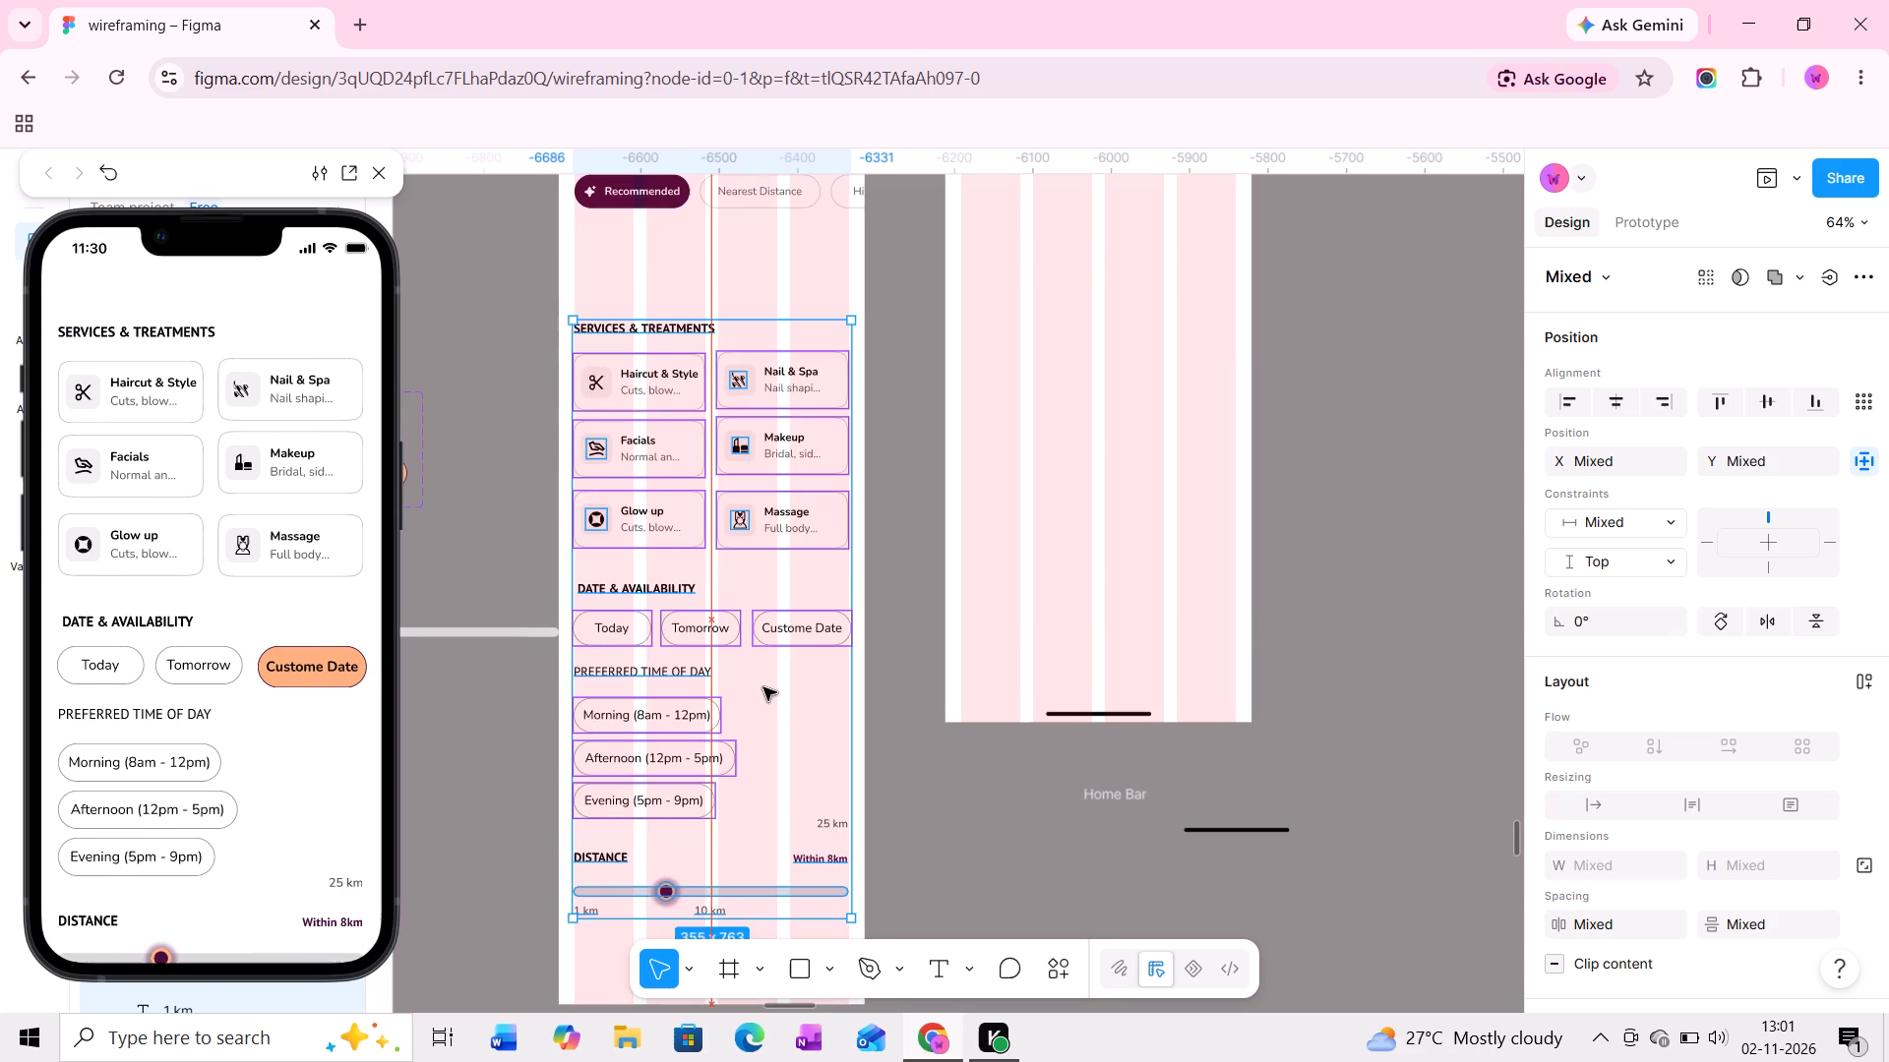
drag(763, 687, 763, 689)
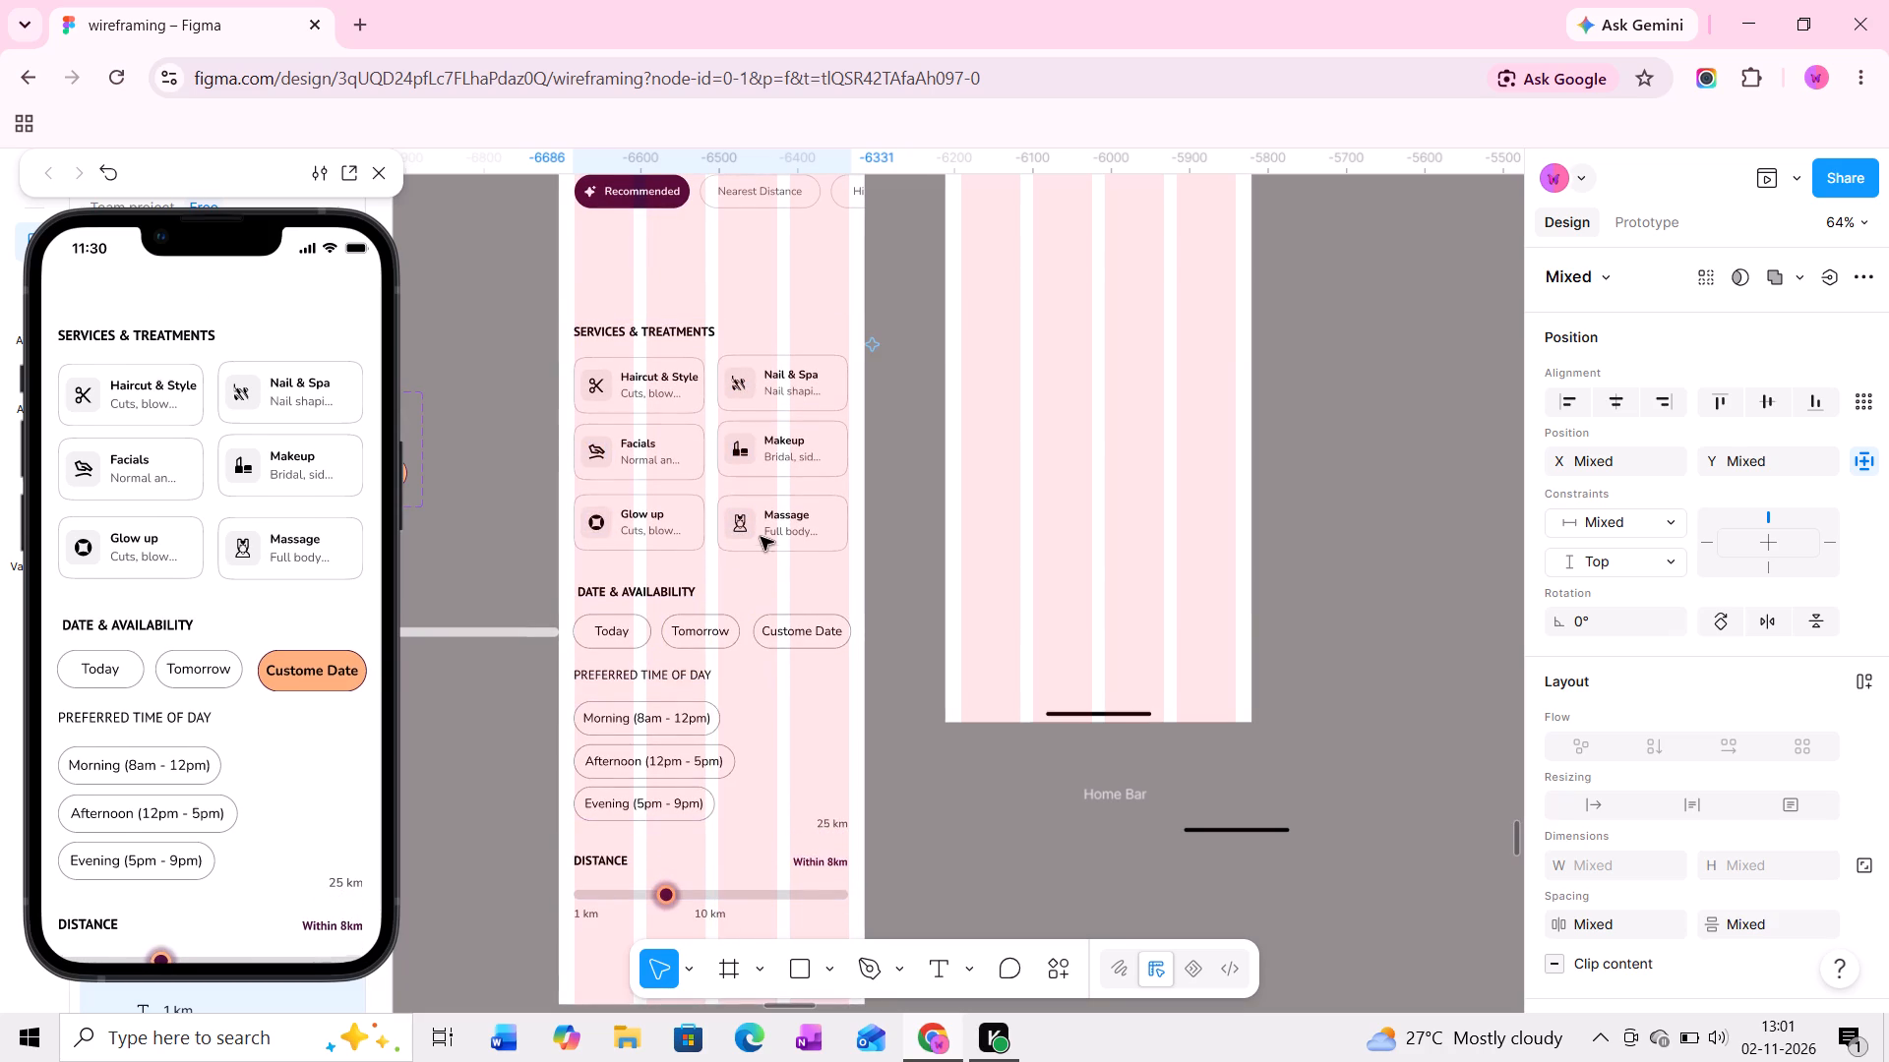
Move the duplicated slider track and knob from the canvas into the gap between the sorting chips and SERVICES & TREATMENTS.
middle_drag(761, 558, 862, 614)
click(558, 679)
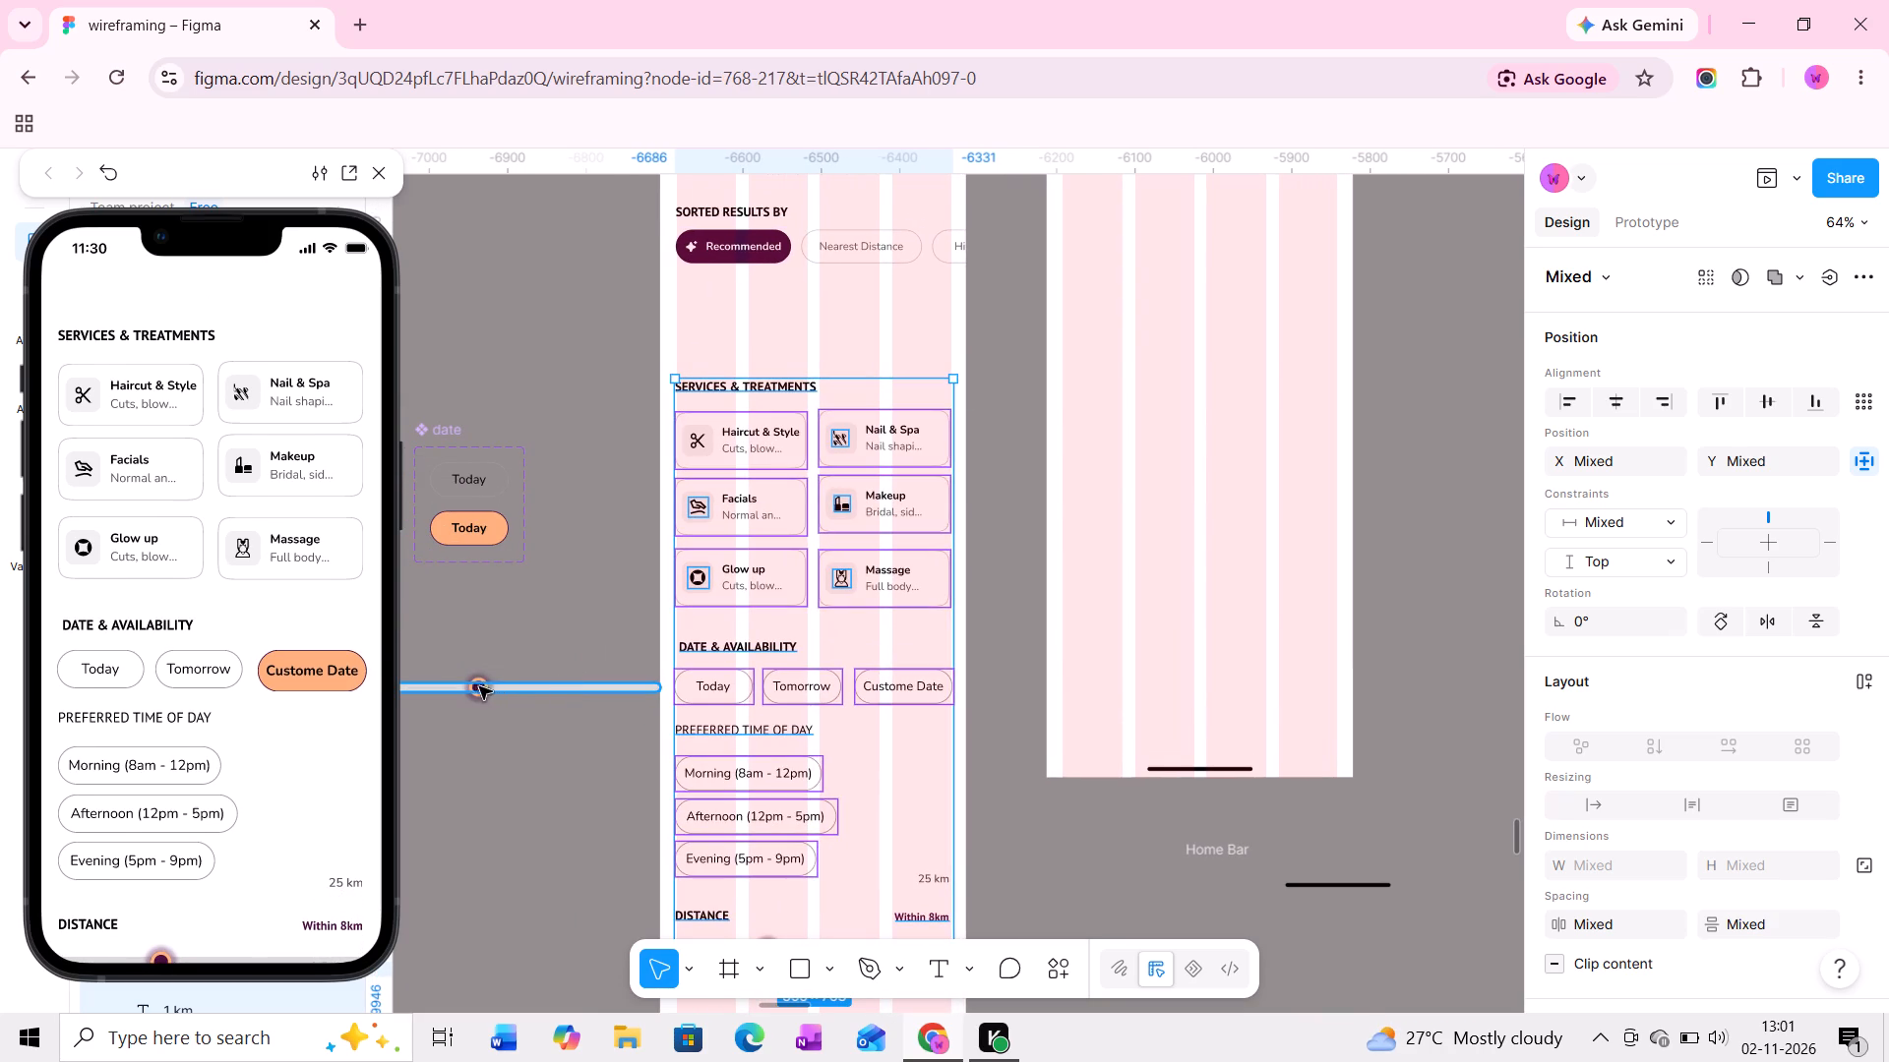
shift+click(473, 685)
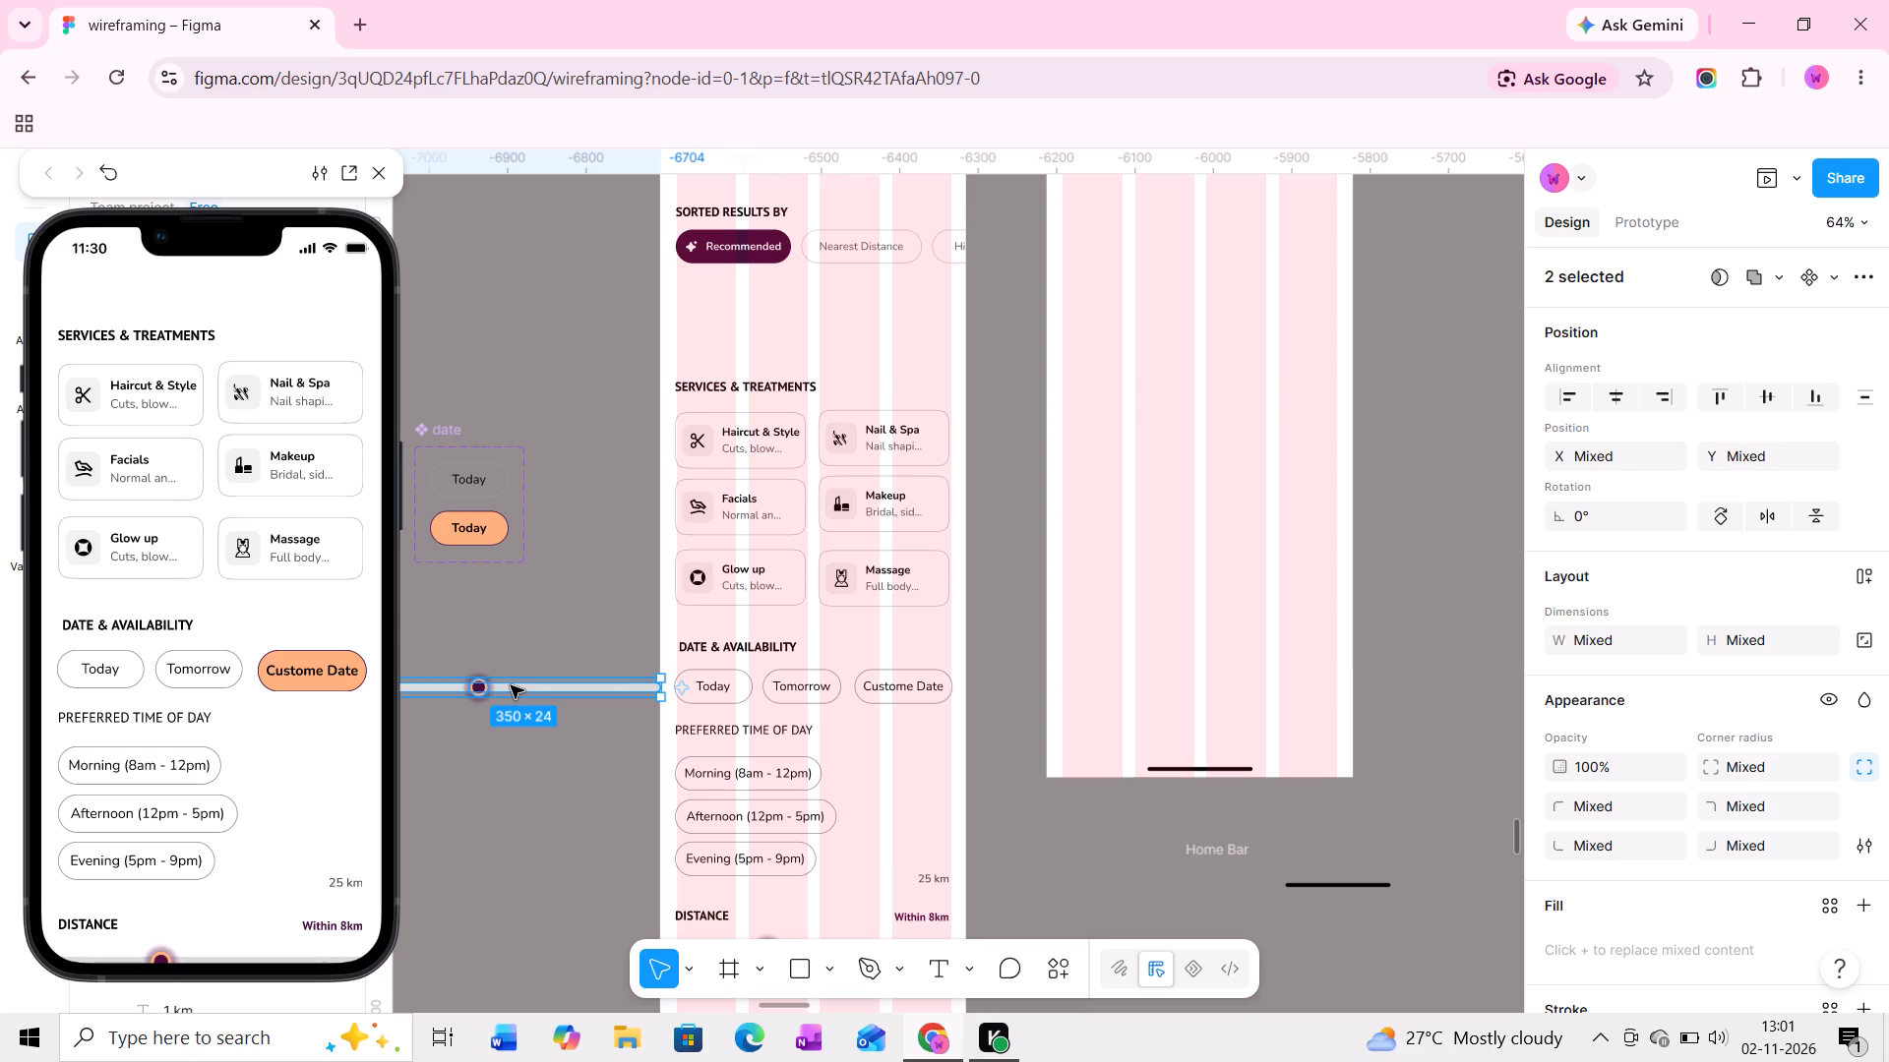
drag(513, 687, 800, 303)
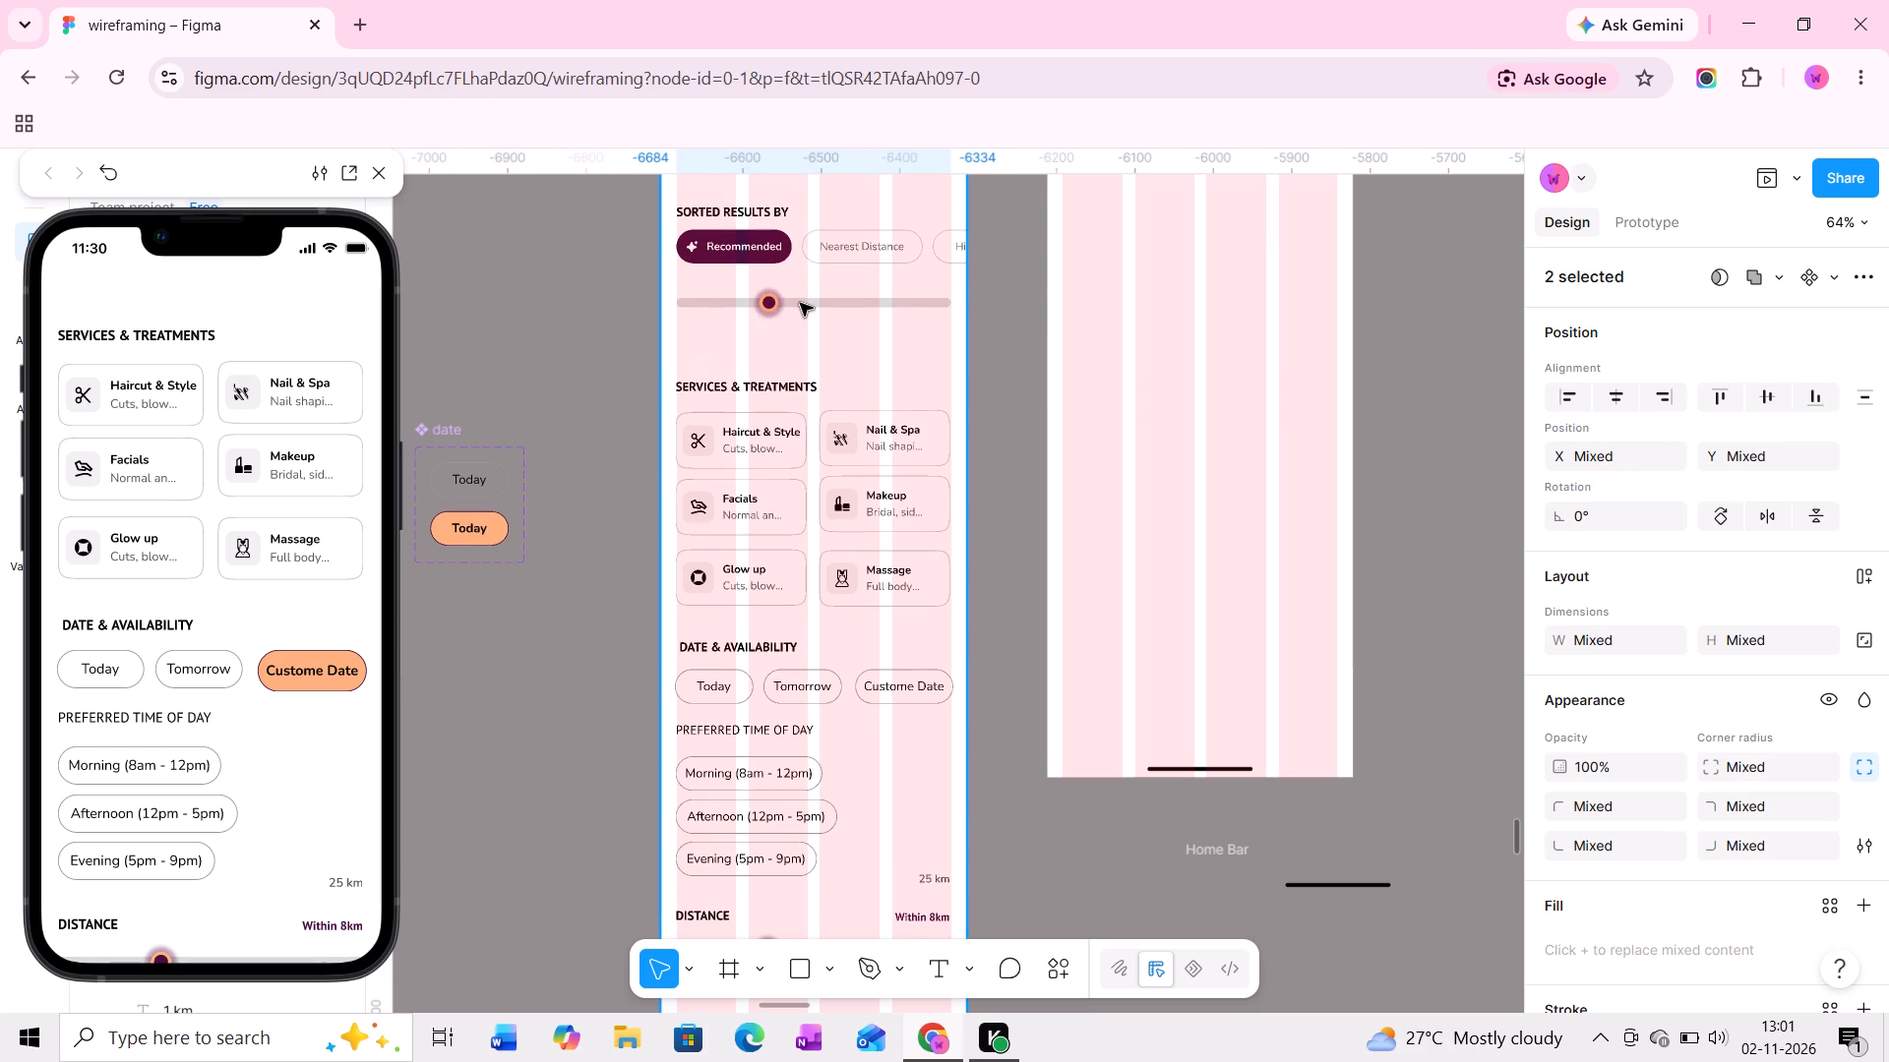
drag(800, 303, 801, 328)
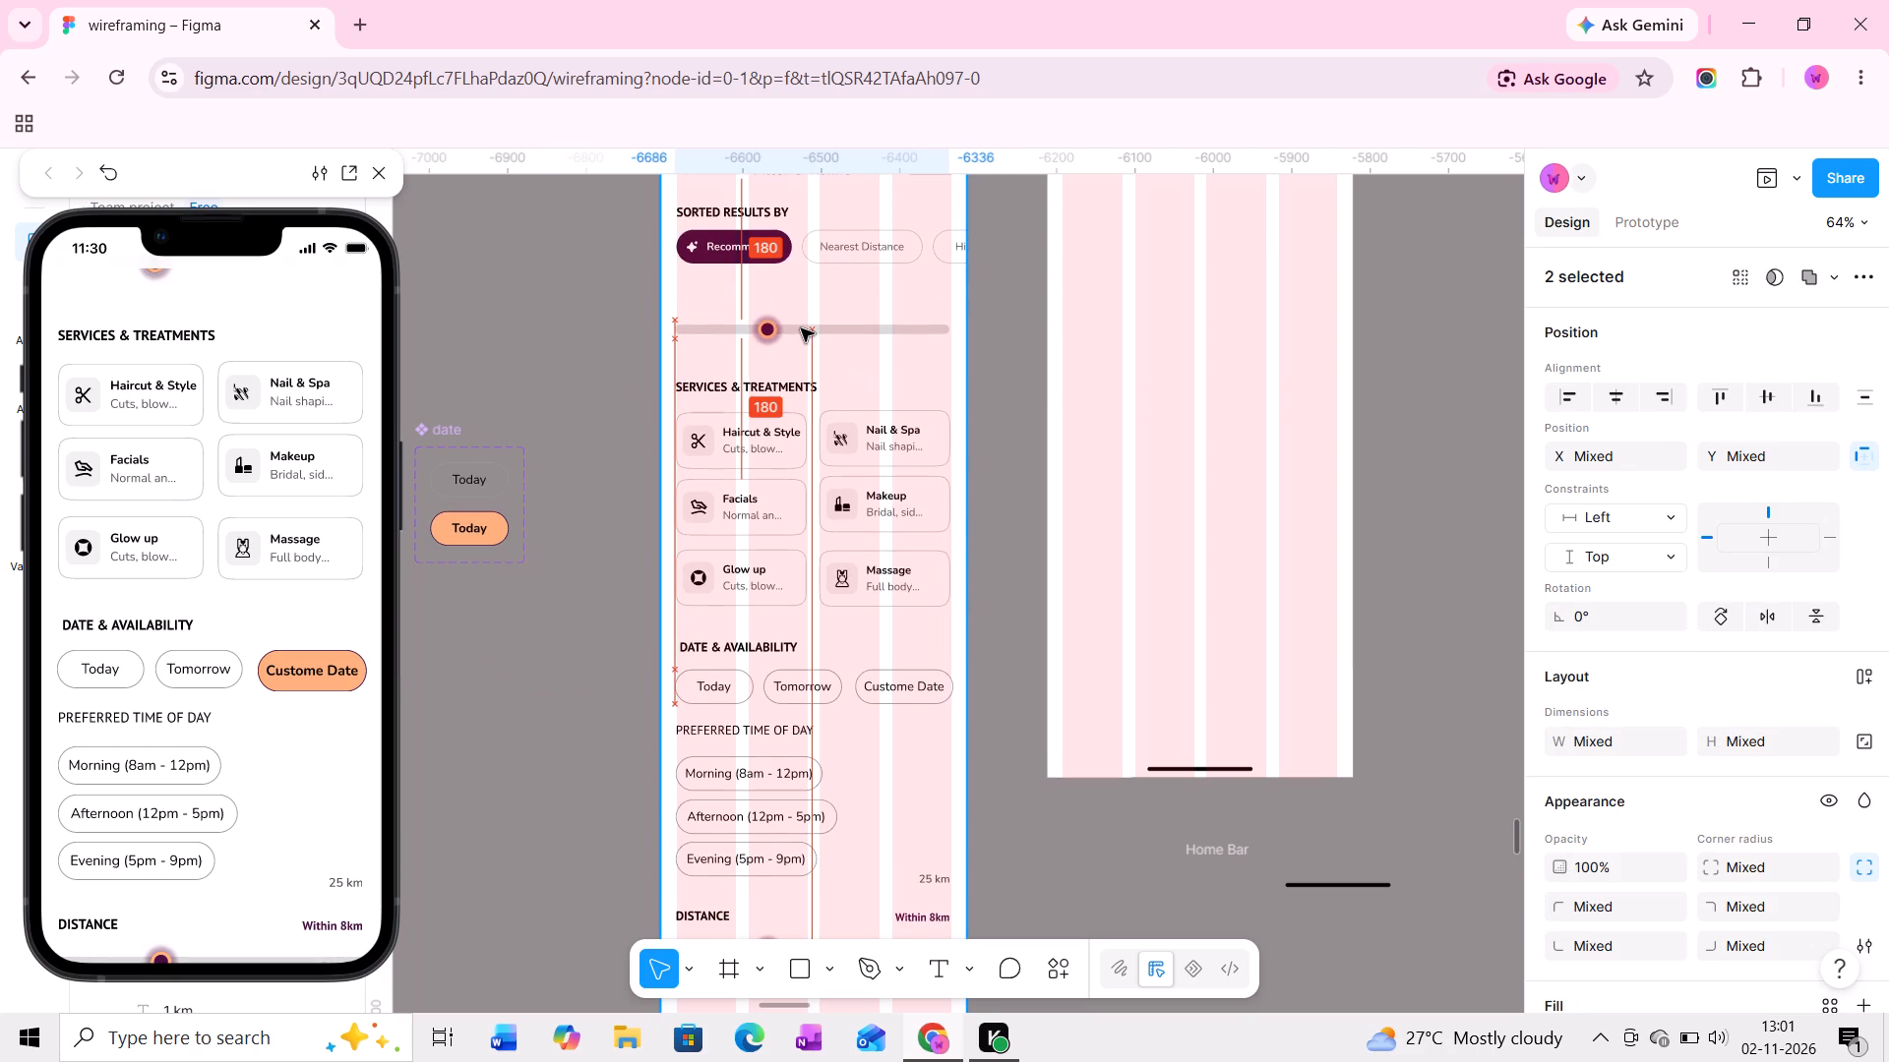
drag(801, 328, 802, 330)
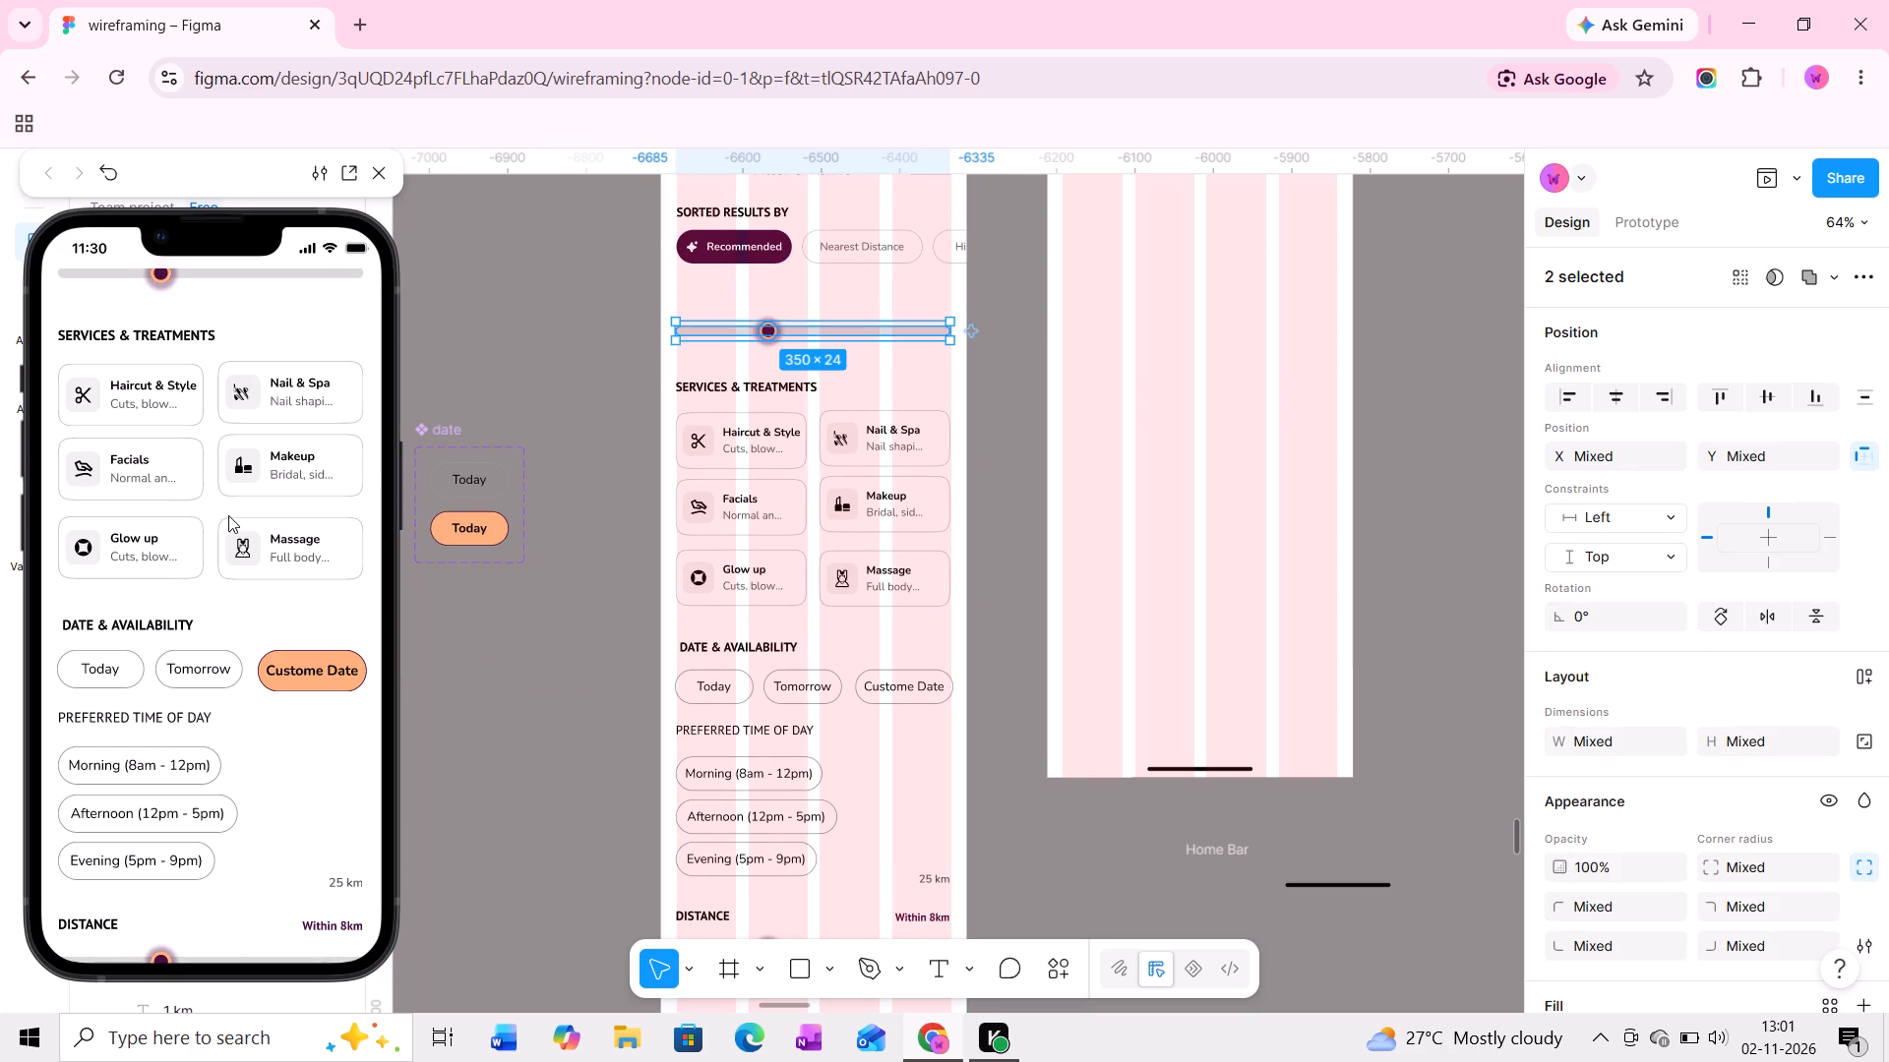
Duplicate the SORTED RESULTS BY heading to just above the relocated slider, left-aligned at X 20, Y 229.
scroll(223, 517, up, 6)
middle_drag(619, 436, 621, 591)
ctrl+scroll(711, 533, up, 2)
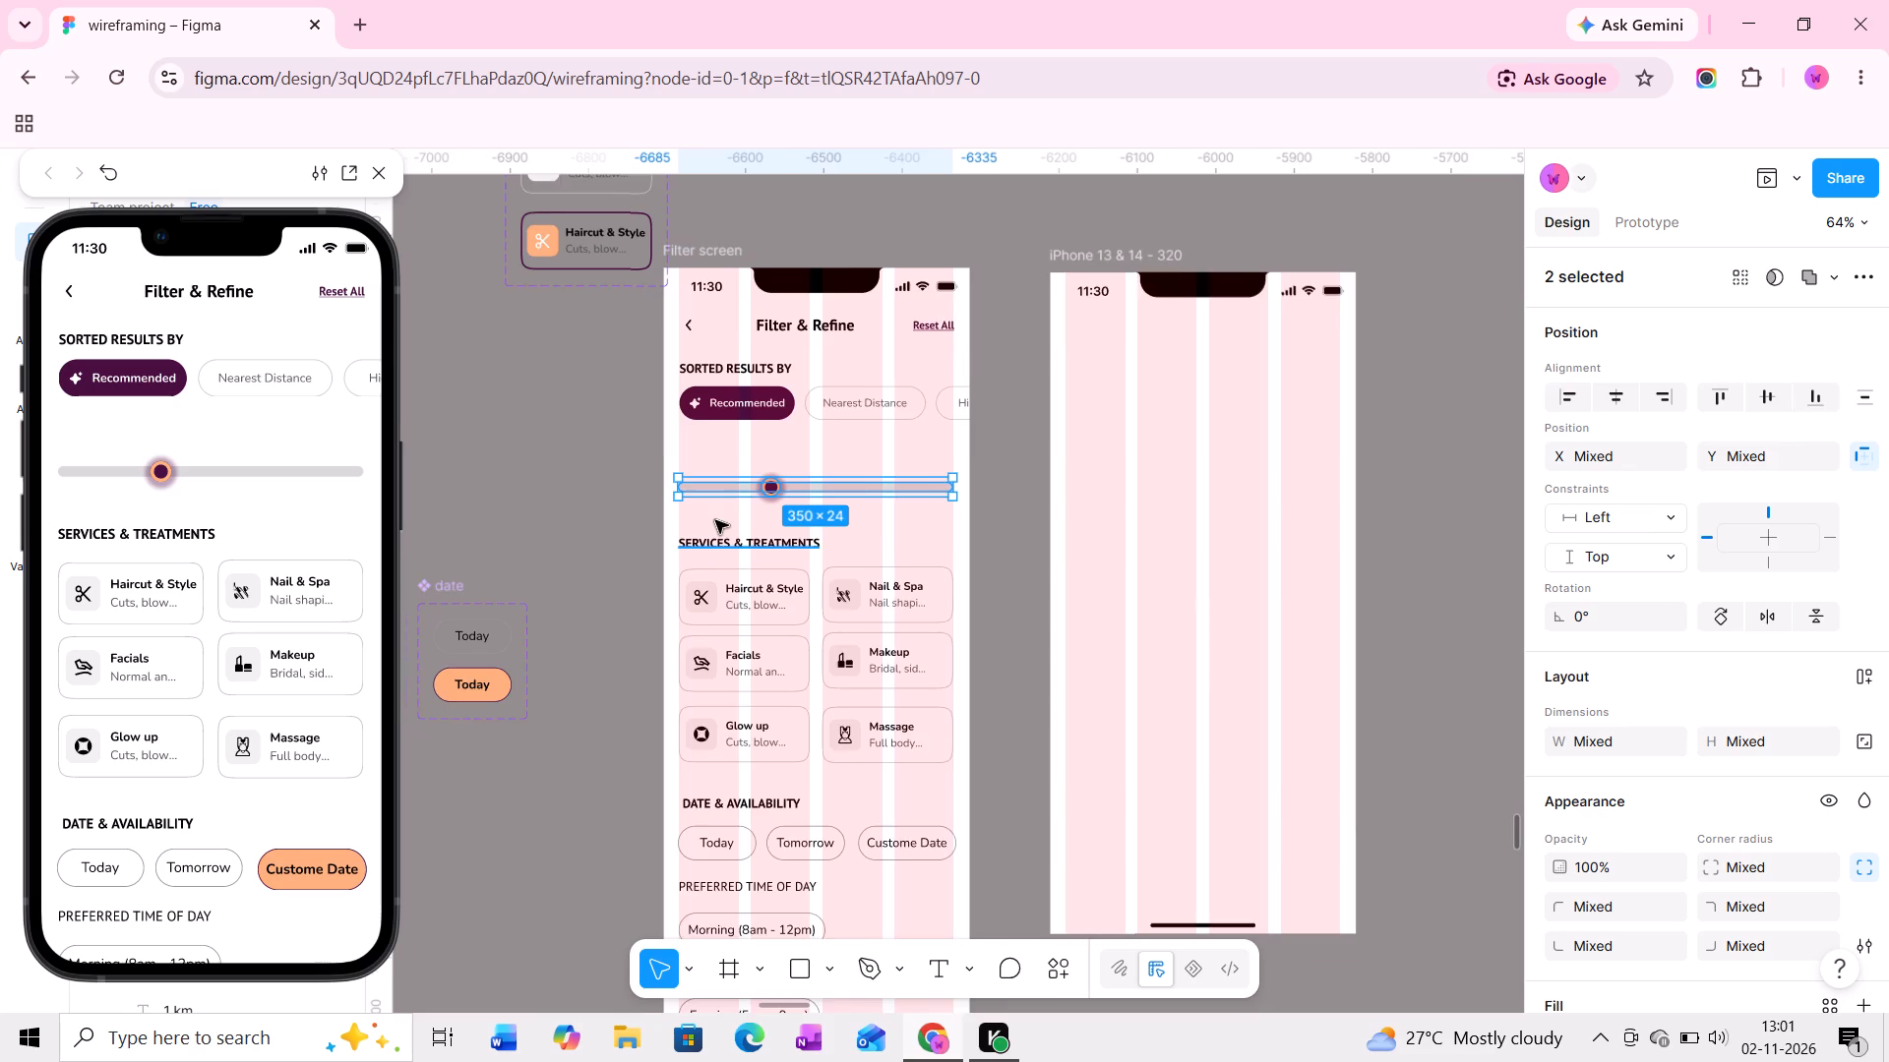
ctrl+scroll(715, 520, up, 7)
middle_drag(731, 470, 696, 619)
ctrl+scroll(694, 572, up, 3)
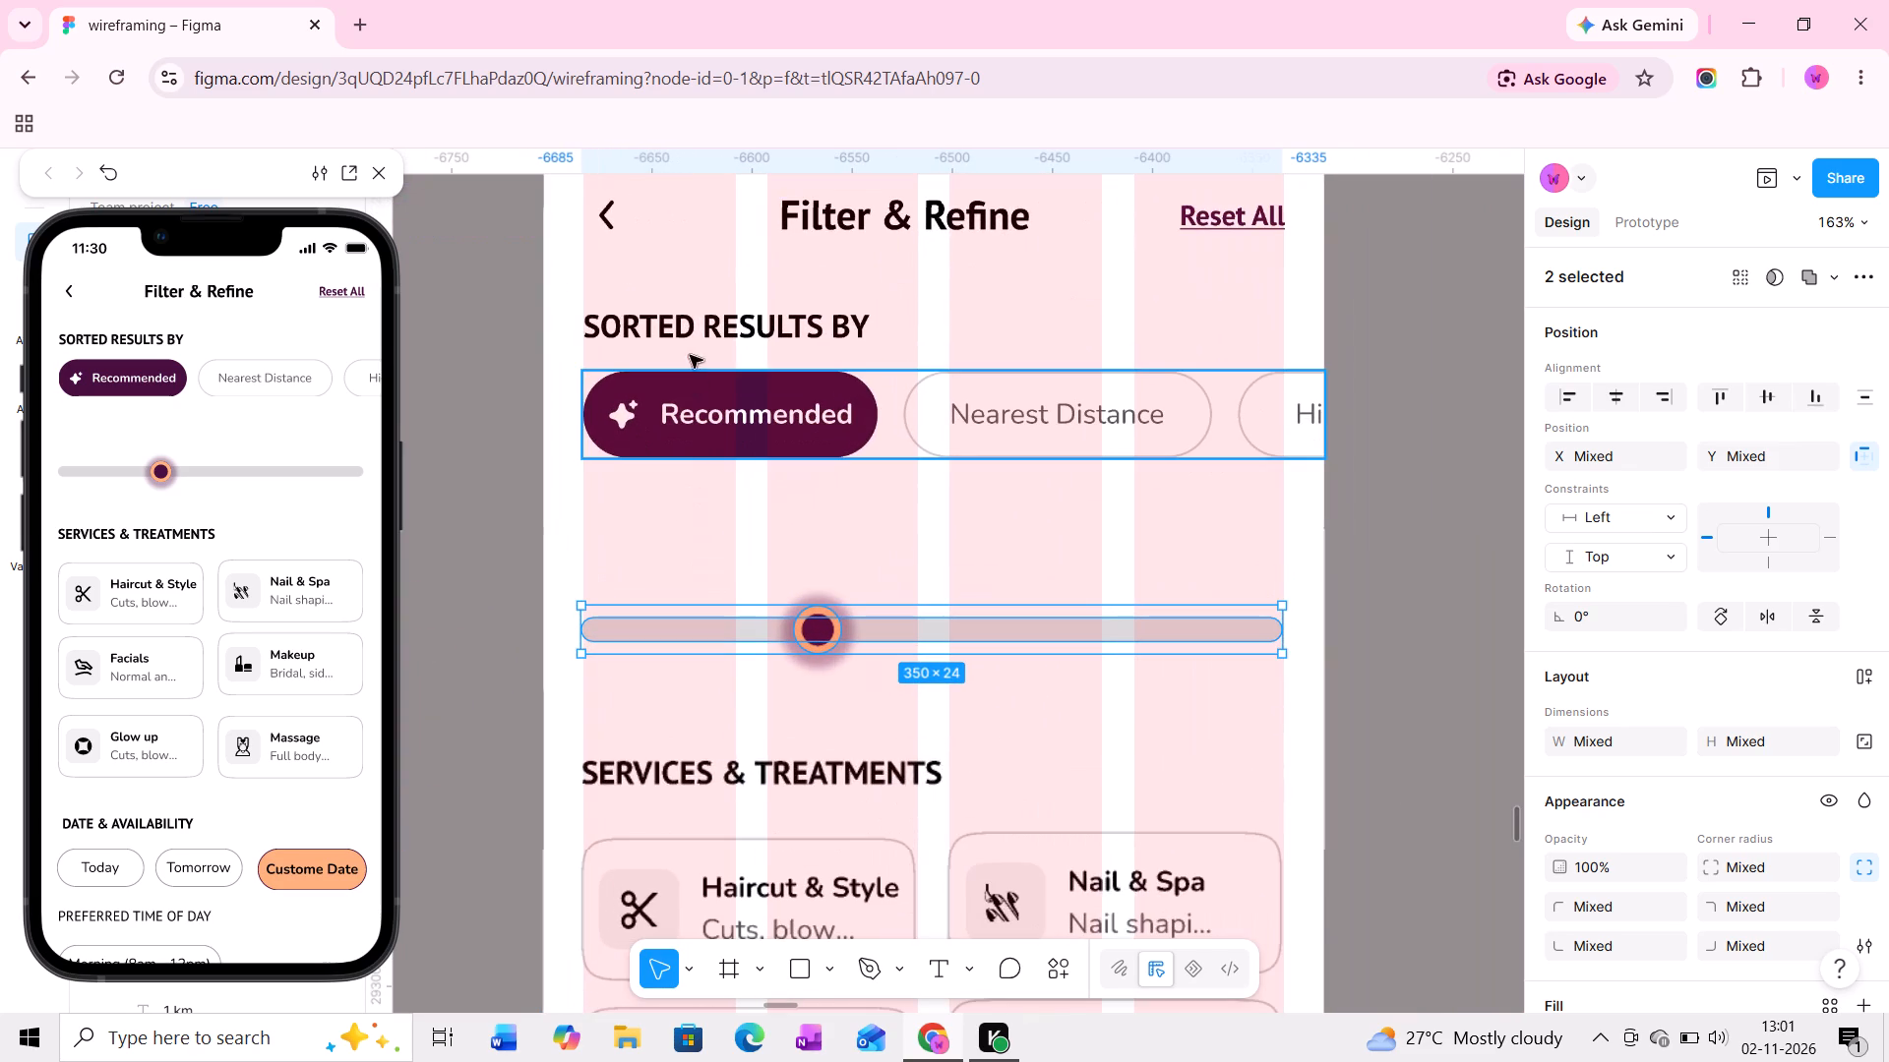
click(691, 335)
alt+drag(692, 332, 673, 471)
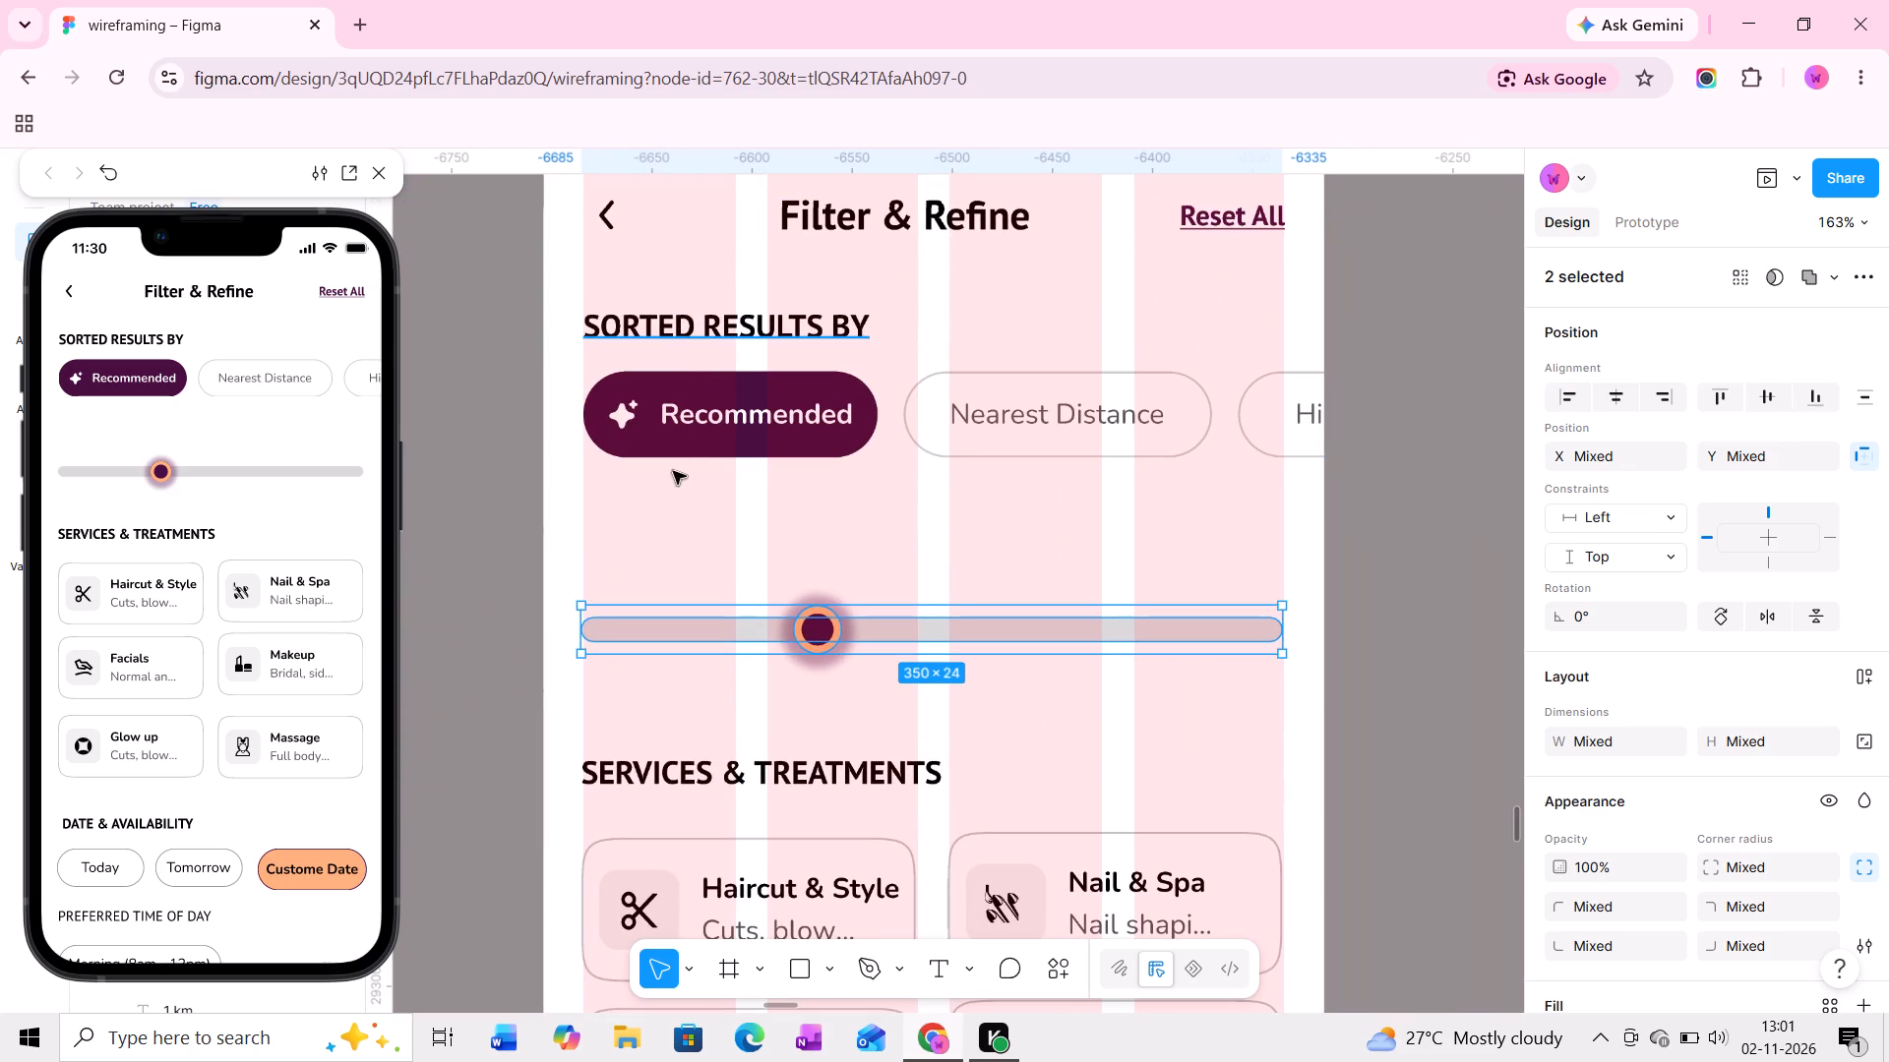
alt+drag(673, 471, 691, 553)
Change the duplicated heading's text to PRICE TIER.
alt+double_click(691, 553)
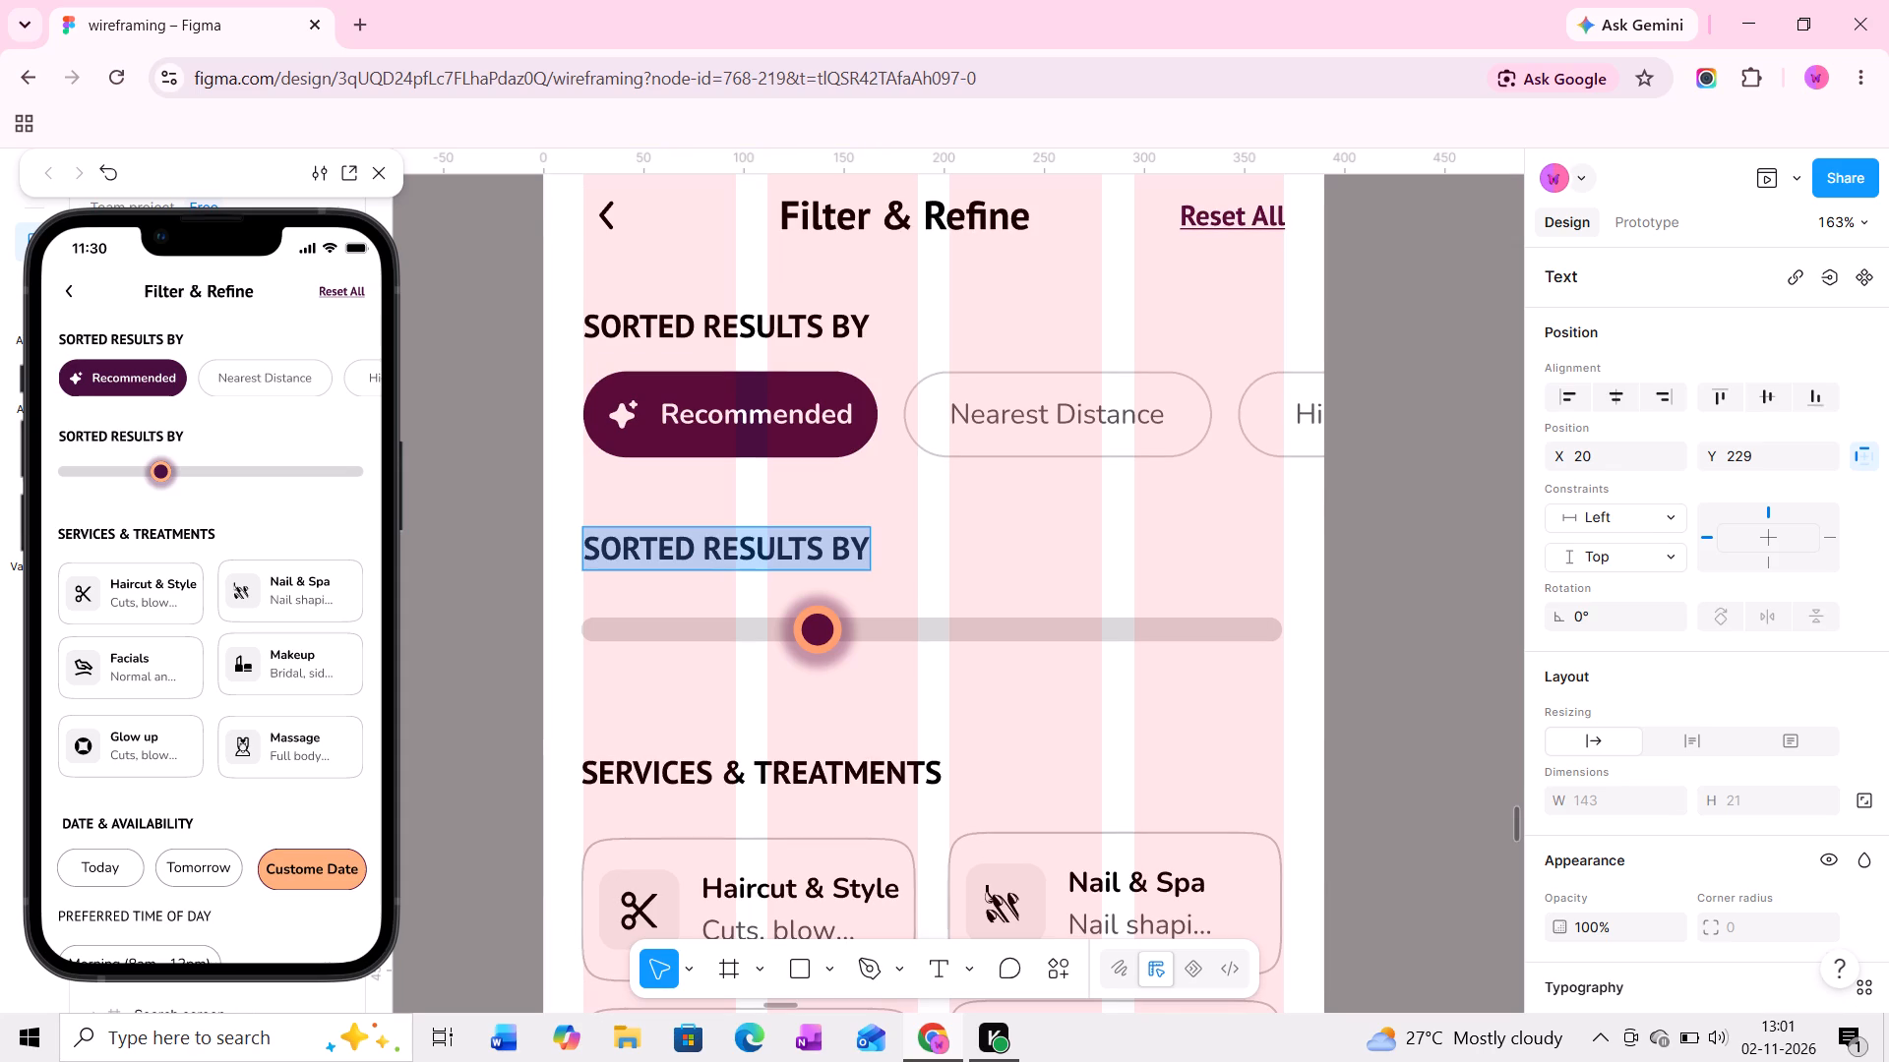
key(shift+p)
text(rice)
key(space)
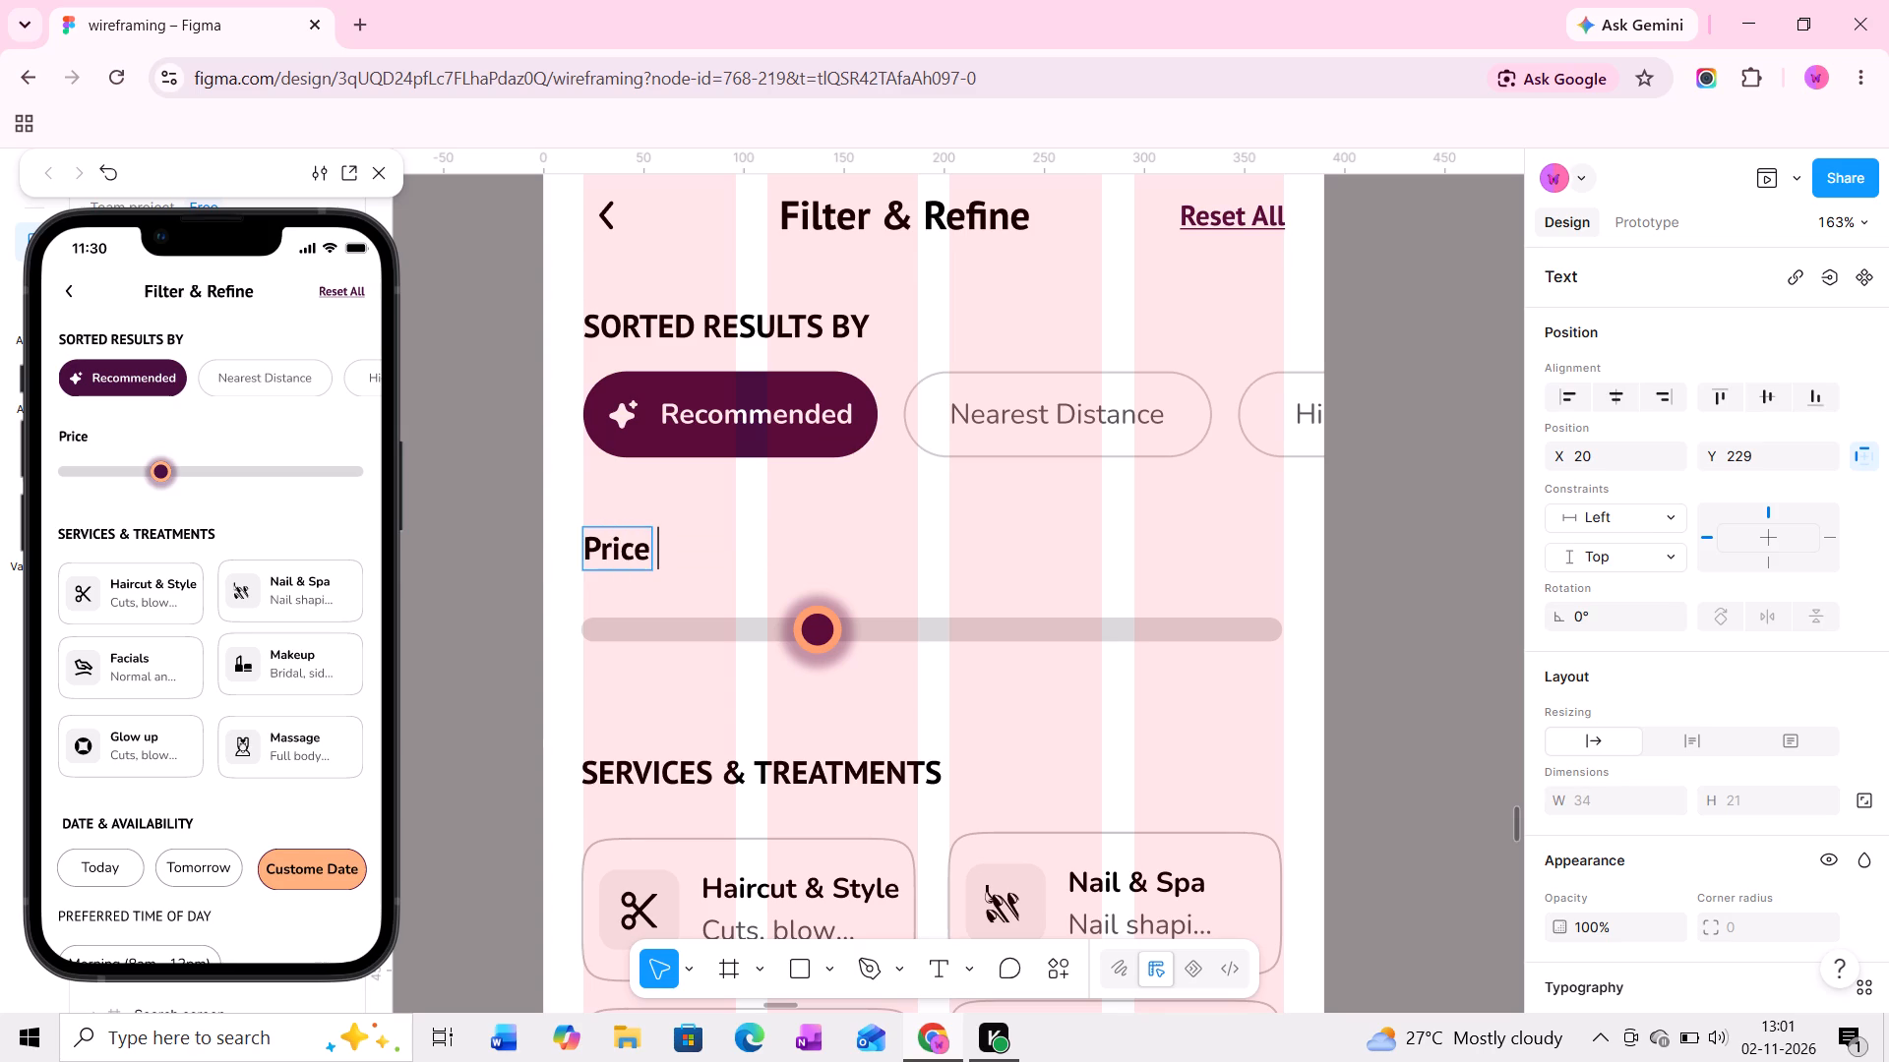
key(shift+t)
key(BackSpace)
key(BackSpace)
key(BackSpace)
key(BackSpace)
key(BackSpace)
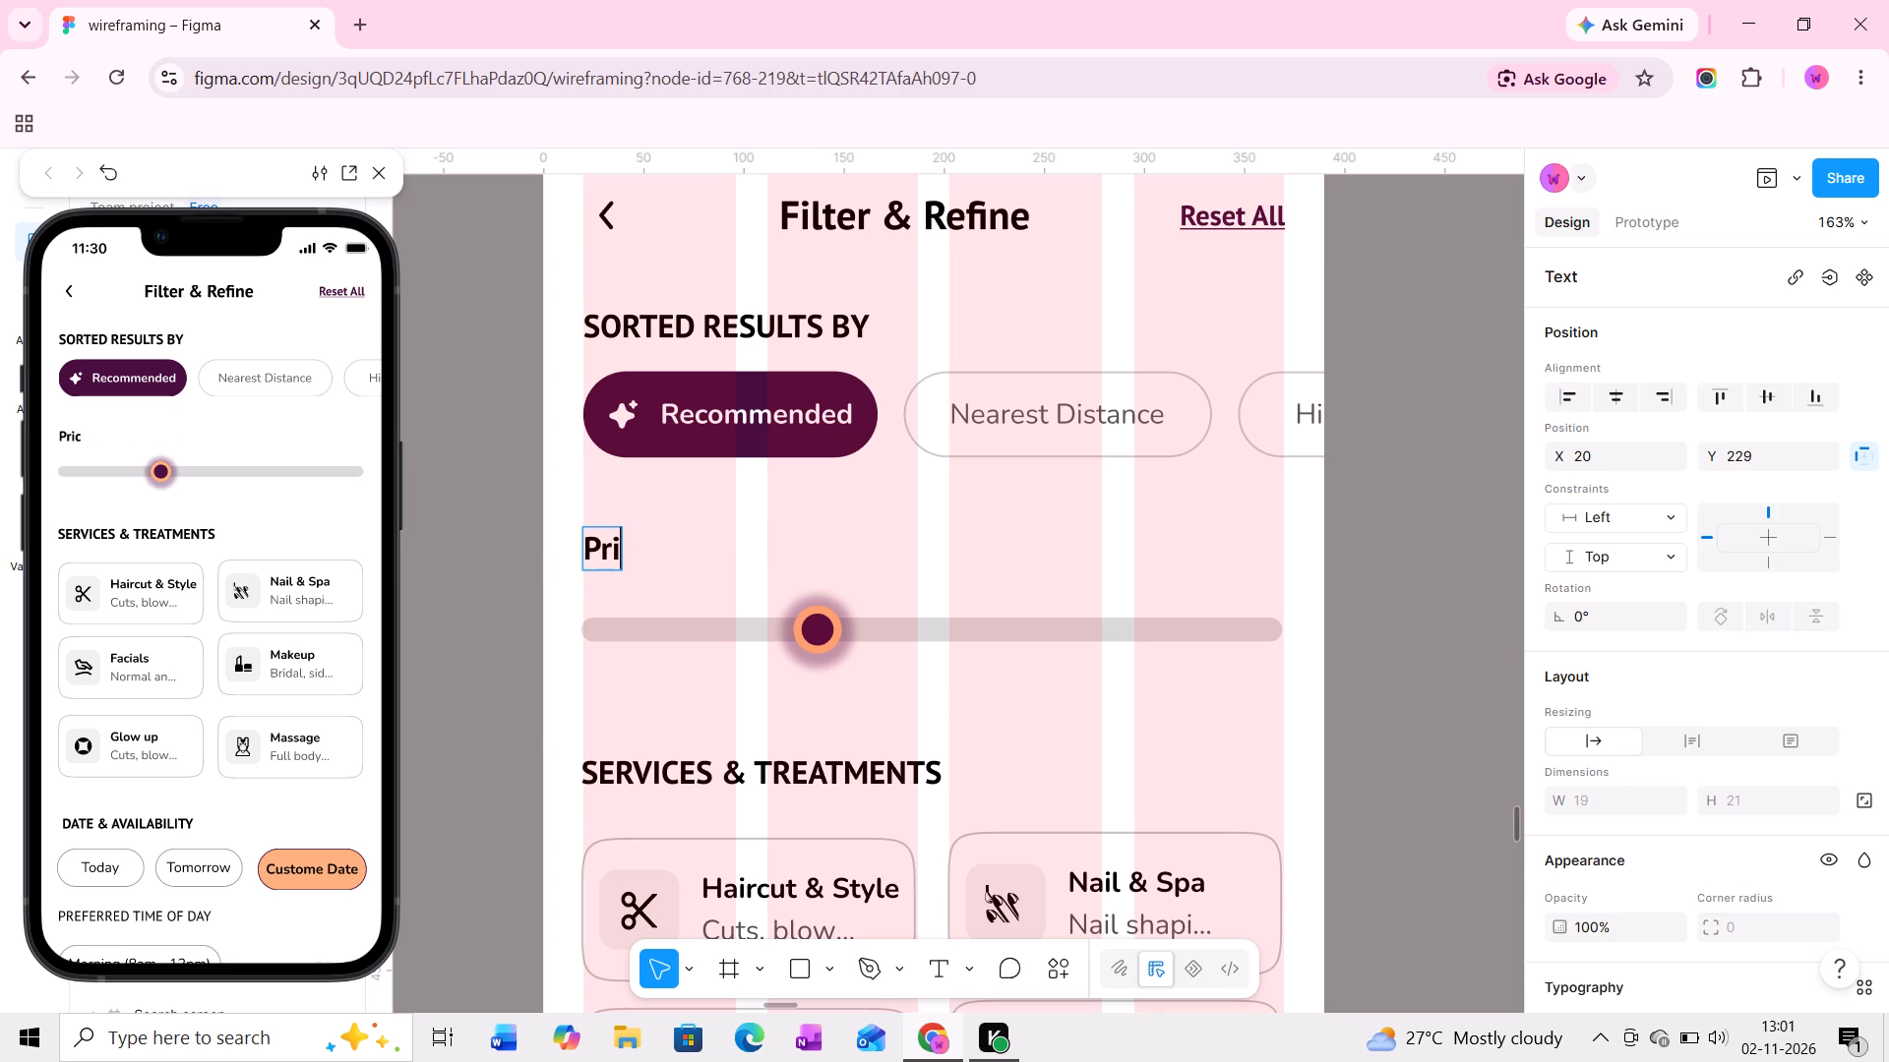
key(BackSpace)
text(RICE TEIR)
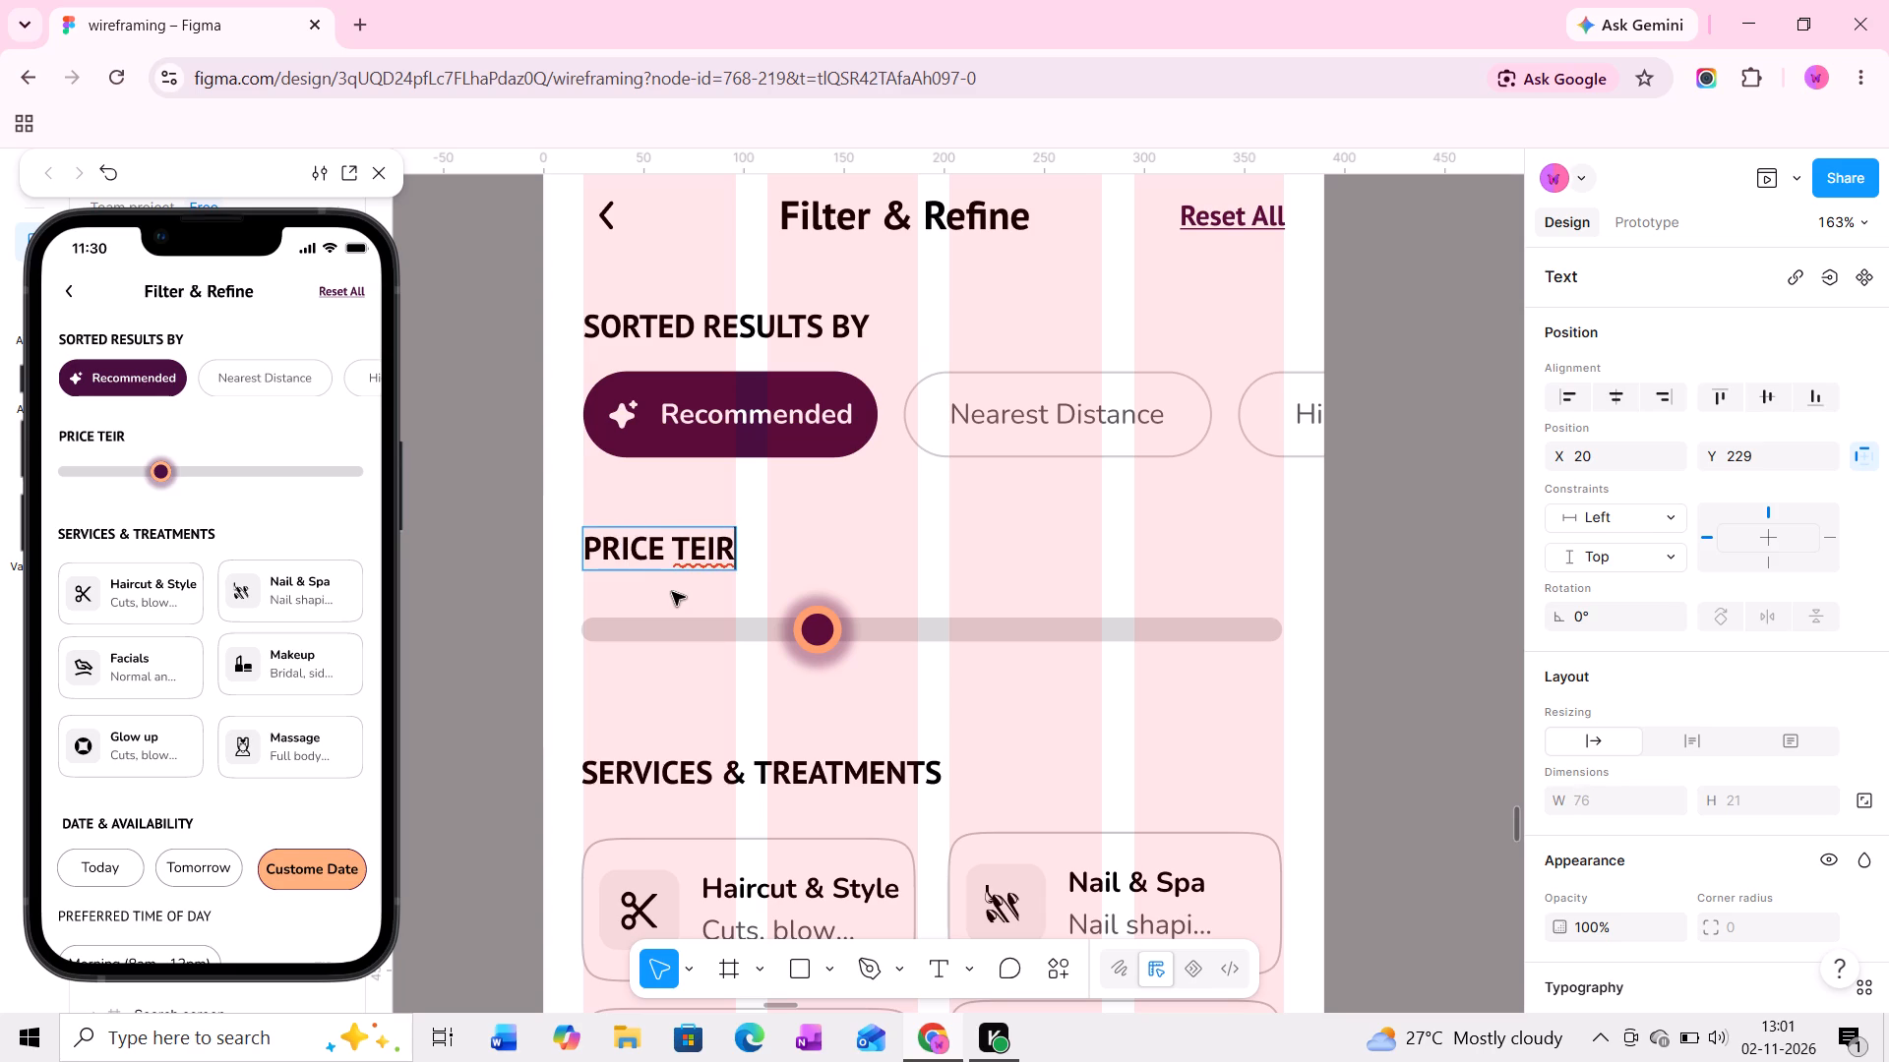
key(BackSpace)
key(BackSpace)
key(BackSpace)
text(IER)
click(492, 591)
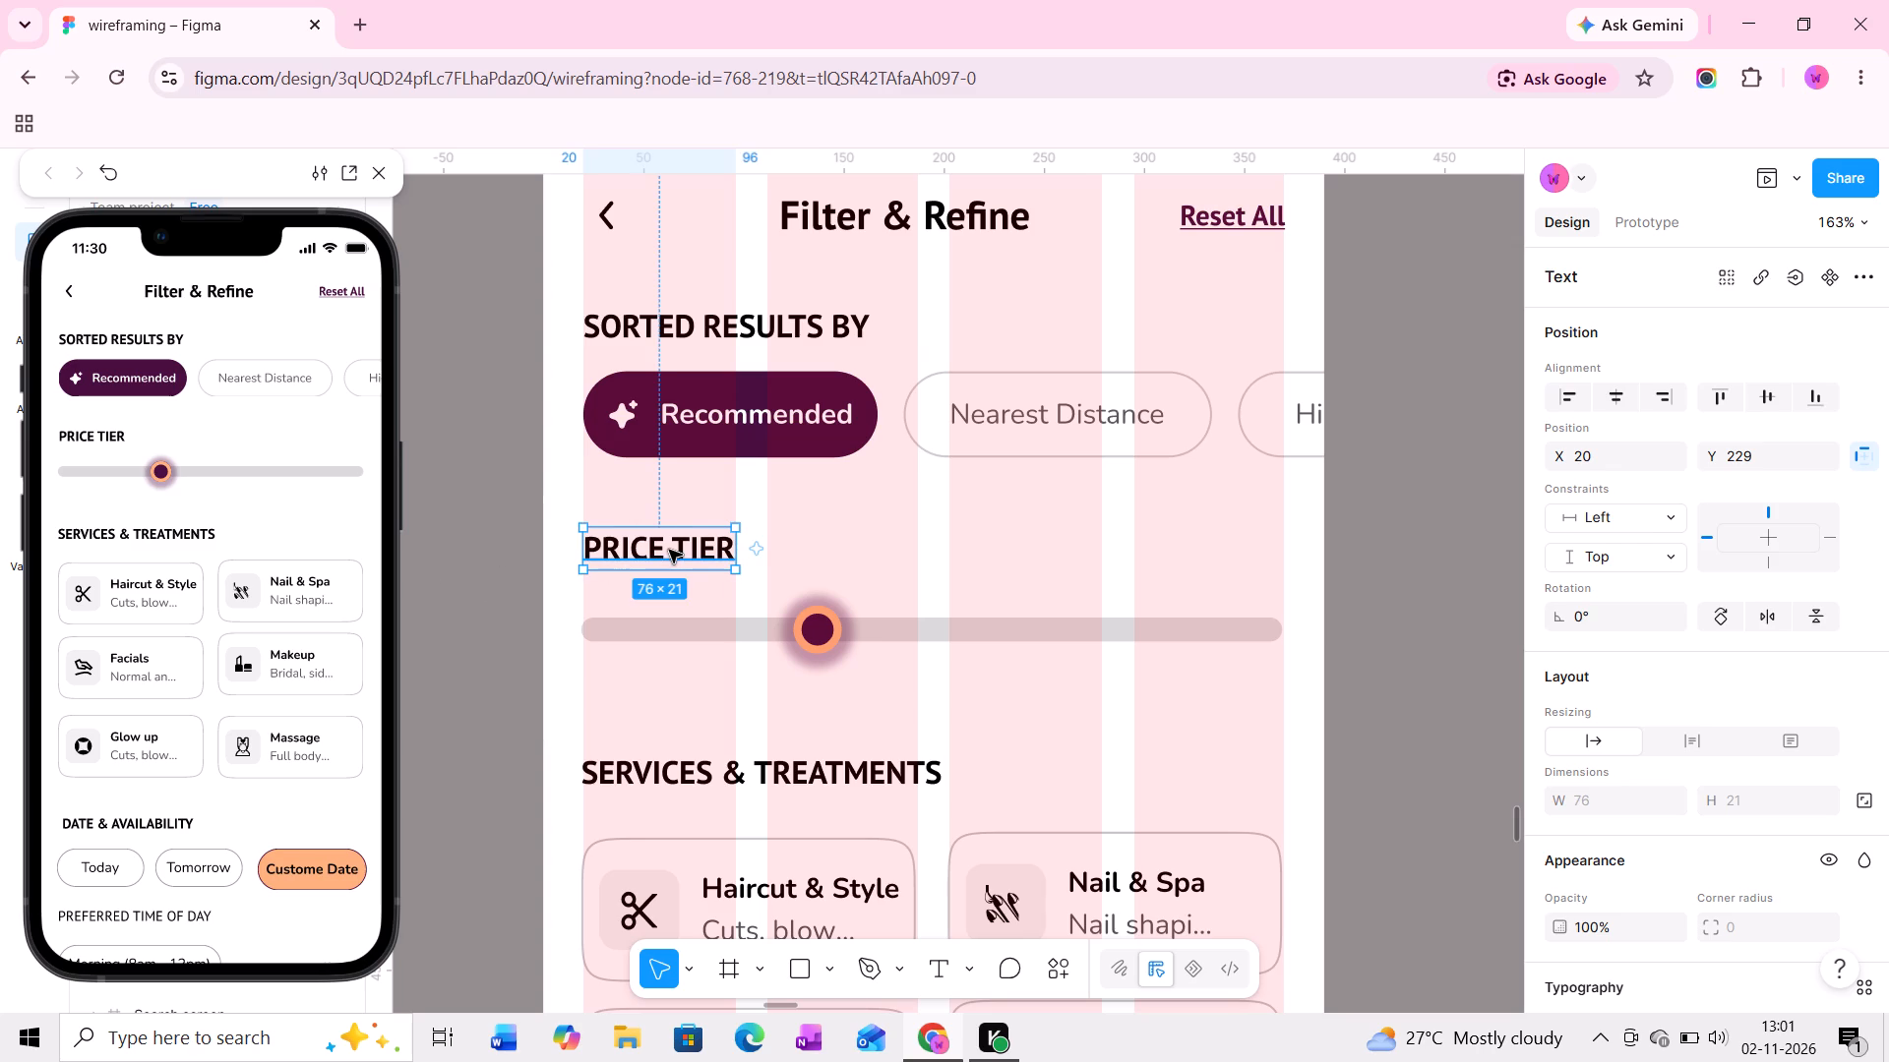
Duplicate the PRICE TIER heading to the opposite end of the same row, above the slider's right end.
scroll(1888, 597, down, 4)
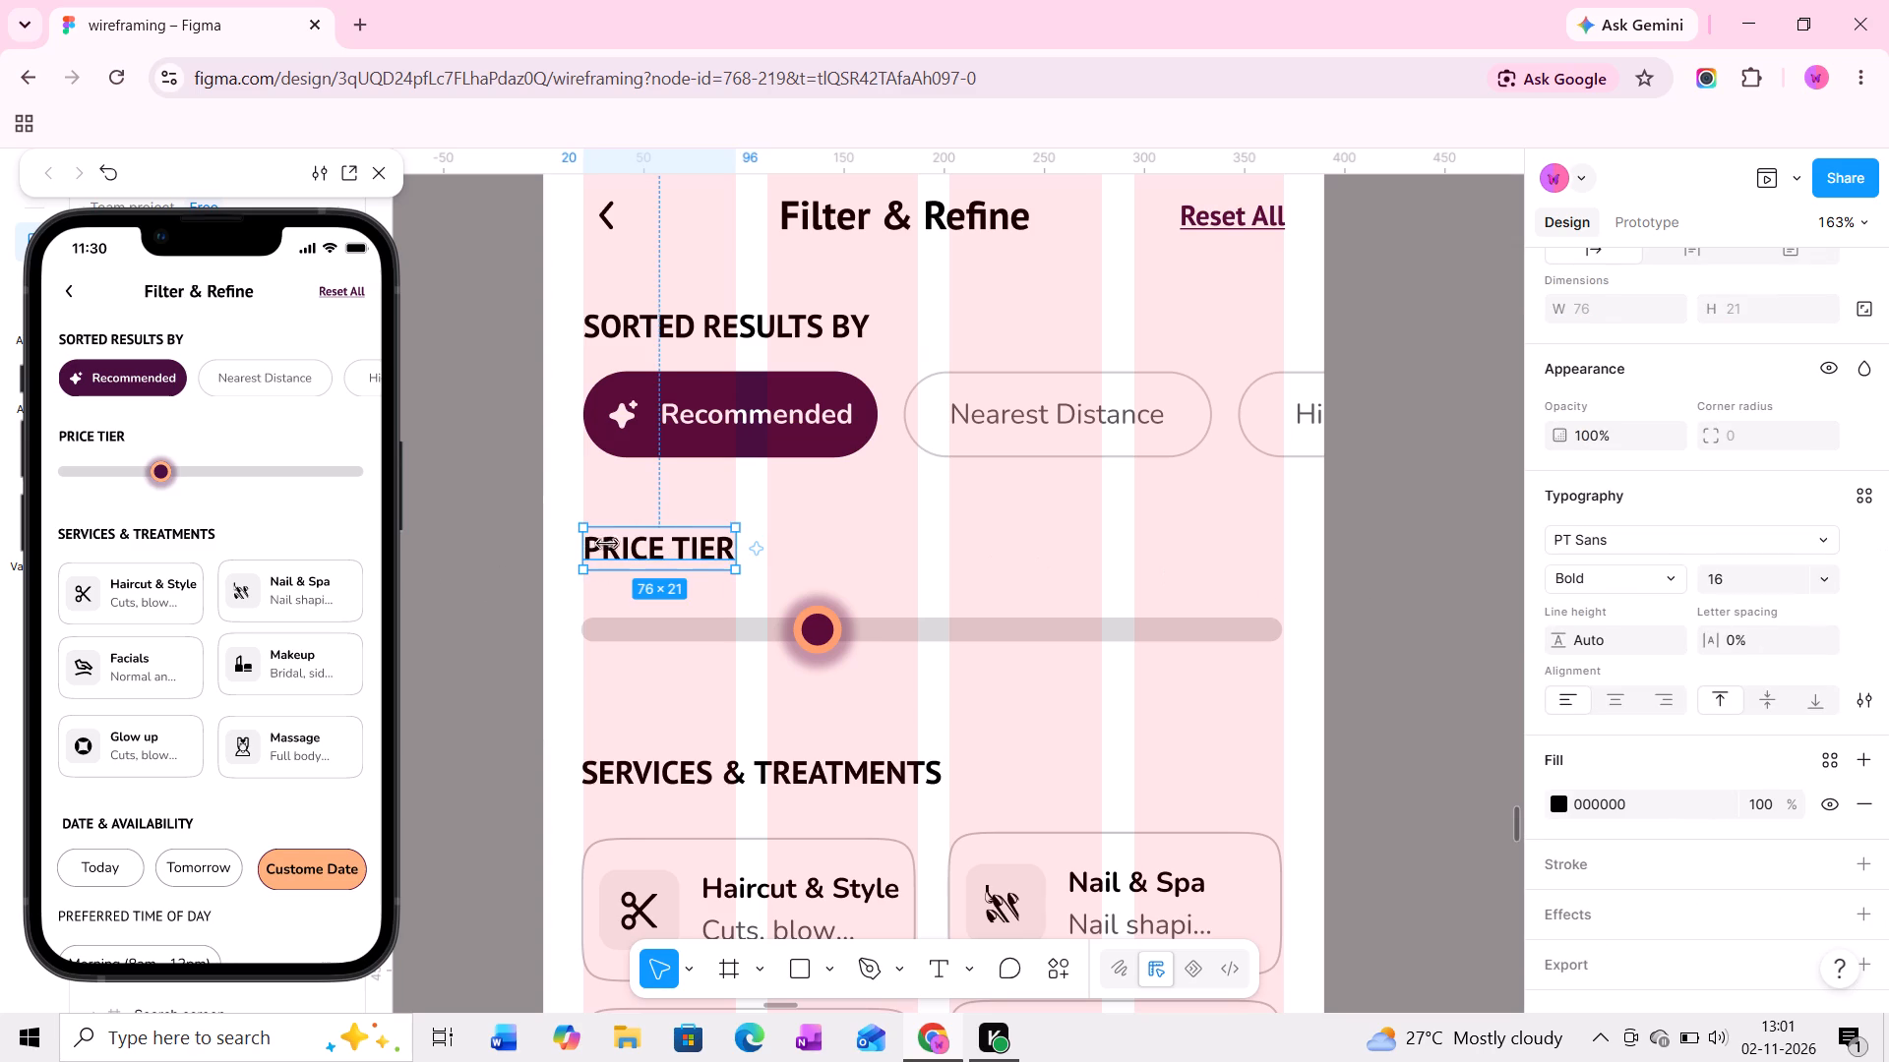
alt+drag(628, 544, 1170, 553)
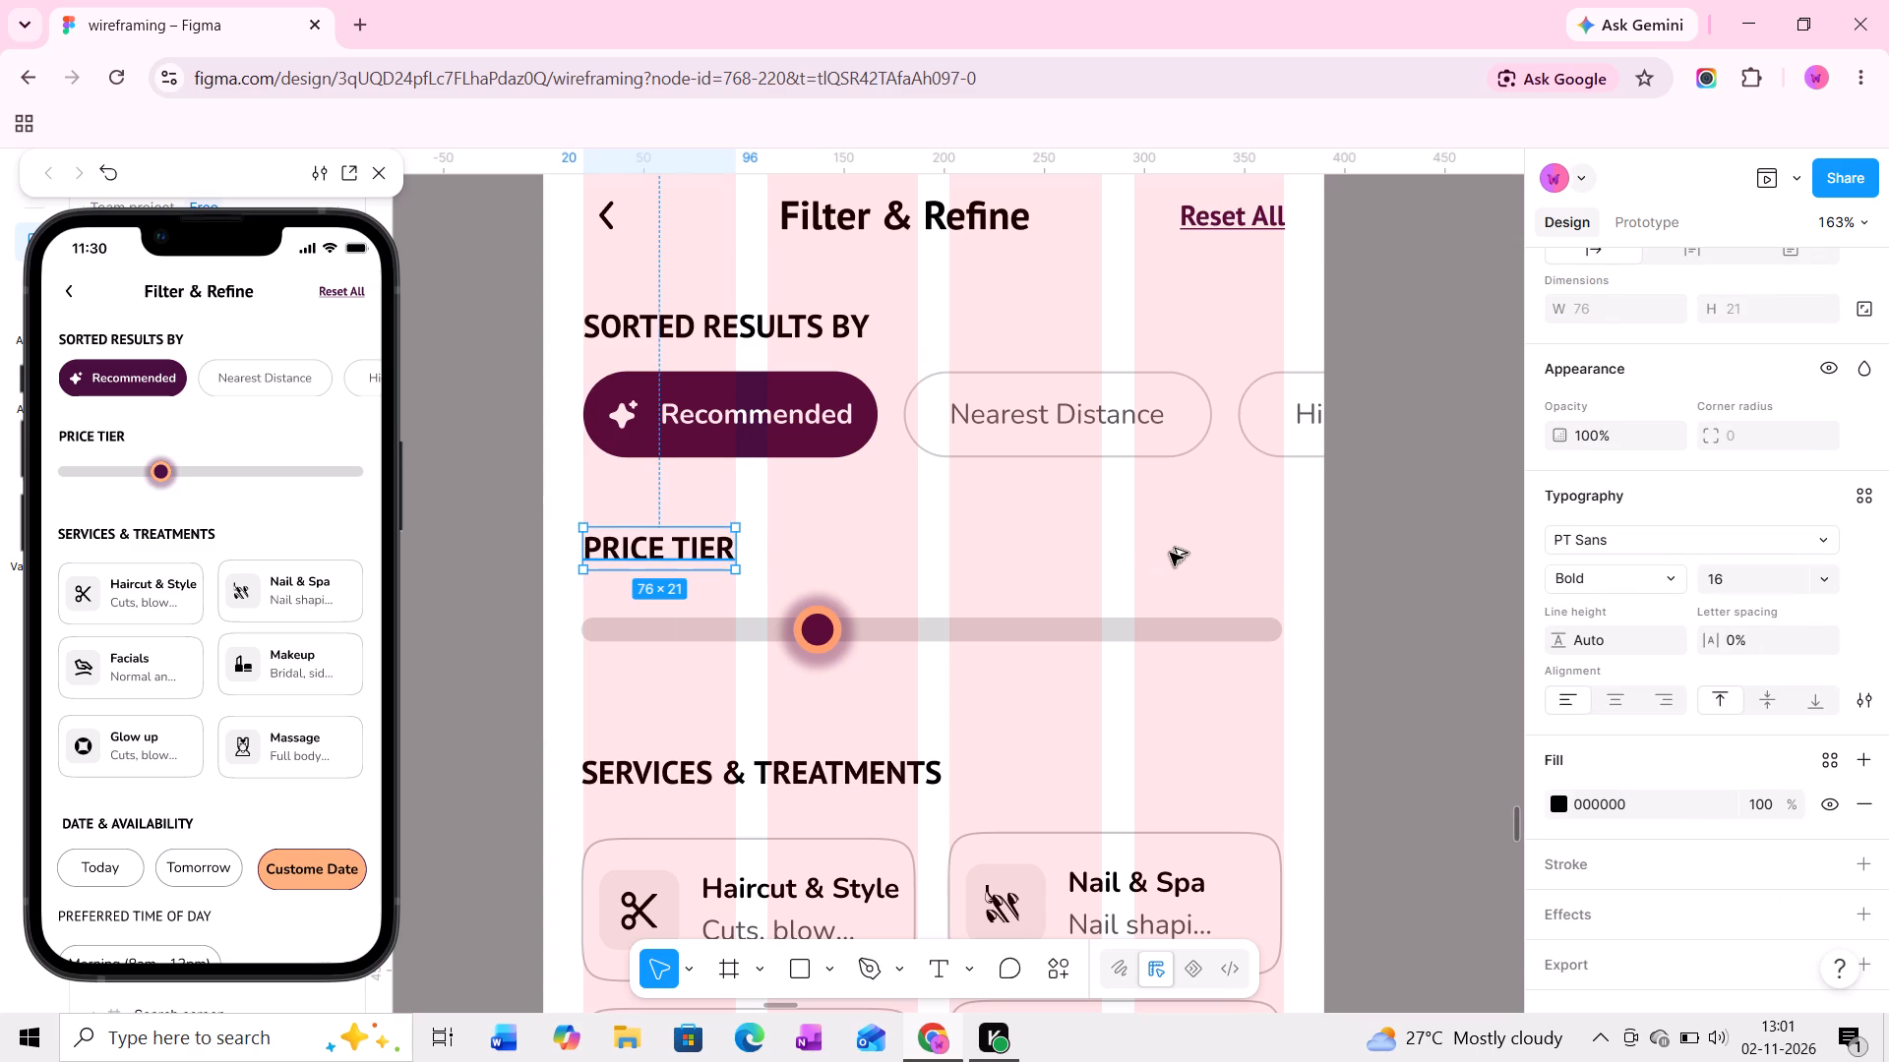
alt+drag(1170, 553, 1170, 546)
Change the duplicated heading's text to Within 700, leaving three spaces before the number for a currency symbol.
double_click(1170, 546)
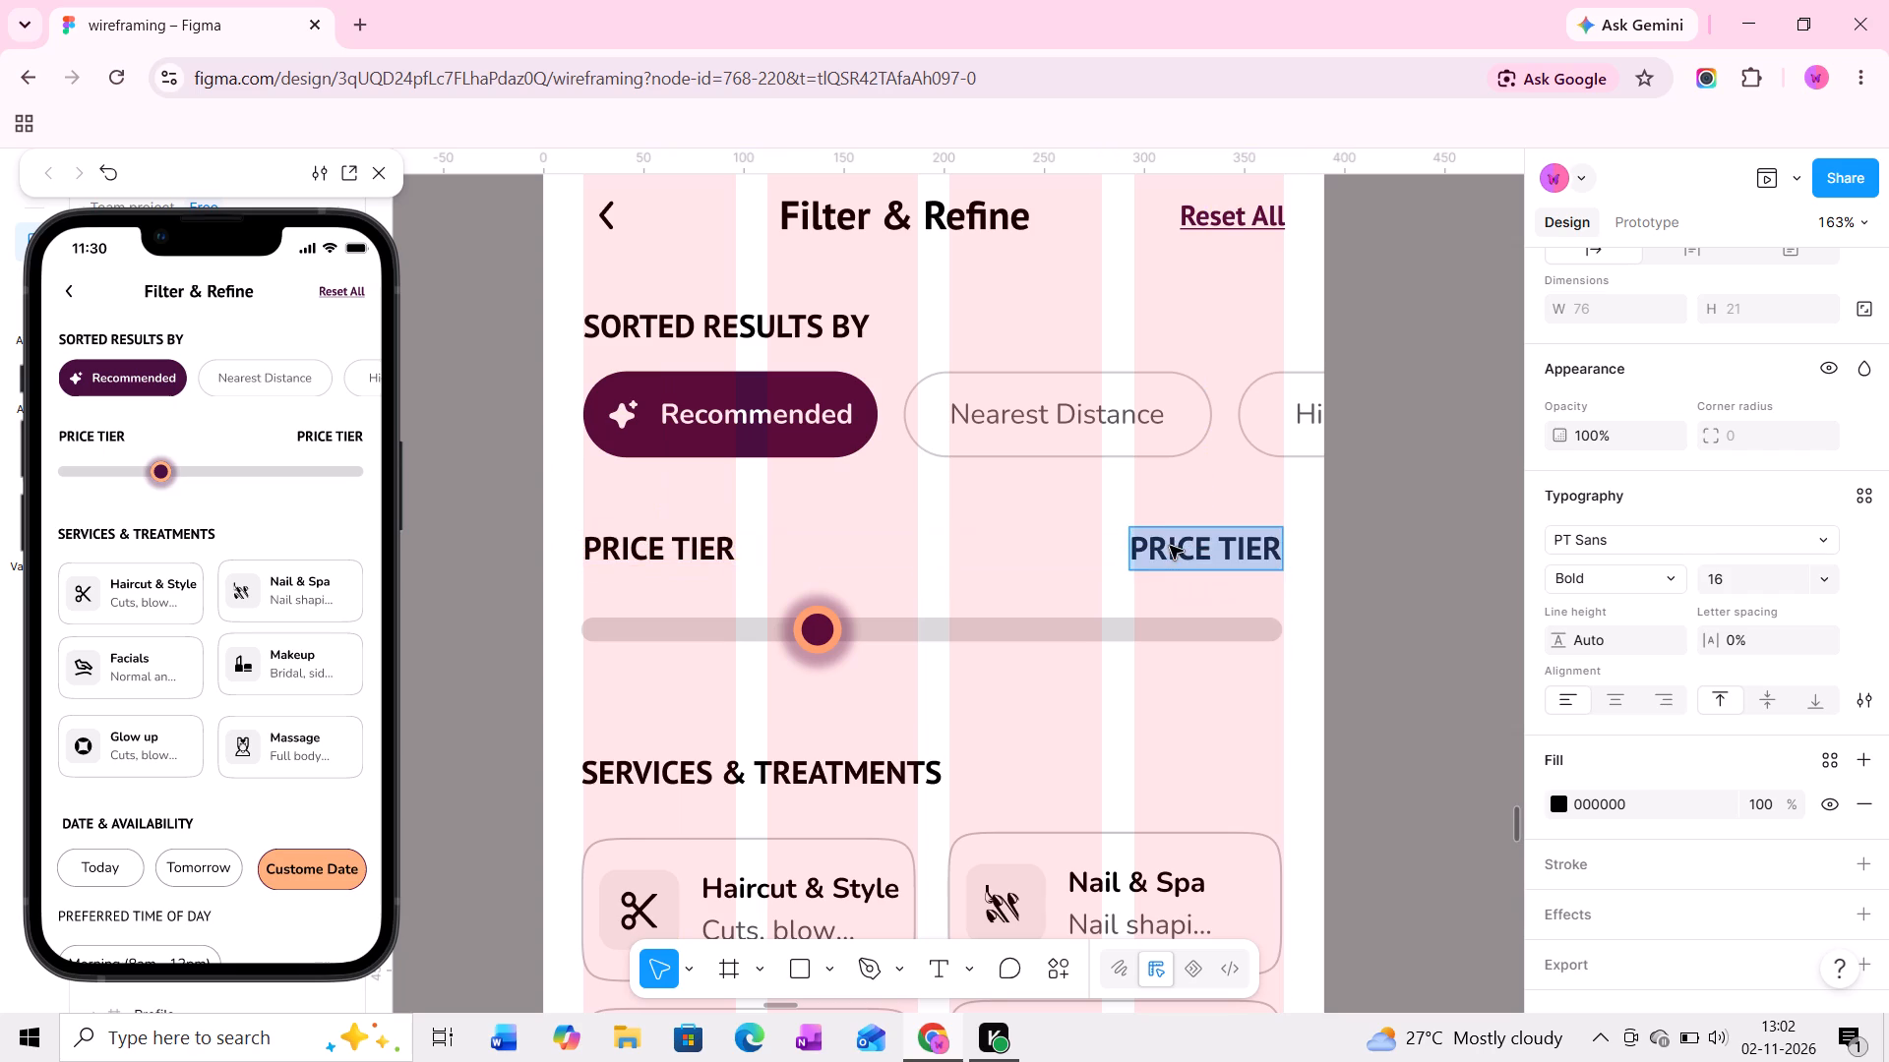
key(shift+w)
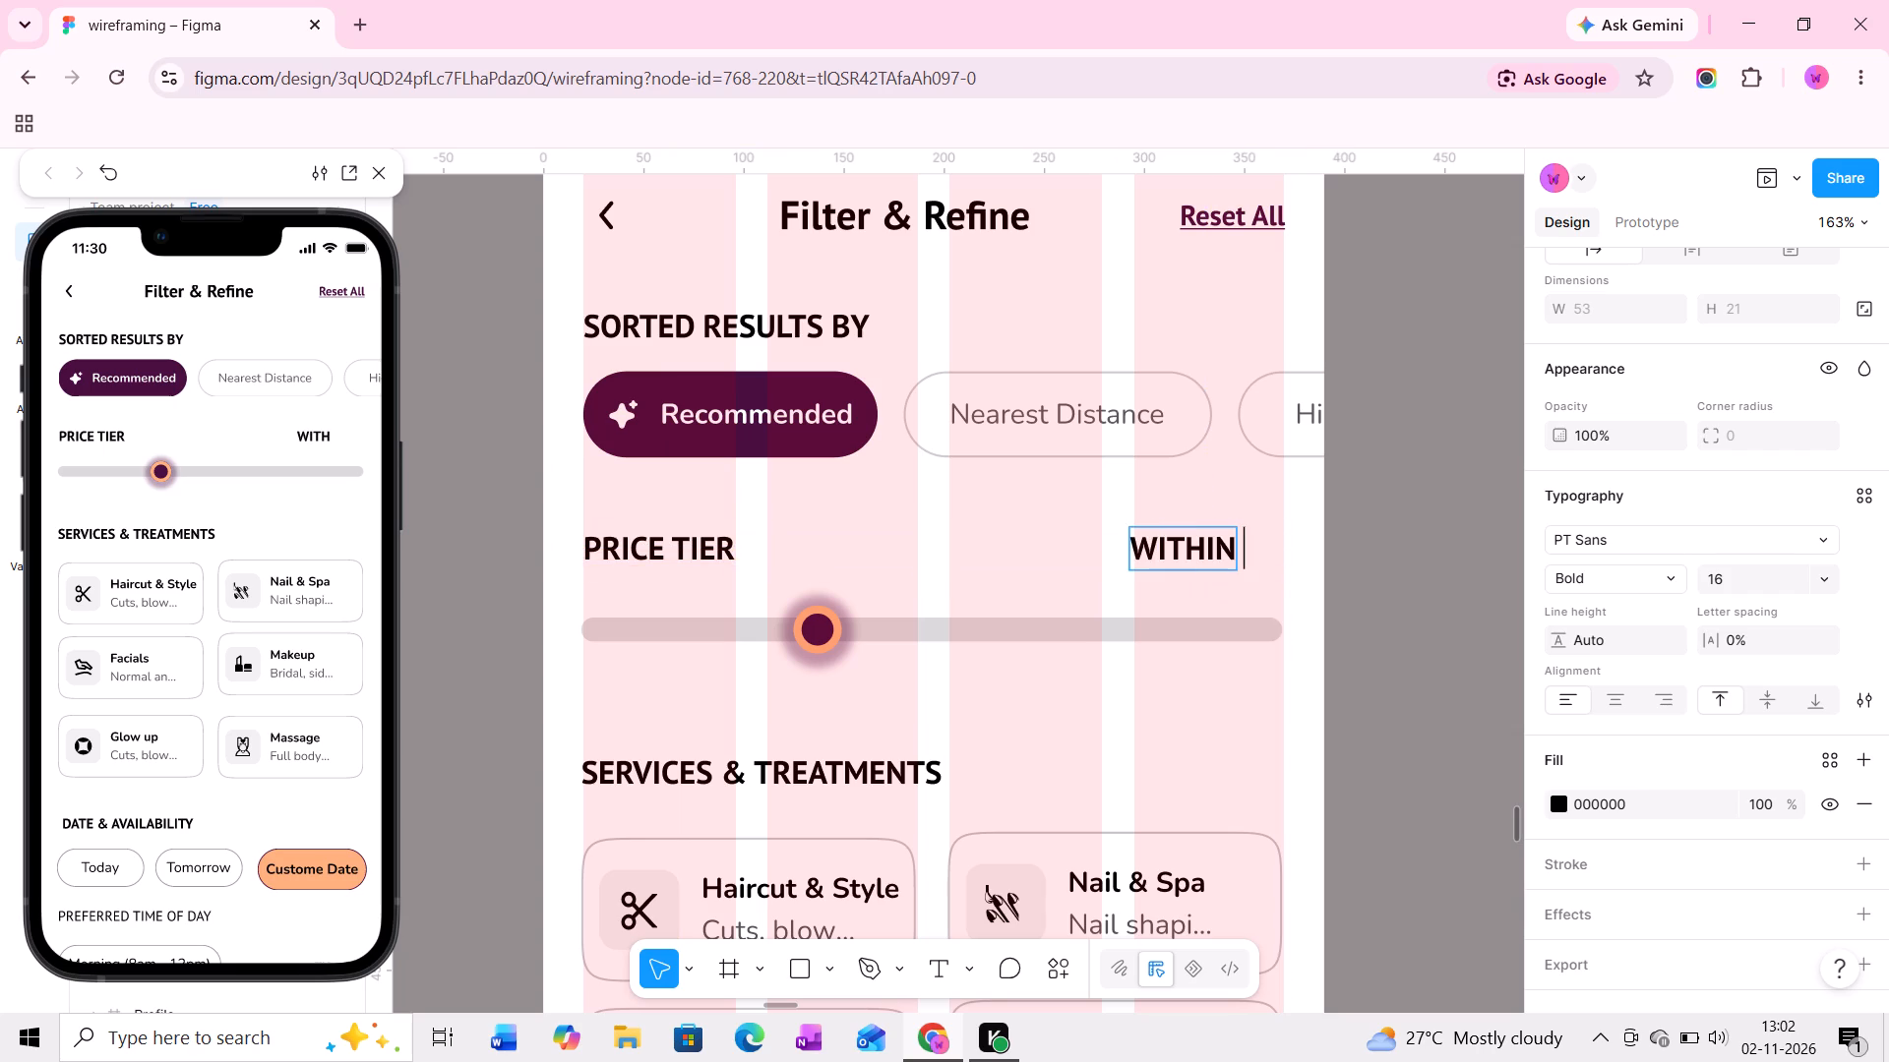
key(BackSpace)
key(BackSpace)
key(BackSpace)
key(BackSpace)
key(BackSpace)
key(BackSpace)
text(inth)
key(BackSpace)
key(BackSpace)
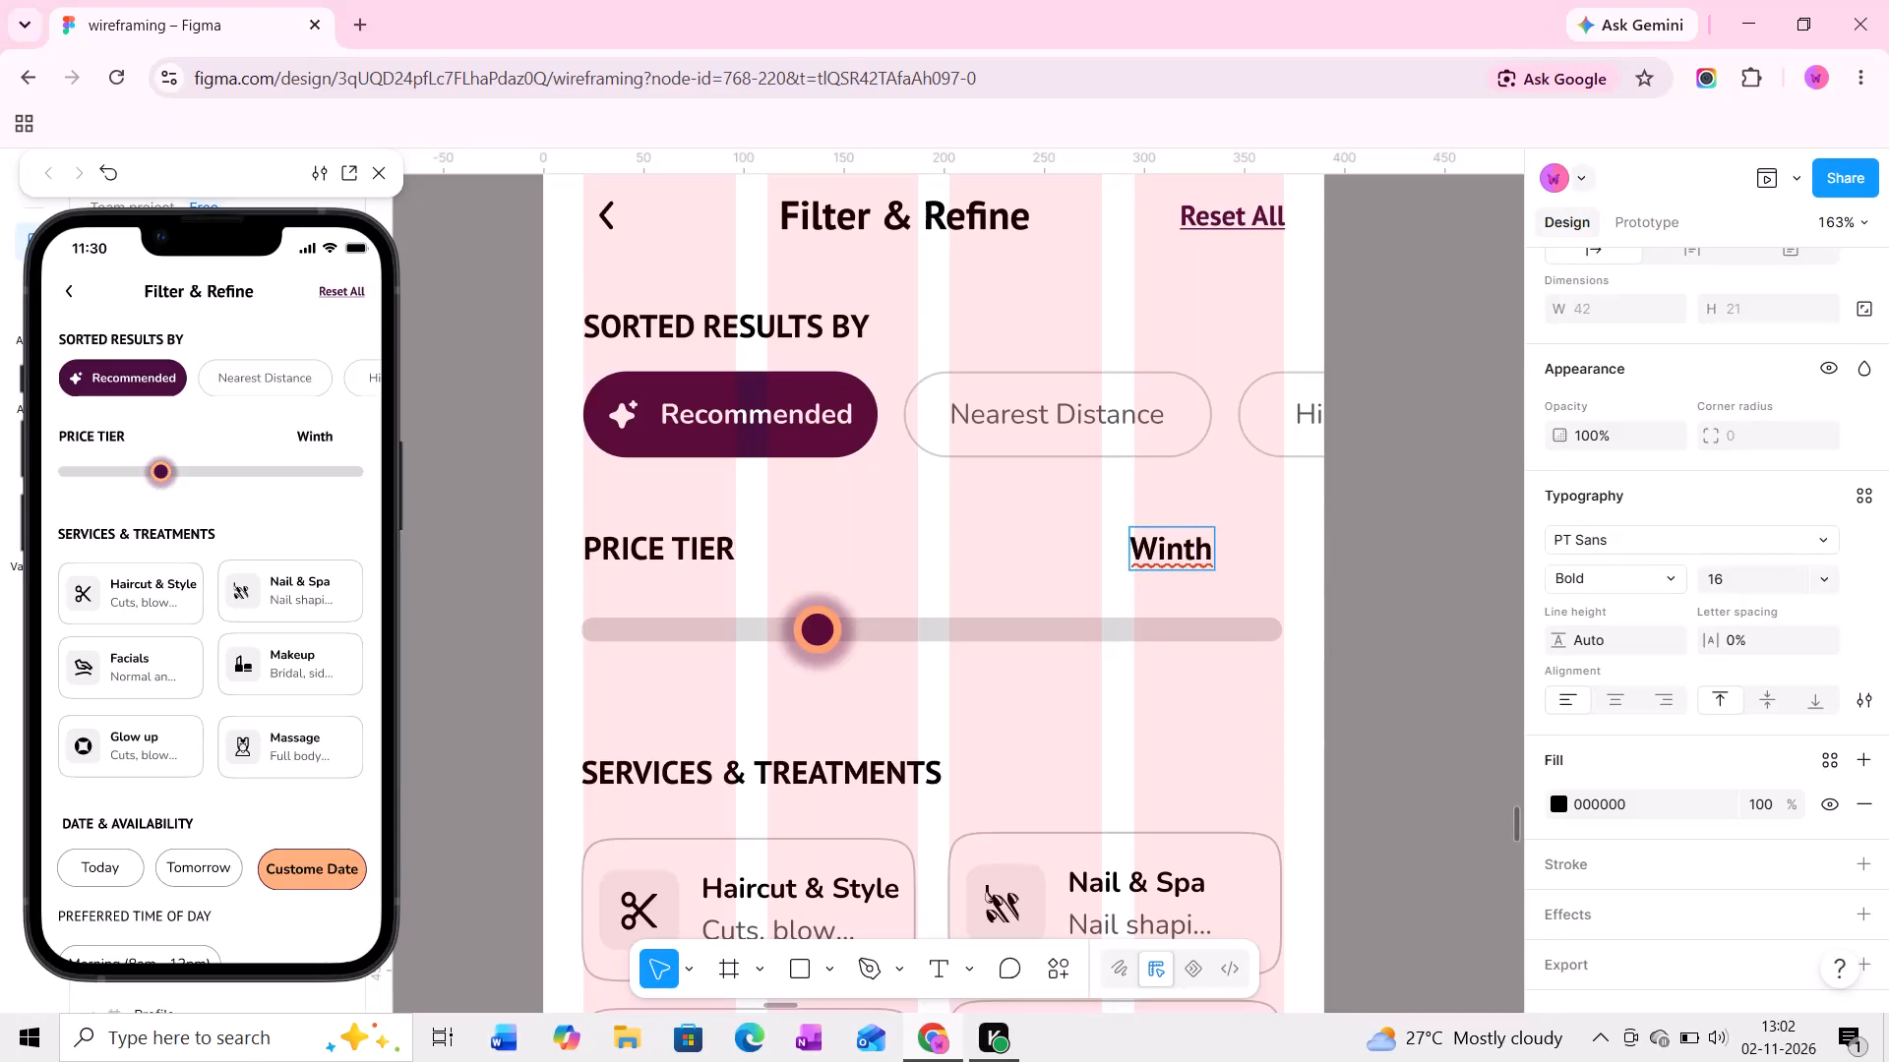
key(BackSpace)
text(thin)
key(space)
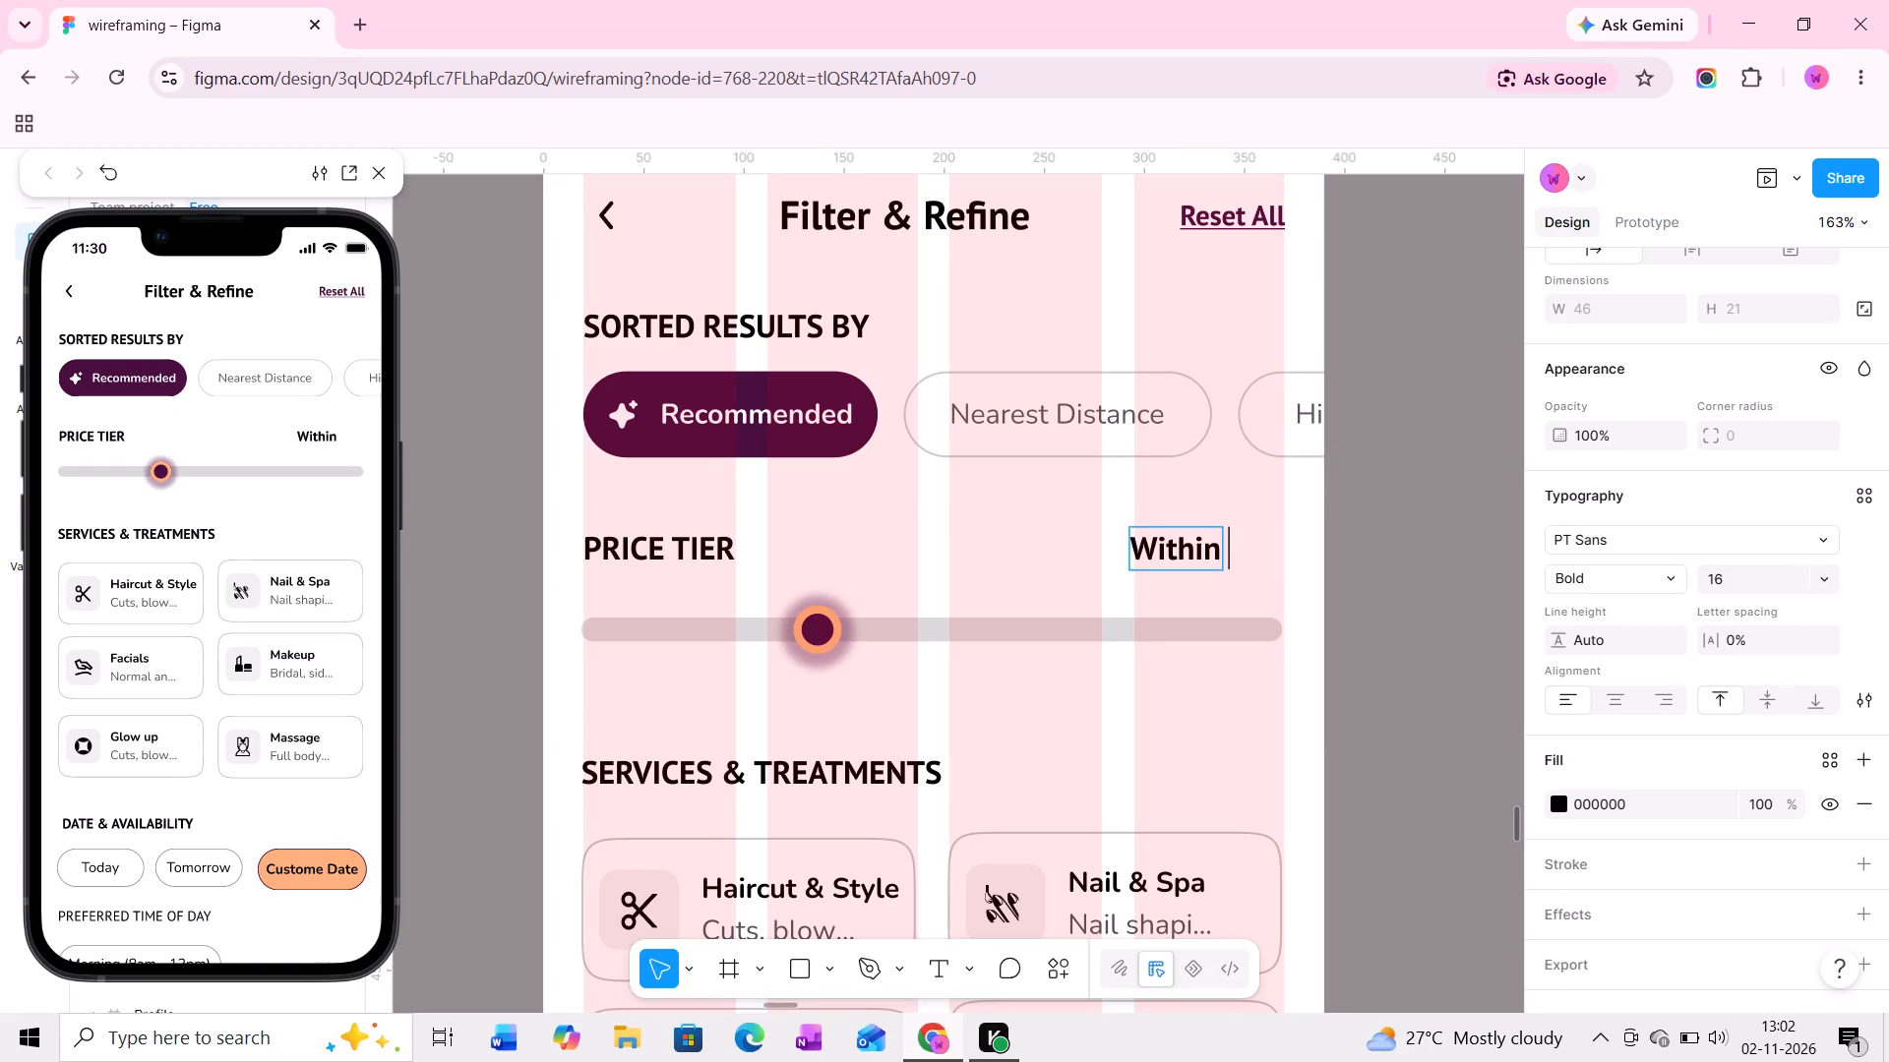
key(n)
key(BackSpace)
key(space)
key(space)
text(5)
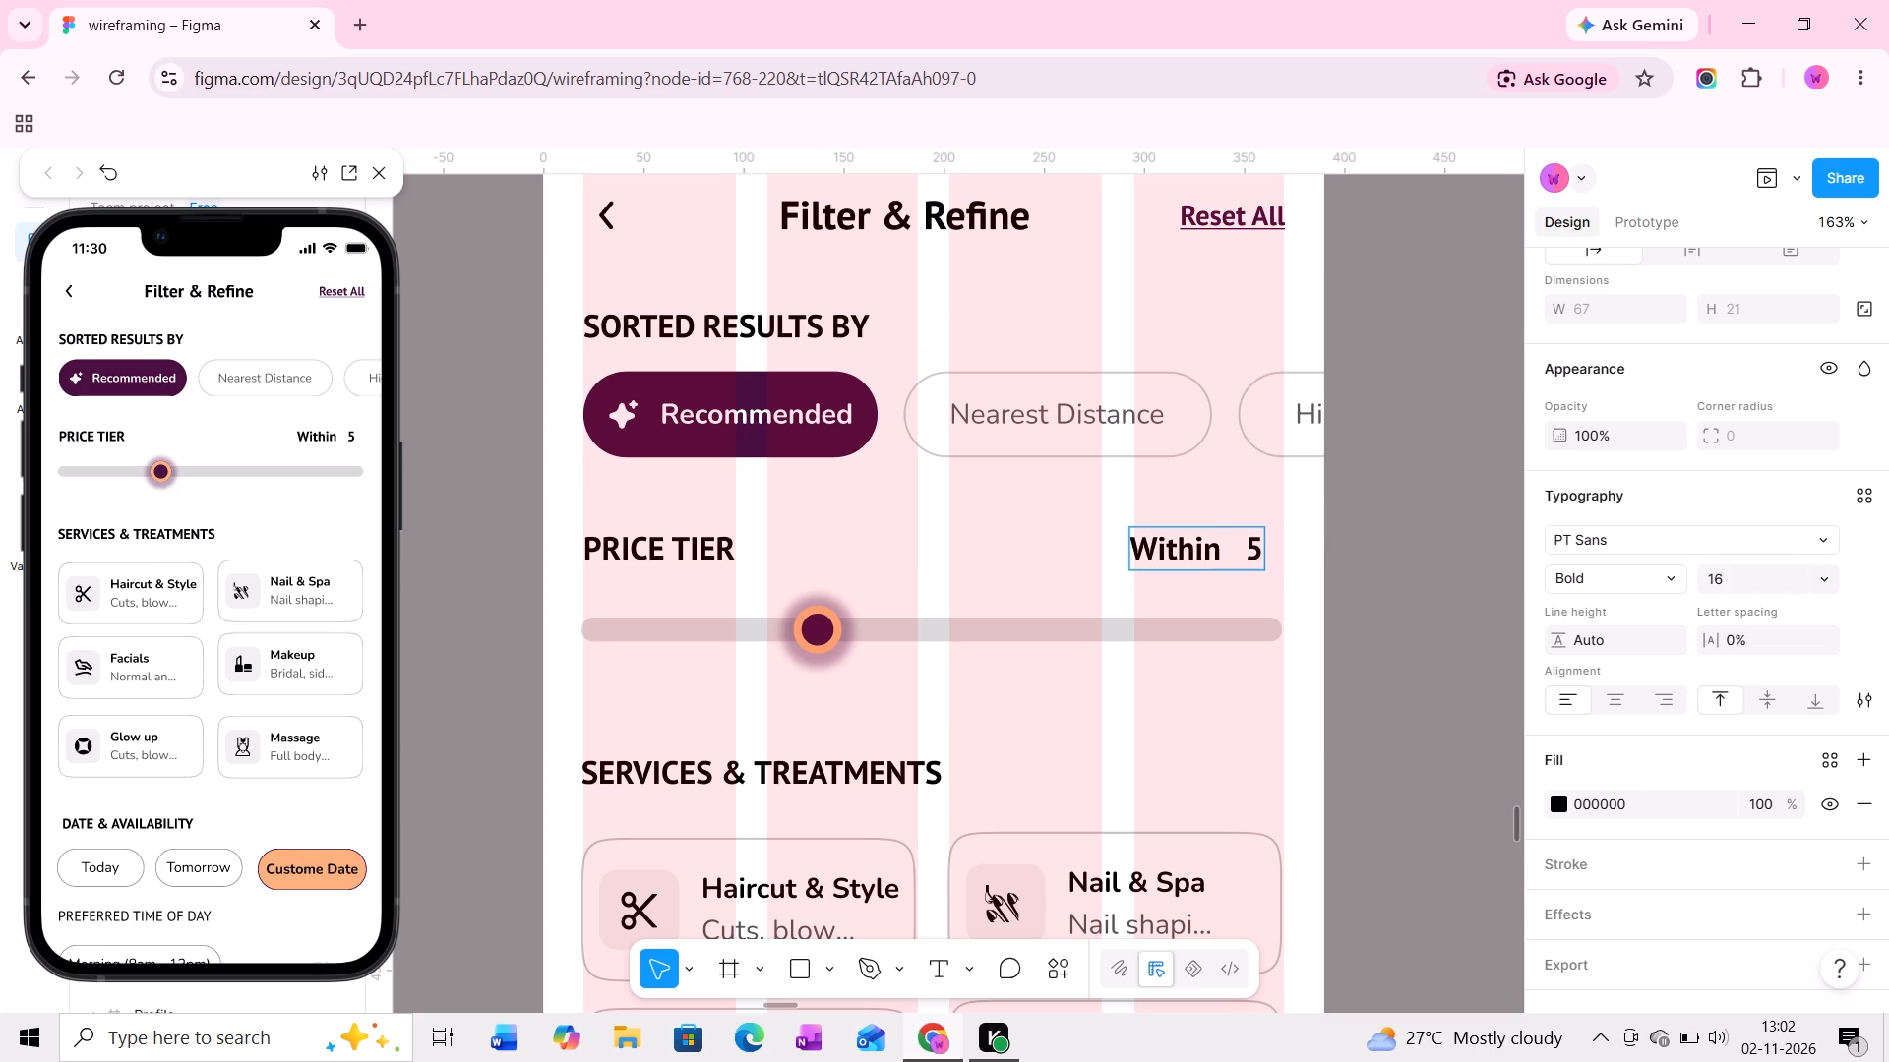
key(BackSpace)
text(700)
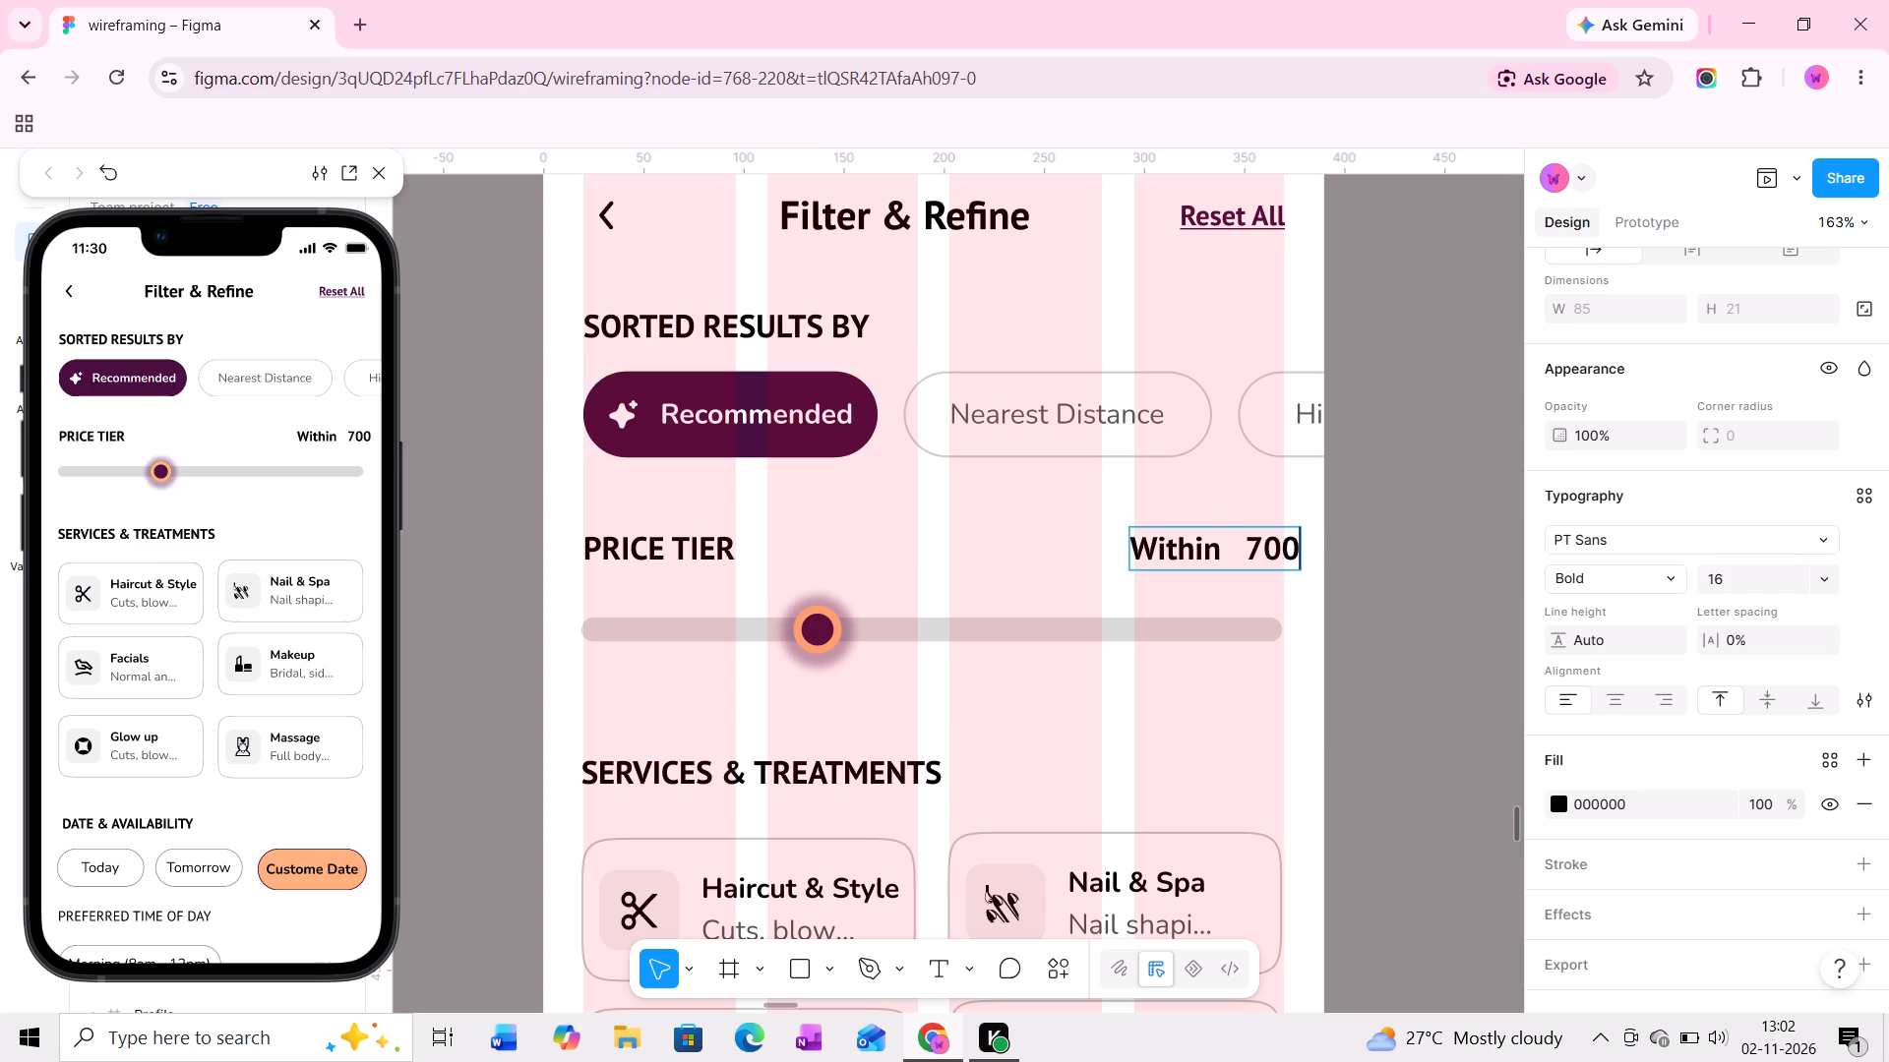
click(1435, 669)
Move the Within 700 label to X 284 so its right edge meets the slider's right end.
ctrl+scroll(1233, 543, up, 4)
drag(1232, 542, 1203, 537)
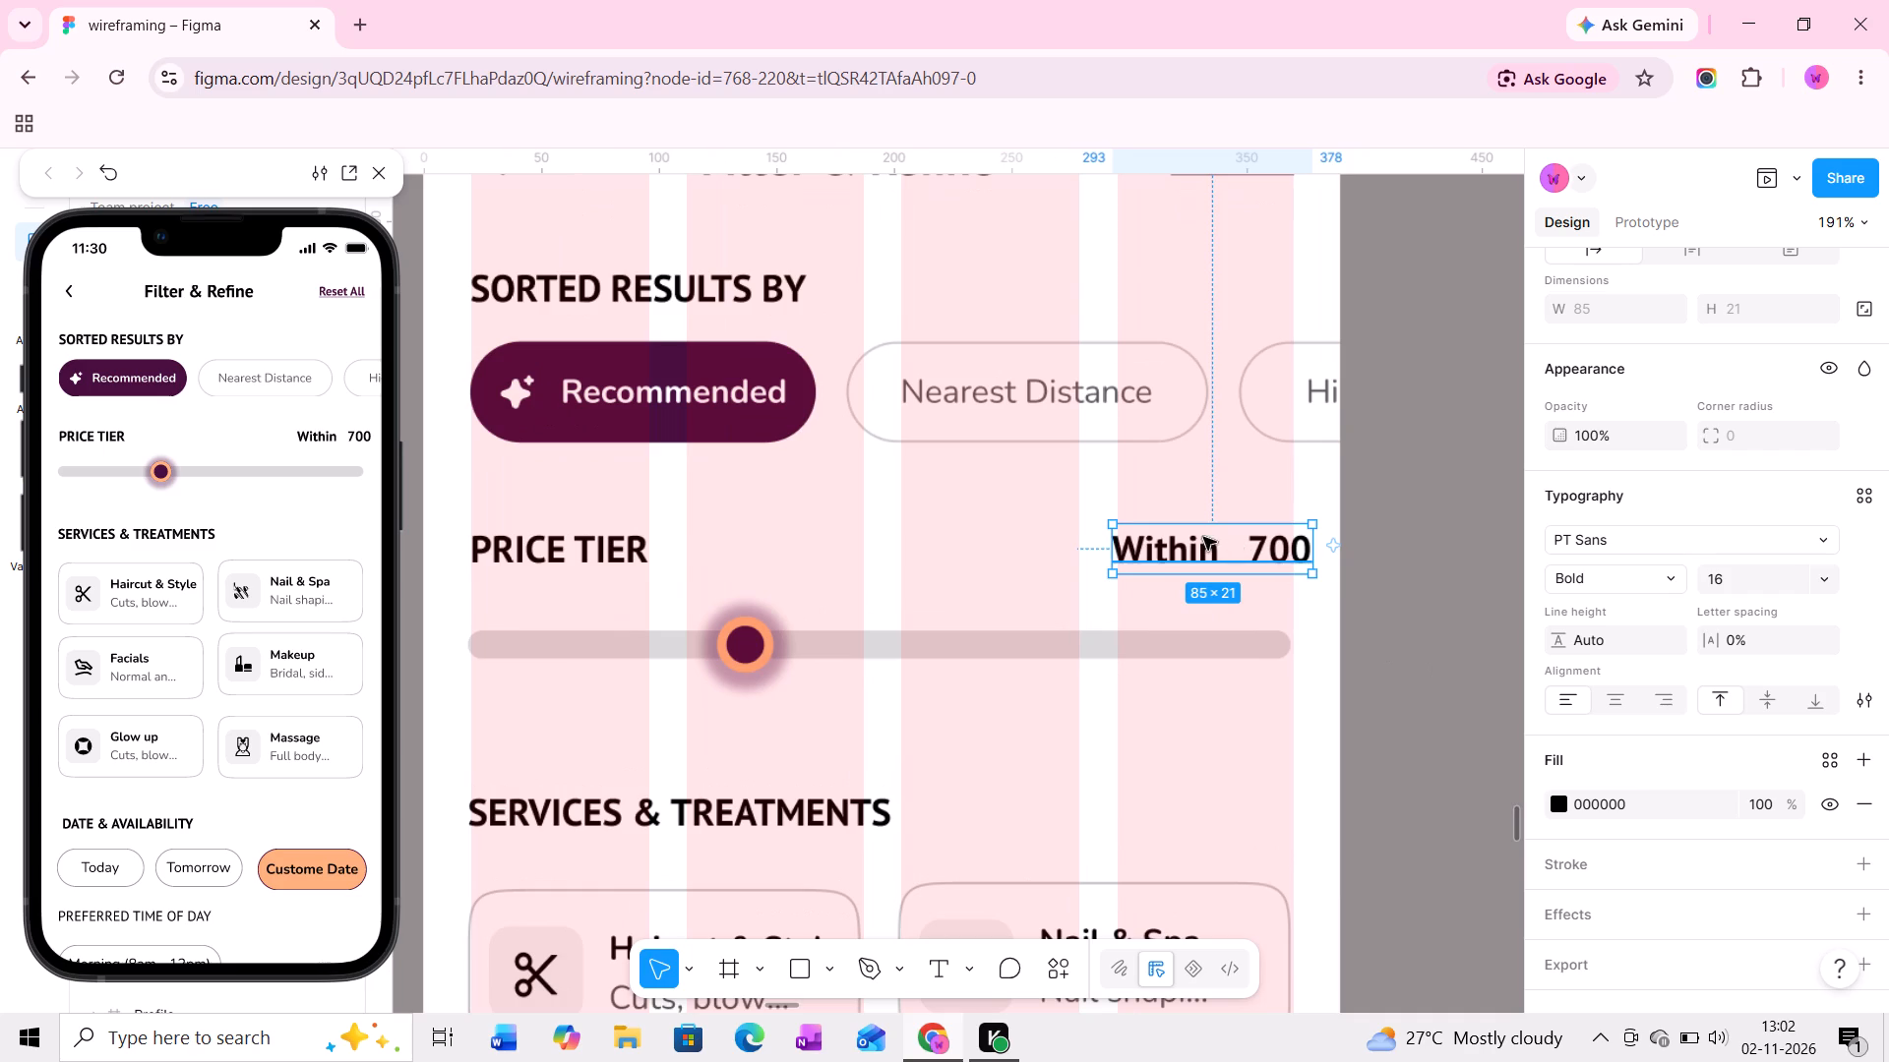
drag(1203, 537, 1210, 536)
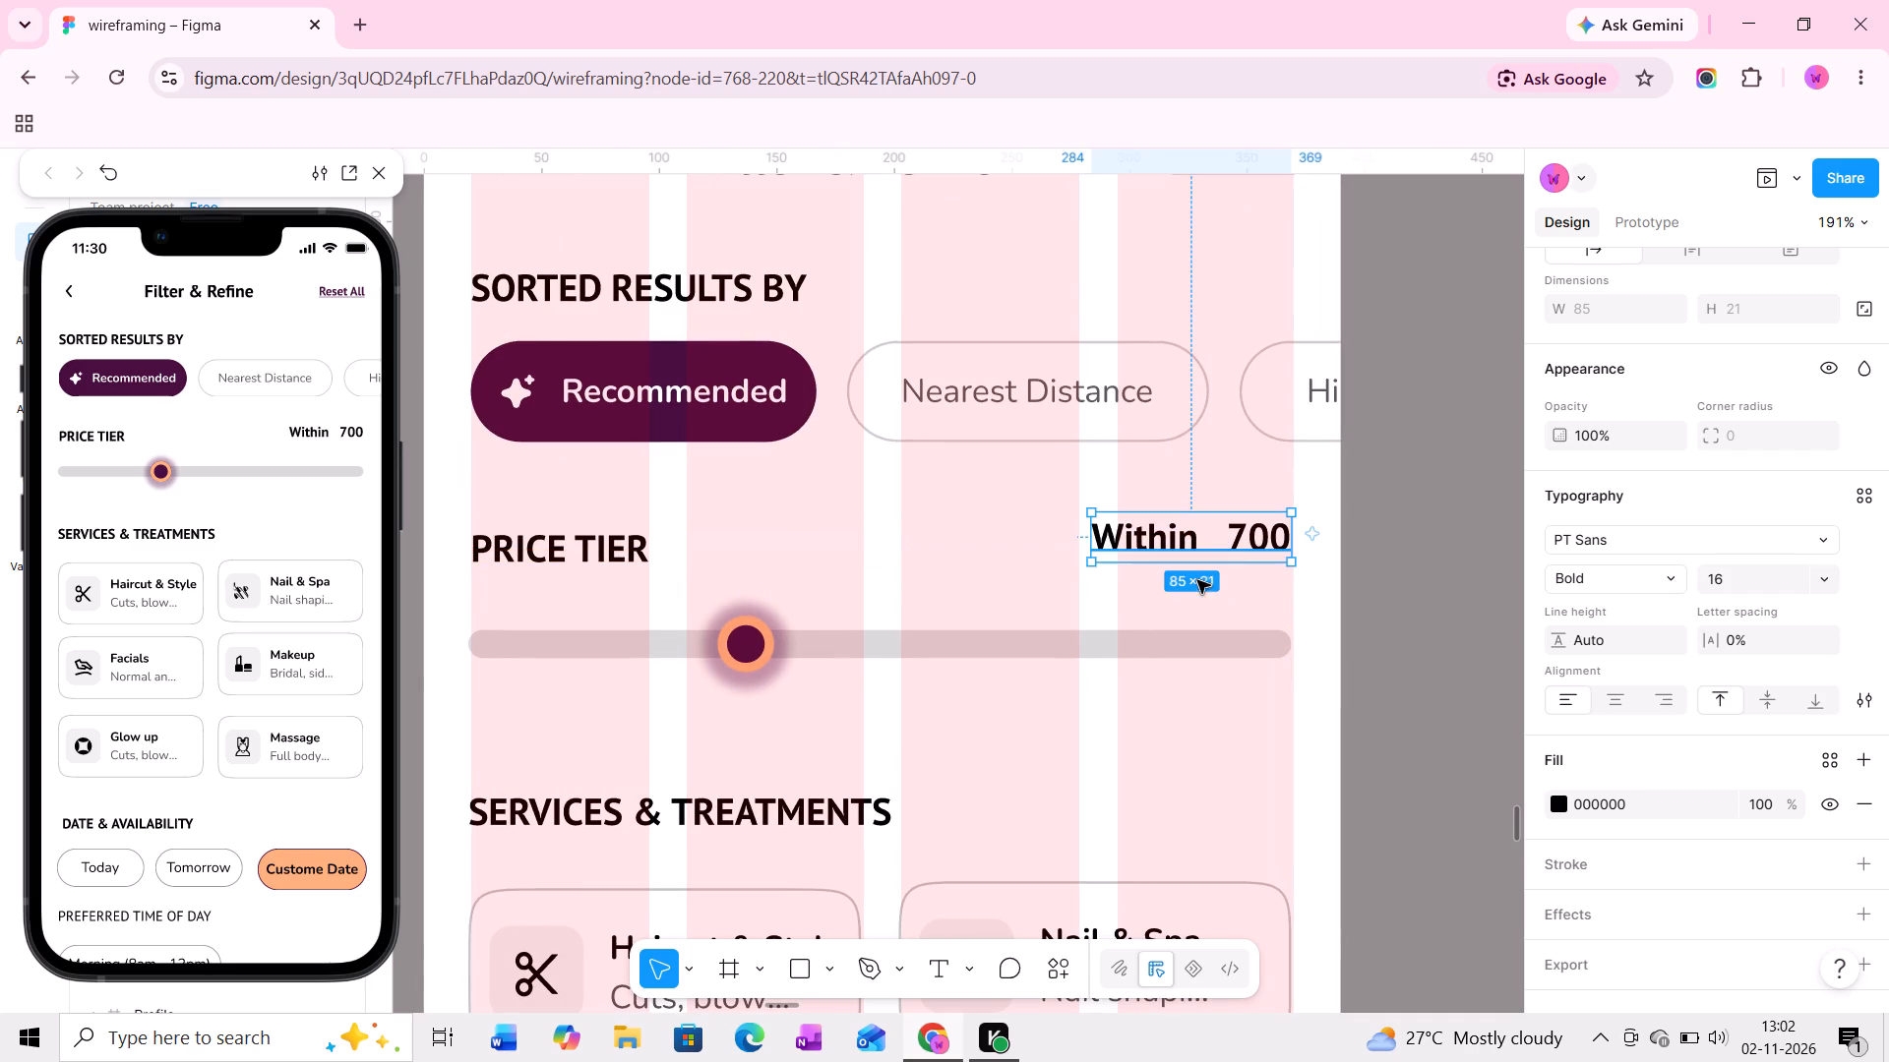
Open the Iconify plugin beside the Within 700 label and search its icons for rupee.
click(1066, 977)
click(918, 641)
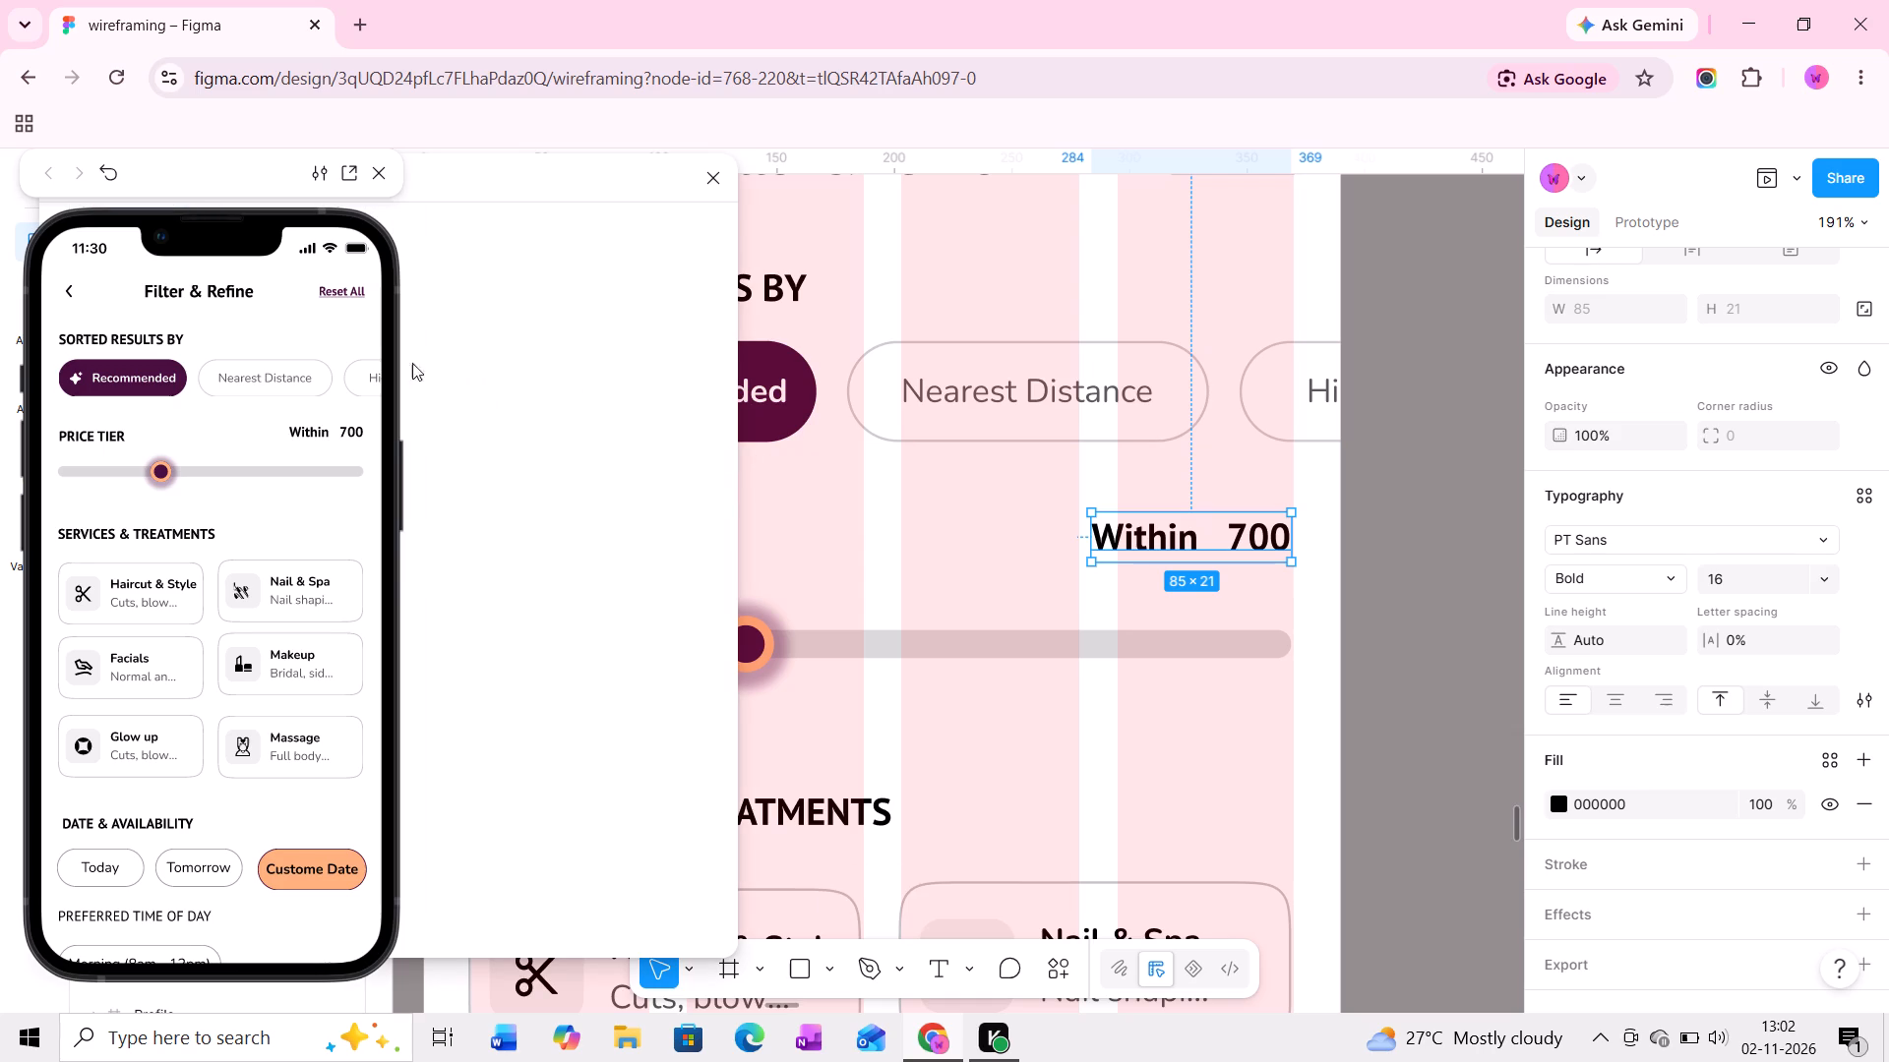
drag(515, 189, 1068, 199)
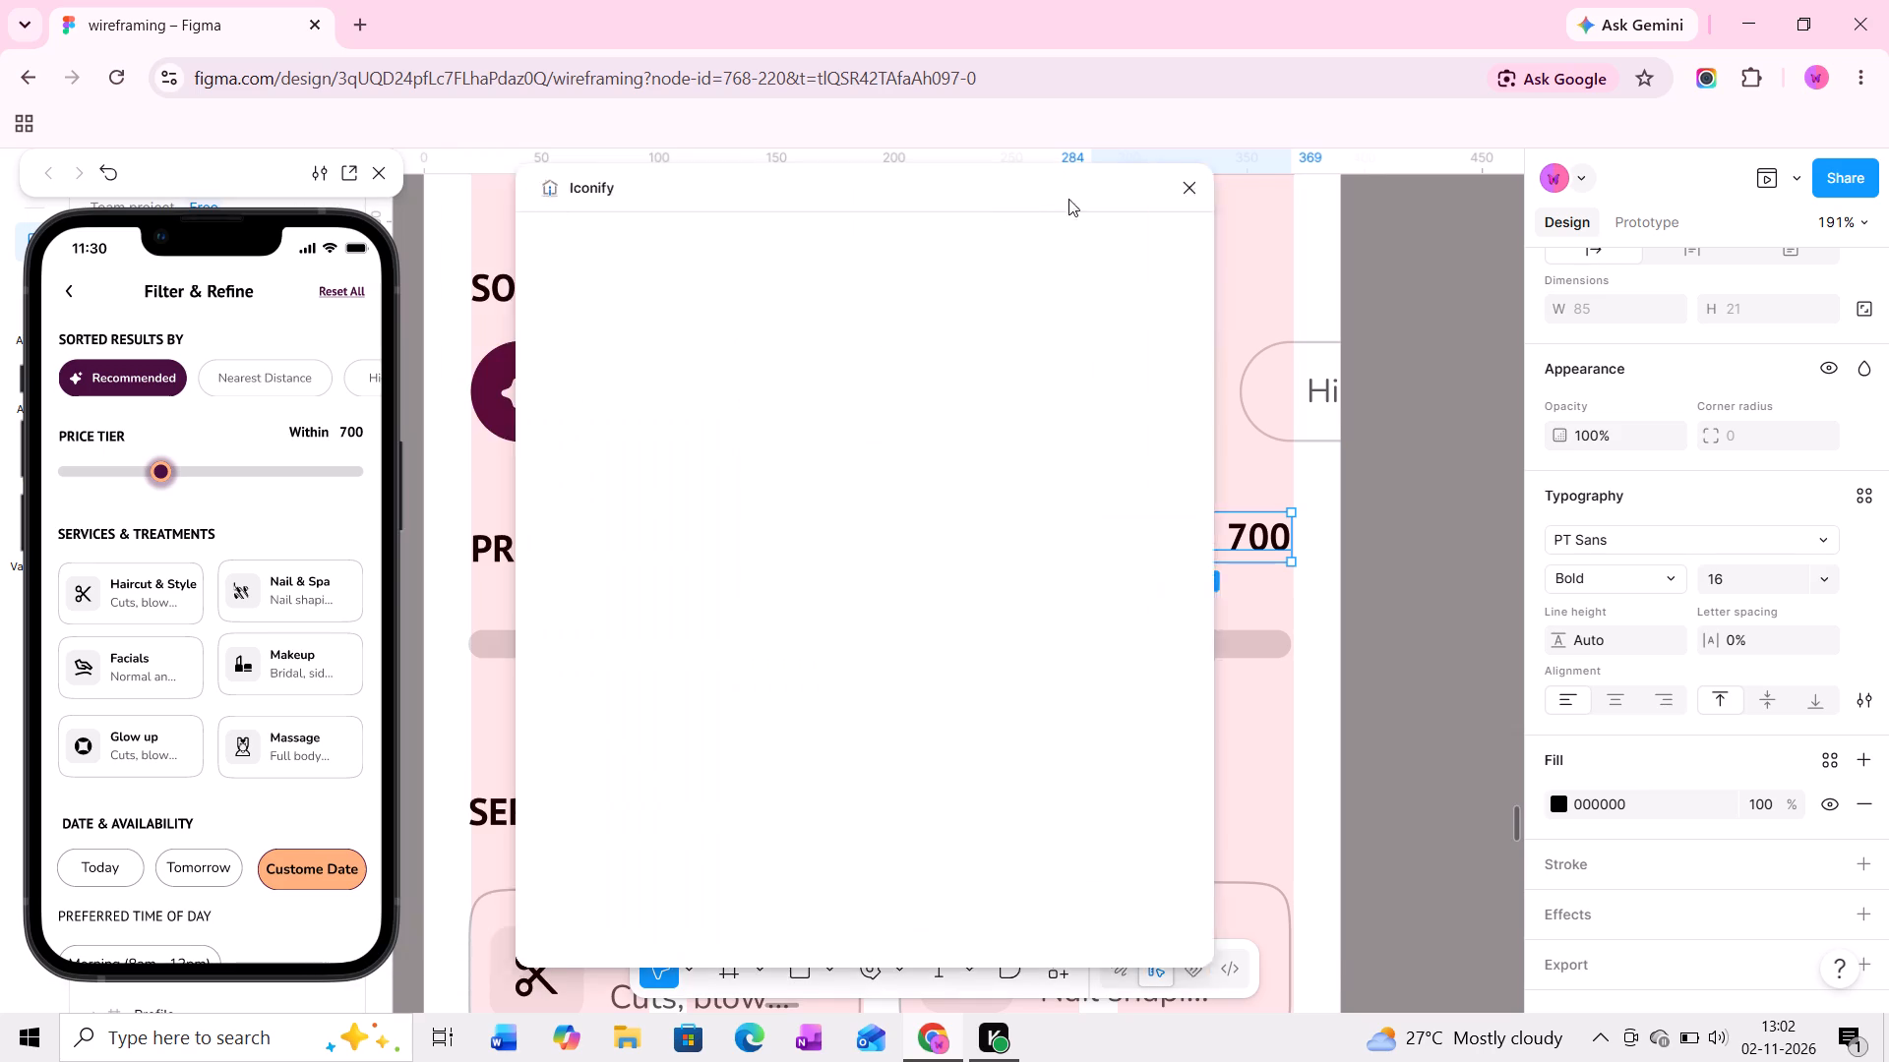
drag(1068, 199, 1582, 207)
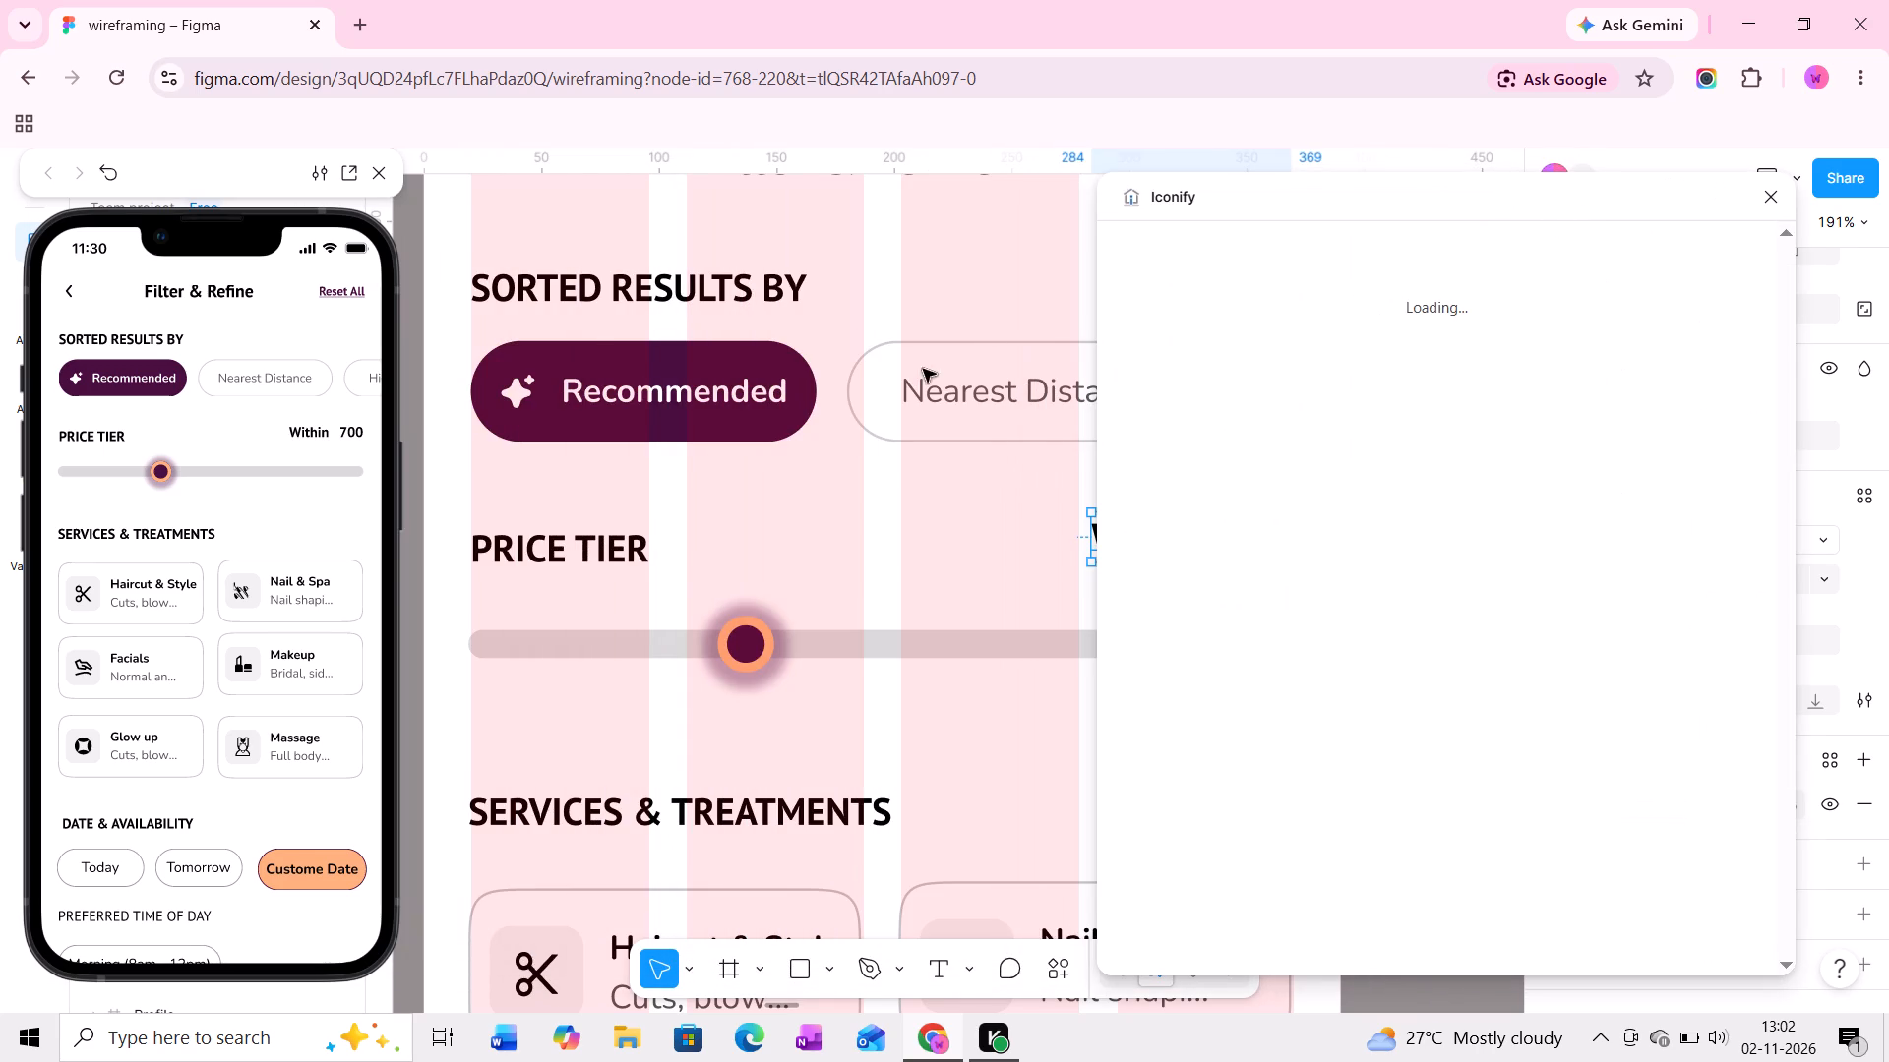
middle_drag(925, 390, 509, 451)
middle_drag(692, 338, 685, 447)
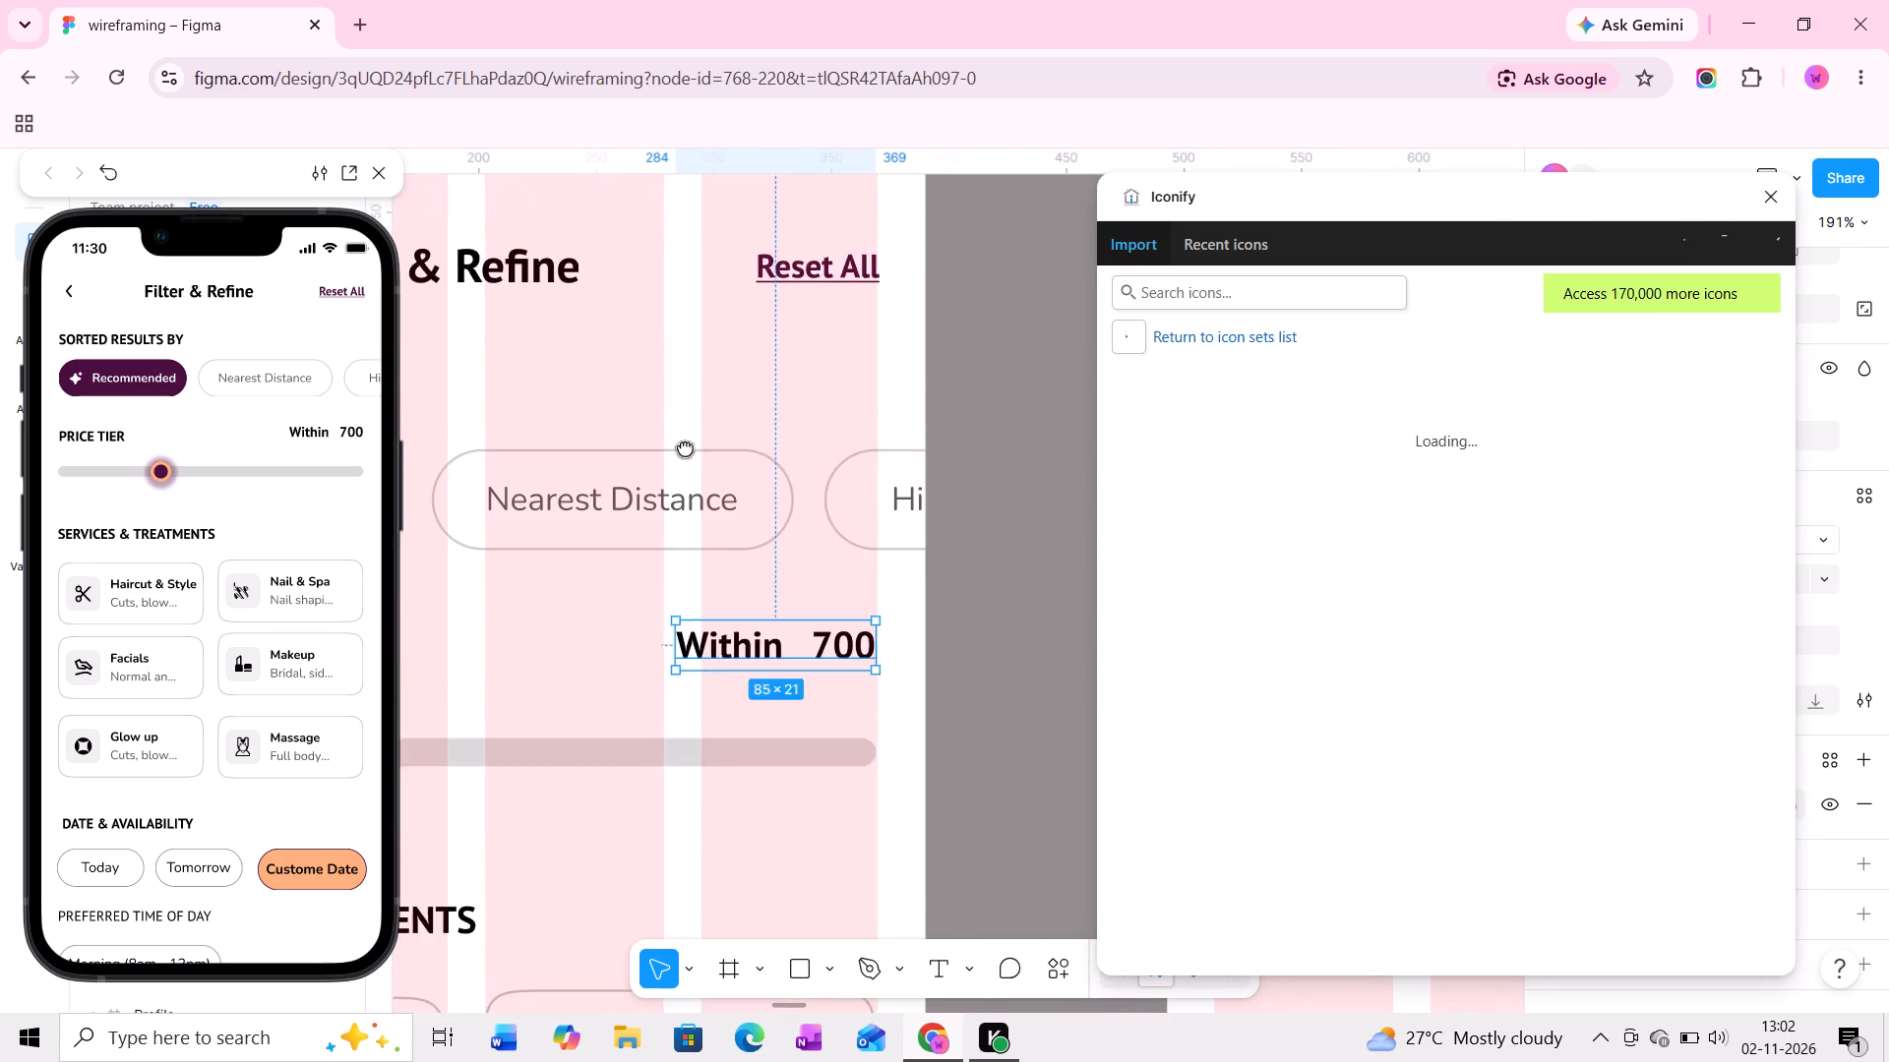
middle_drag(685, 447, 763, 254)
middle_drag(877, 470, 782, 420)
ctrl+scroll(808, 448, up, 4)
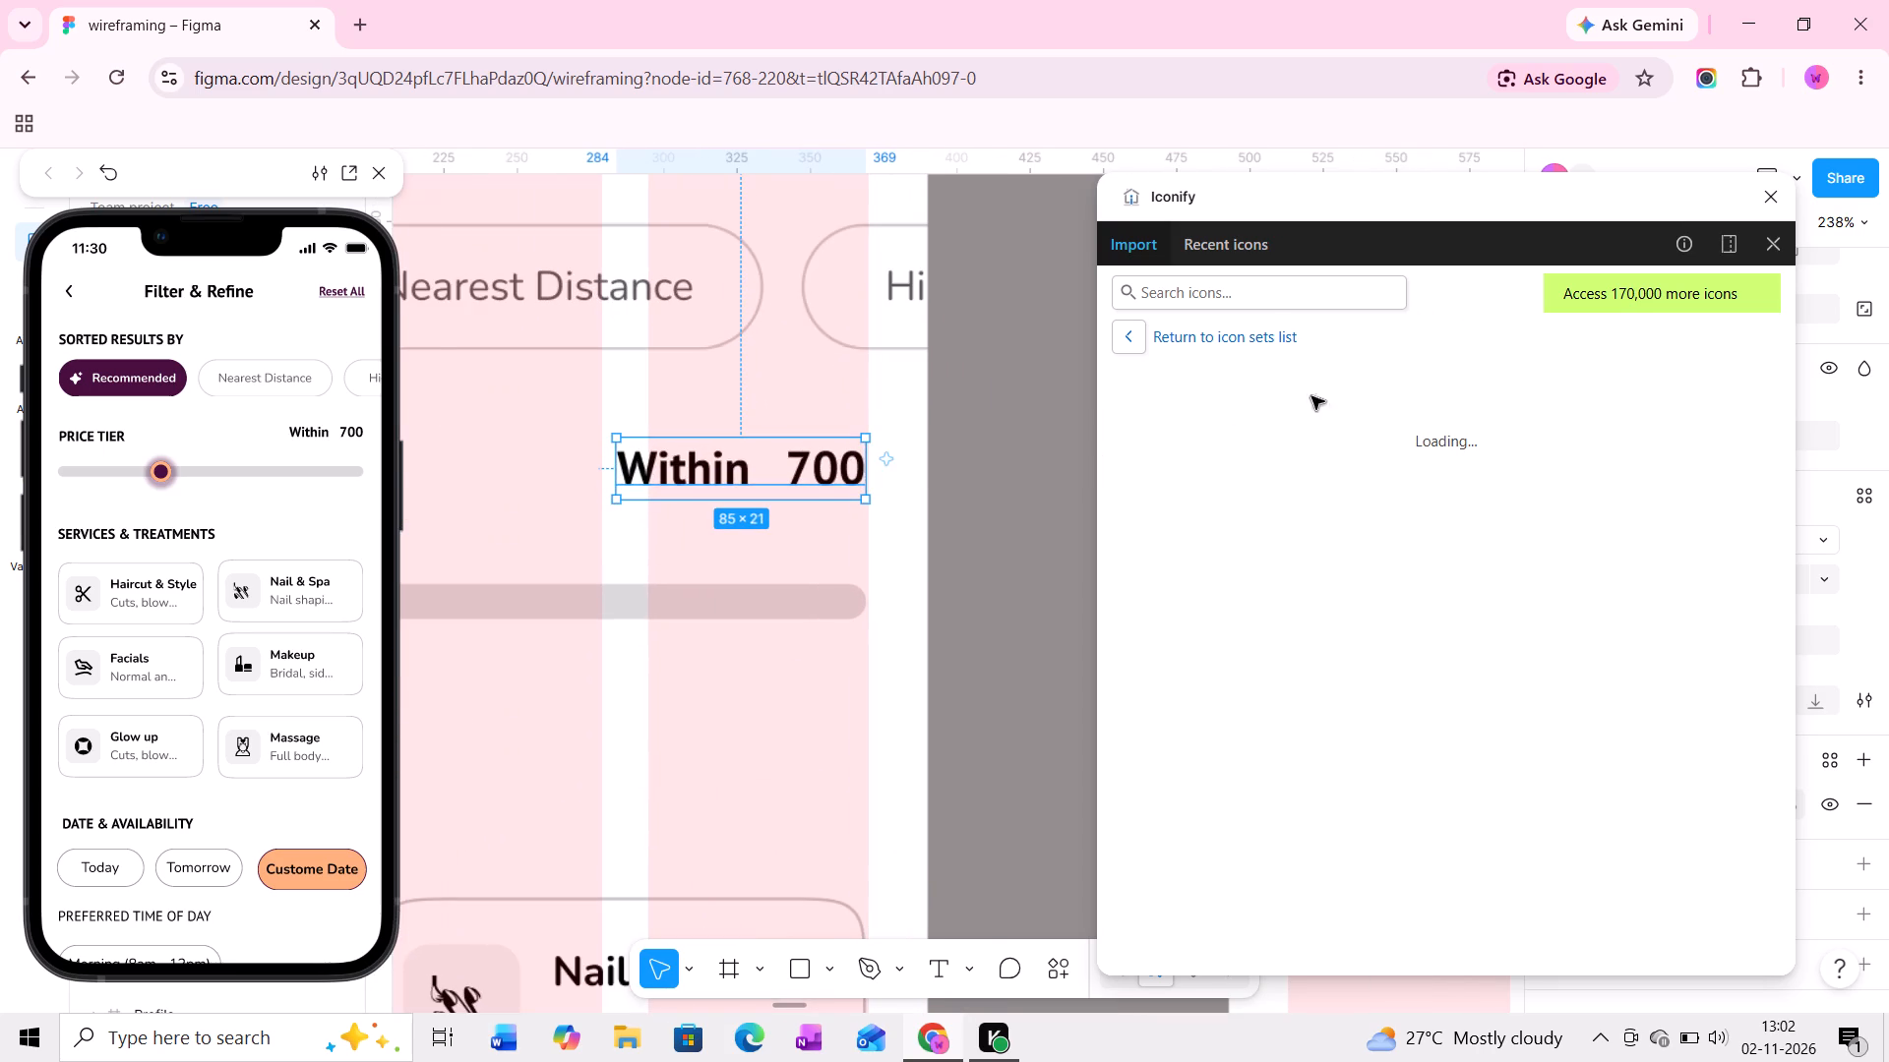
click(1197, 291)
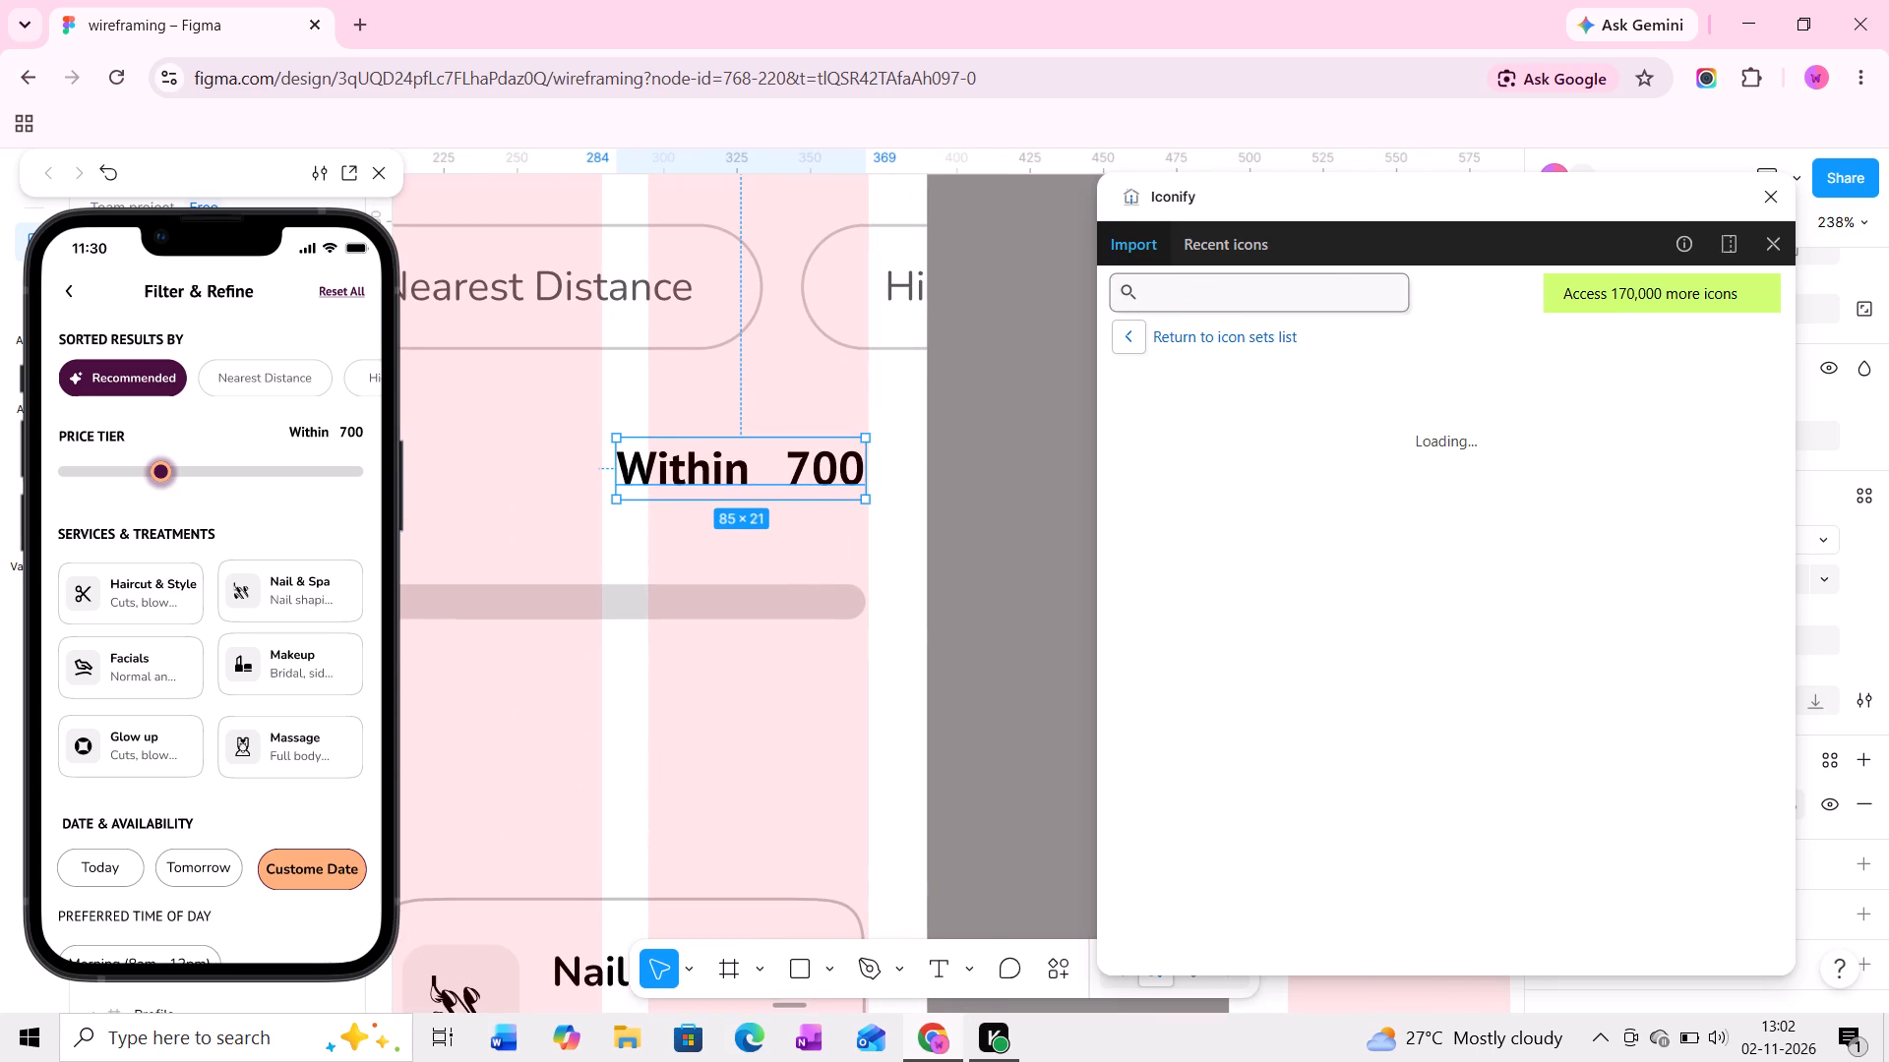
text(rupee)
key(Return)
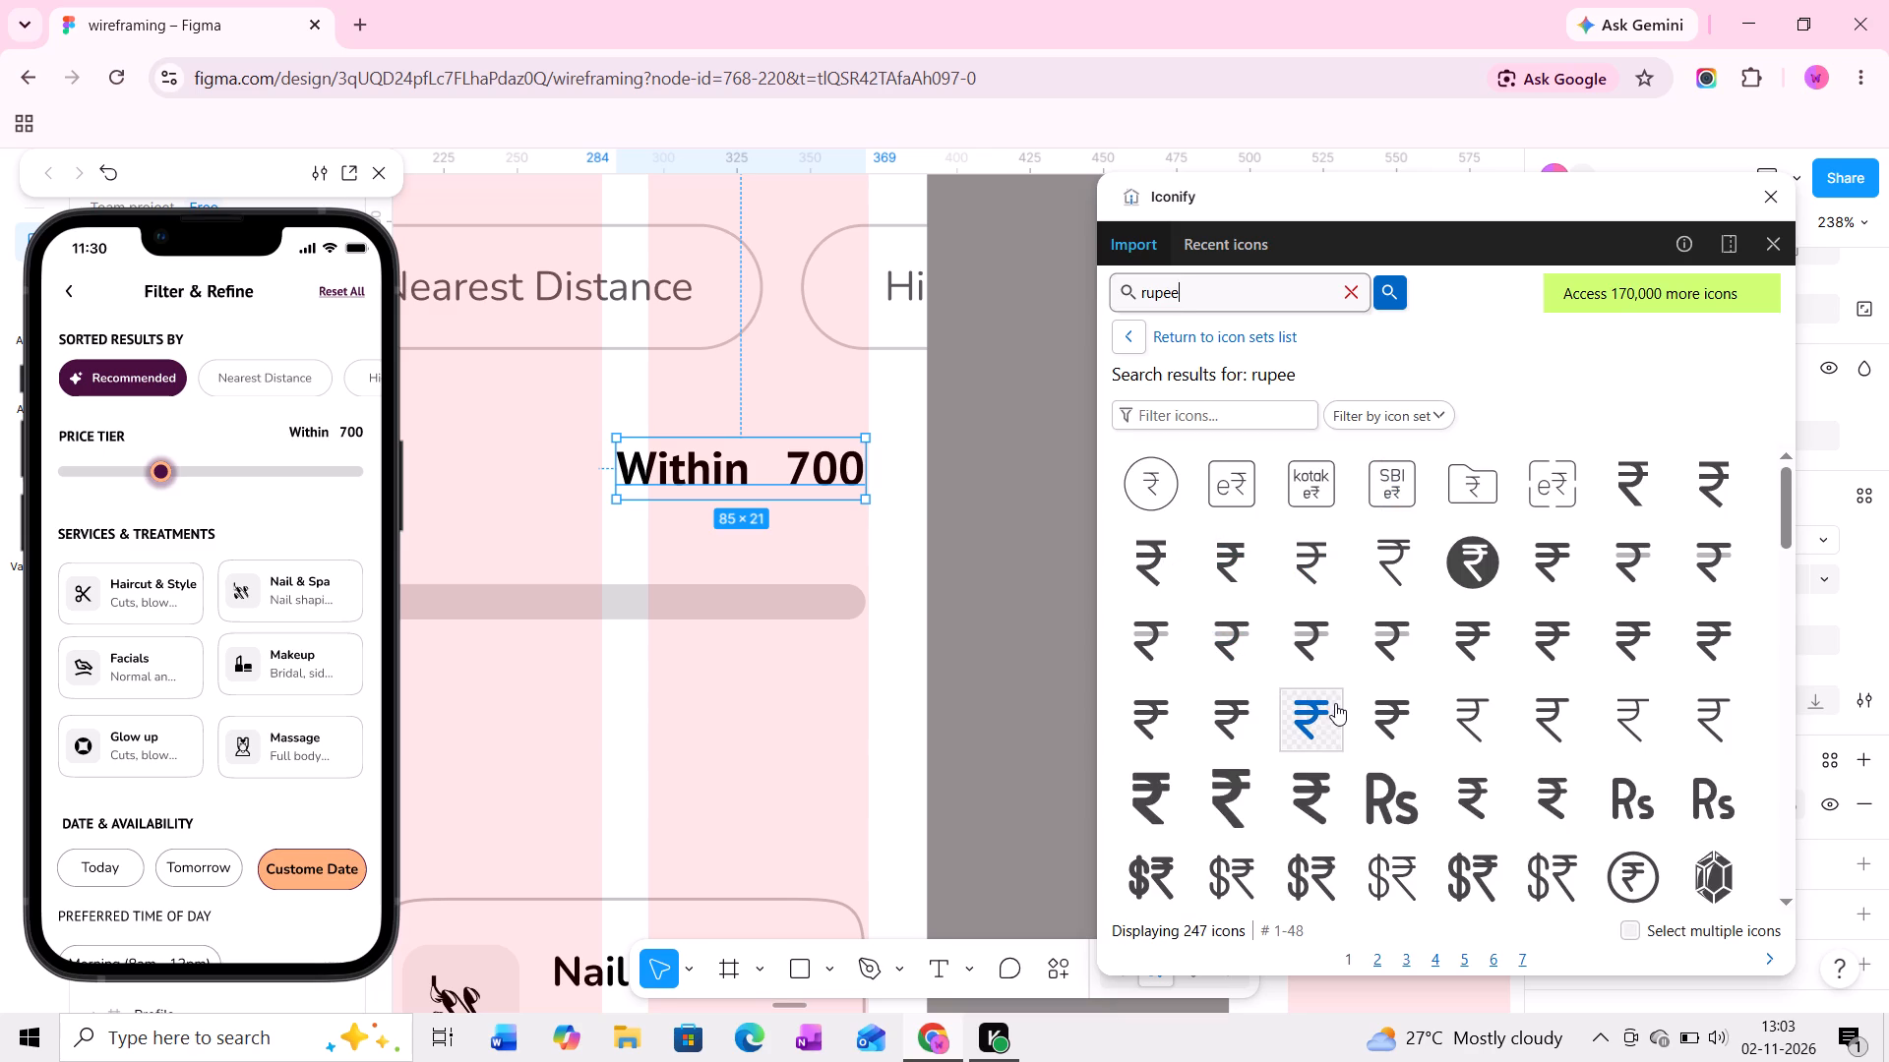
Import the bi:currency-rupee icon and position it at X 328, in the gap between Within and 700.
drag(1632, 483, 1529, 497)
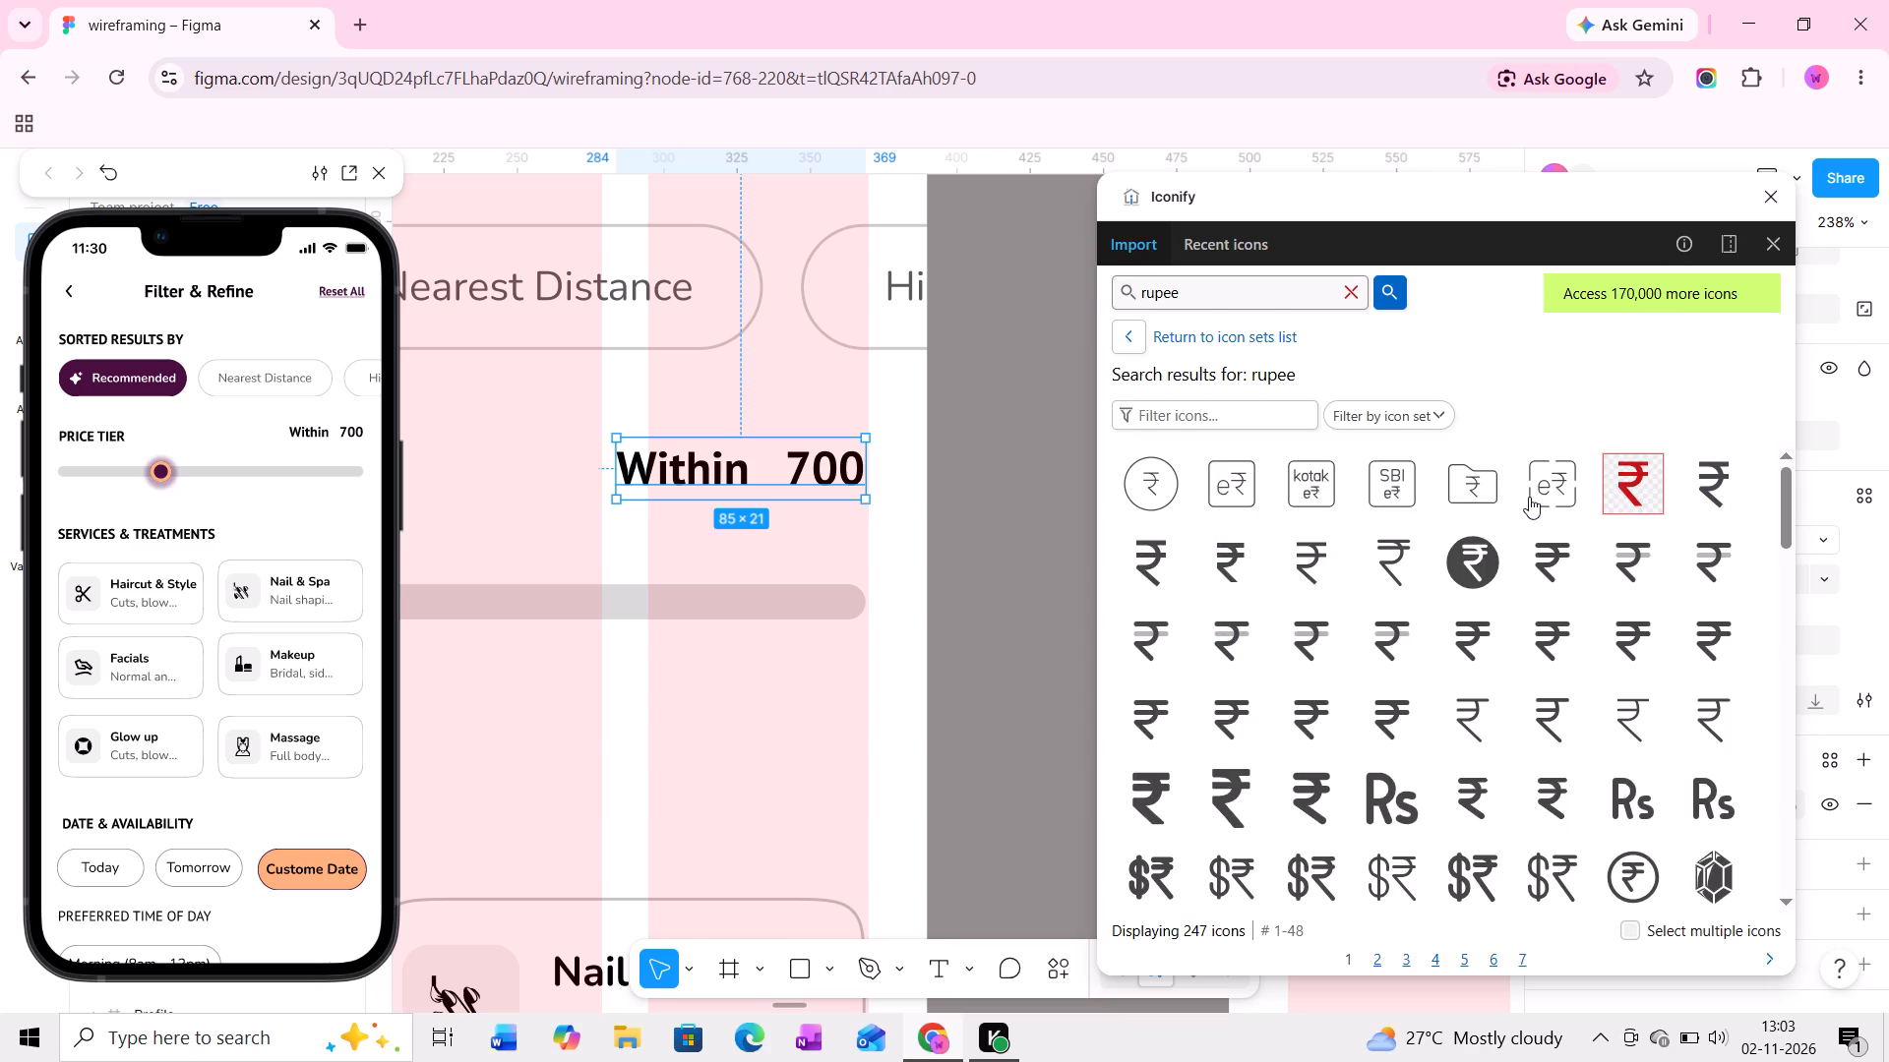
drag(1529, 497, 766, 461)
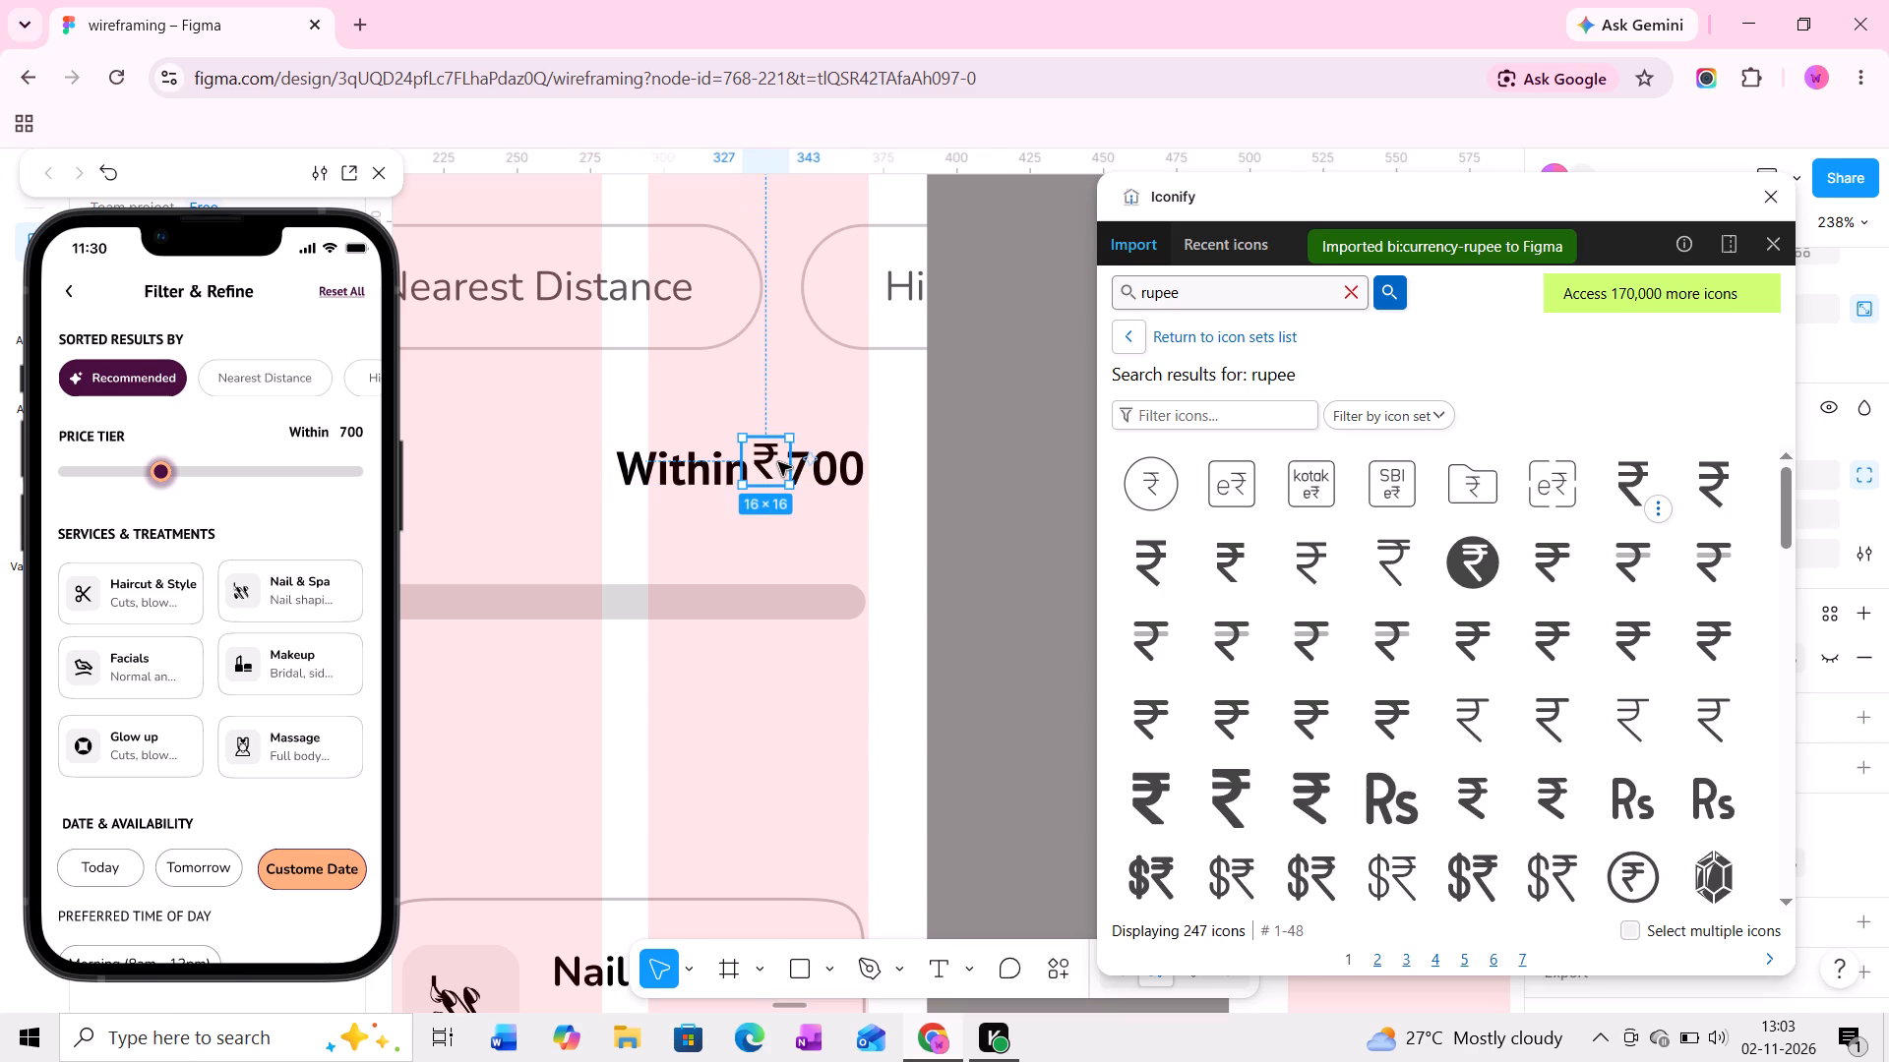
ctrl+scroll(778, 462, up, 10)
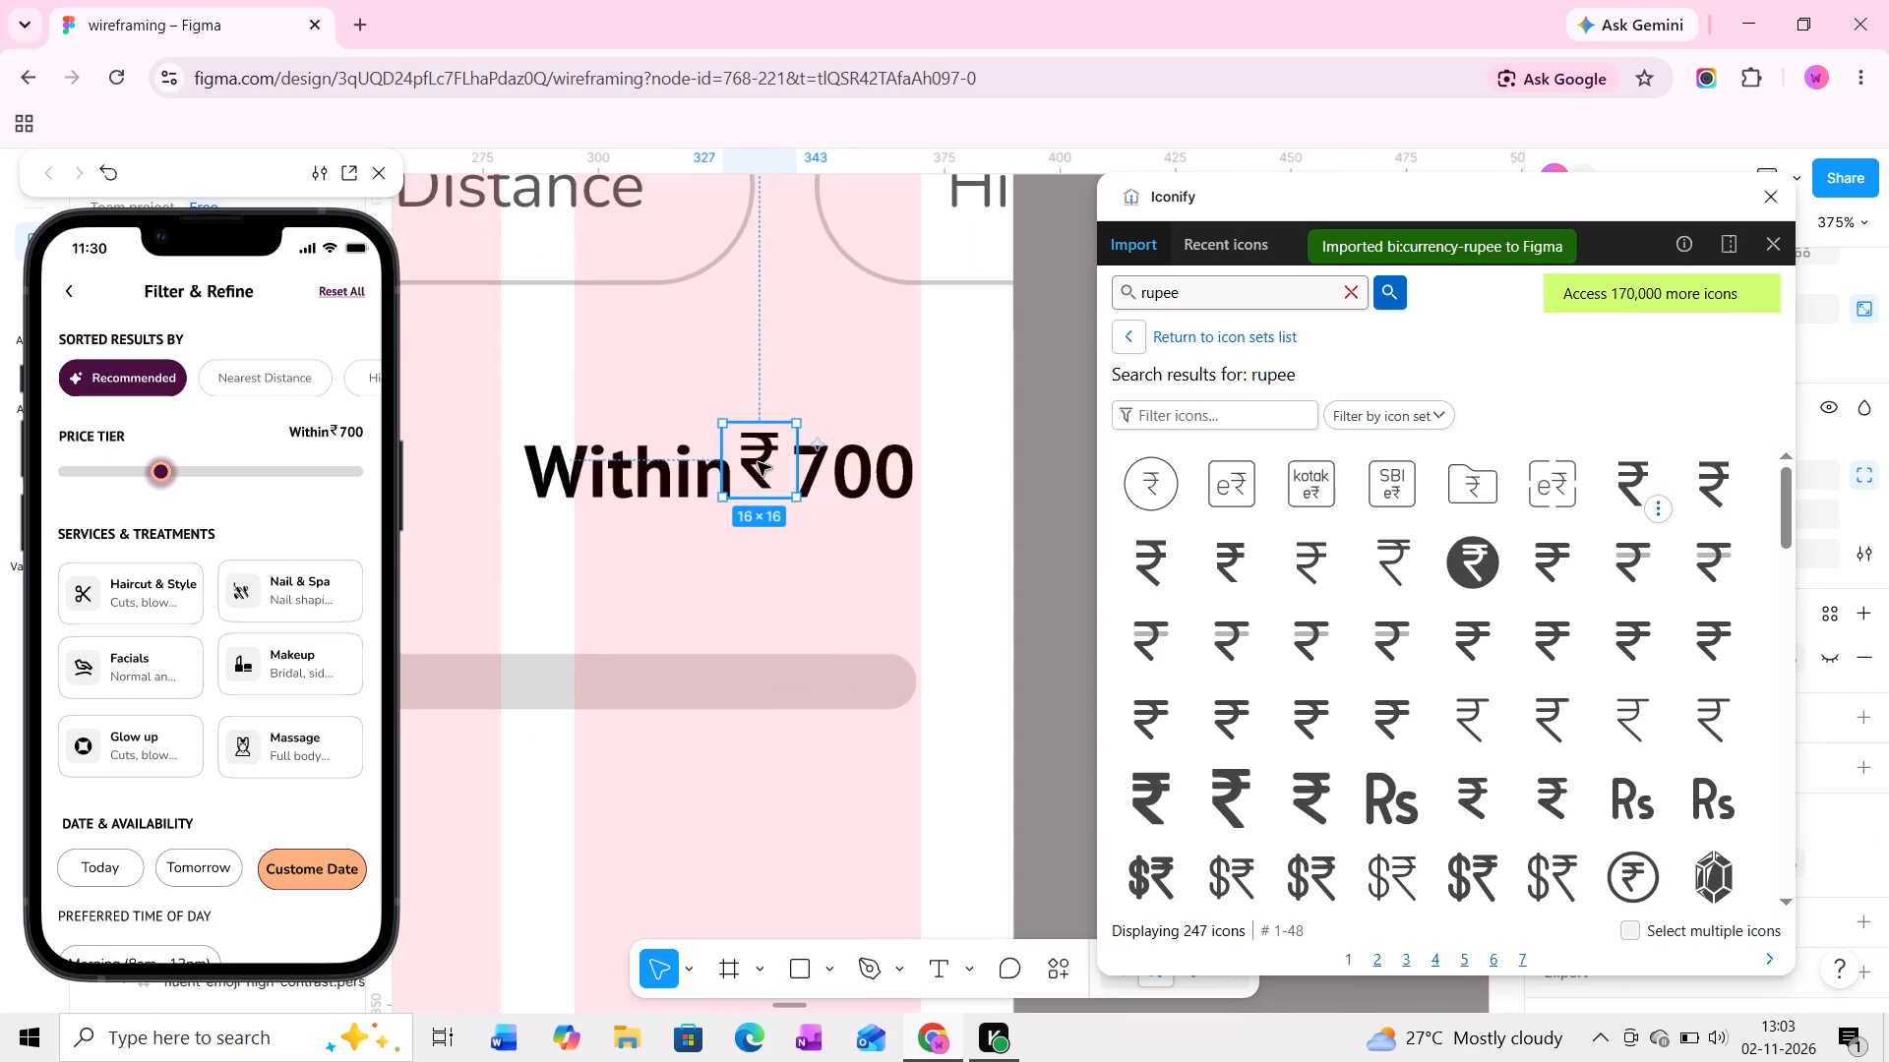
drag(763, 450, 767, 472)
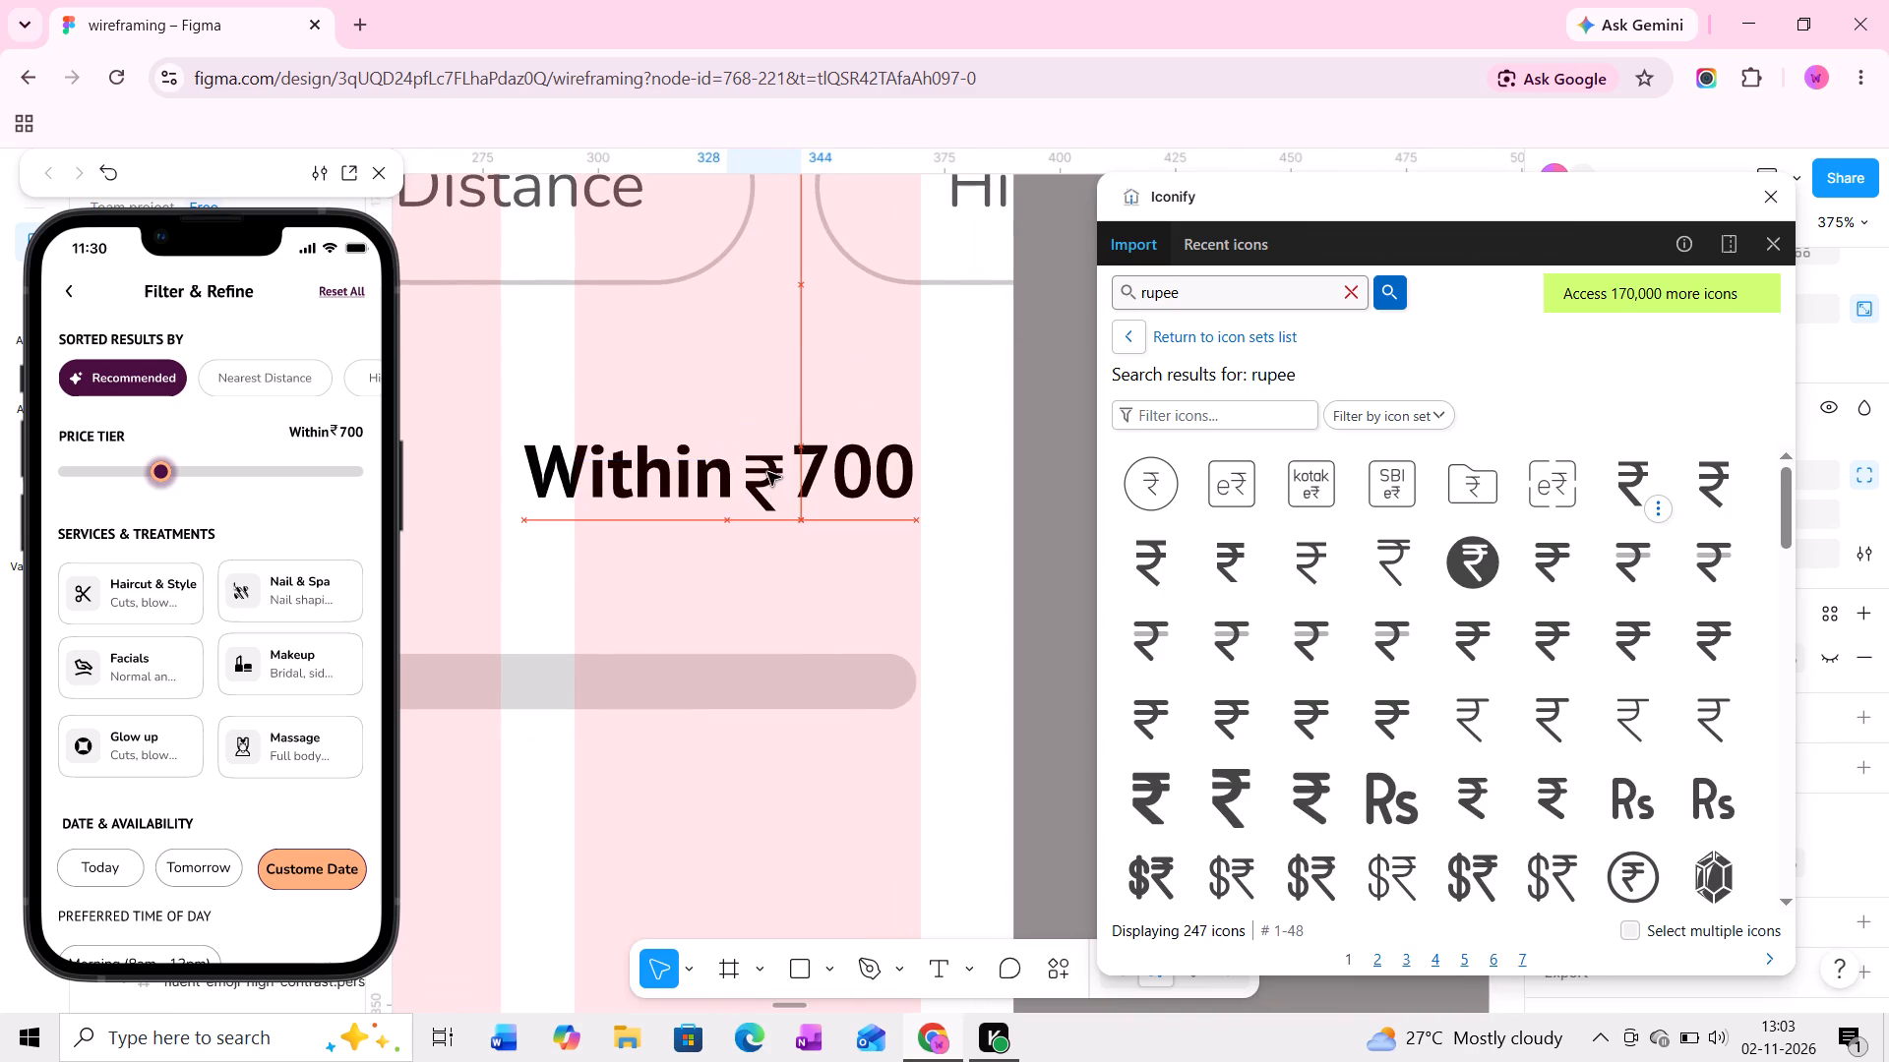
drag(767, 472, 768, 458)
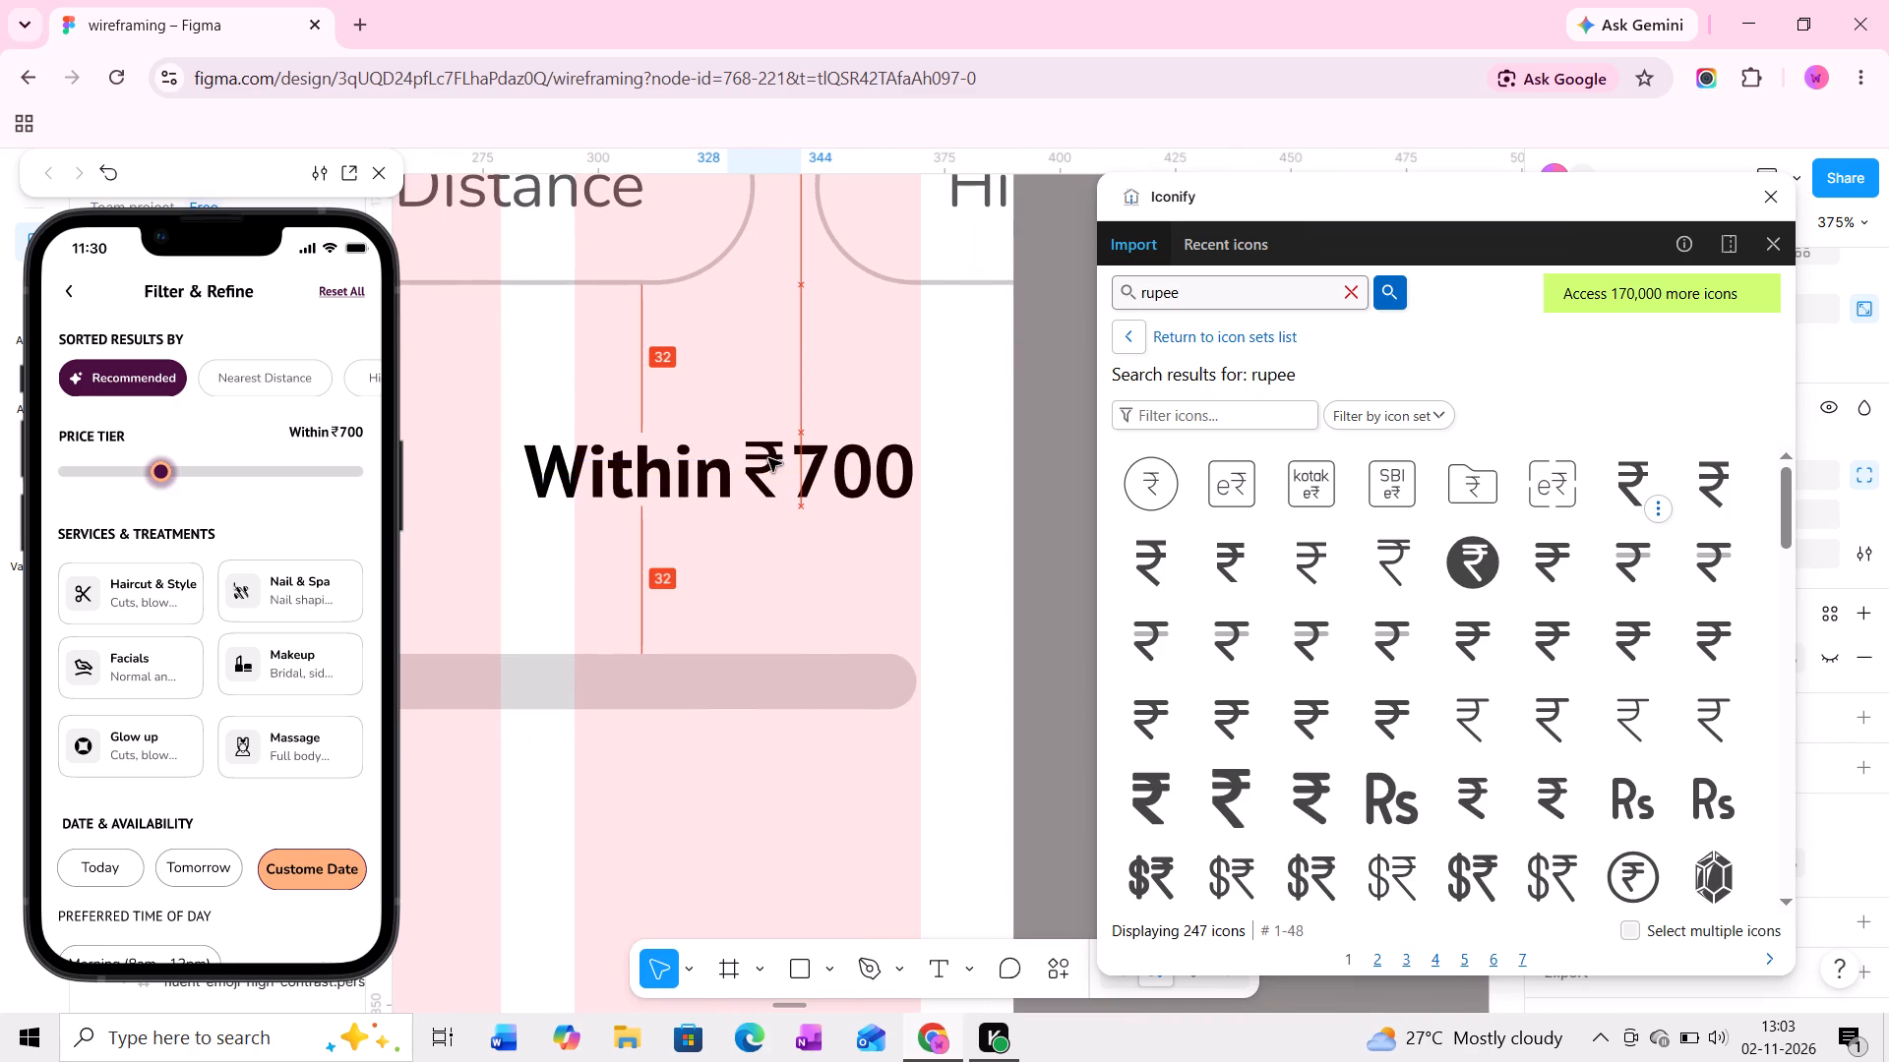
drag(768, 458, 776, 458)
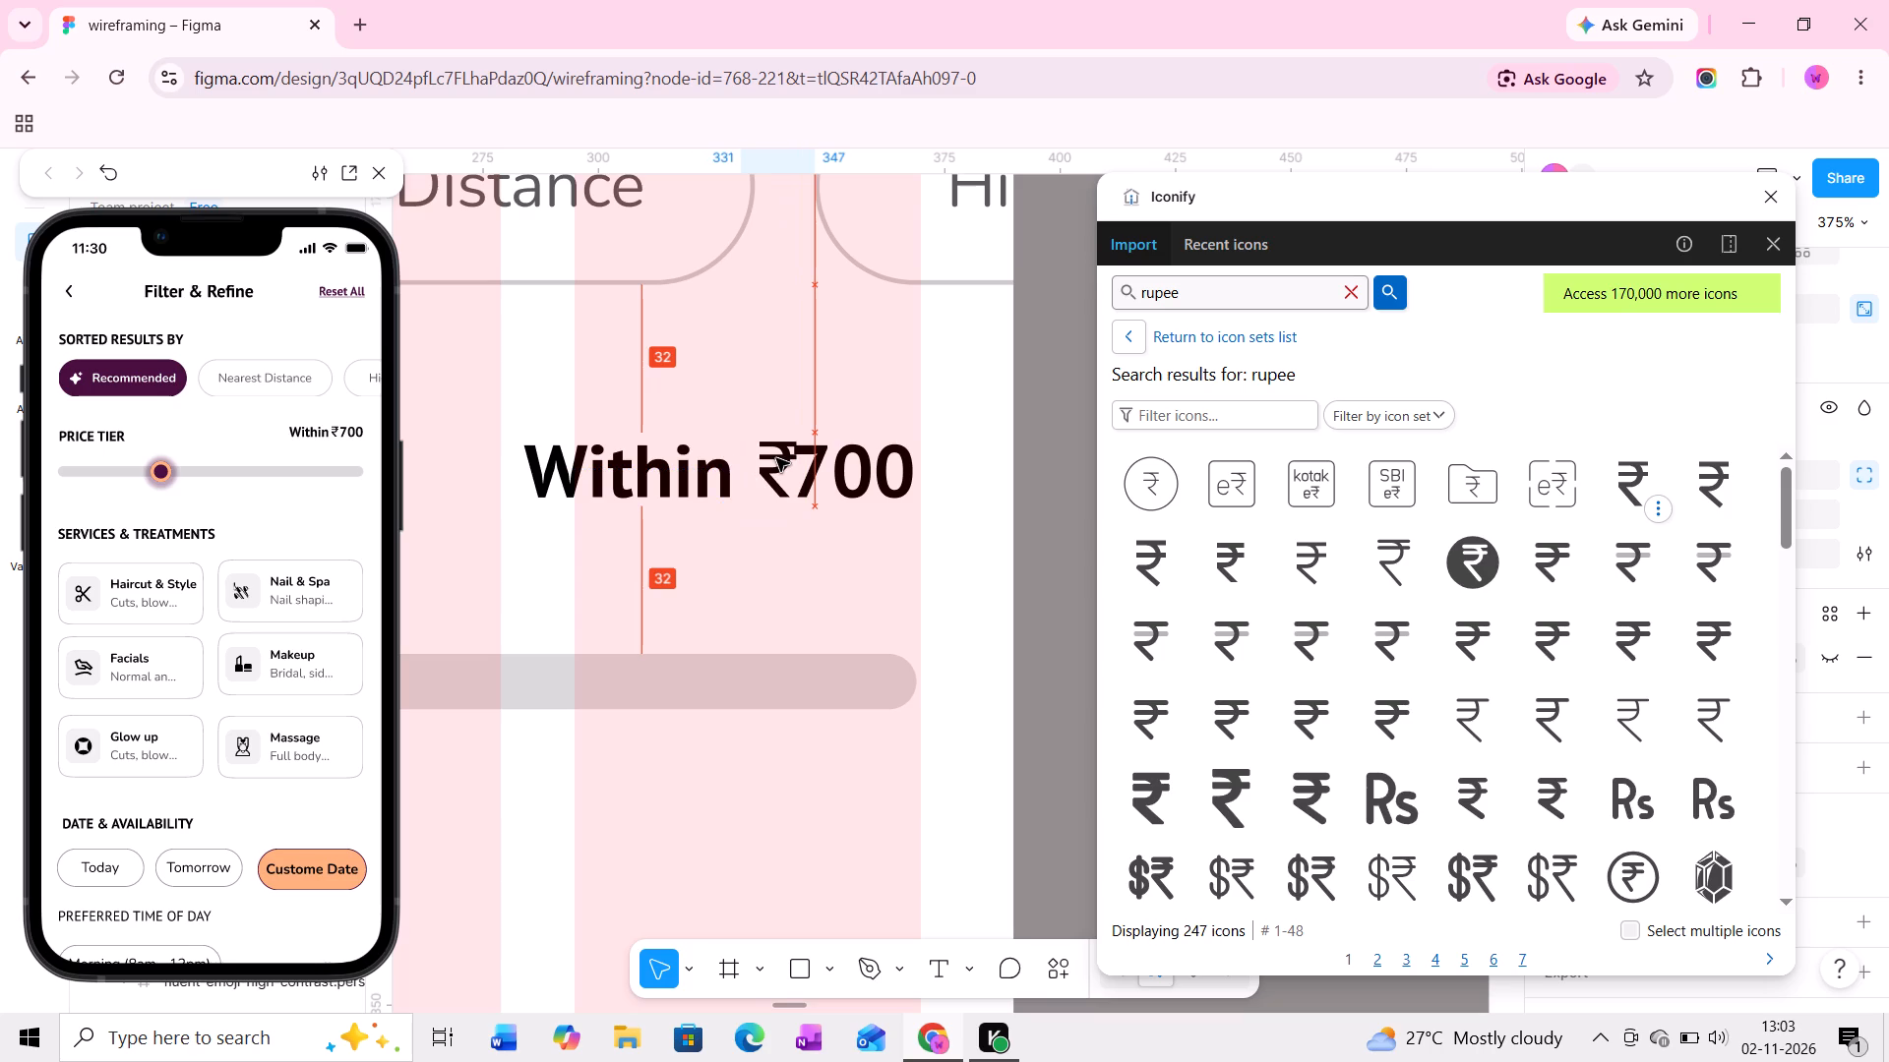
drag(776, 458, 773, 458)
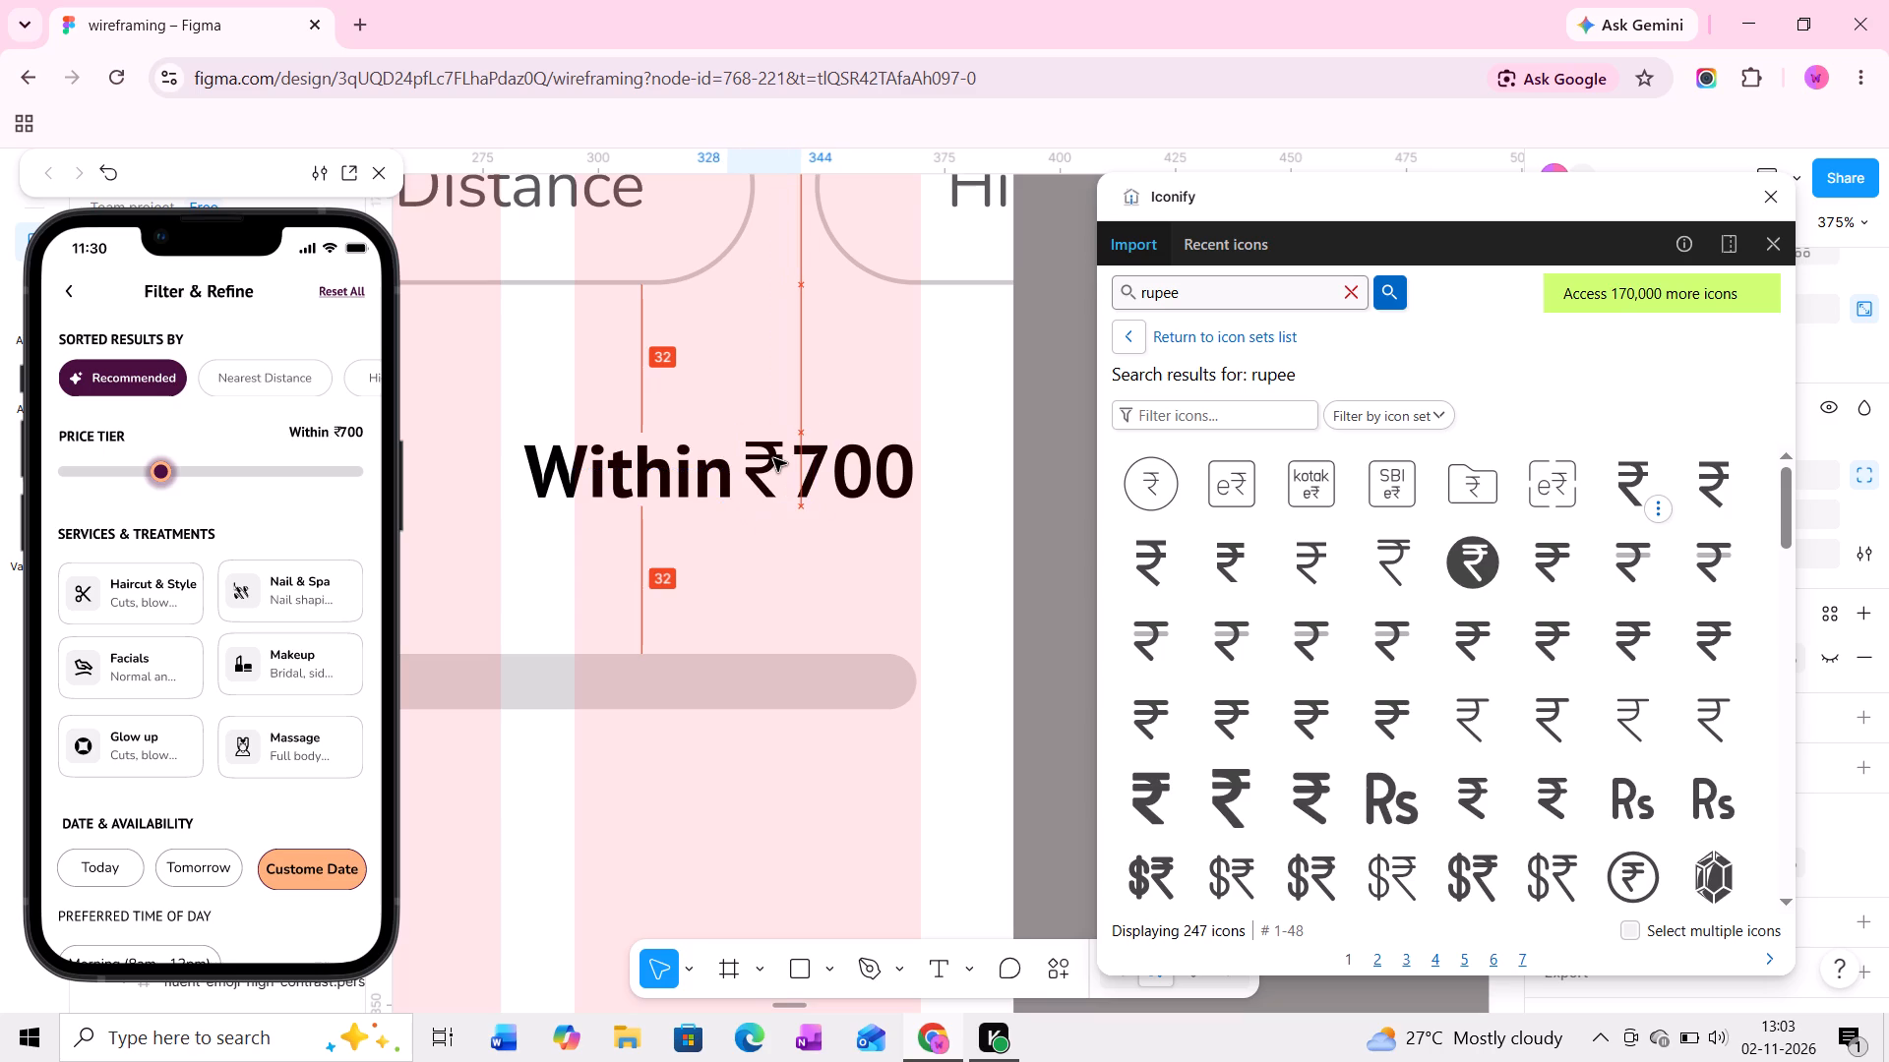
Insert two more spaces after Within in the price label to widen the gap around the rupee icon.
double_click(848, 471)
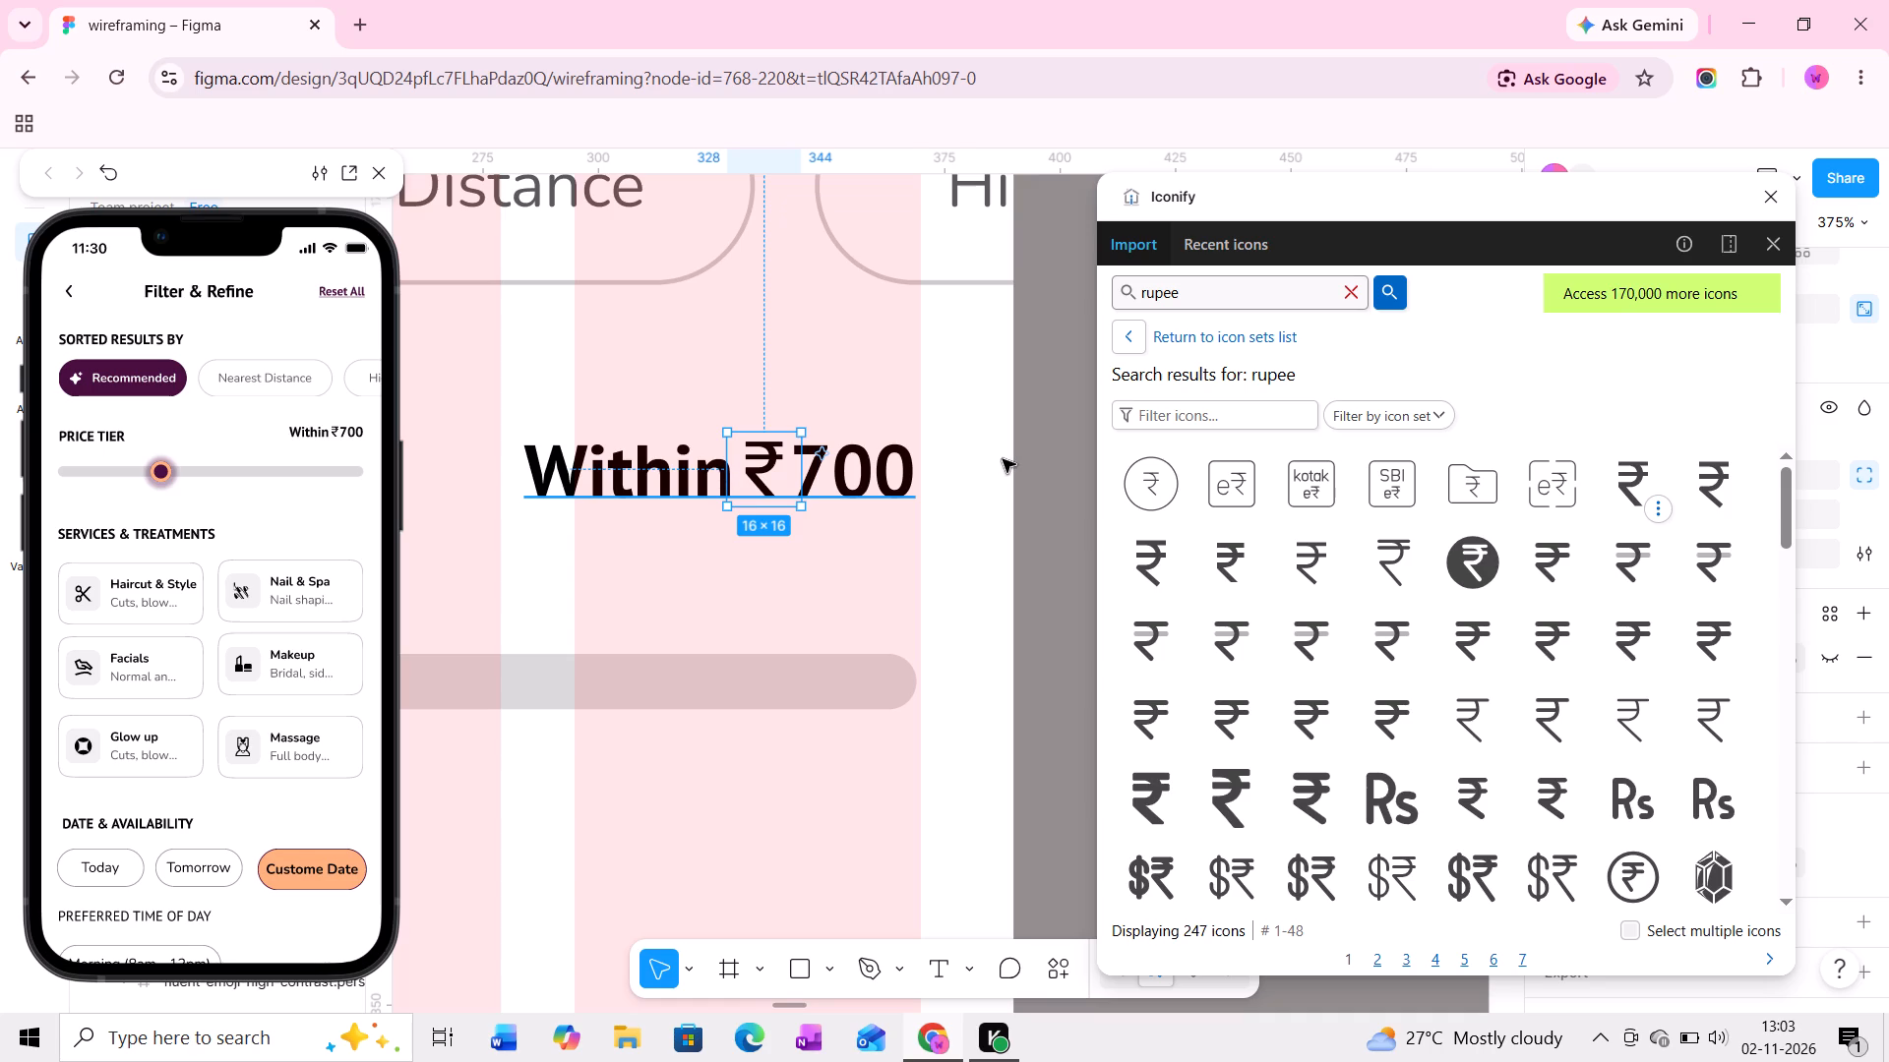
double_click(701, 473)
click(730, 465)
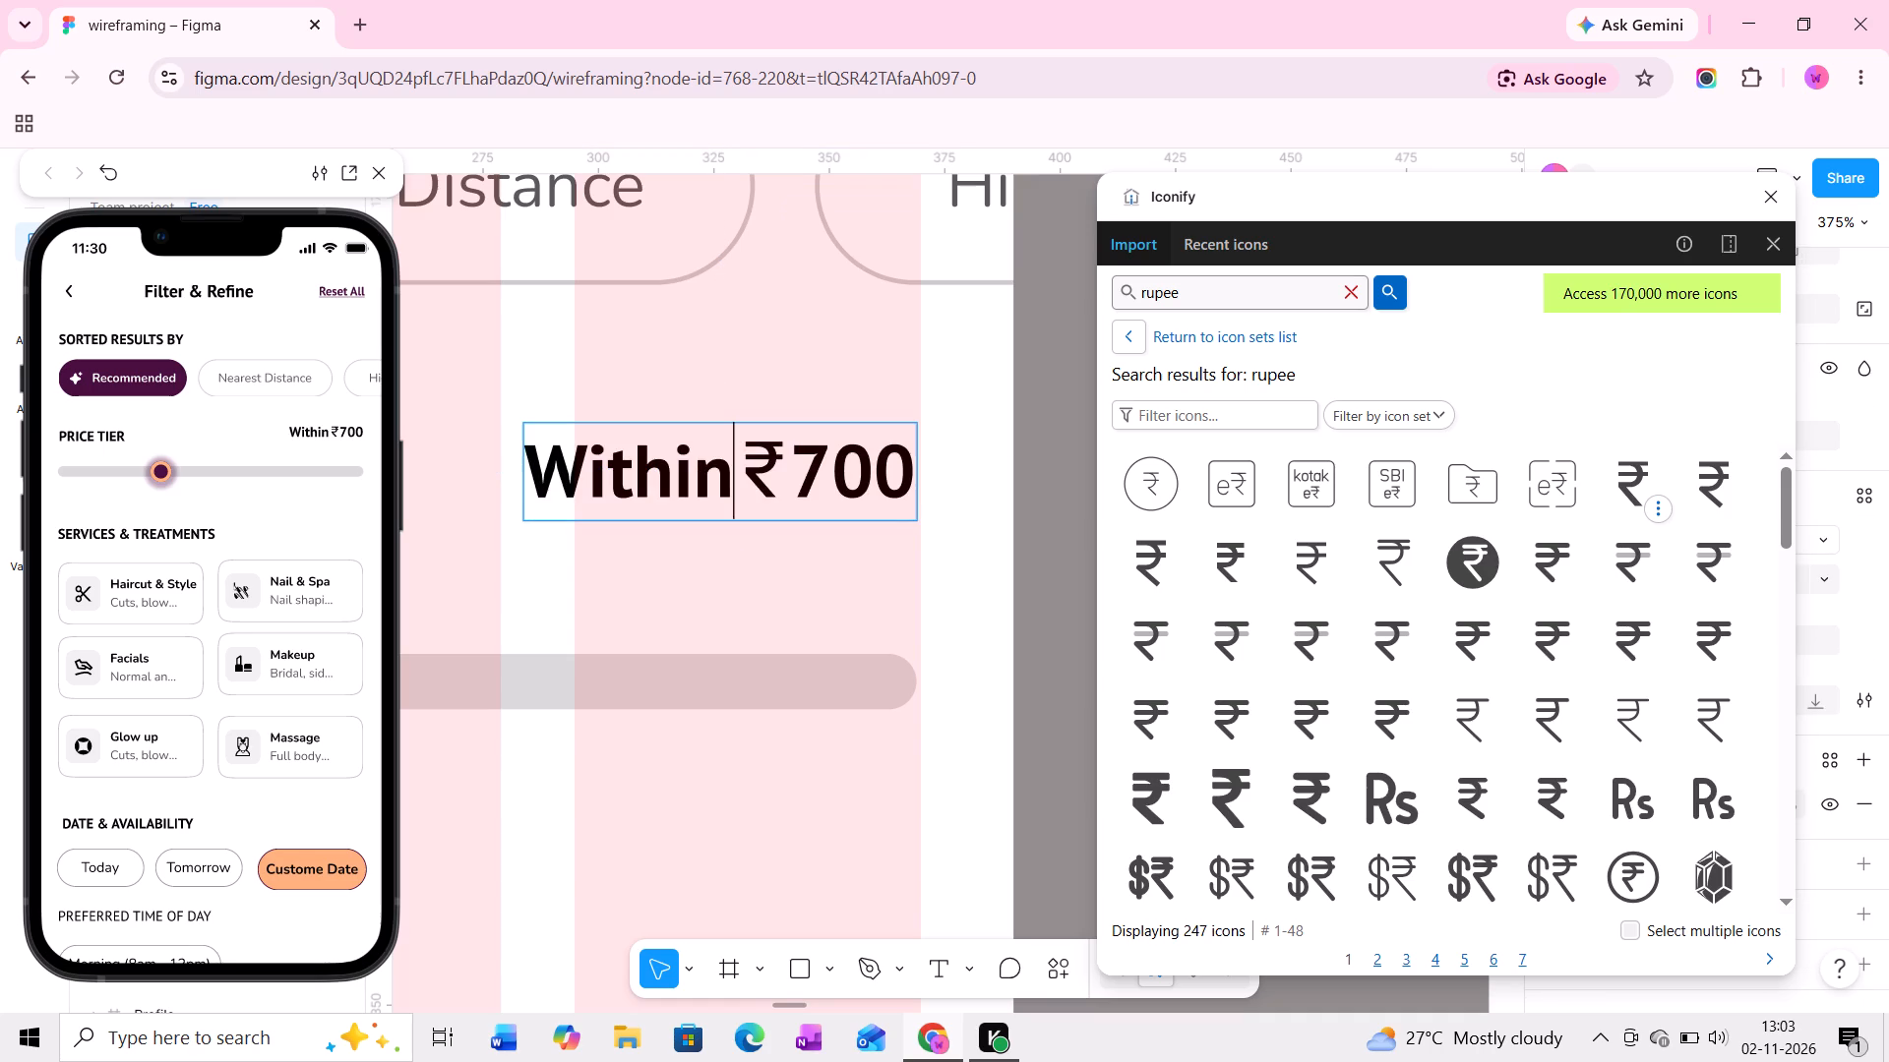
key(space)
key(space)
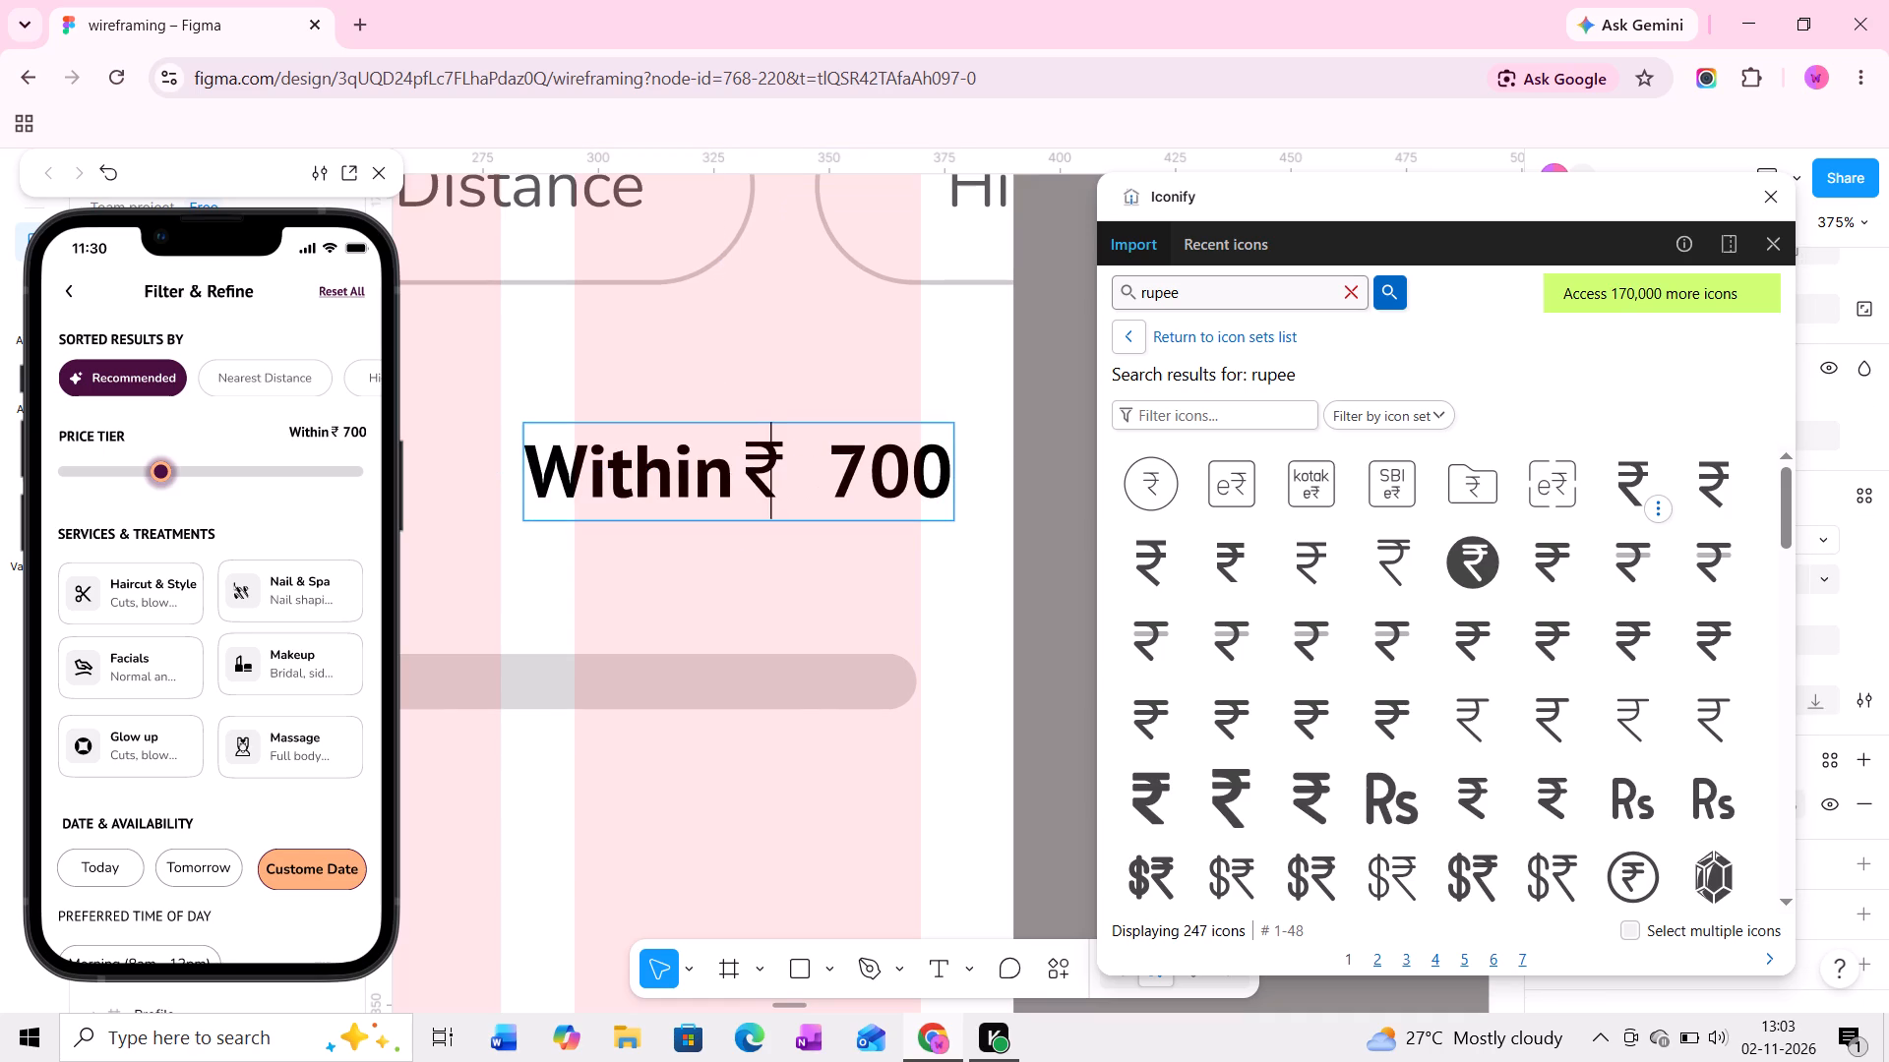
click(753, 569)
Move the rupee icon to X 334, just in front of 700.
click(767, 462)
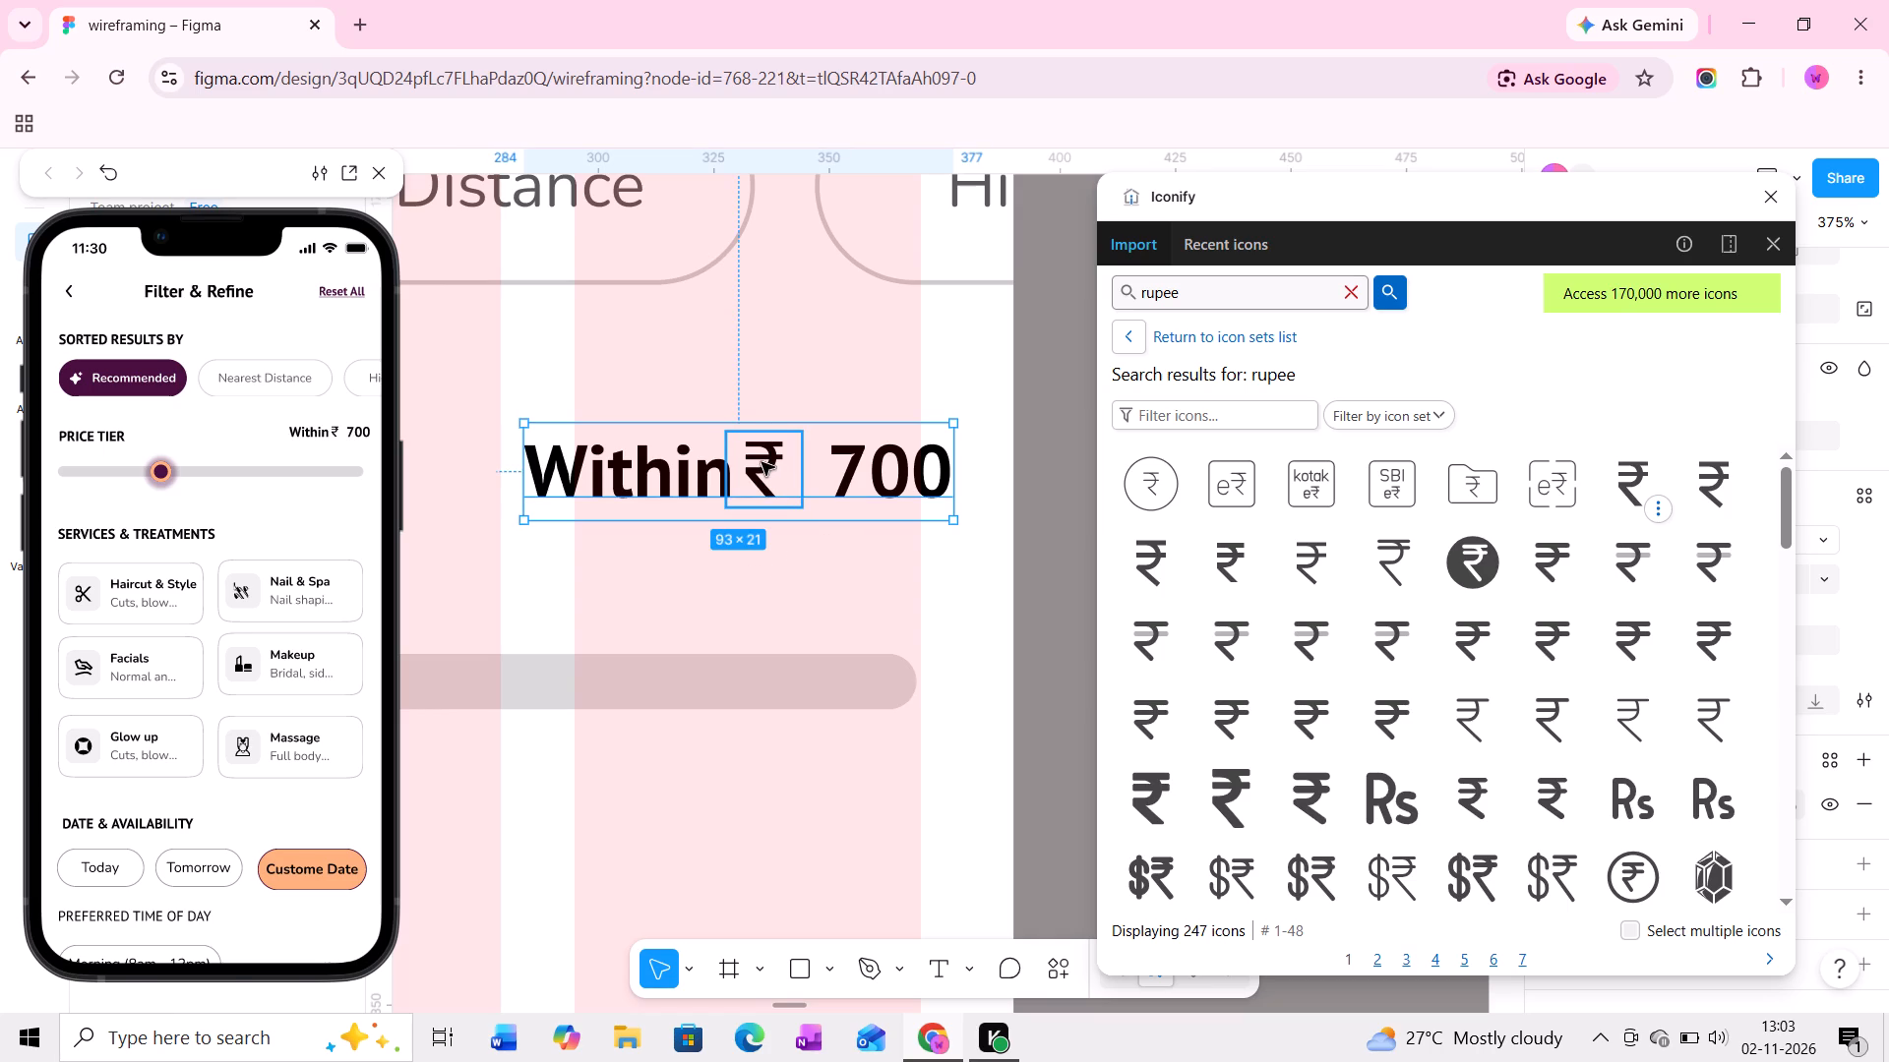
drag(762, 462, 794, 462)
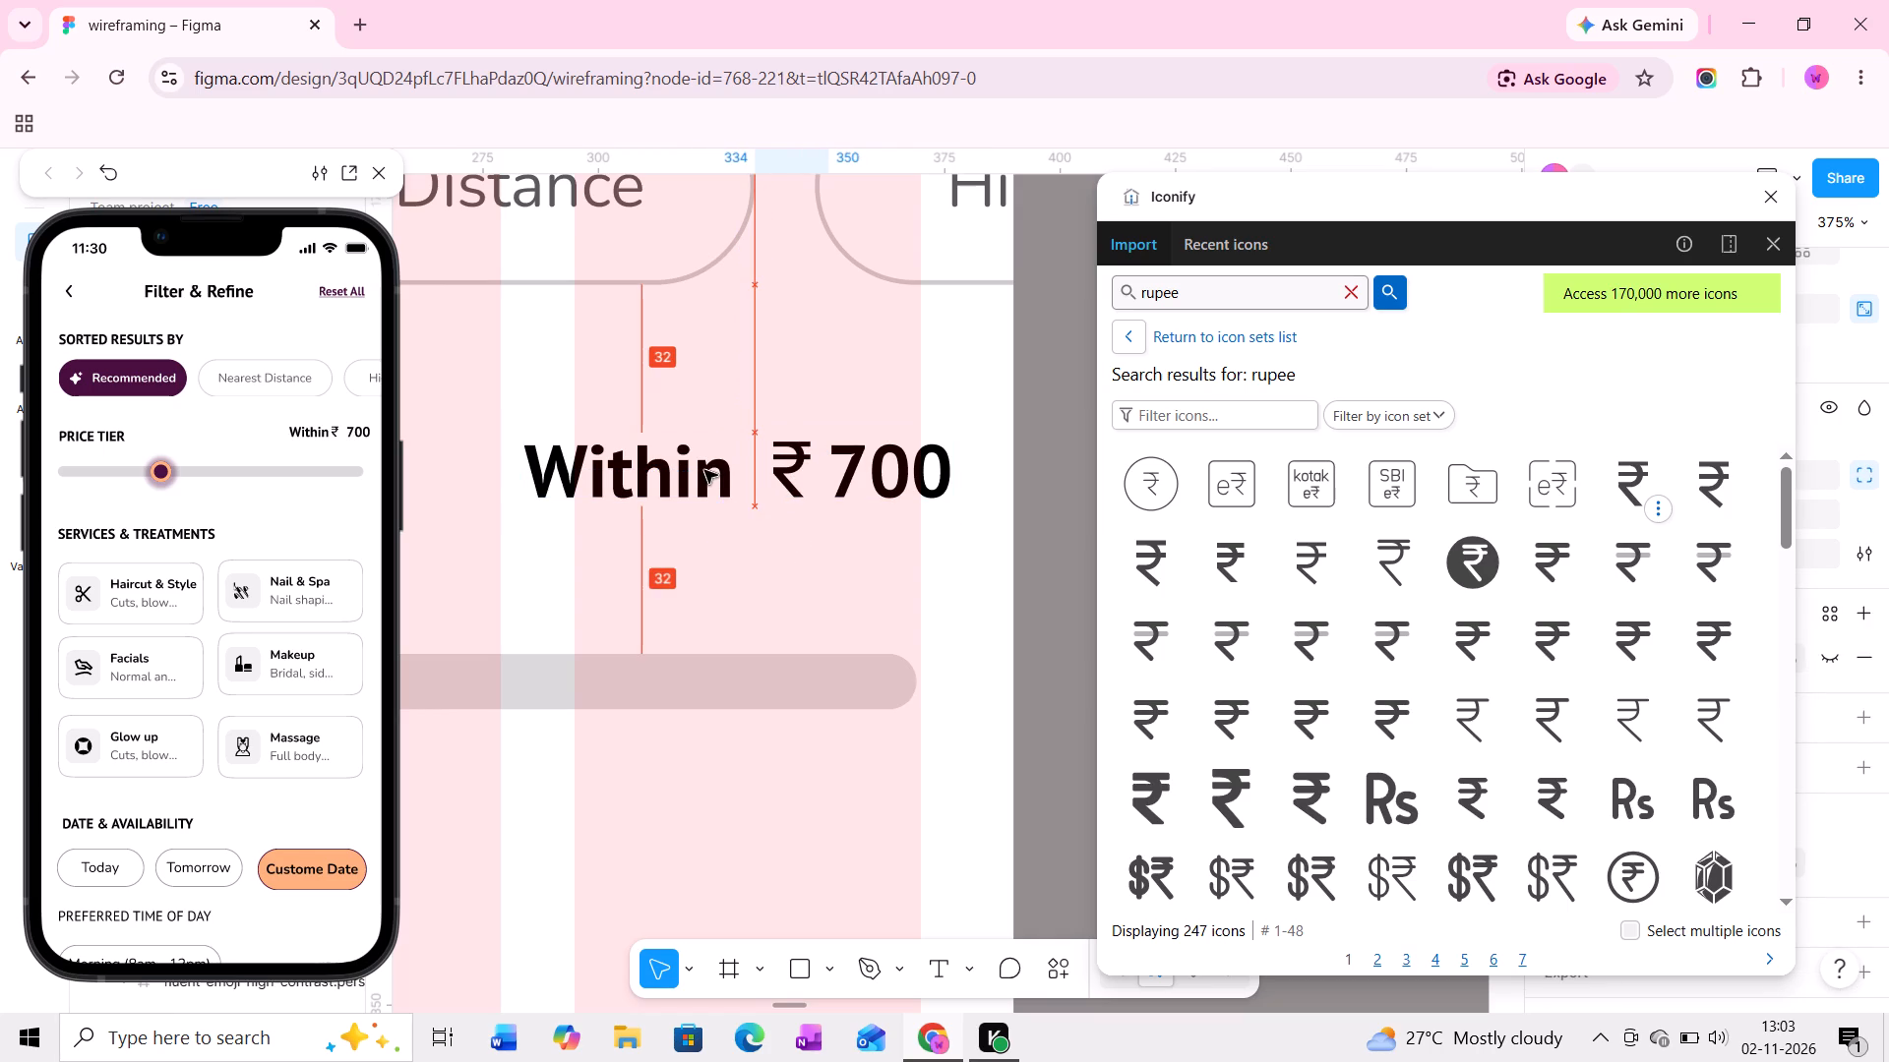
Move the Within 700 text to X 276, aligning its right edge with the slider's right end again.
click(704, 470)
drag(704, 470, 673, 471)
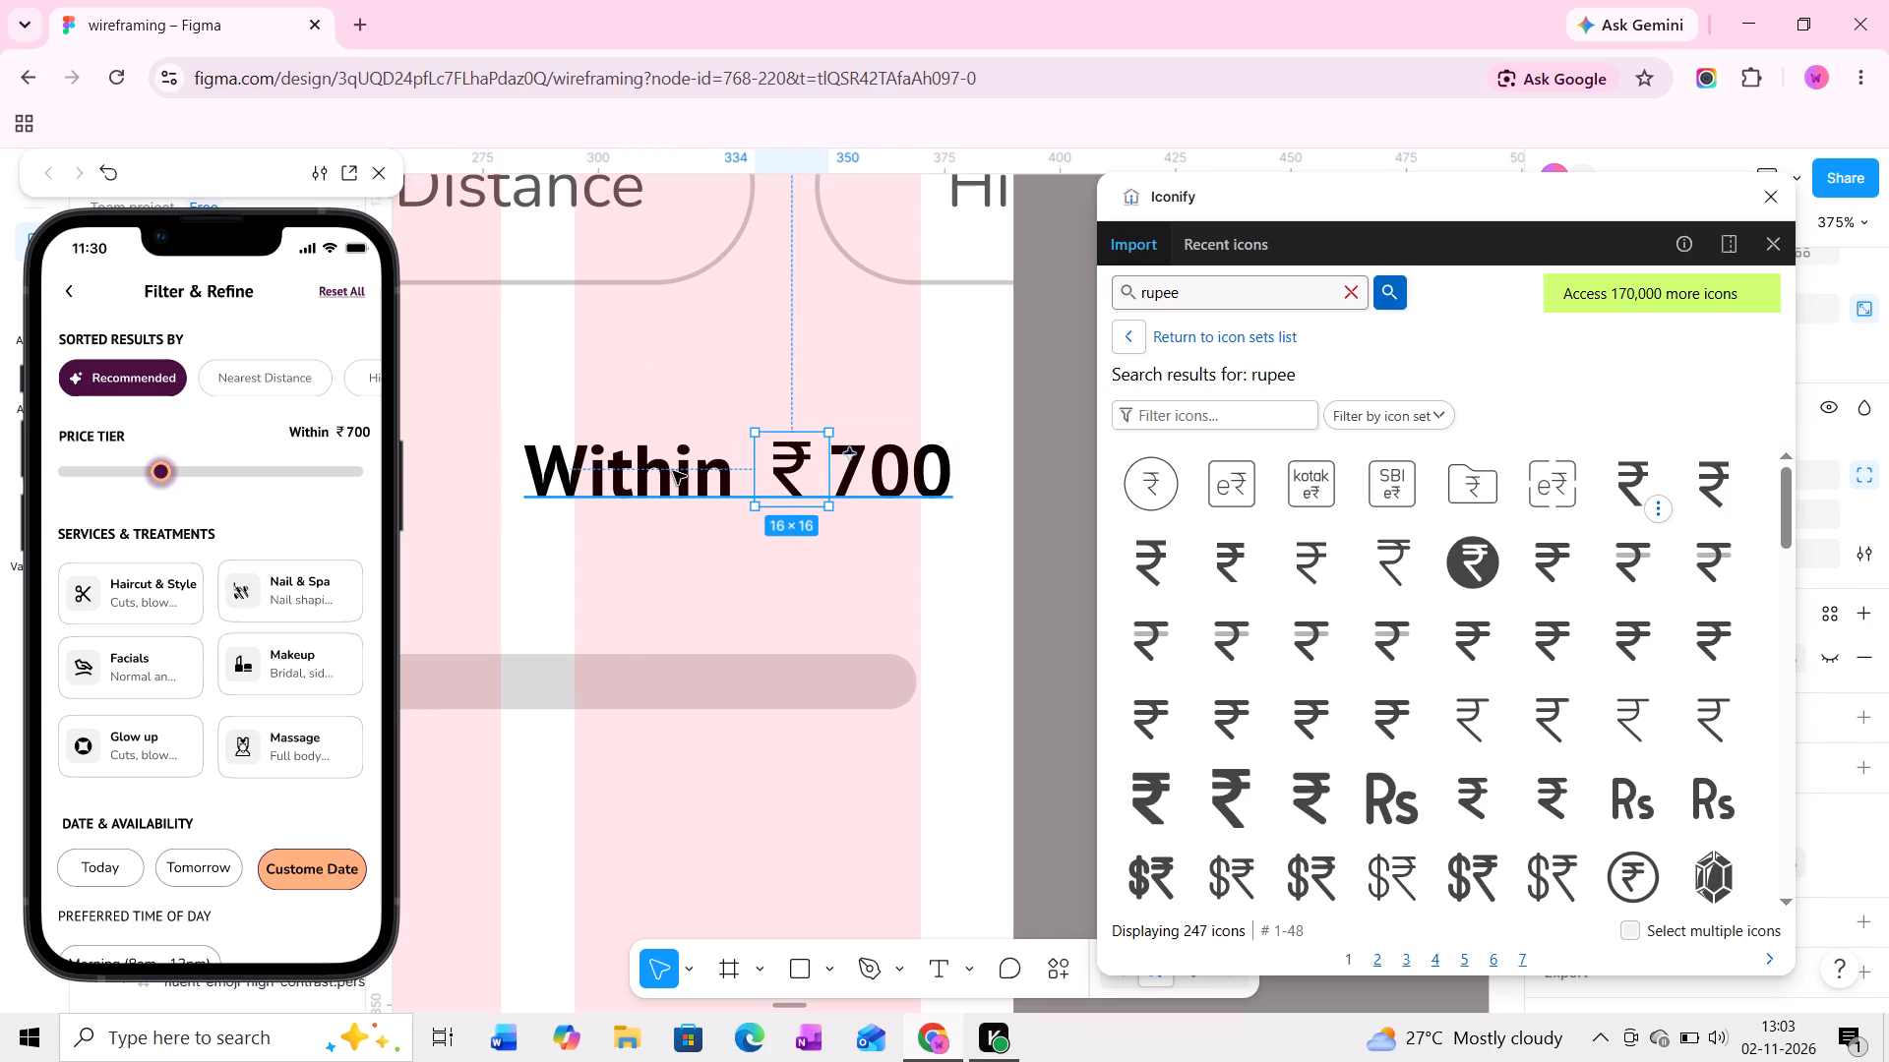
drag(673, 471, 669, 471)
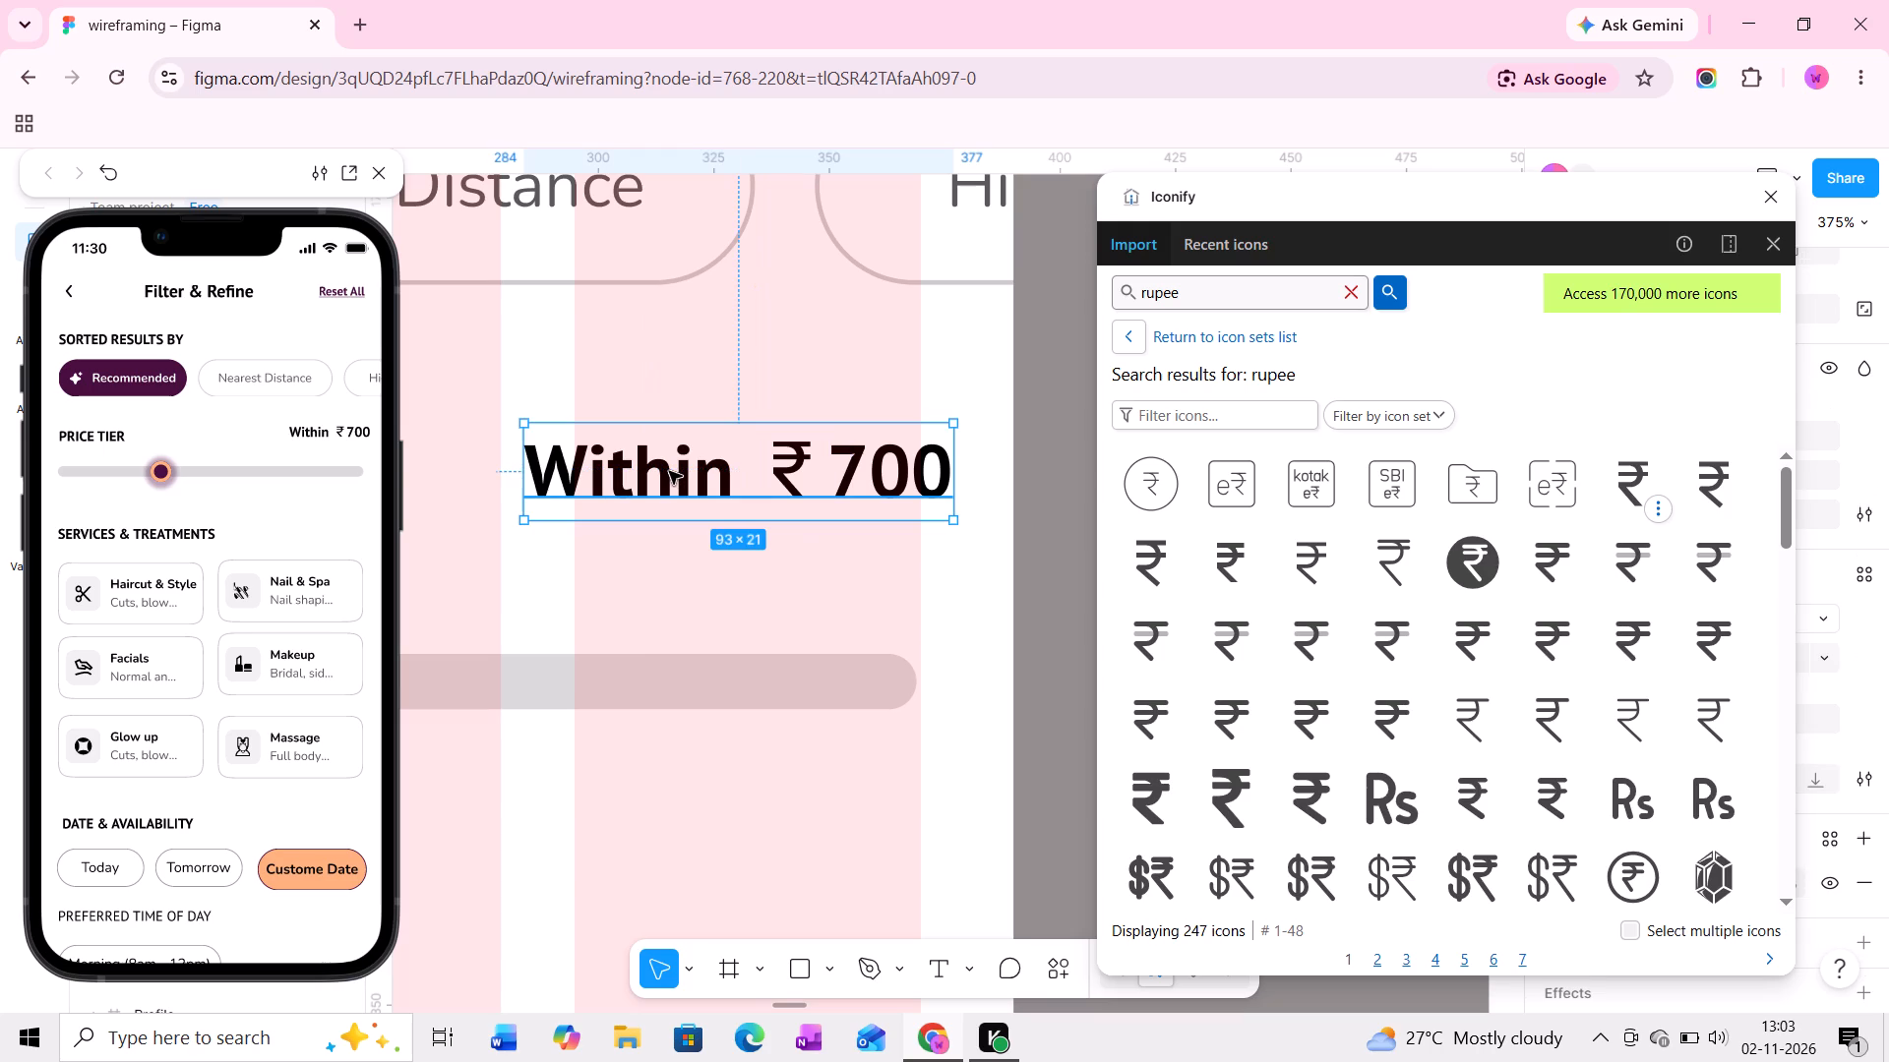
Move the rupee icon to X 328, level with the text just in front of 700, and close the Iconify plugin.
click(783, 472)
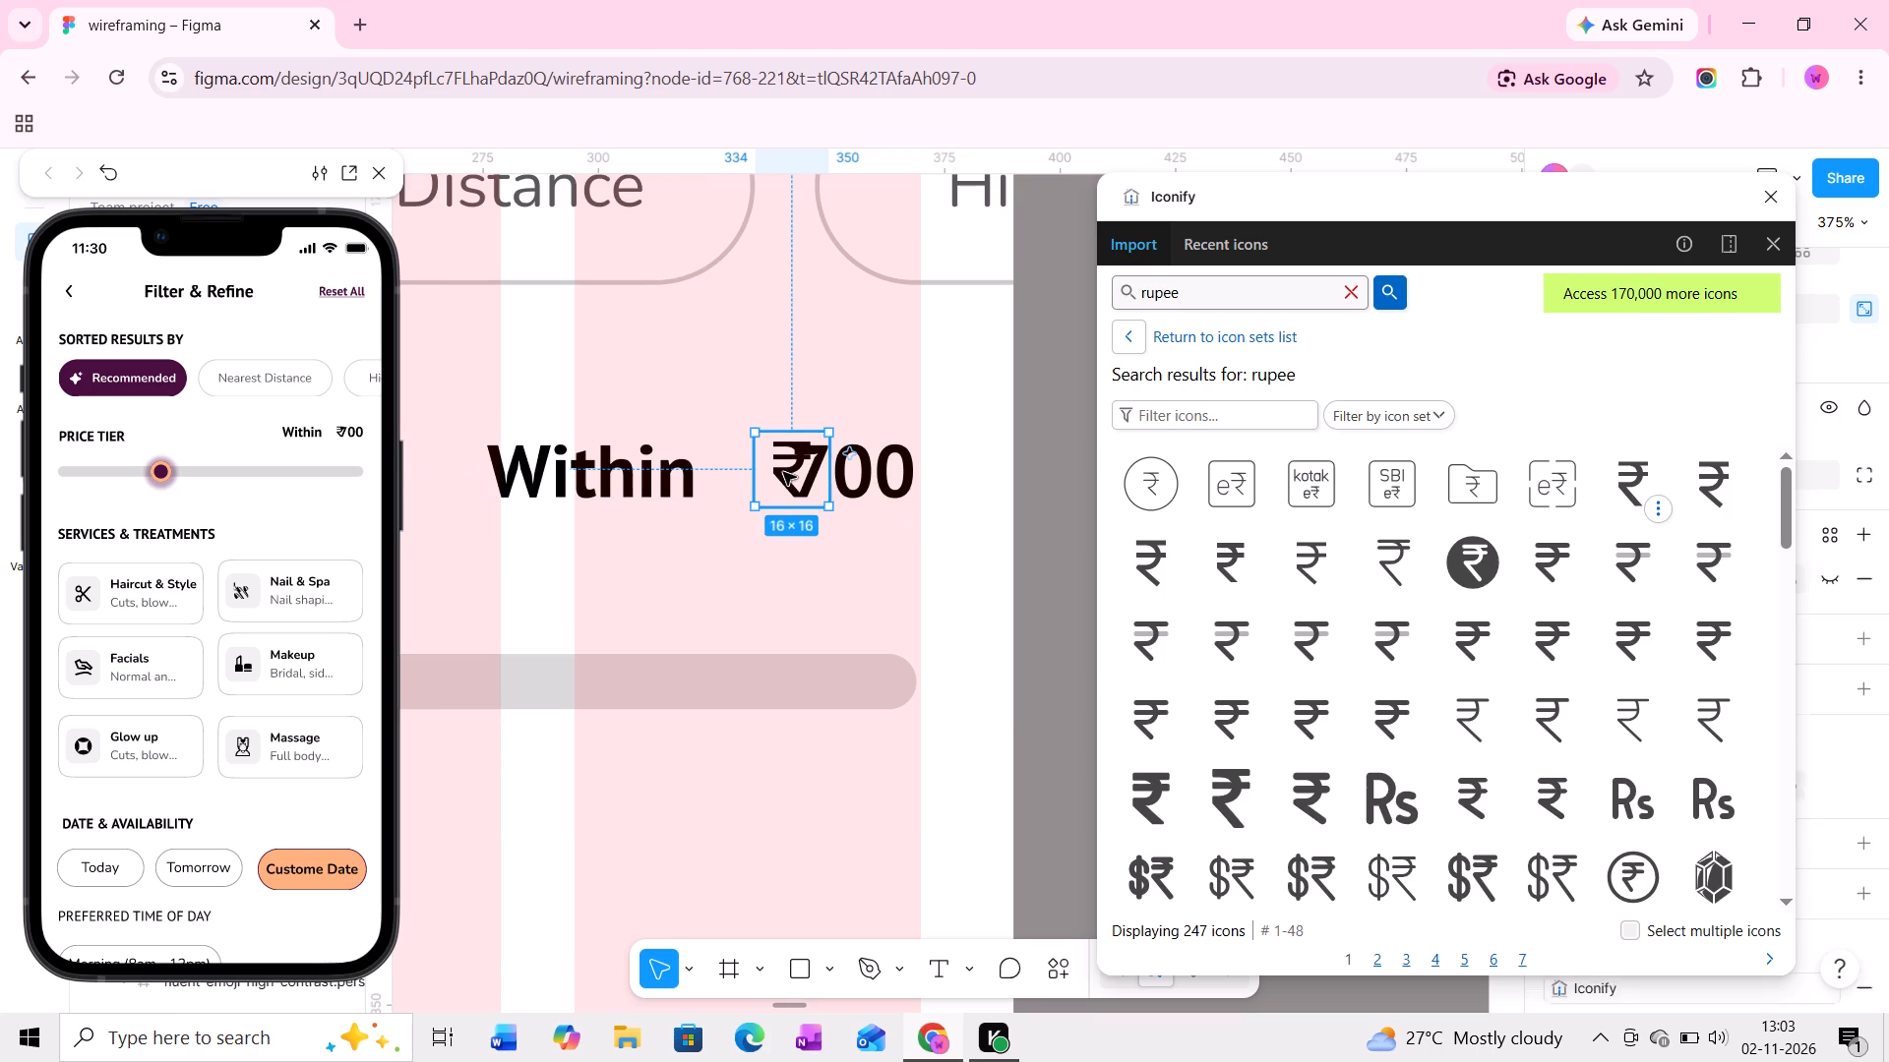
drag(783, 472, 761, 469)
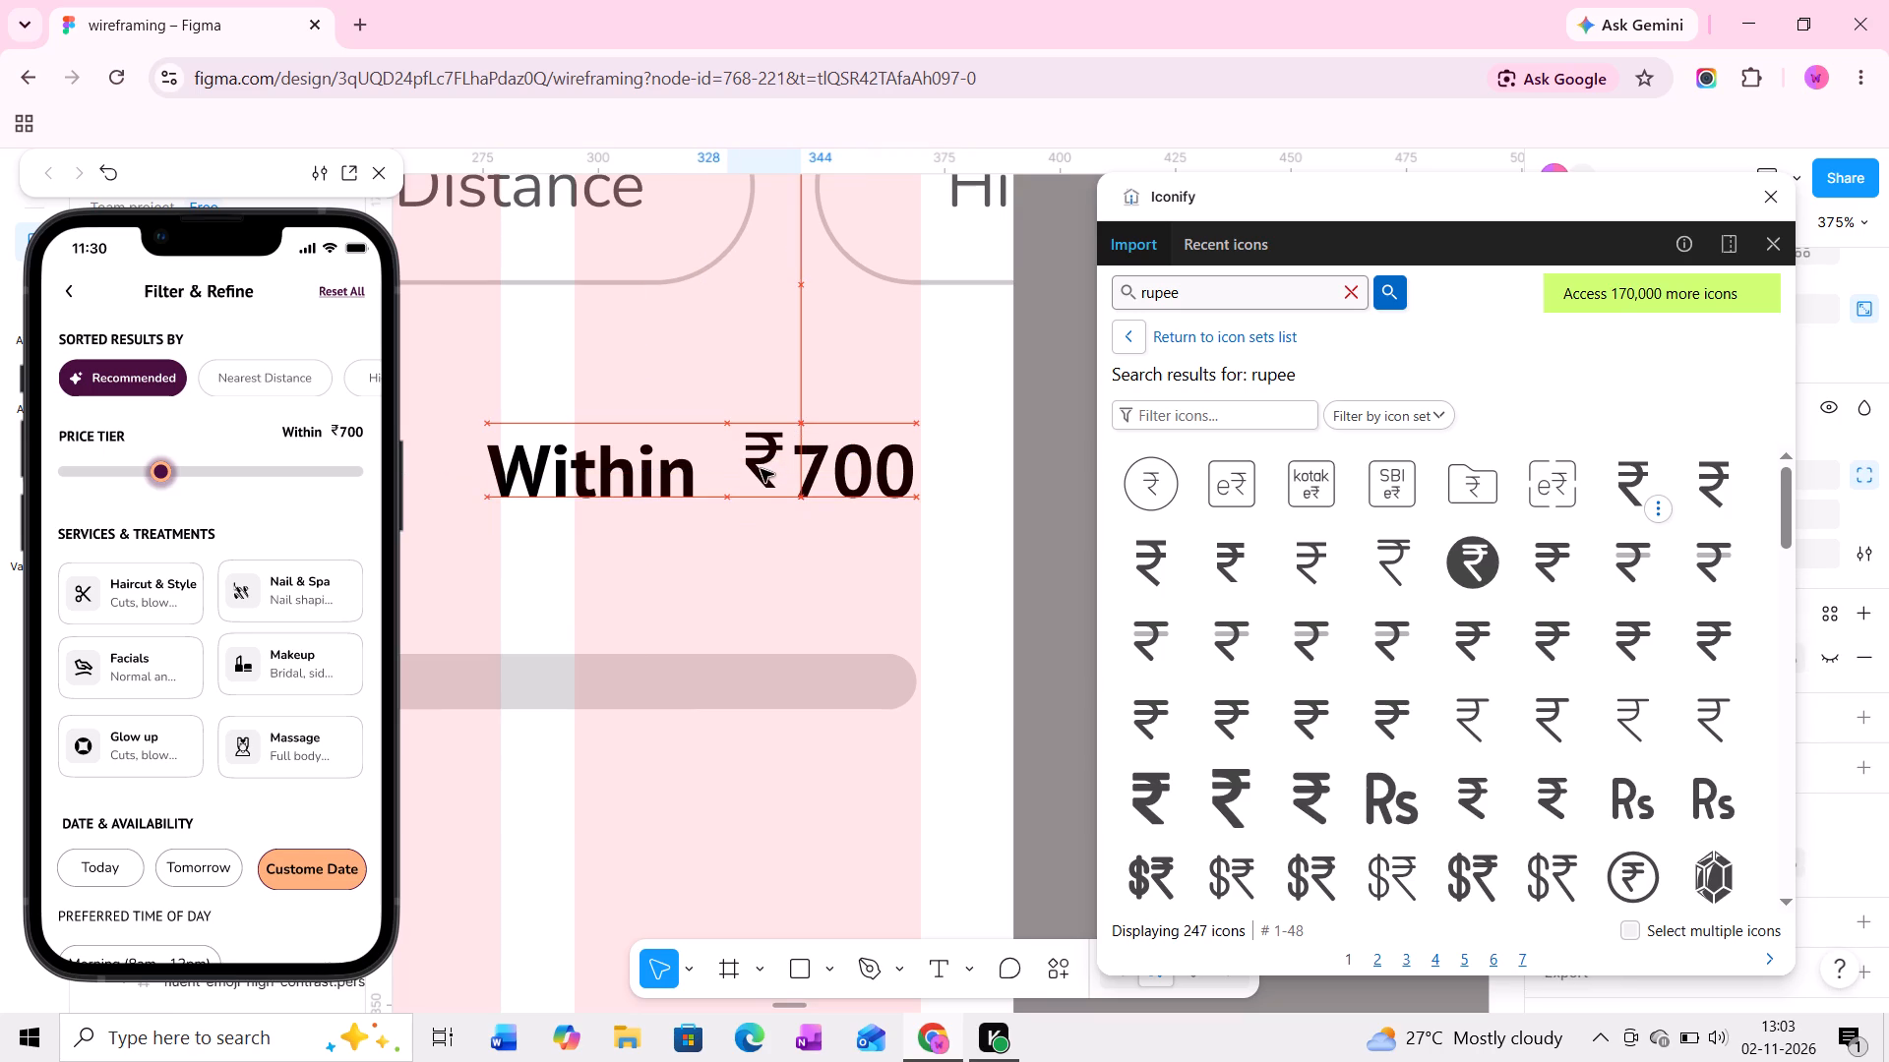
drag(761, 469, 761, 472)
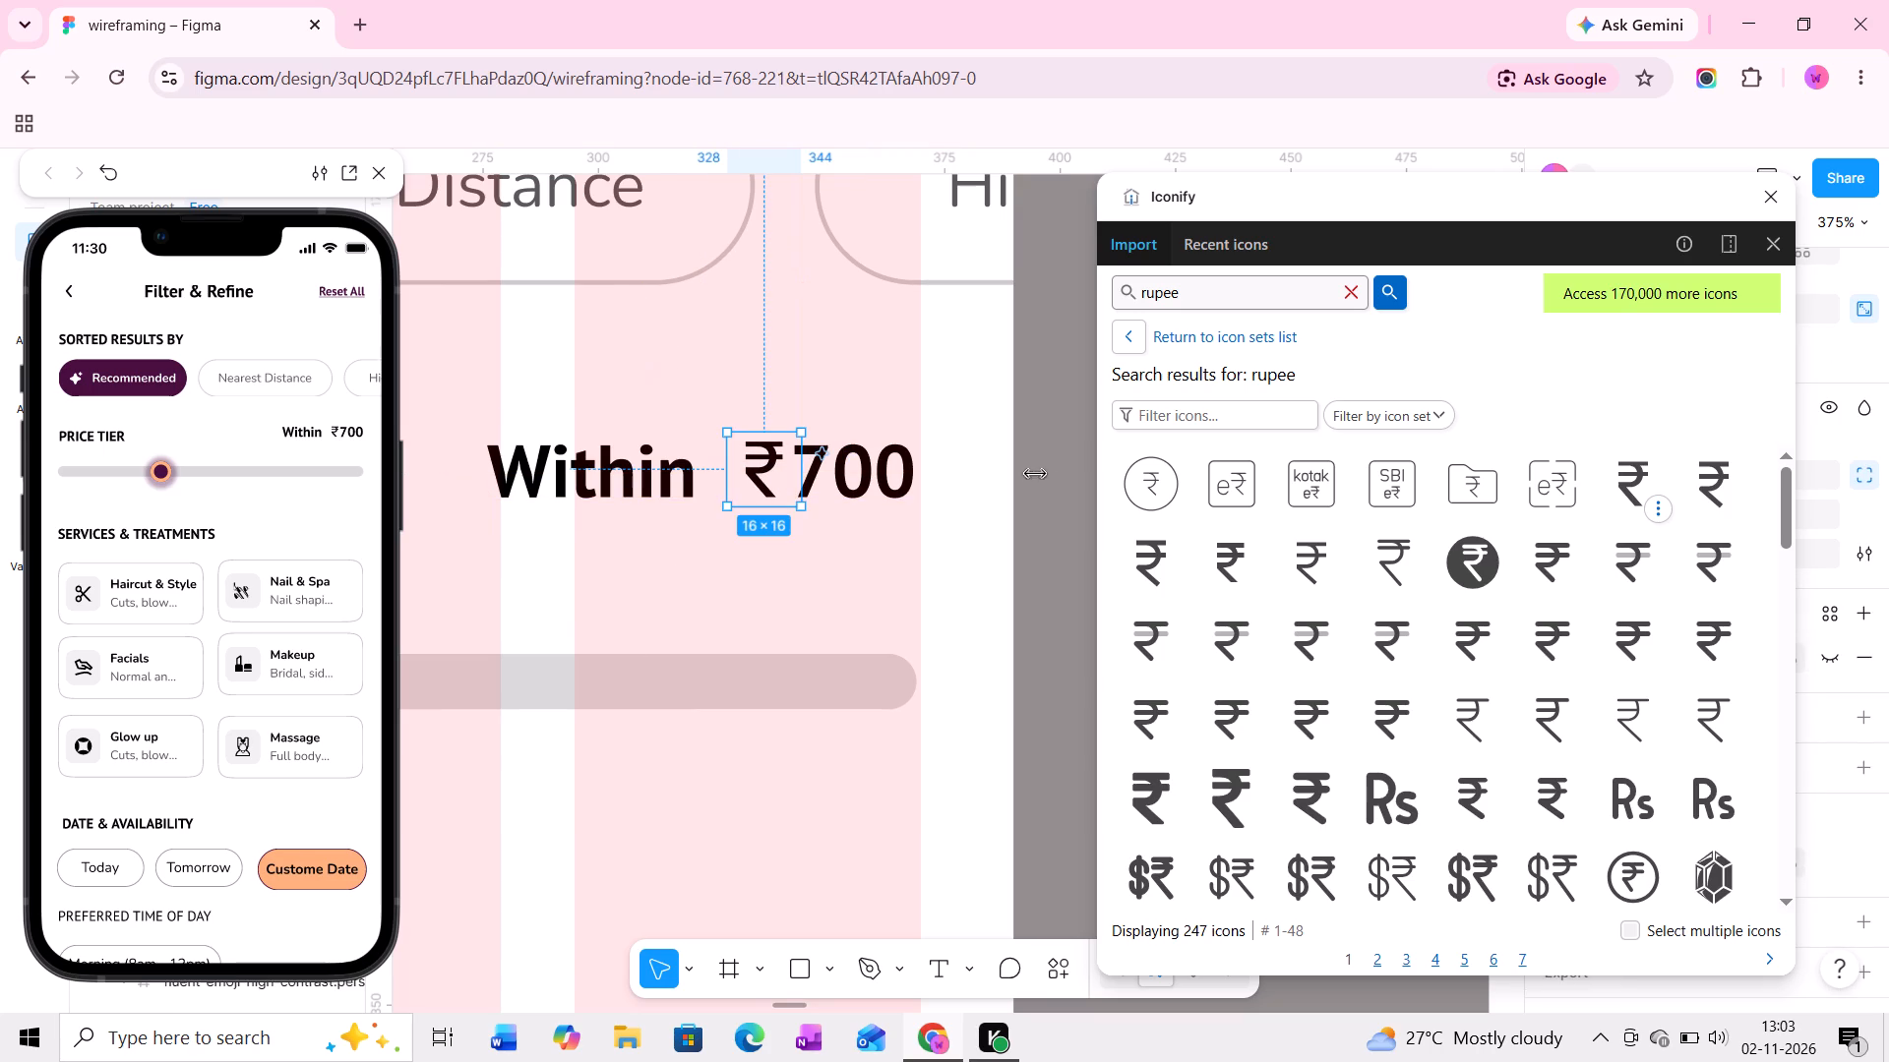
click(1774, 203)
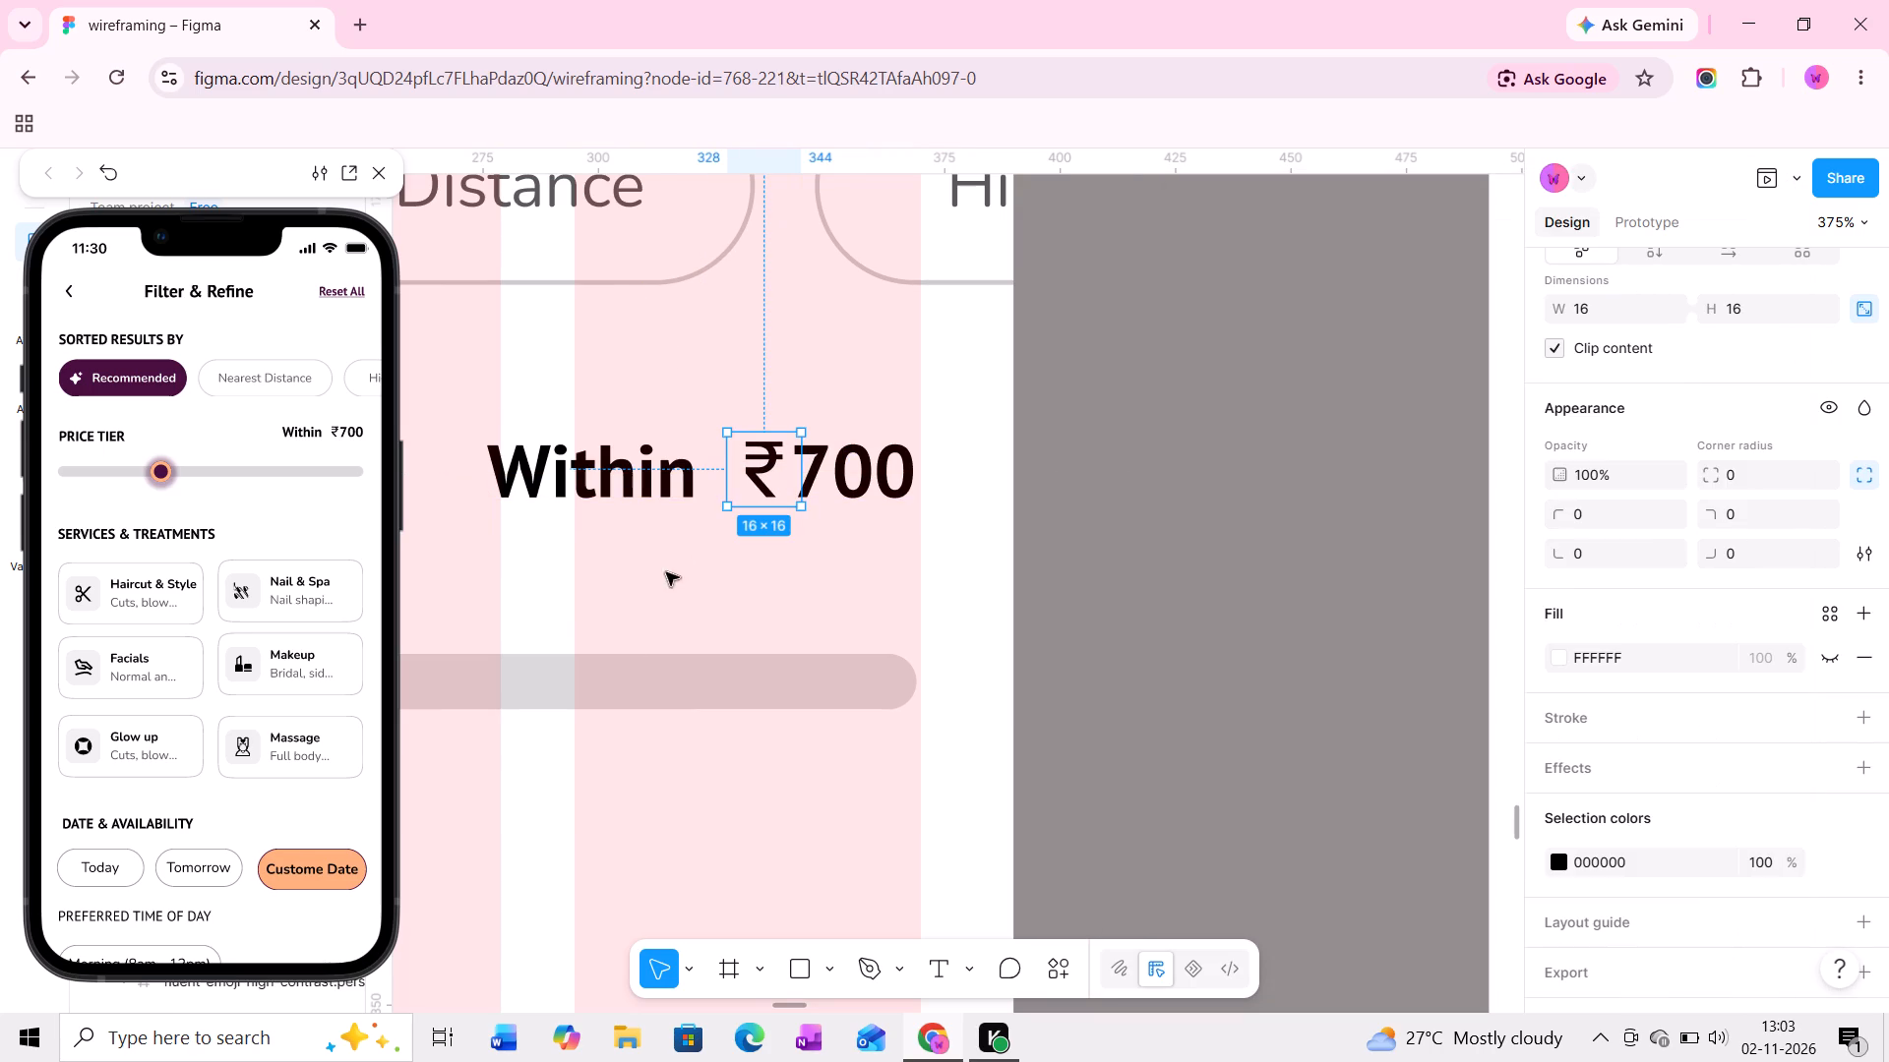
Review the Filter & Refine screen from PRICE TIER down to the DISTANCE section, on the canvas and in the phone preview.
ctrl+scroll(703, 575, down, 5)
middle_drag(702, 599, 904, 537)
ctrl+scroll(906, 536, down, 8)
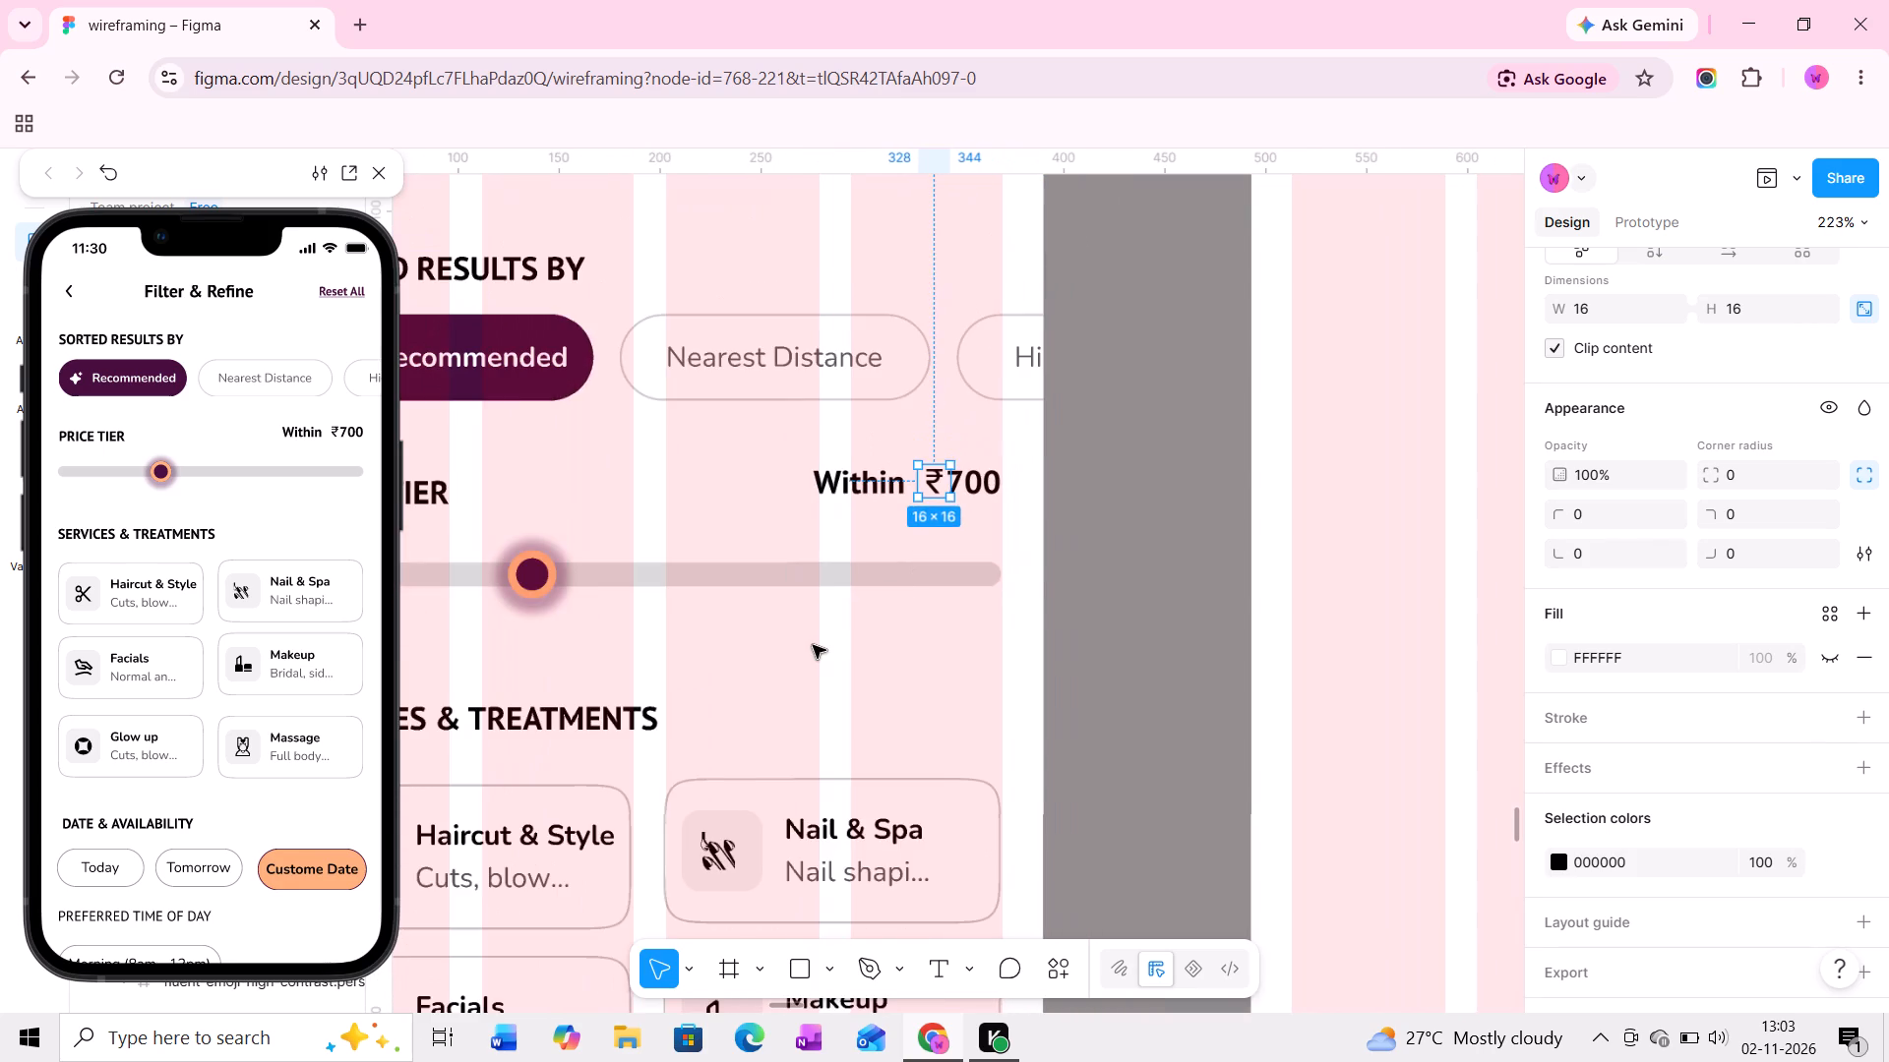
middle_drag(816, 646, 1028, 572)
ctrl+scroll(1012, 585, down, 5)
middle_drag(998, 639, 1003, 537)
scroll(988, 584, down, 5)
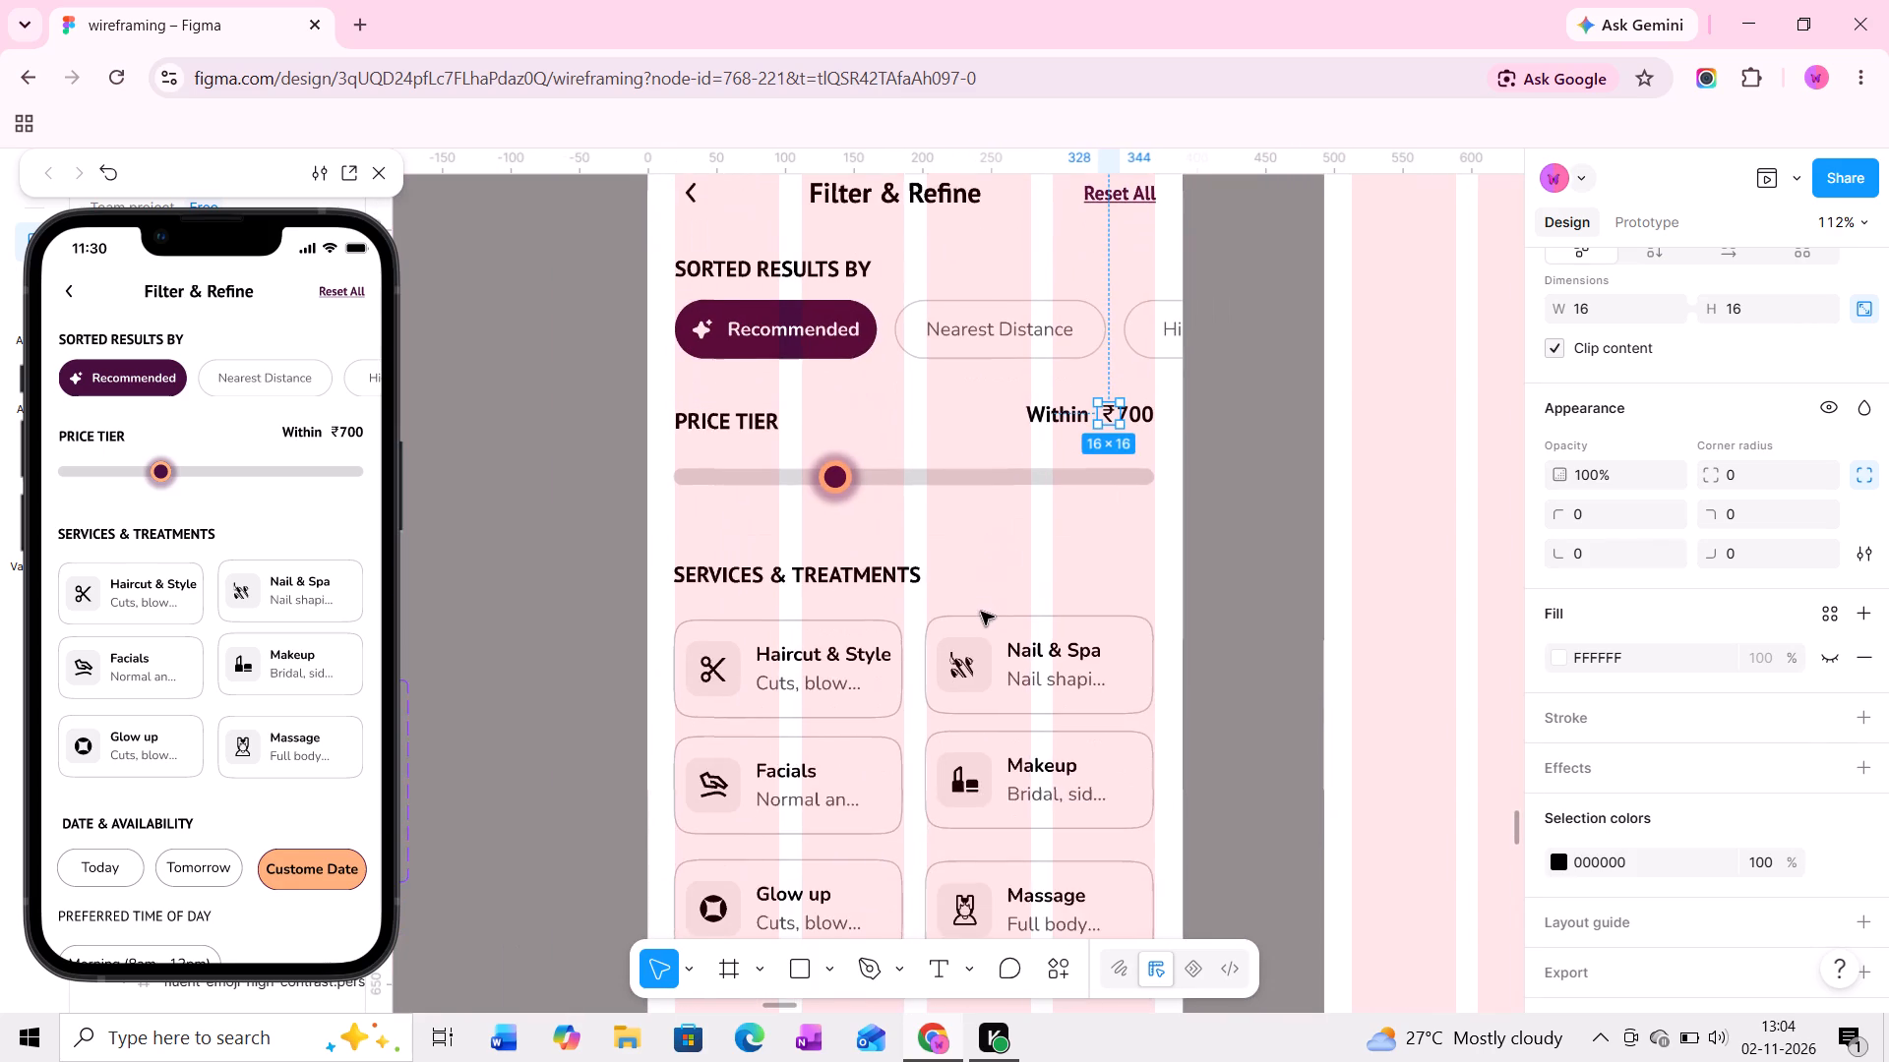
scroll(978, 616, down, 15)
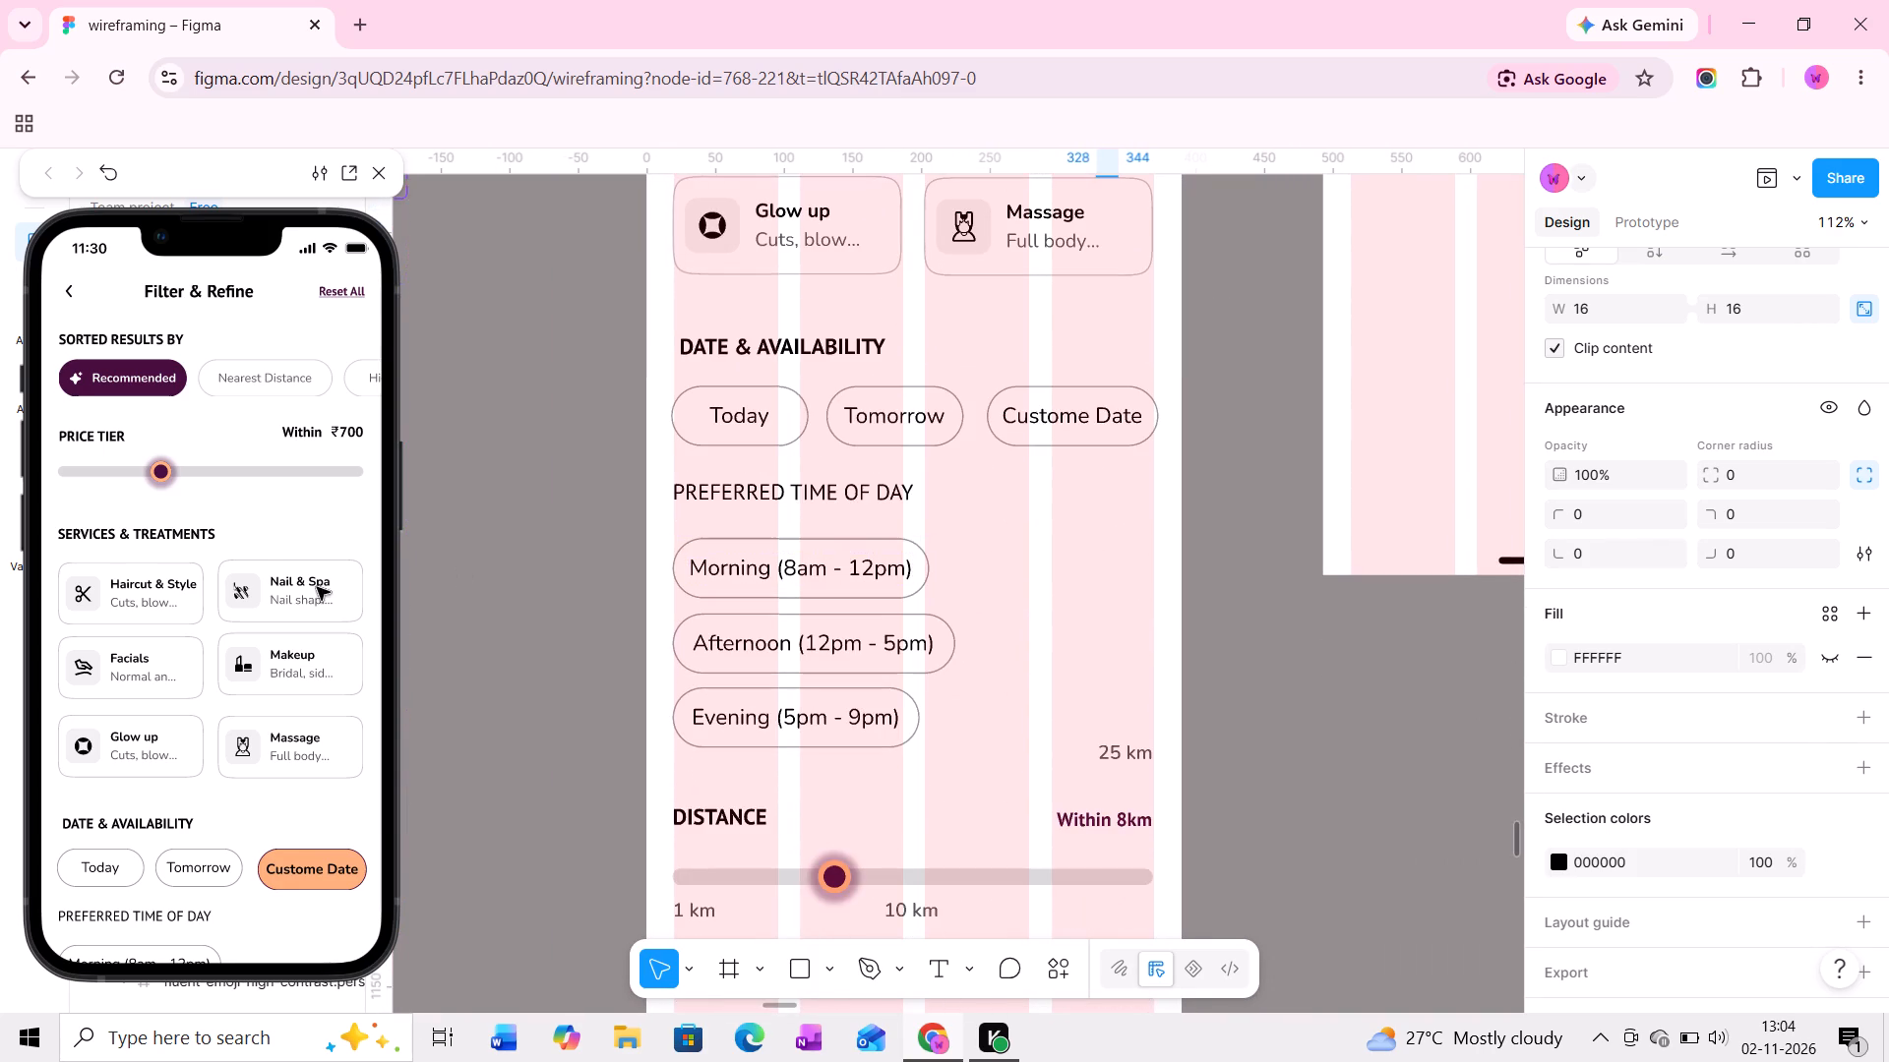
scroll(253, 549, down, 5)
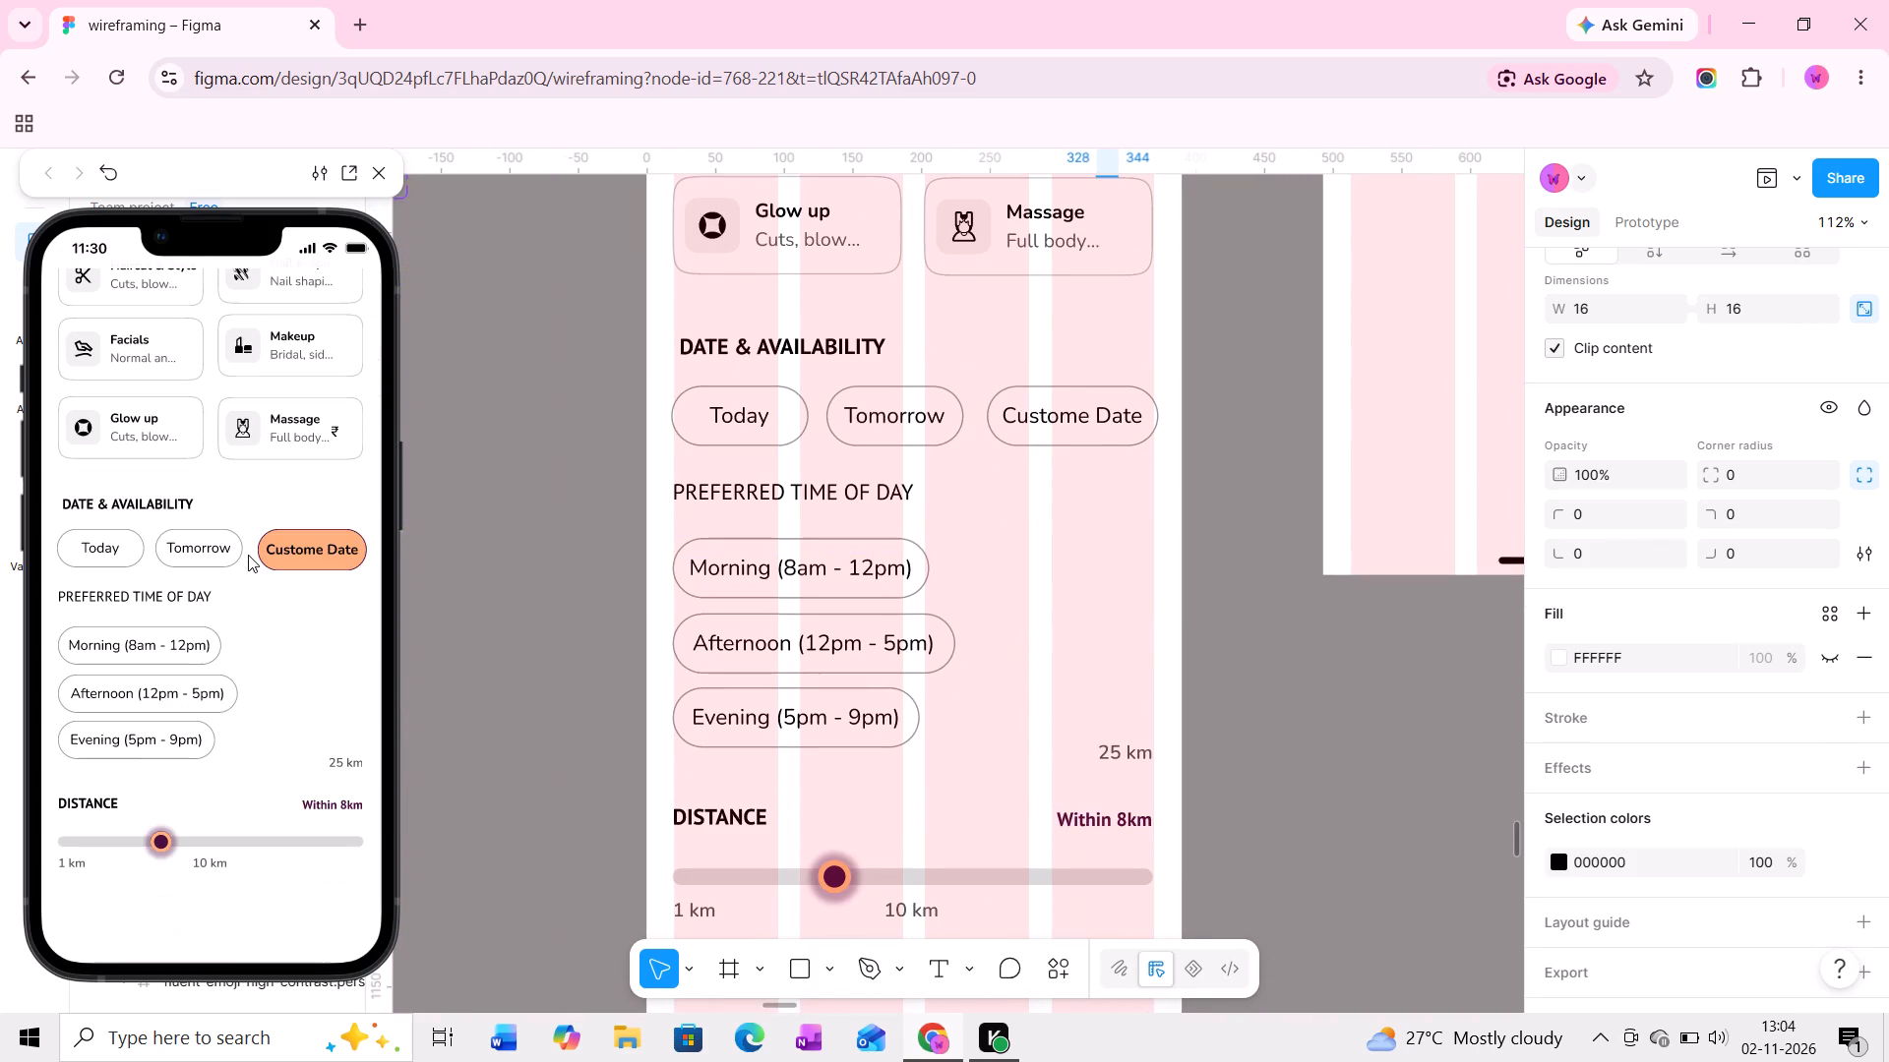
scroll(248, 555, down, 1)
scroll(1138, 513, down, 5)
scroll(981, 604, down, 9)
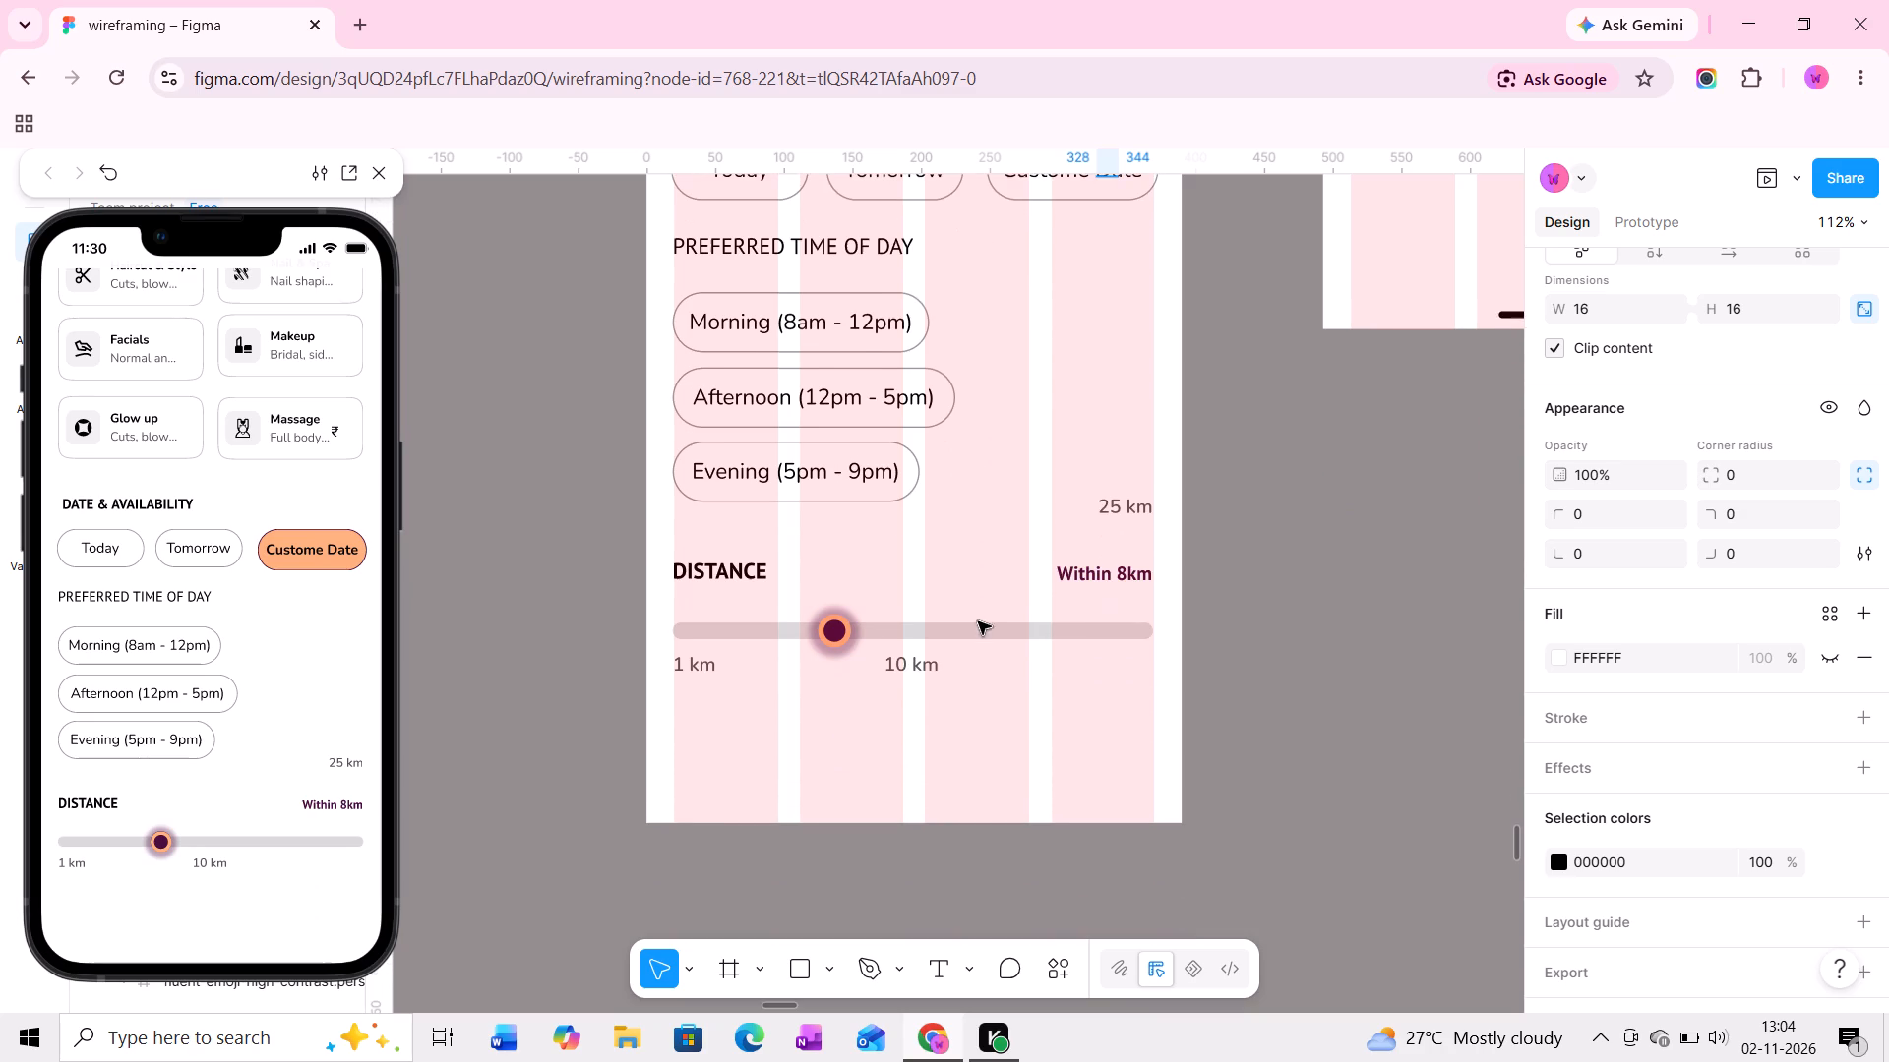
Move the stray 25 km label to X 329, beneath the far end of the DISTANCE slider and level with 10 km.
middle_drag(971, 646, 991, 447)
middle_drag(936, 555, 900, 535)
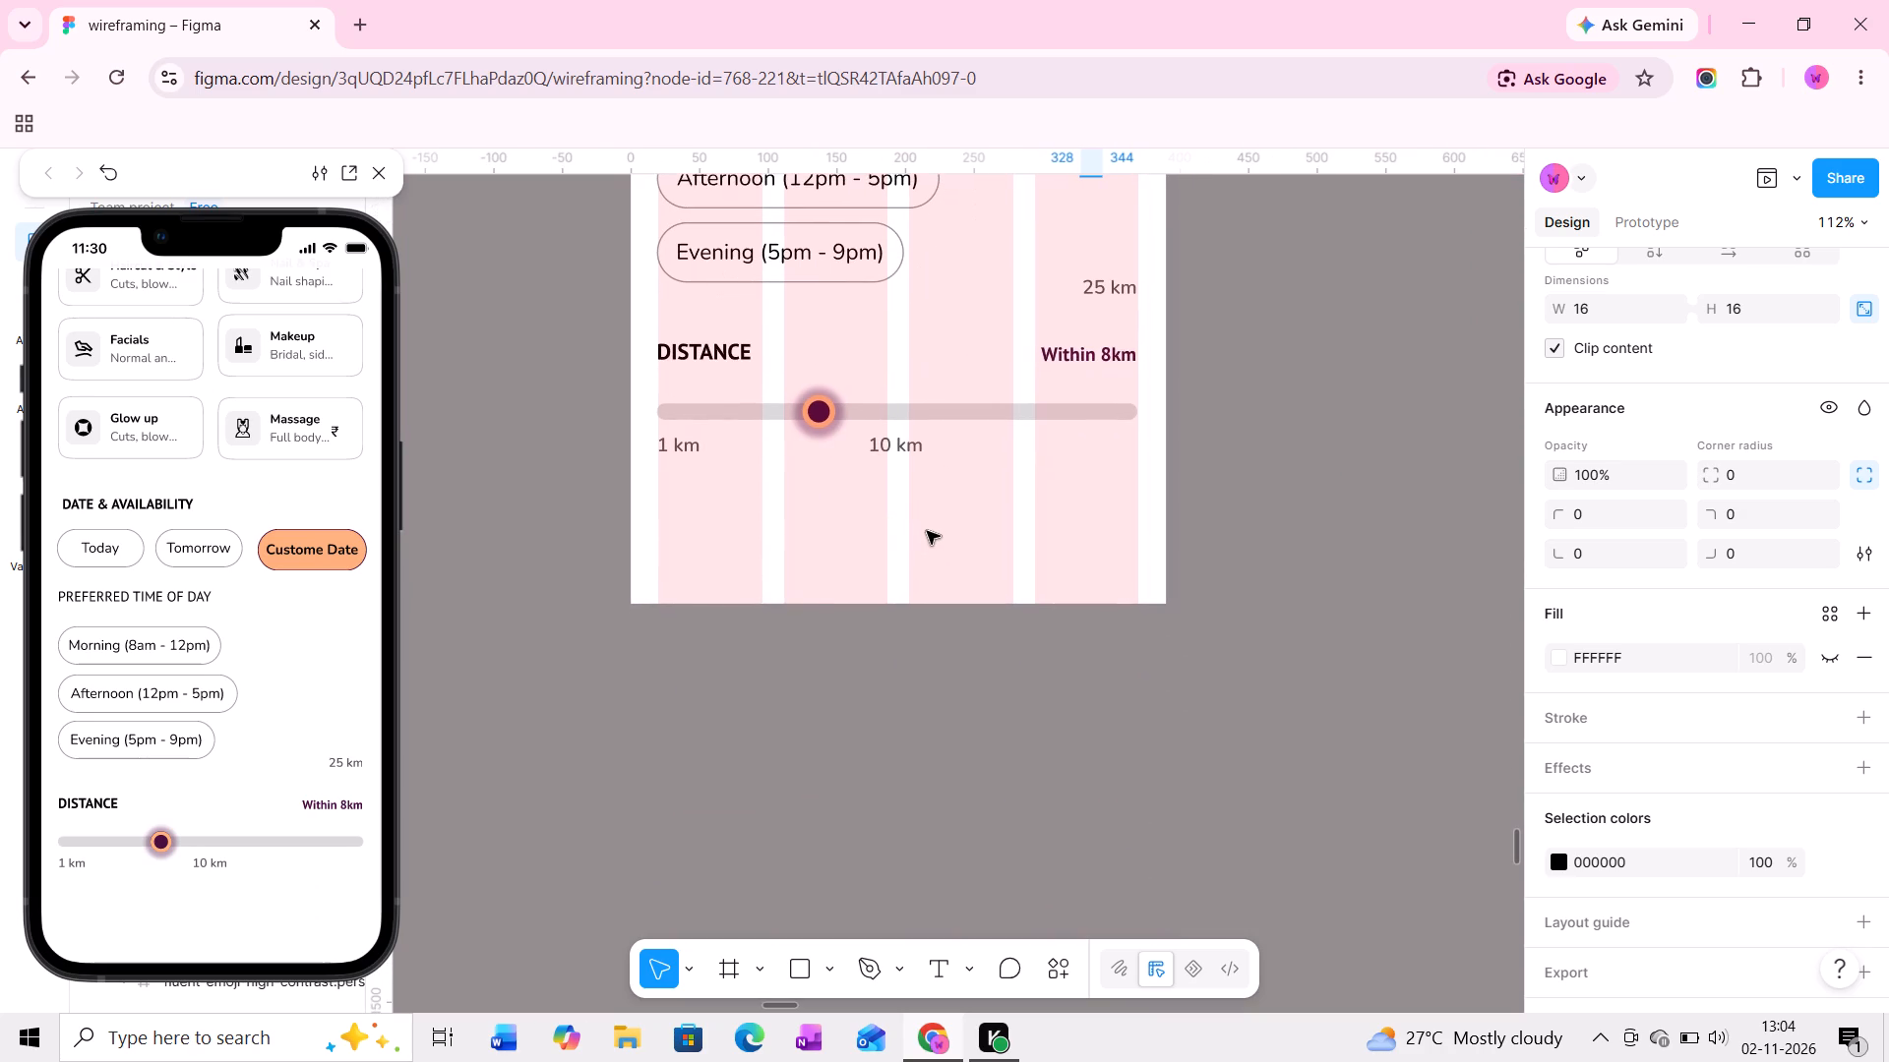
ctrl+click(924, 531)
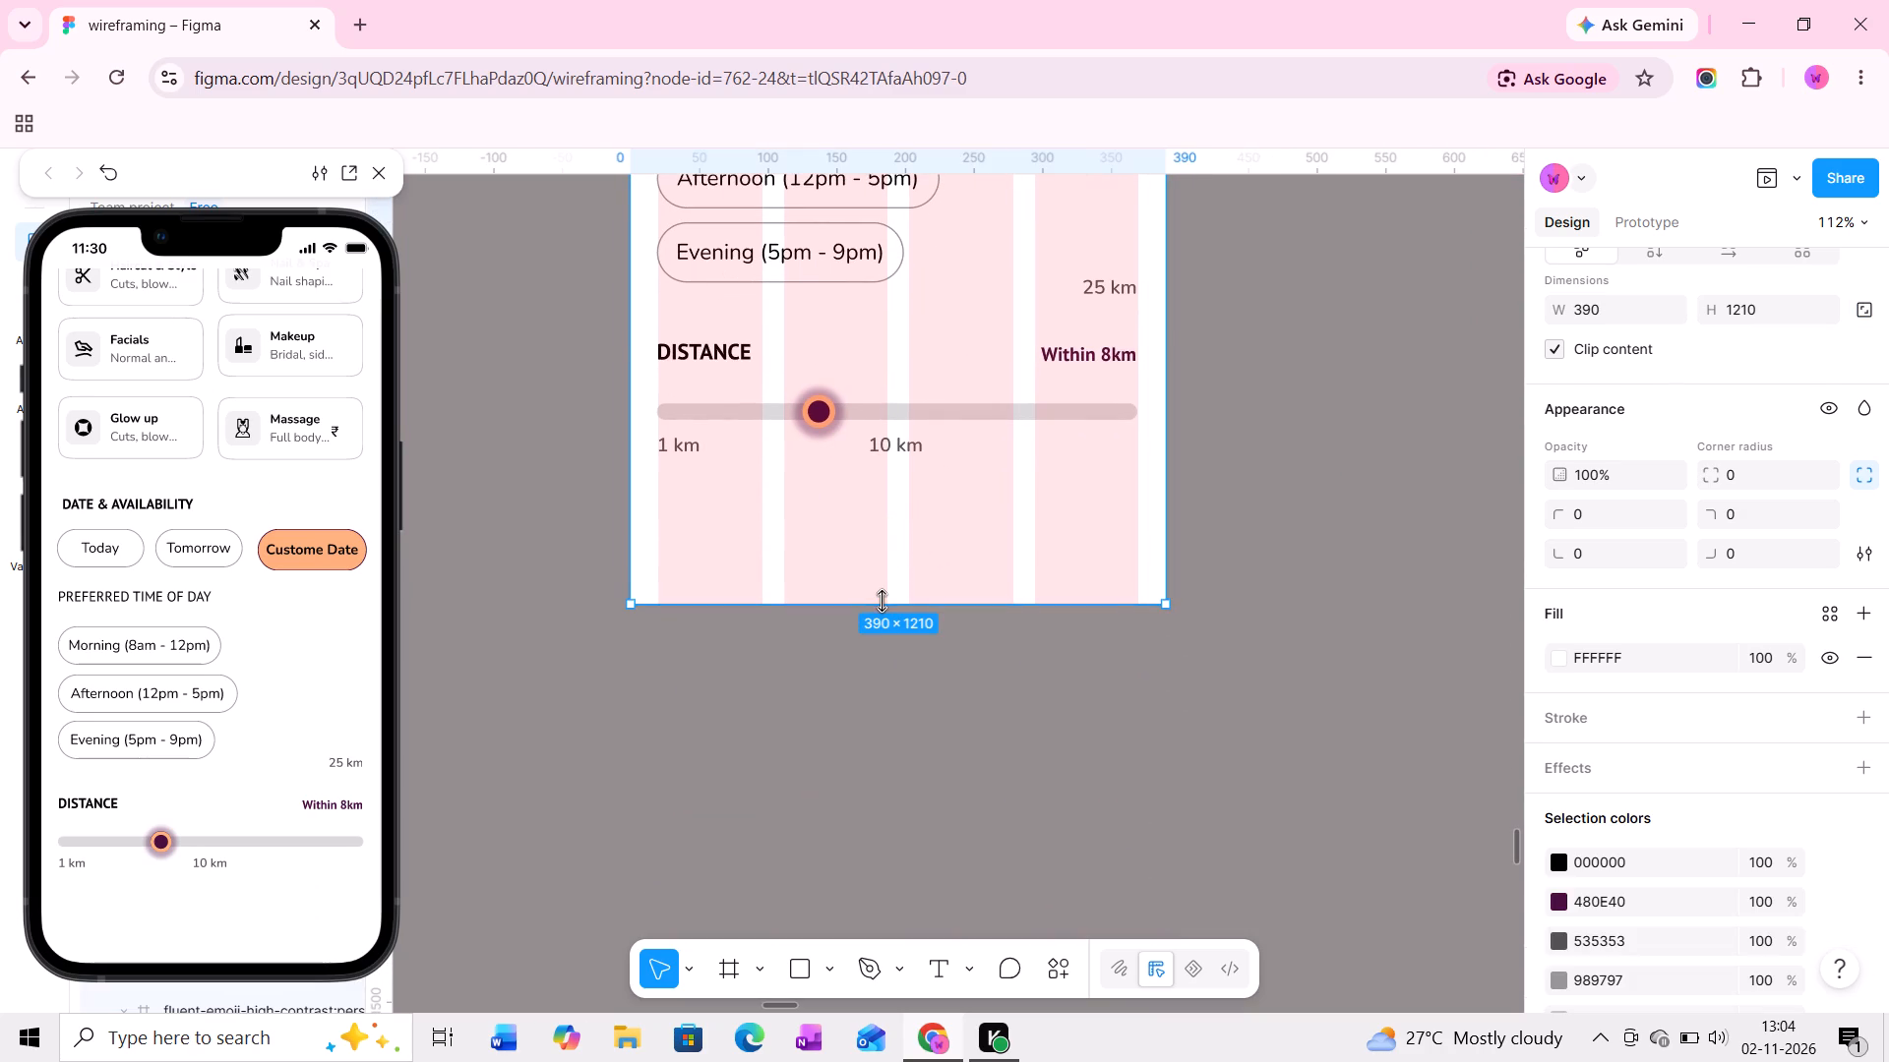
click(903, 450)
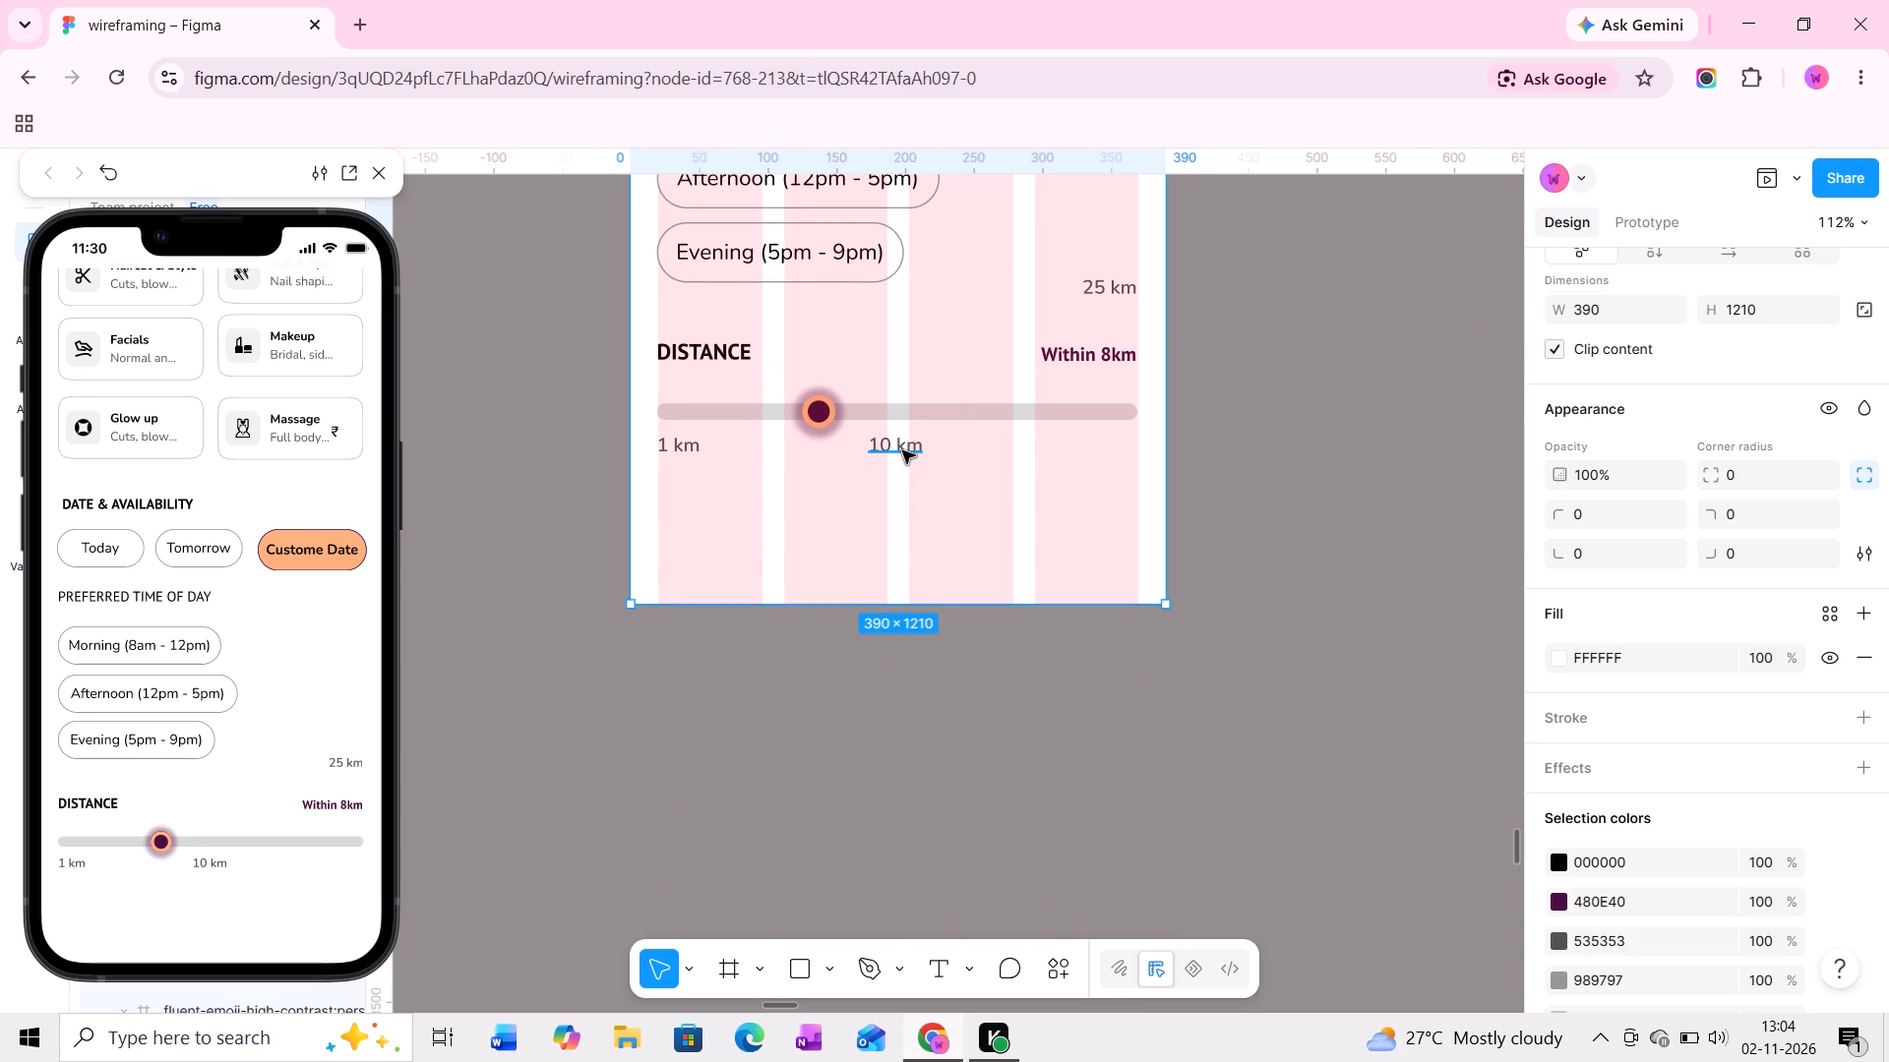
click(1091, 278)
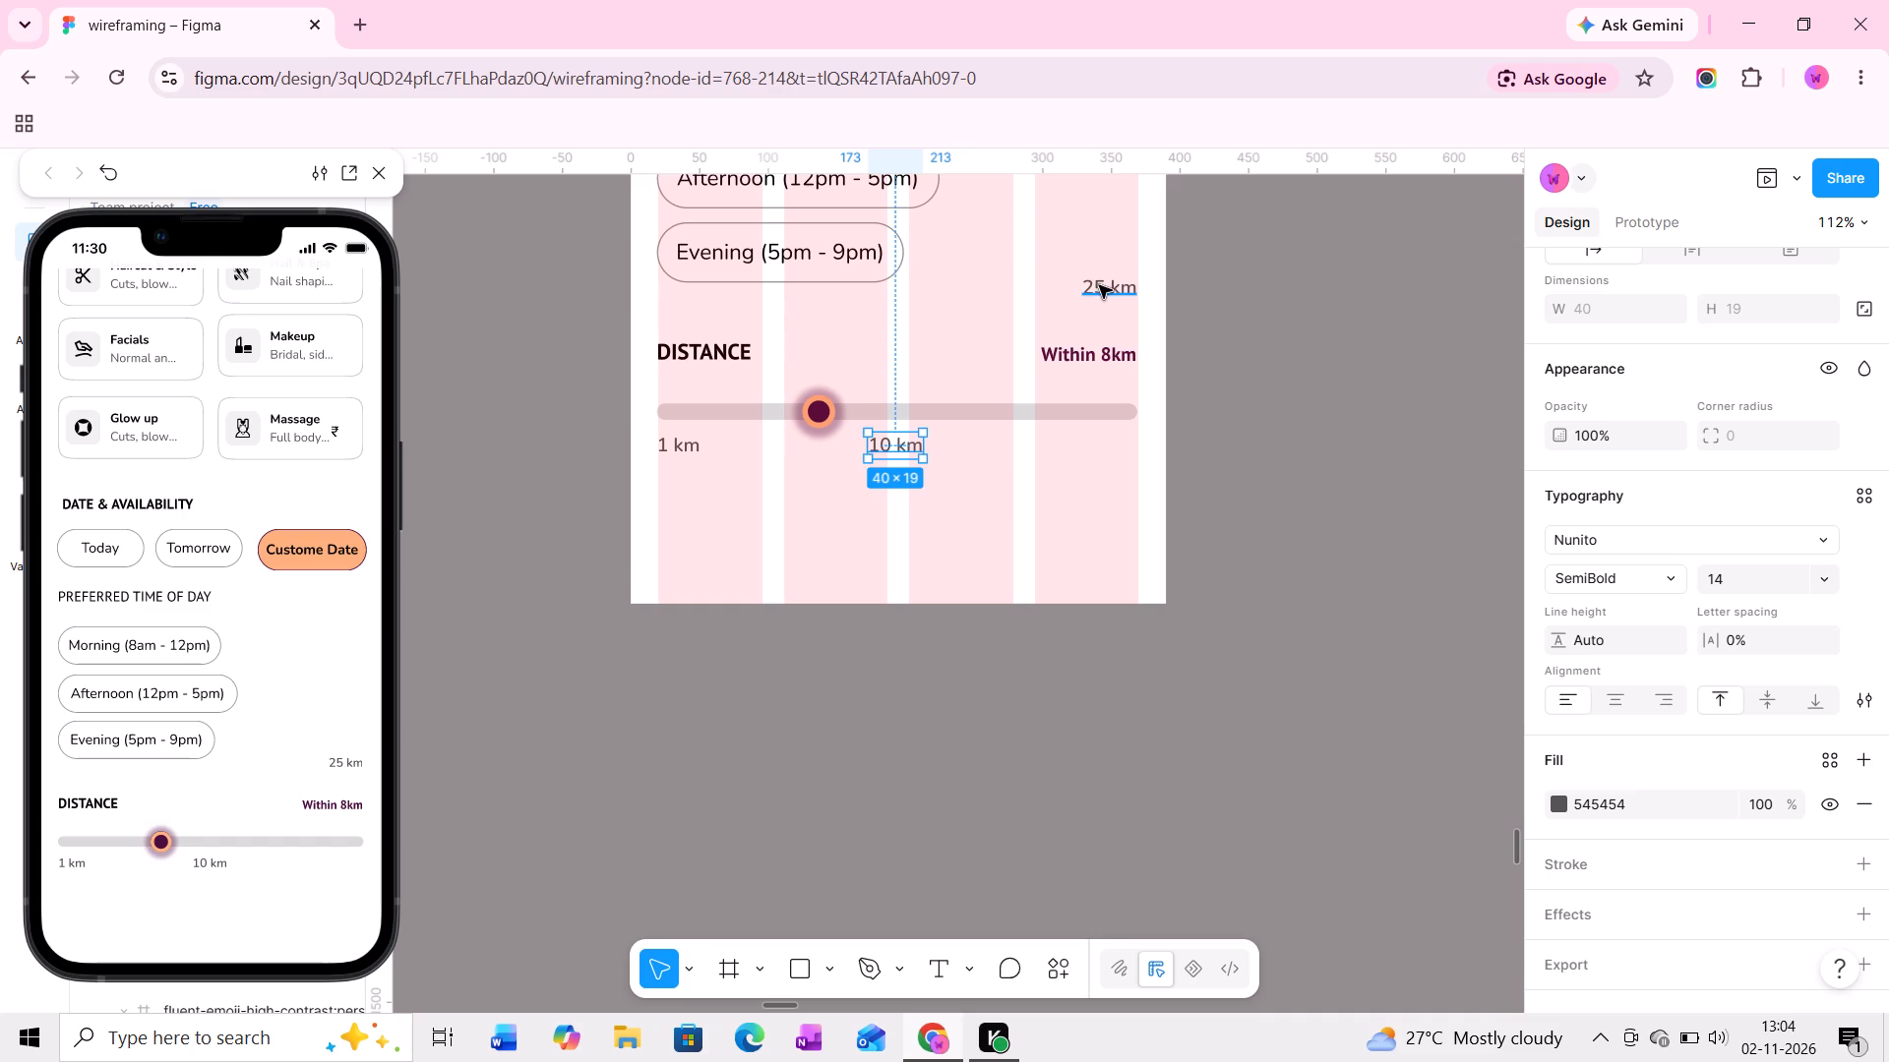
drag(1099, 285, 1252, 368)
drag(1267, 364, 1086, 449)
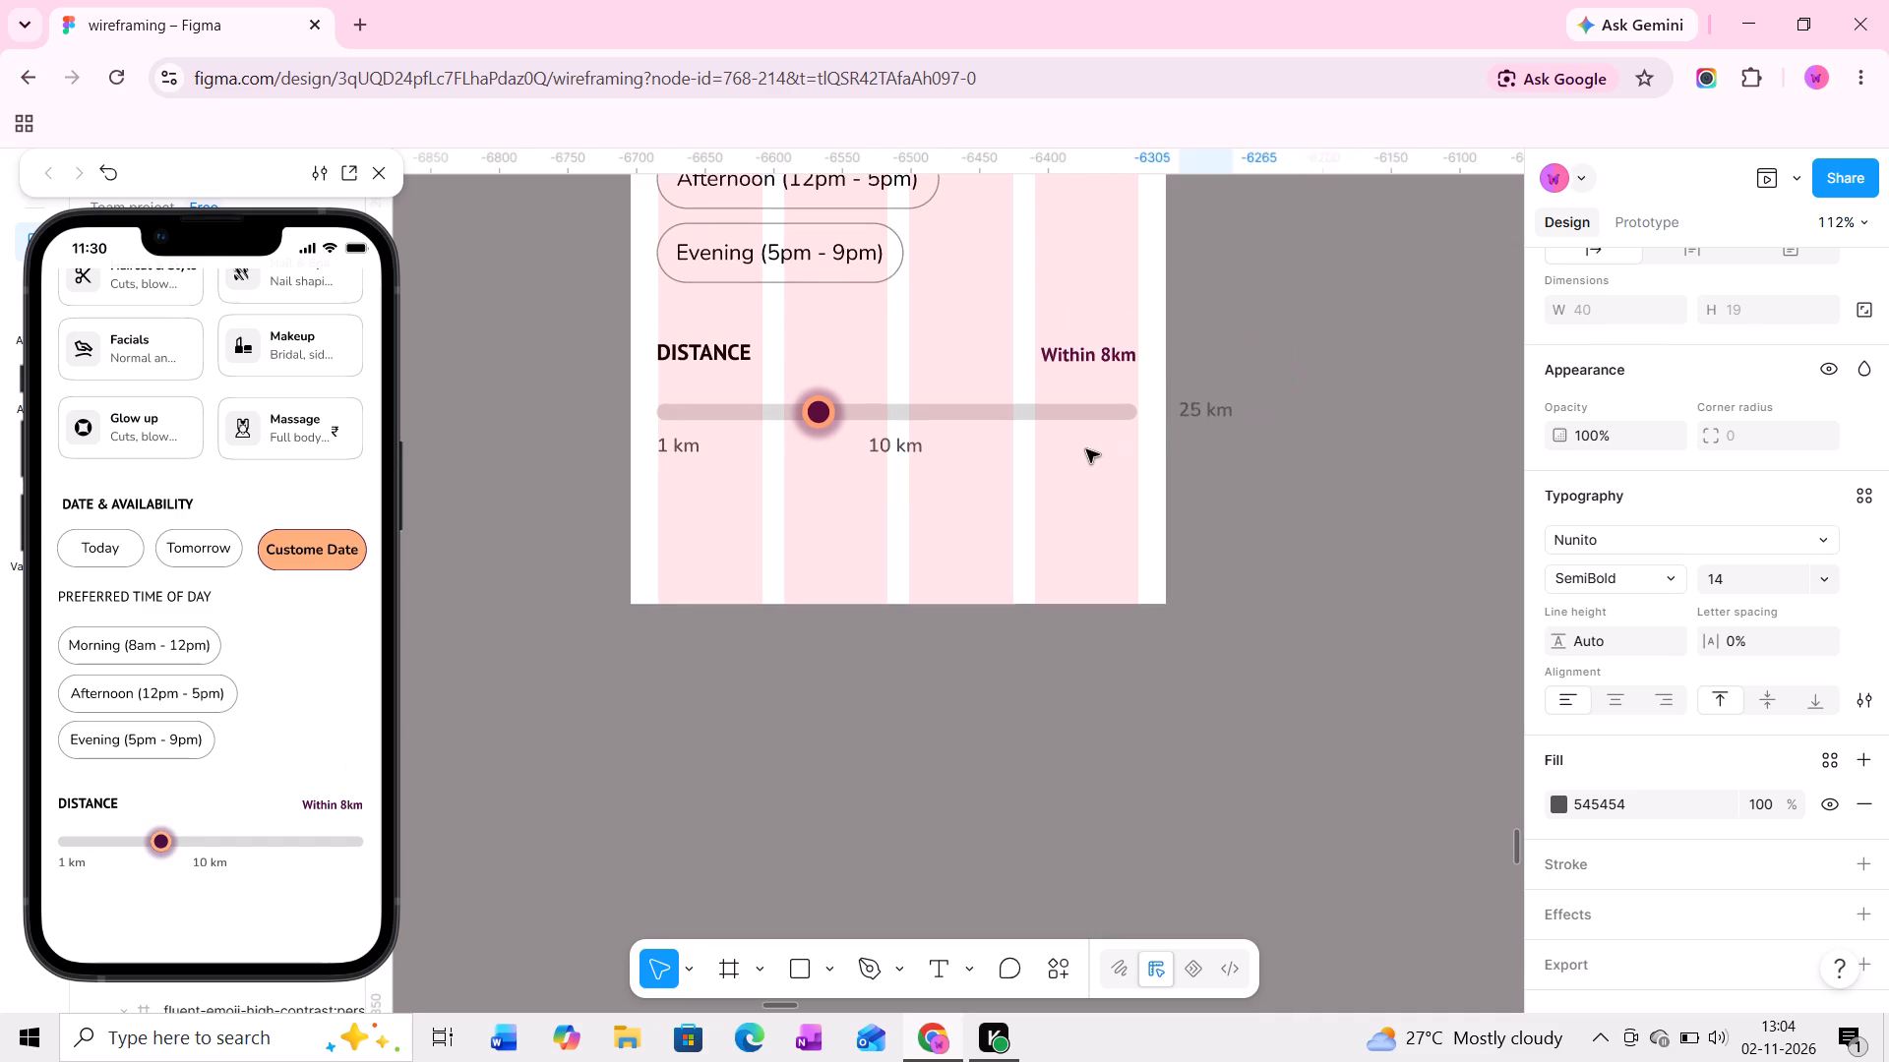
drag(1086, 449, 1113, 444)
Extend the bottom of the Filter & Refine frame to a height of 1400.
middle_drag(955, 503, 984, 413)
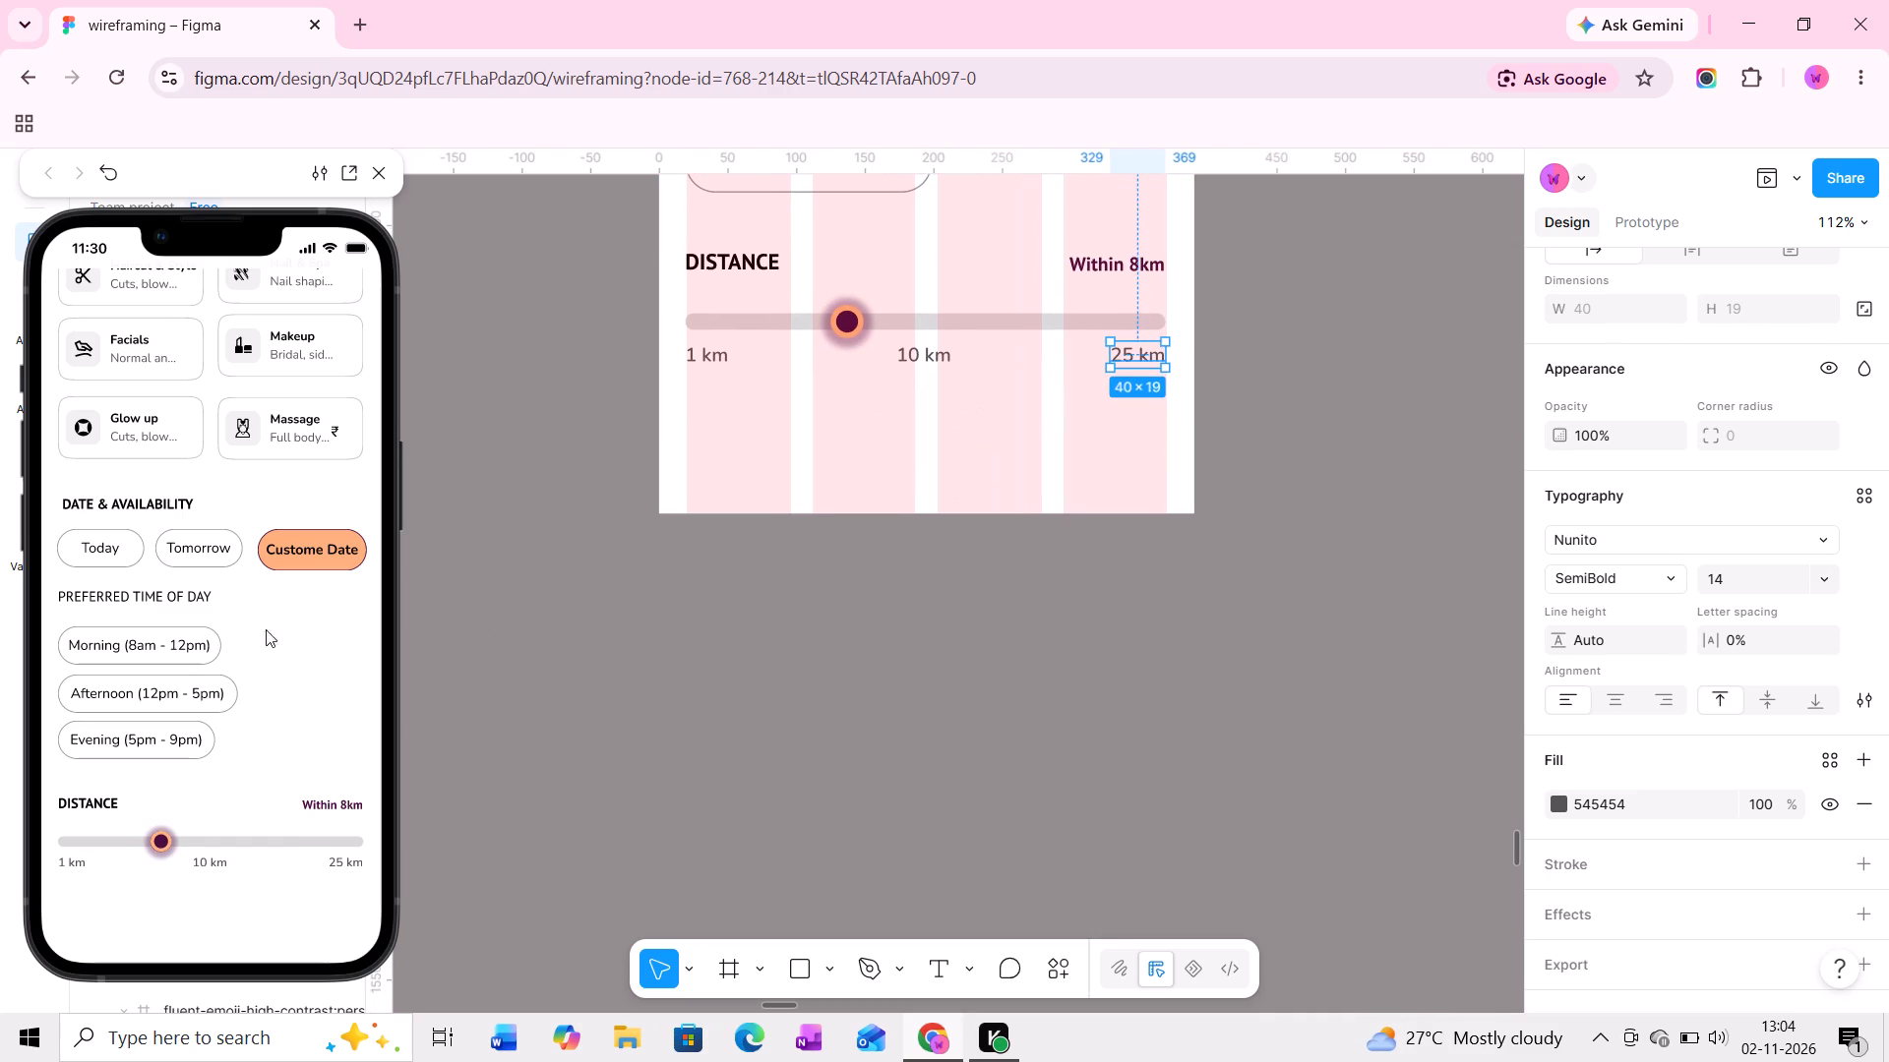
scroll(249, 628, down, 4)
click(283, 928)
ctrl+click(908, 480)
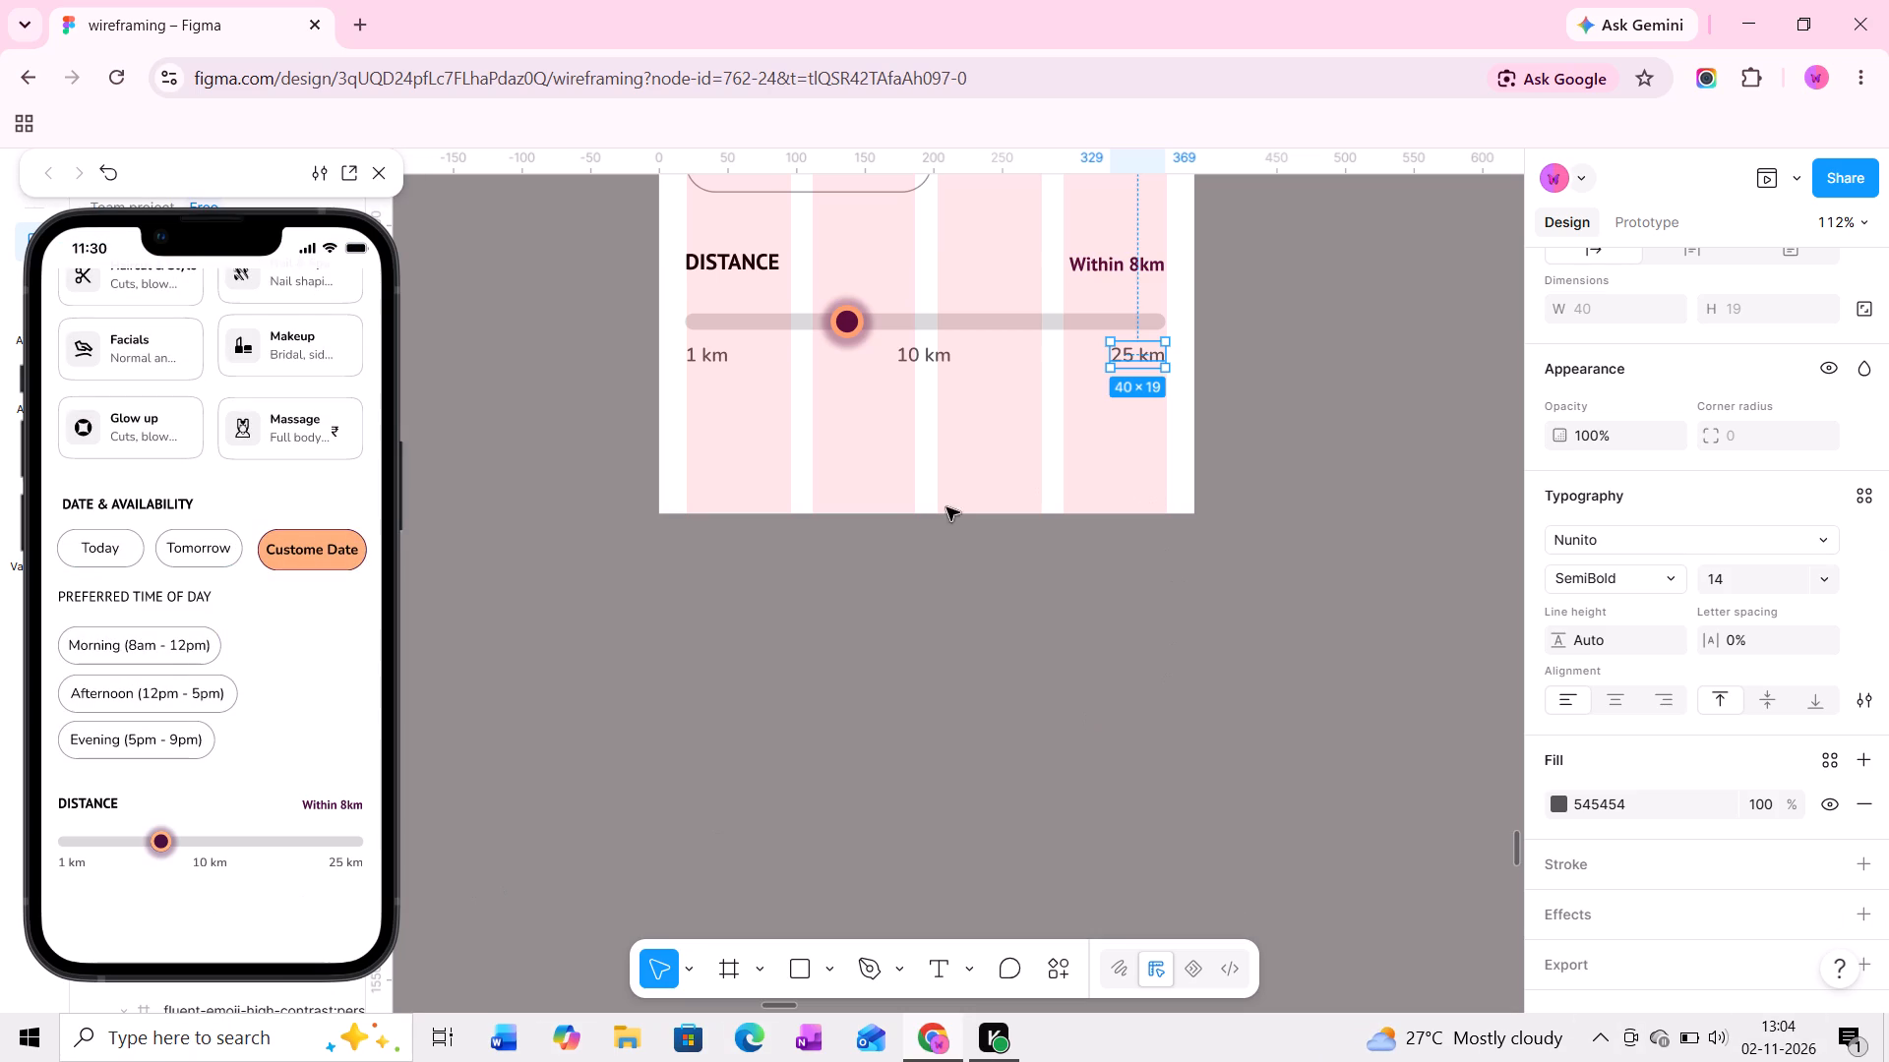
drag(941, 506, 944, 752)
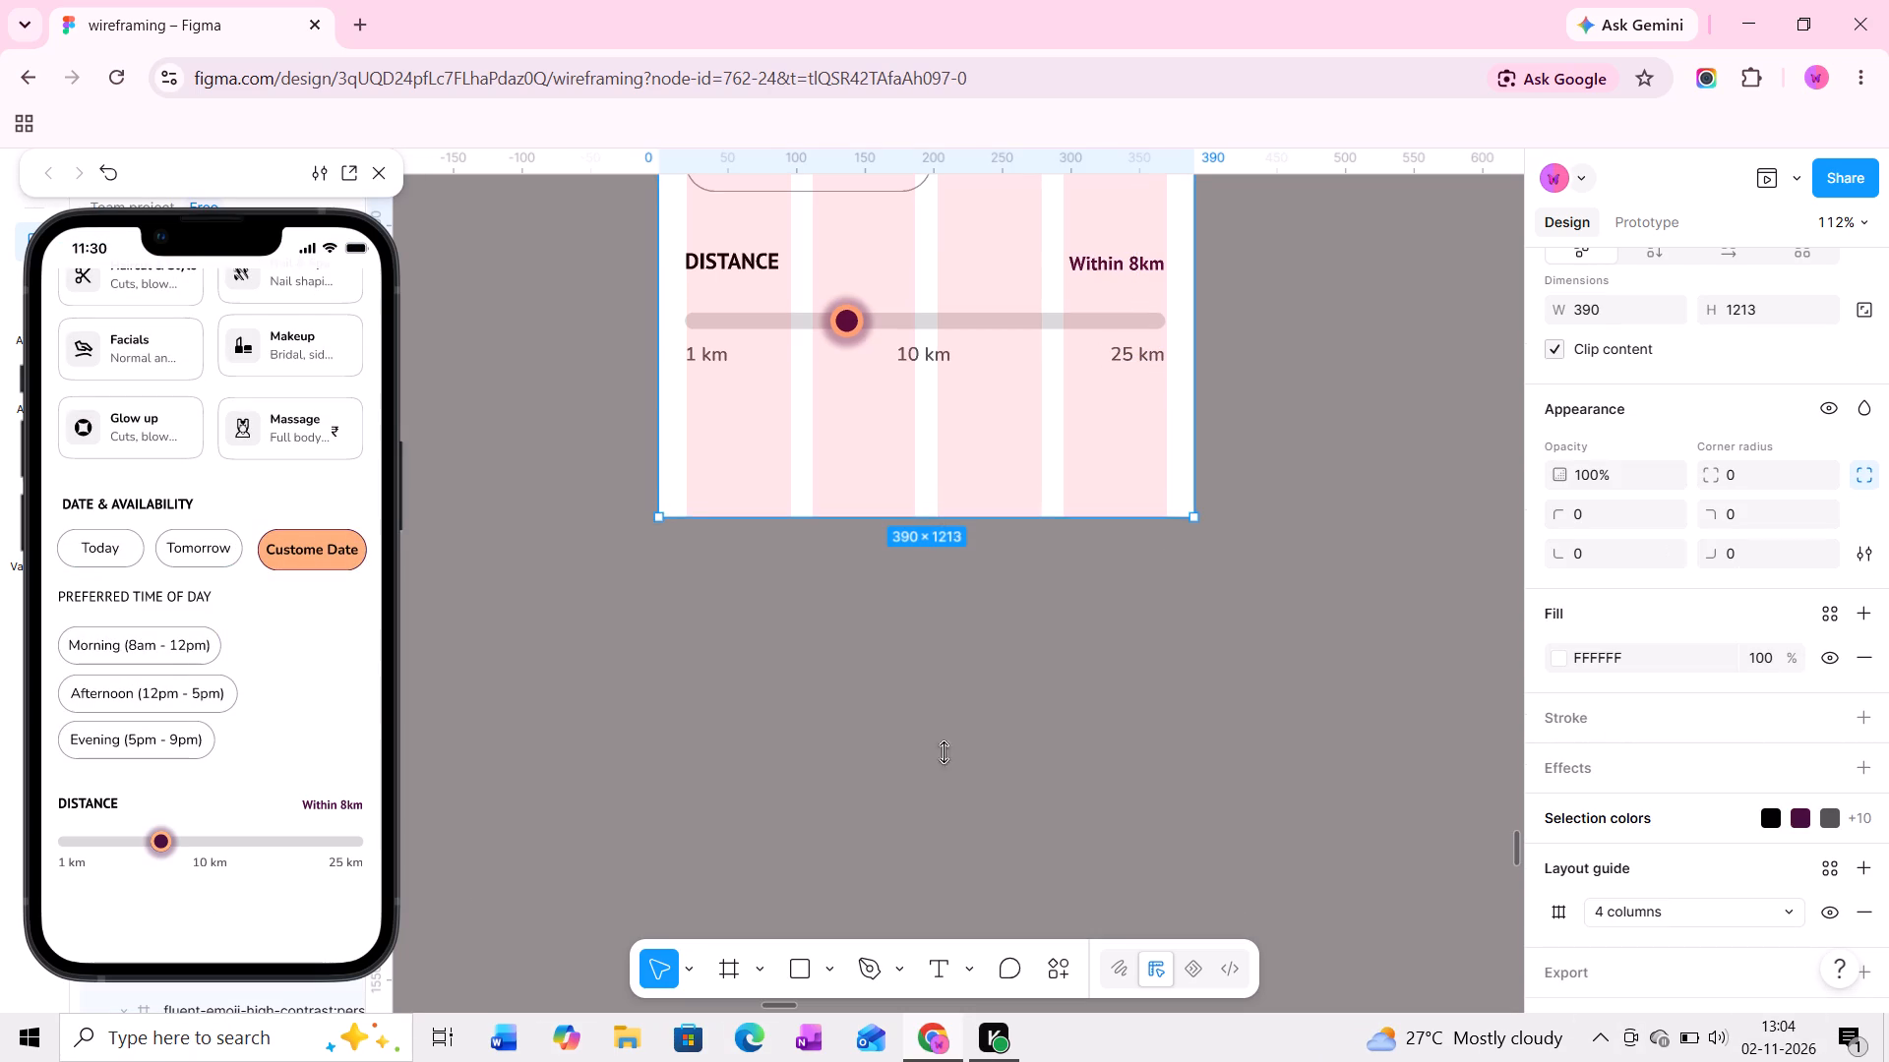
drag(944, 752, 944, 774)
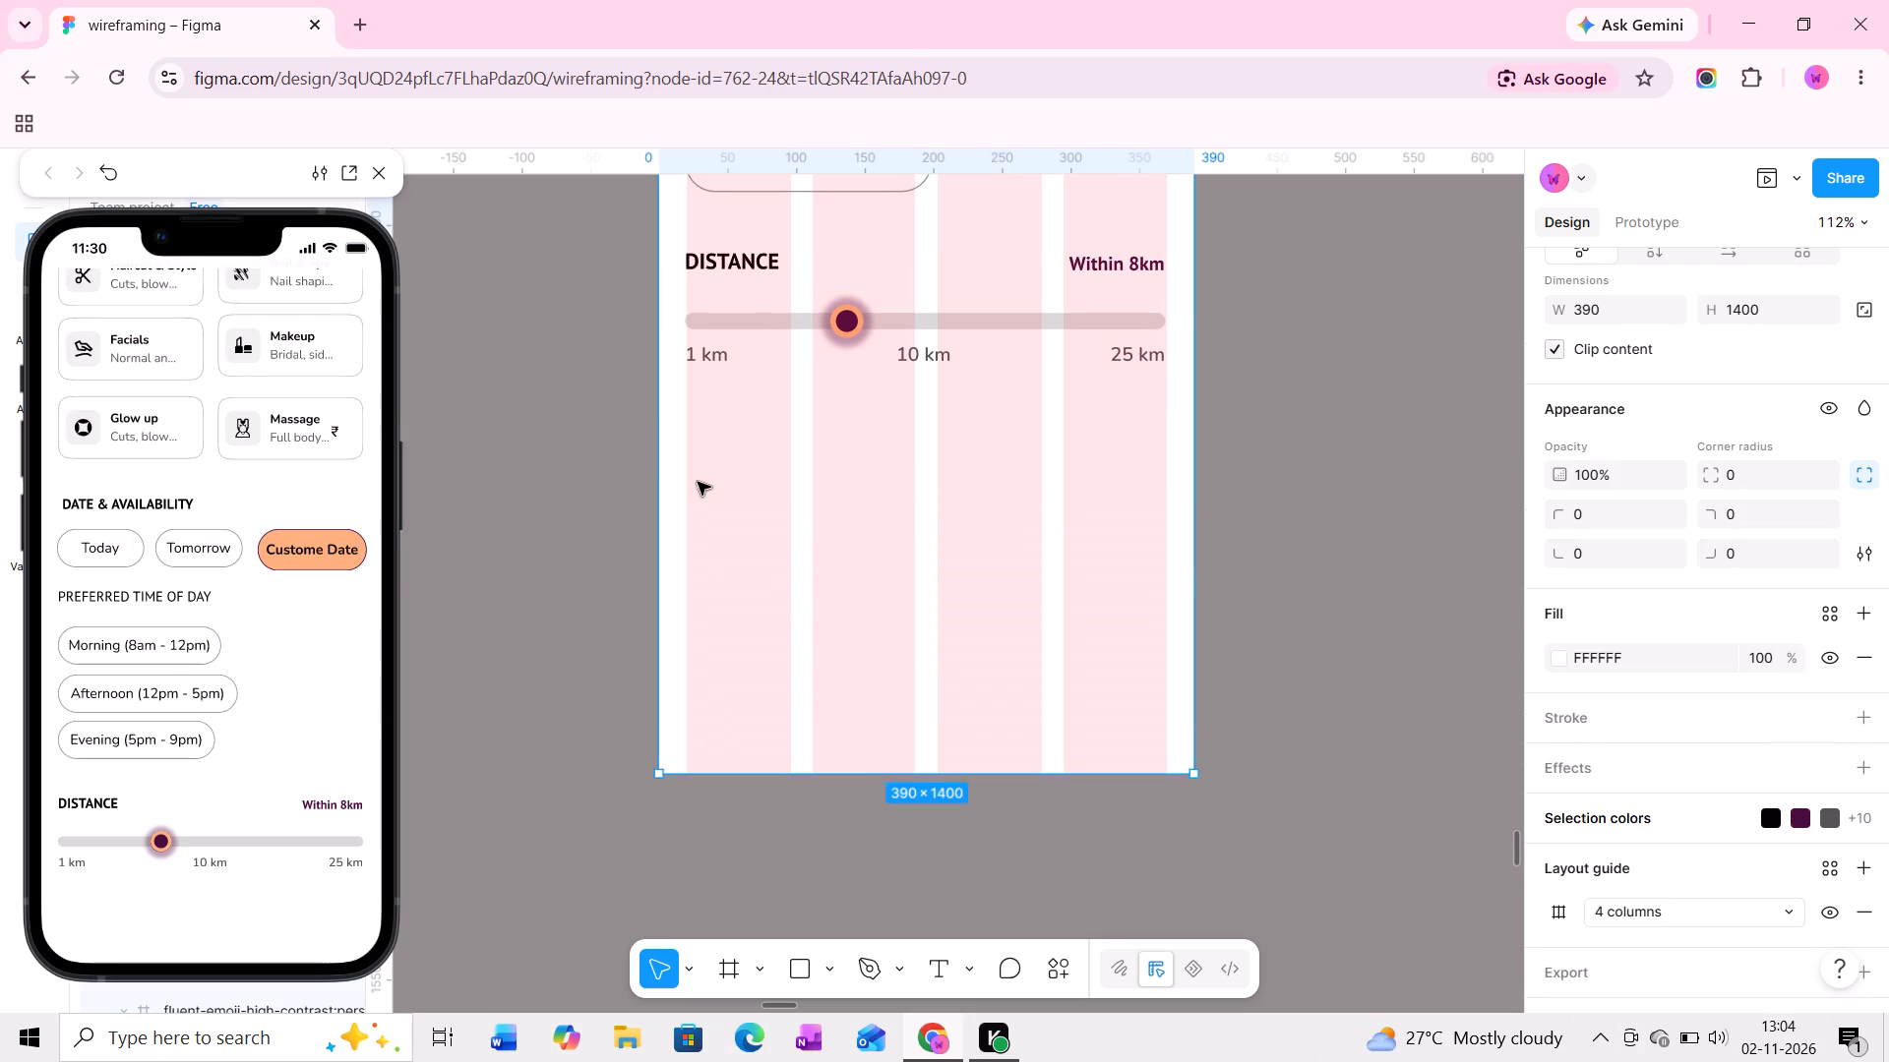
Duplicate the DISTANCE heading below the slider's km labels at X 20 and change the copy's text to RATING.
click(730, 266)
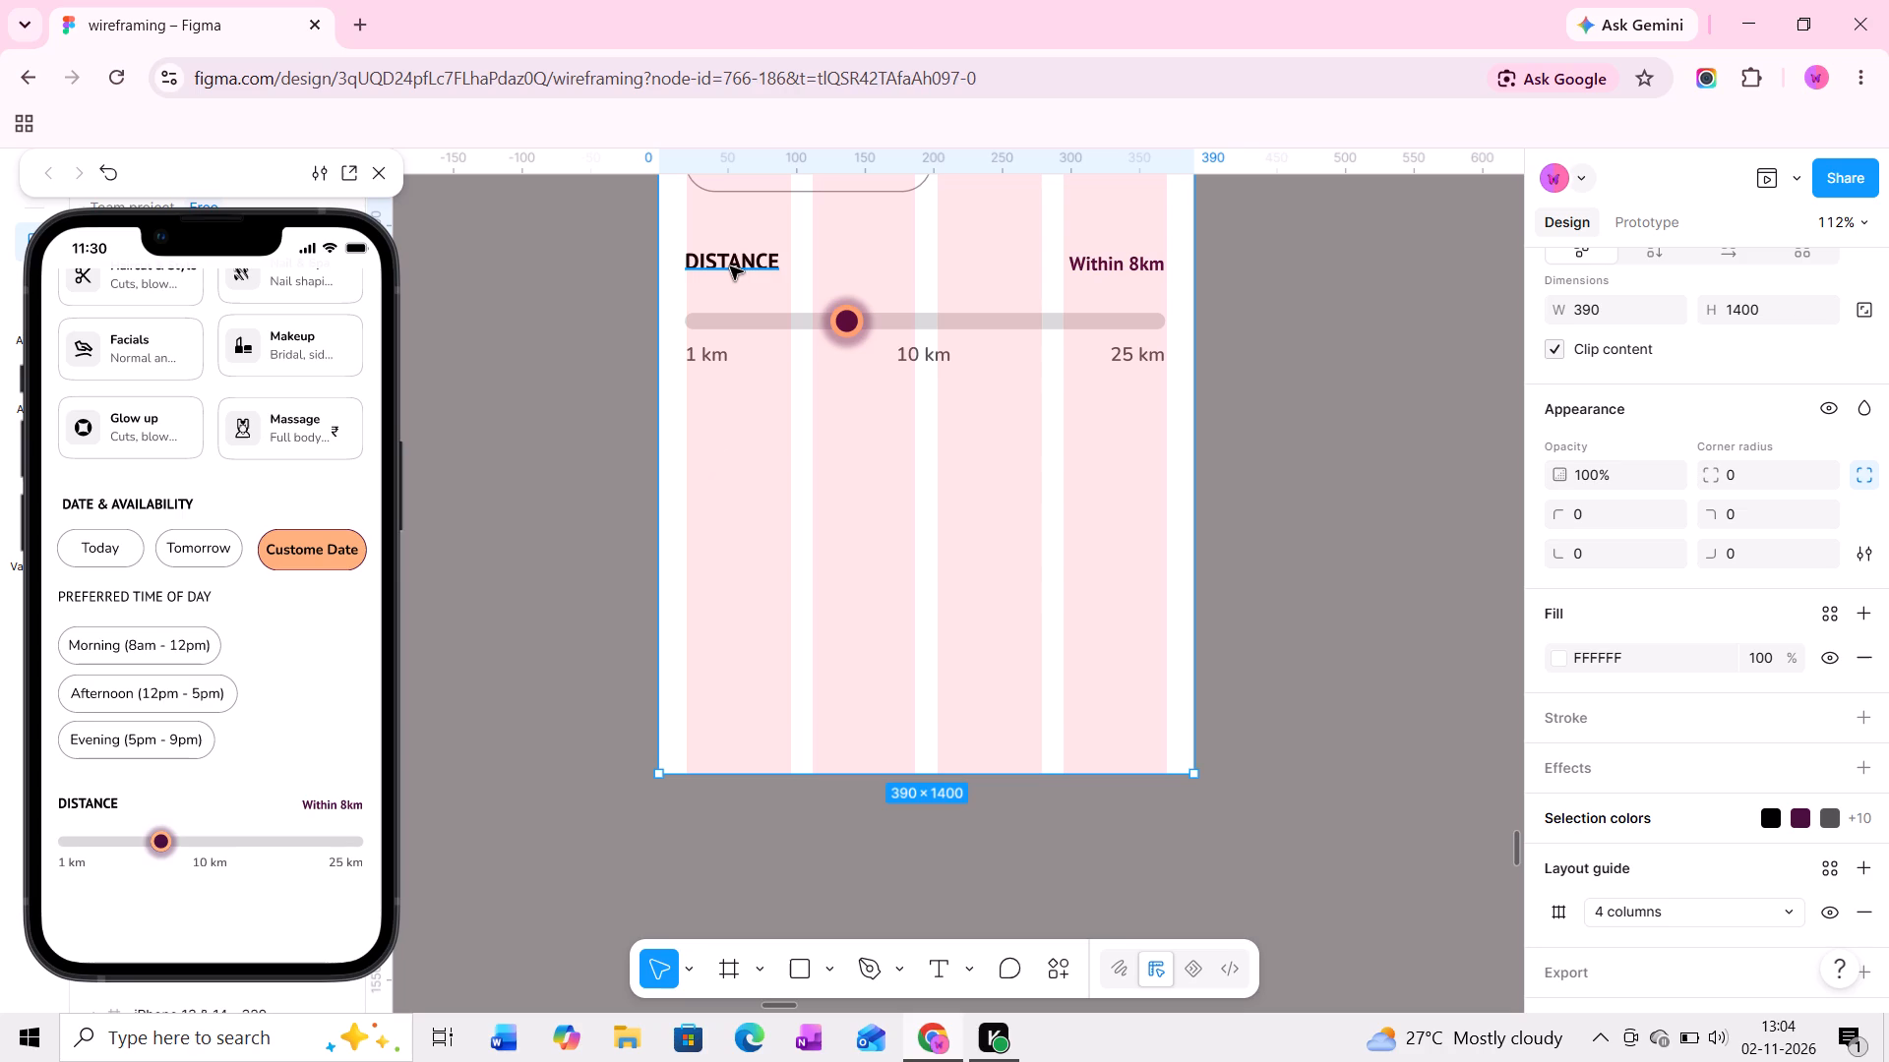
alt+drag(730, 266, 710, 464)
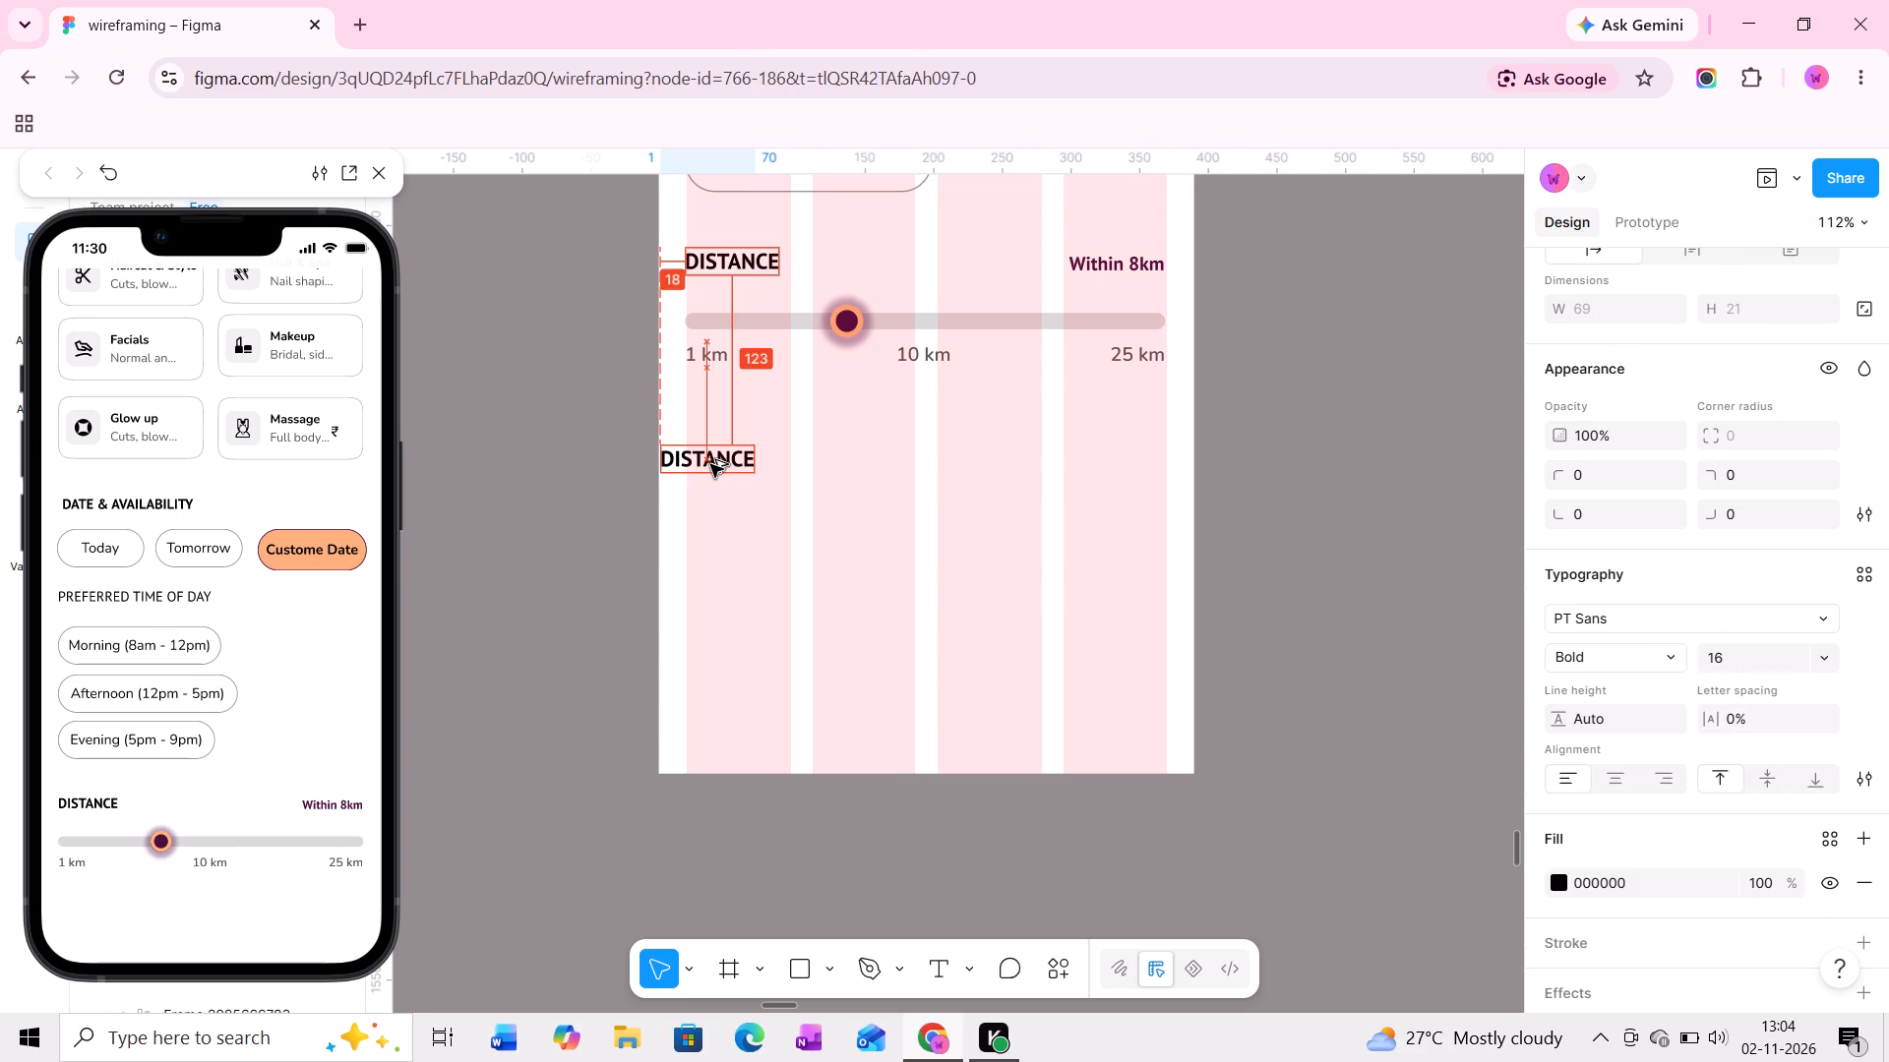
alt+drag(710, 464, 738, 467)
double_click(738, 467)
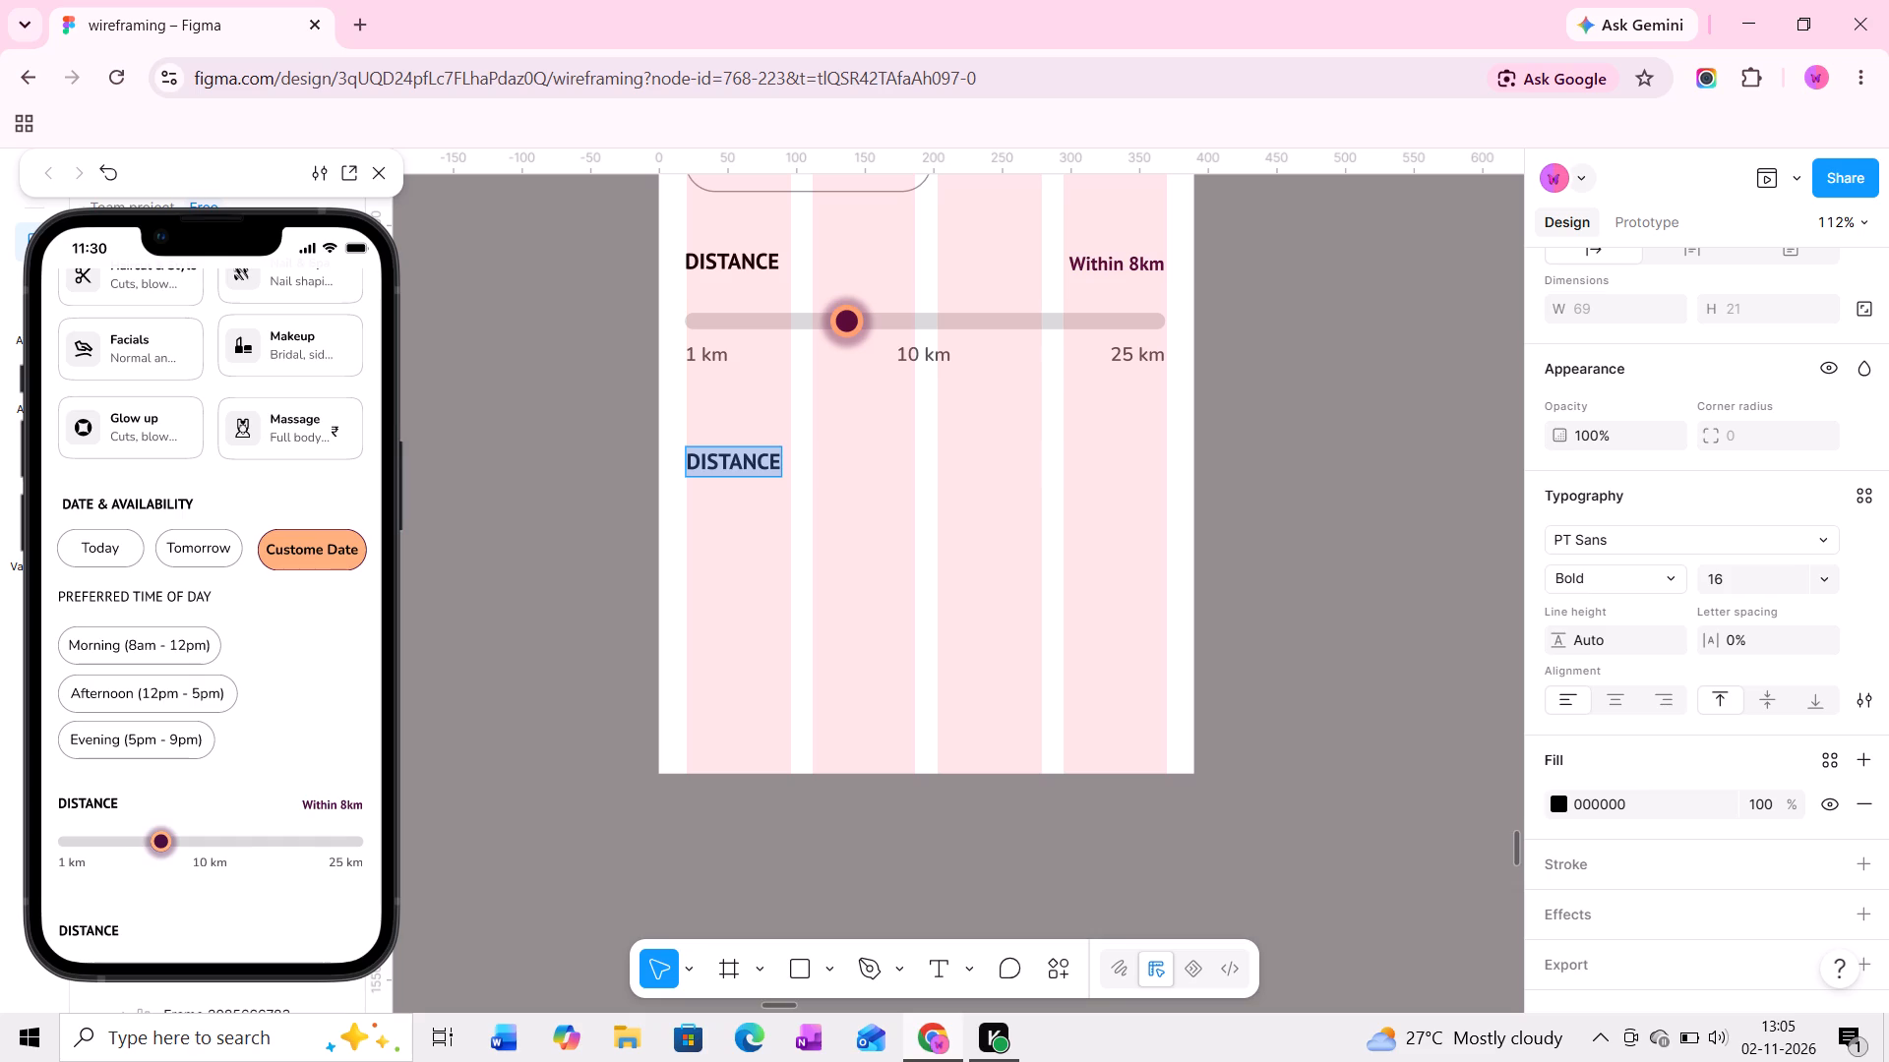
key(shift+r)
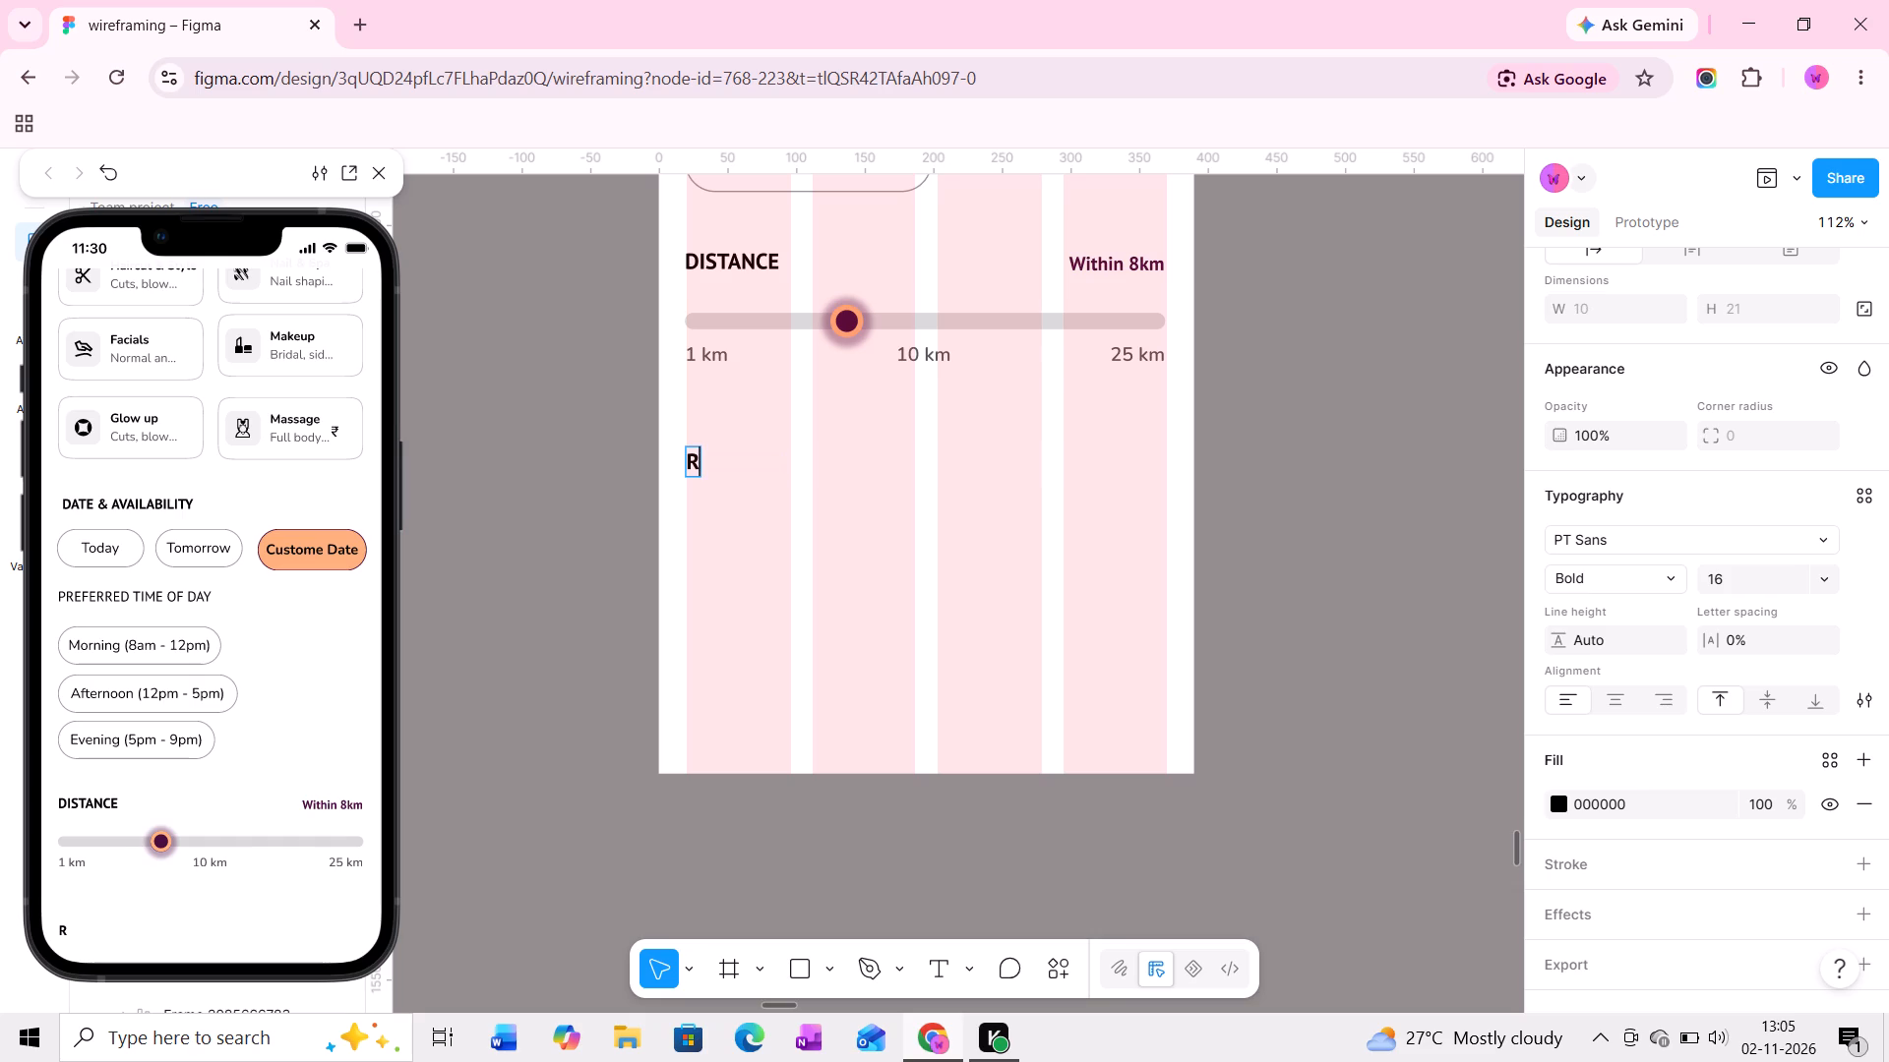
text(ATING)
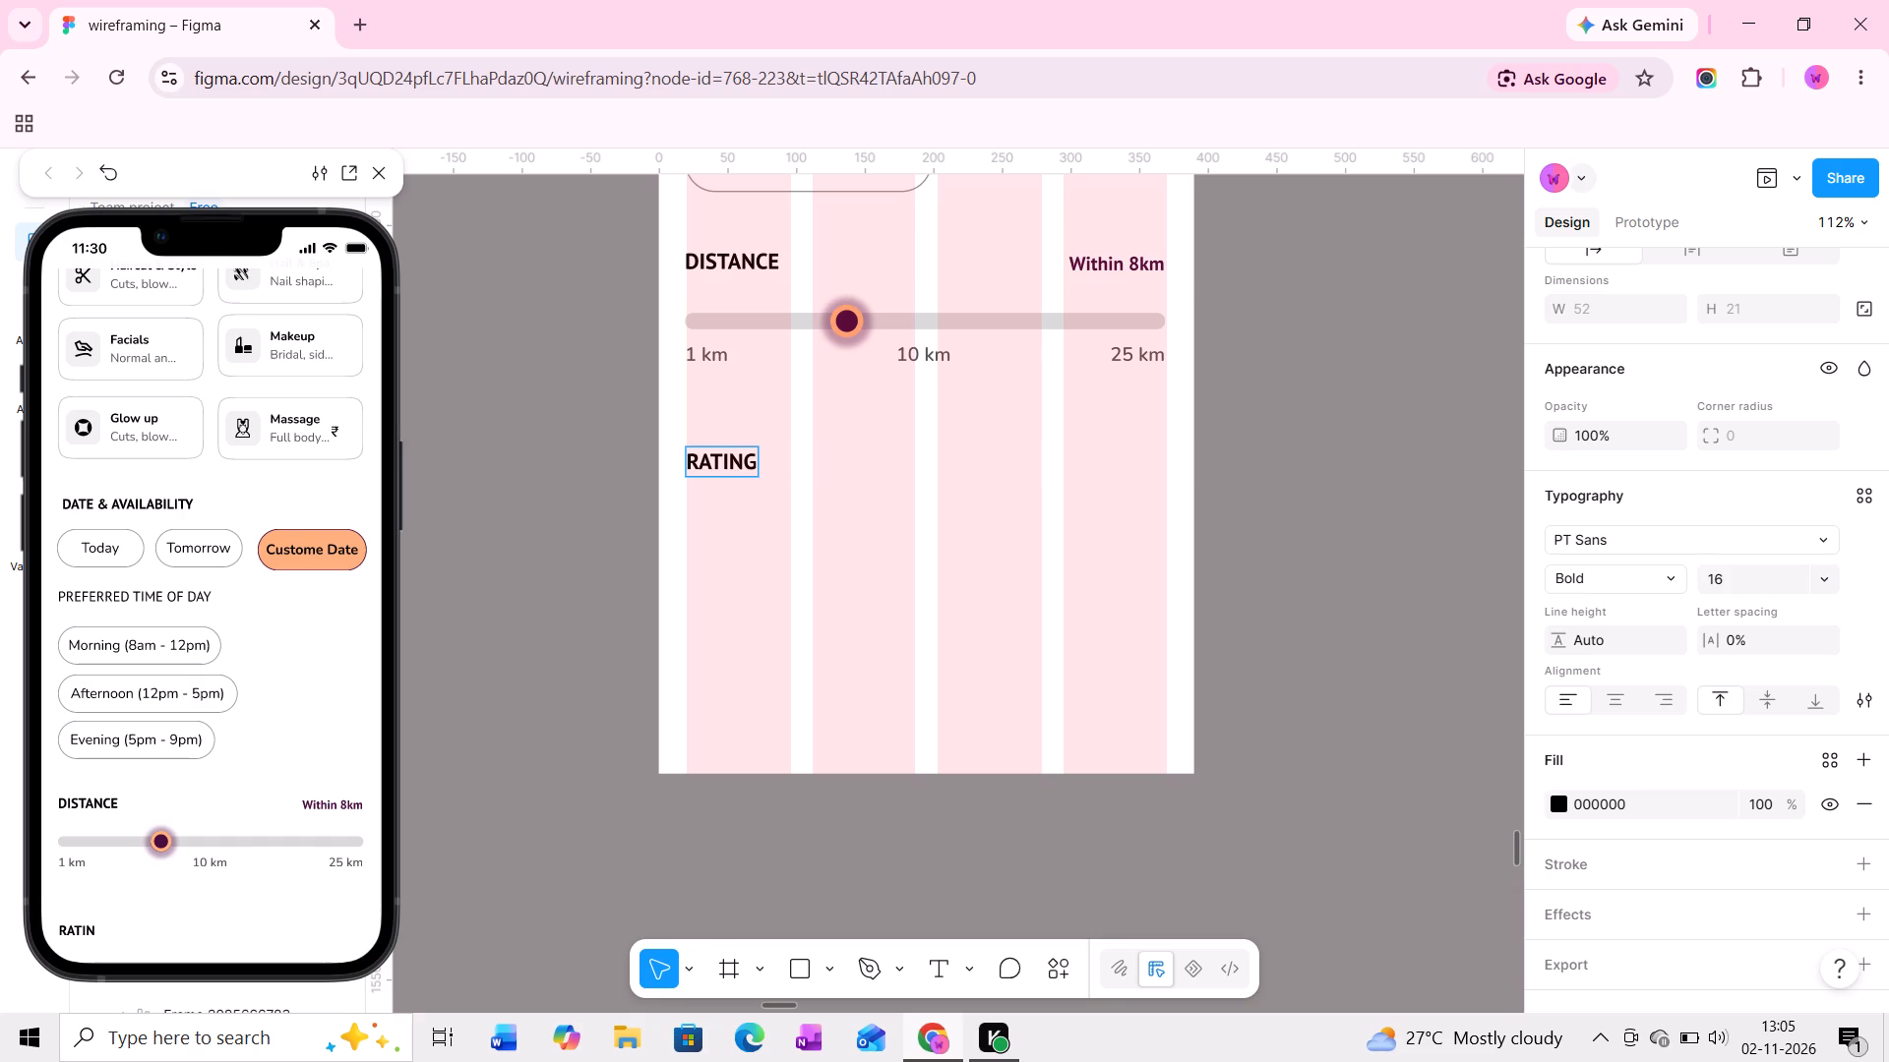
click(648, 463)
Duplicate the Evening (5pm - 9pm) pill to X 20, 11 px below the RATING heading.
middle_drag(737, 521, 712, 432)
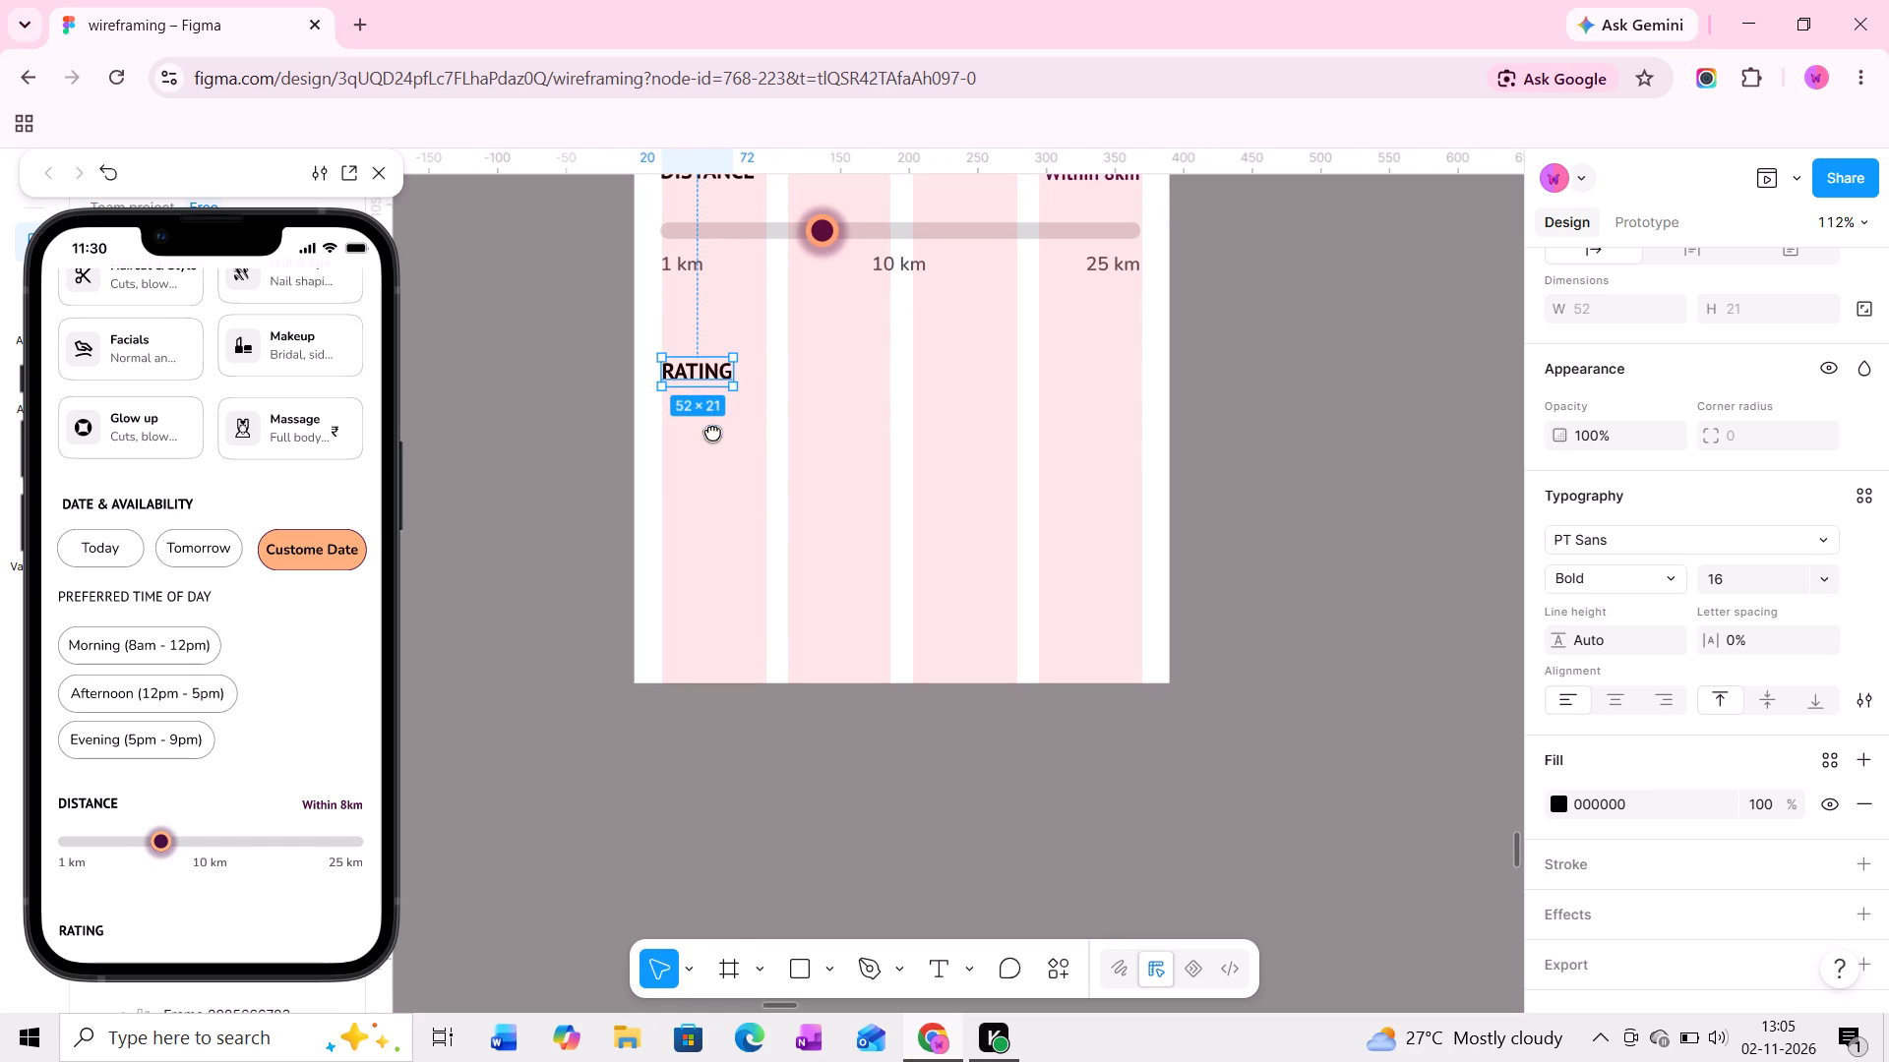
middle_drag(741, 419, 705, 589)
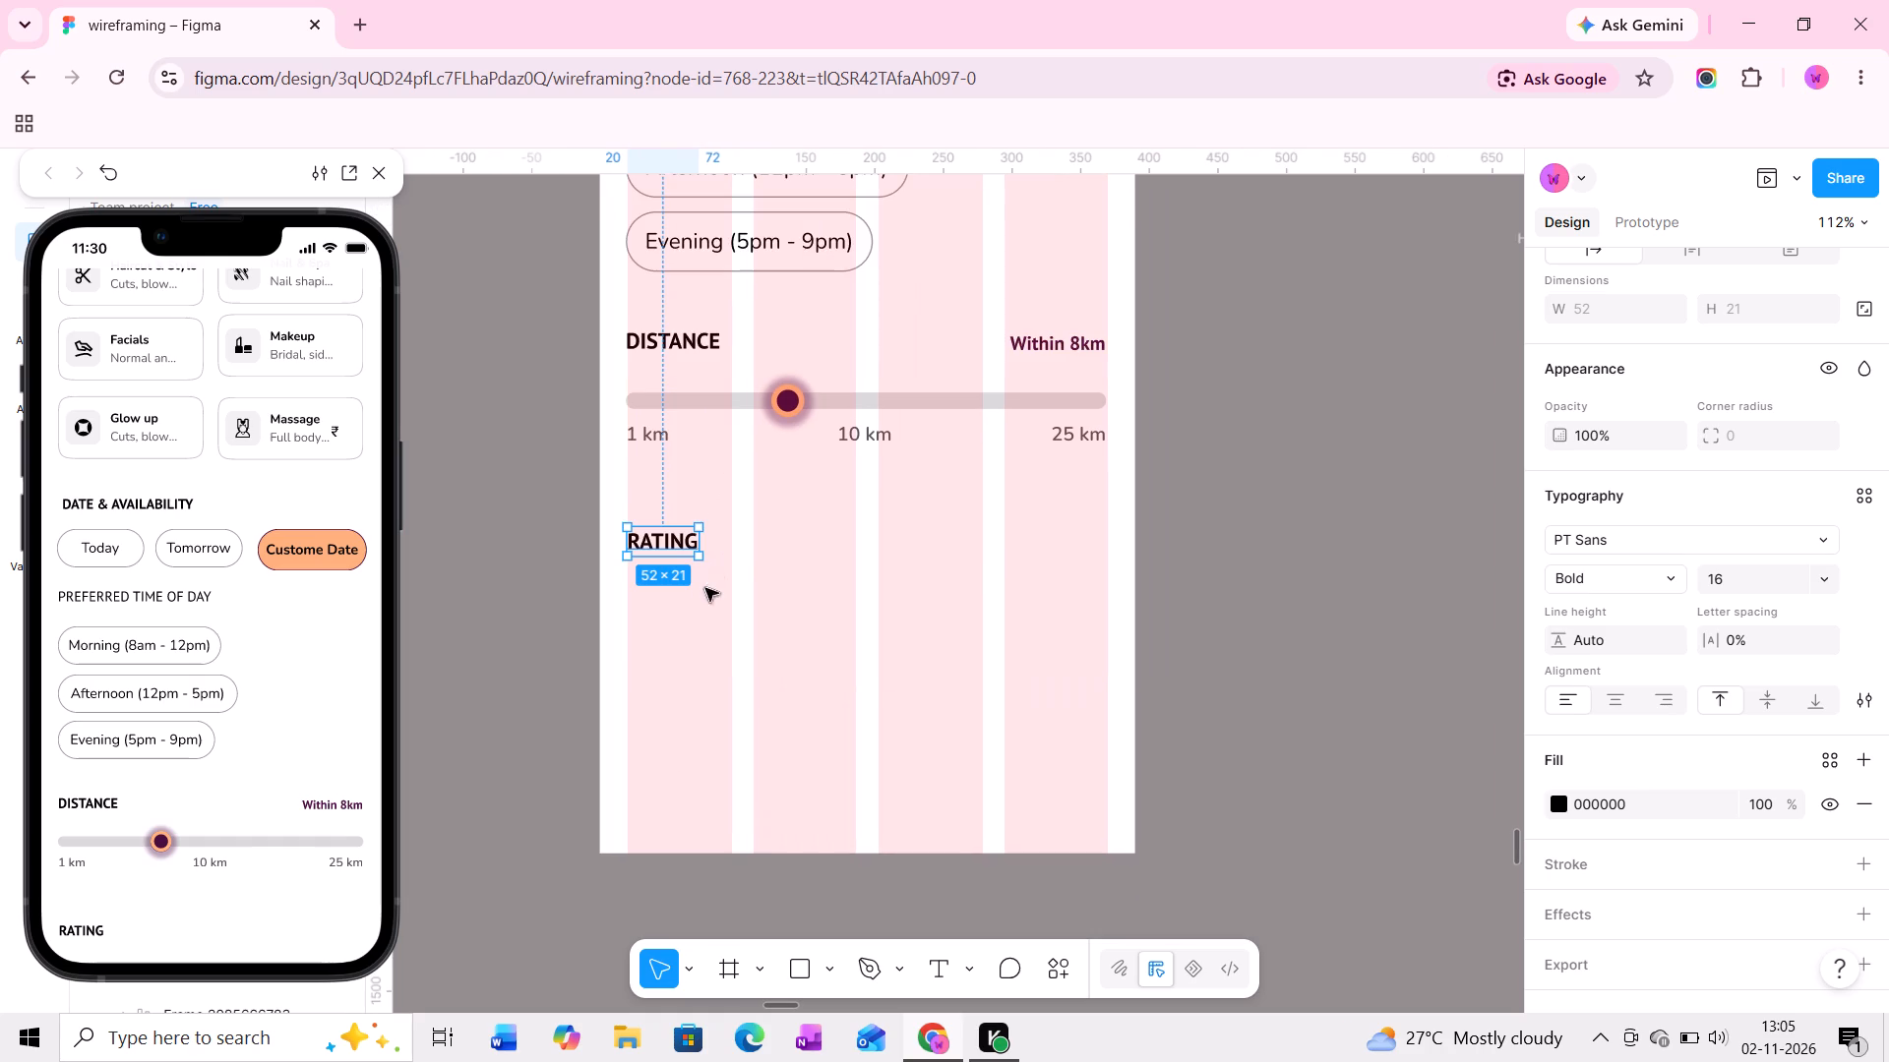
middle_drag(713, 557, 712, 597)
click(687, 258)
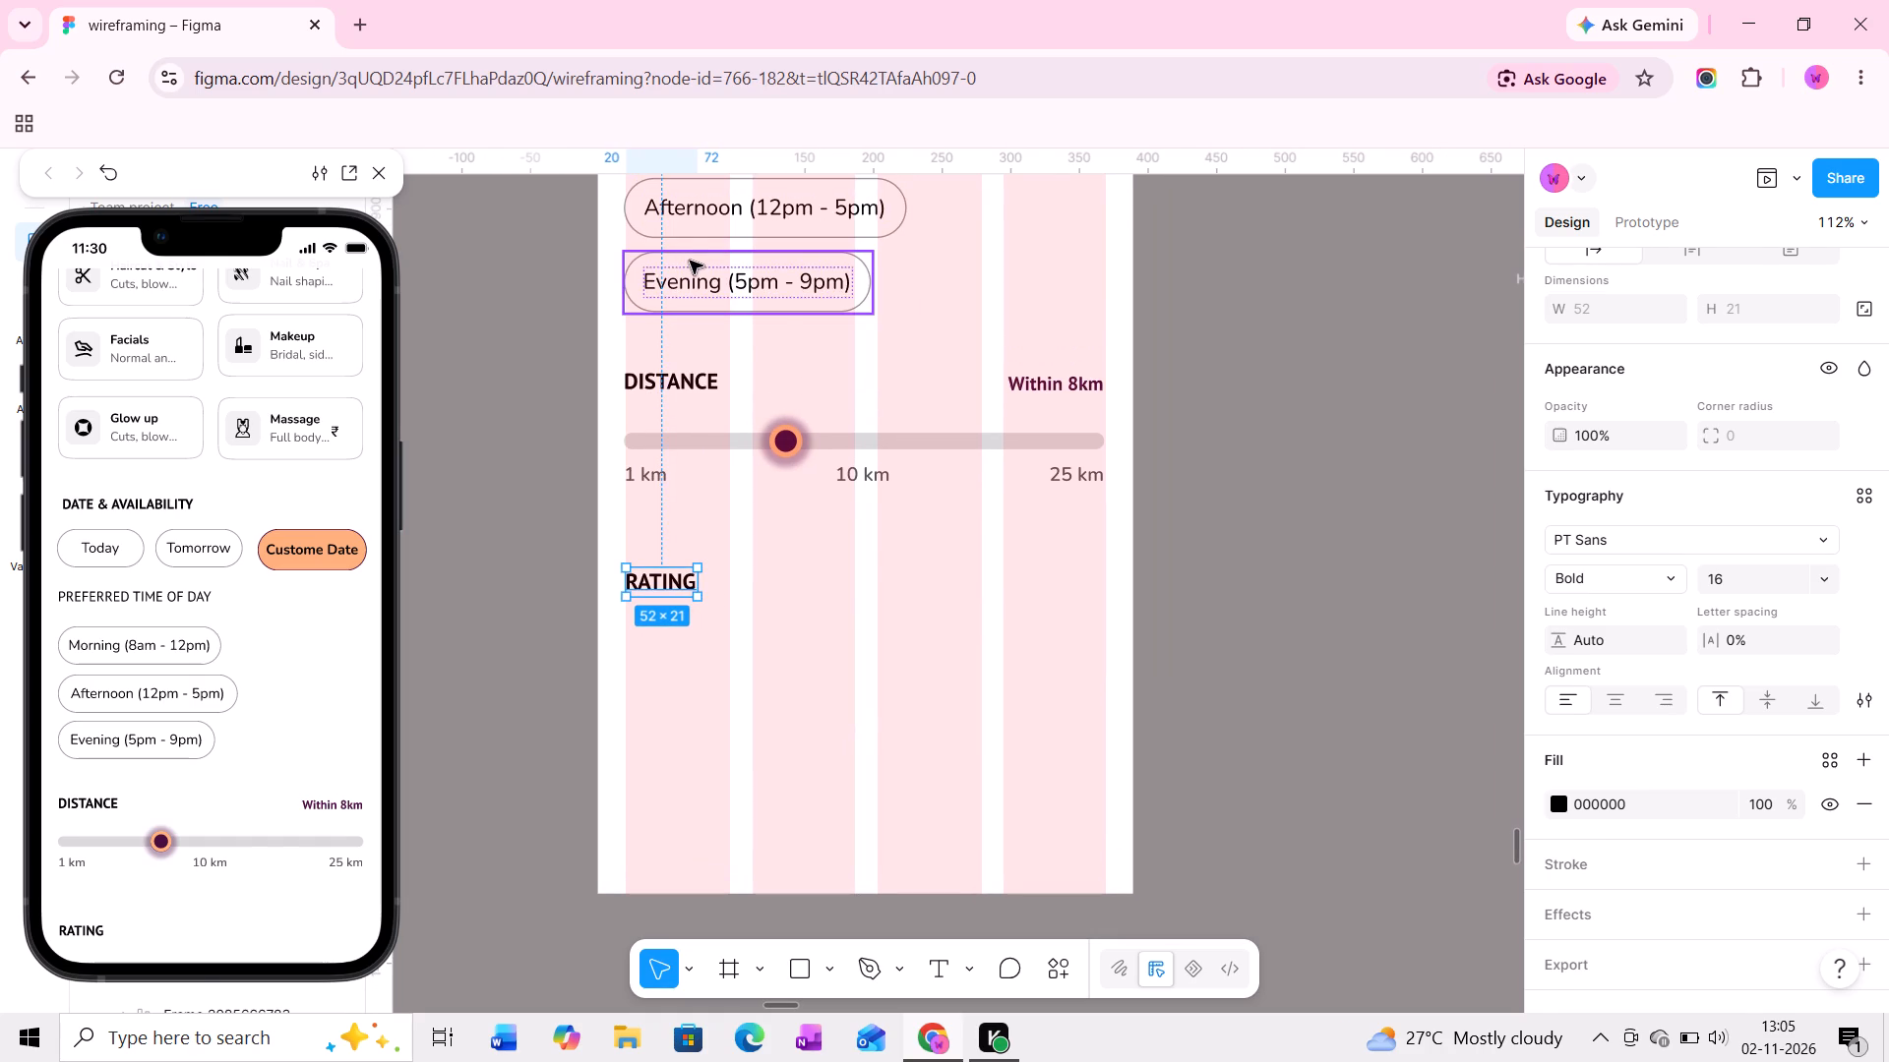
alt+drag(690, 261, 692, 628)
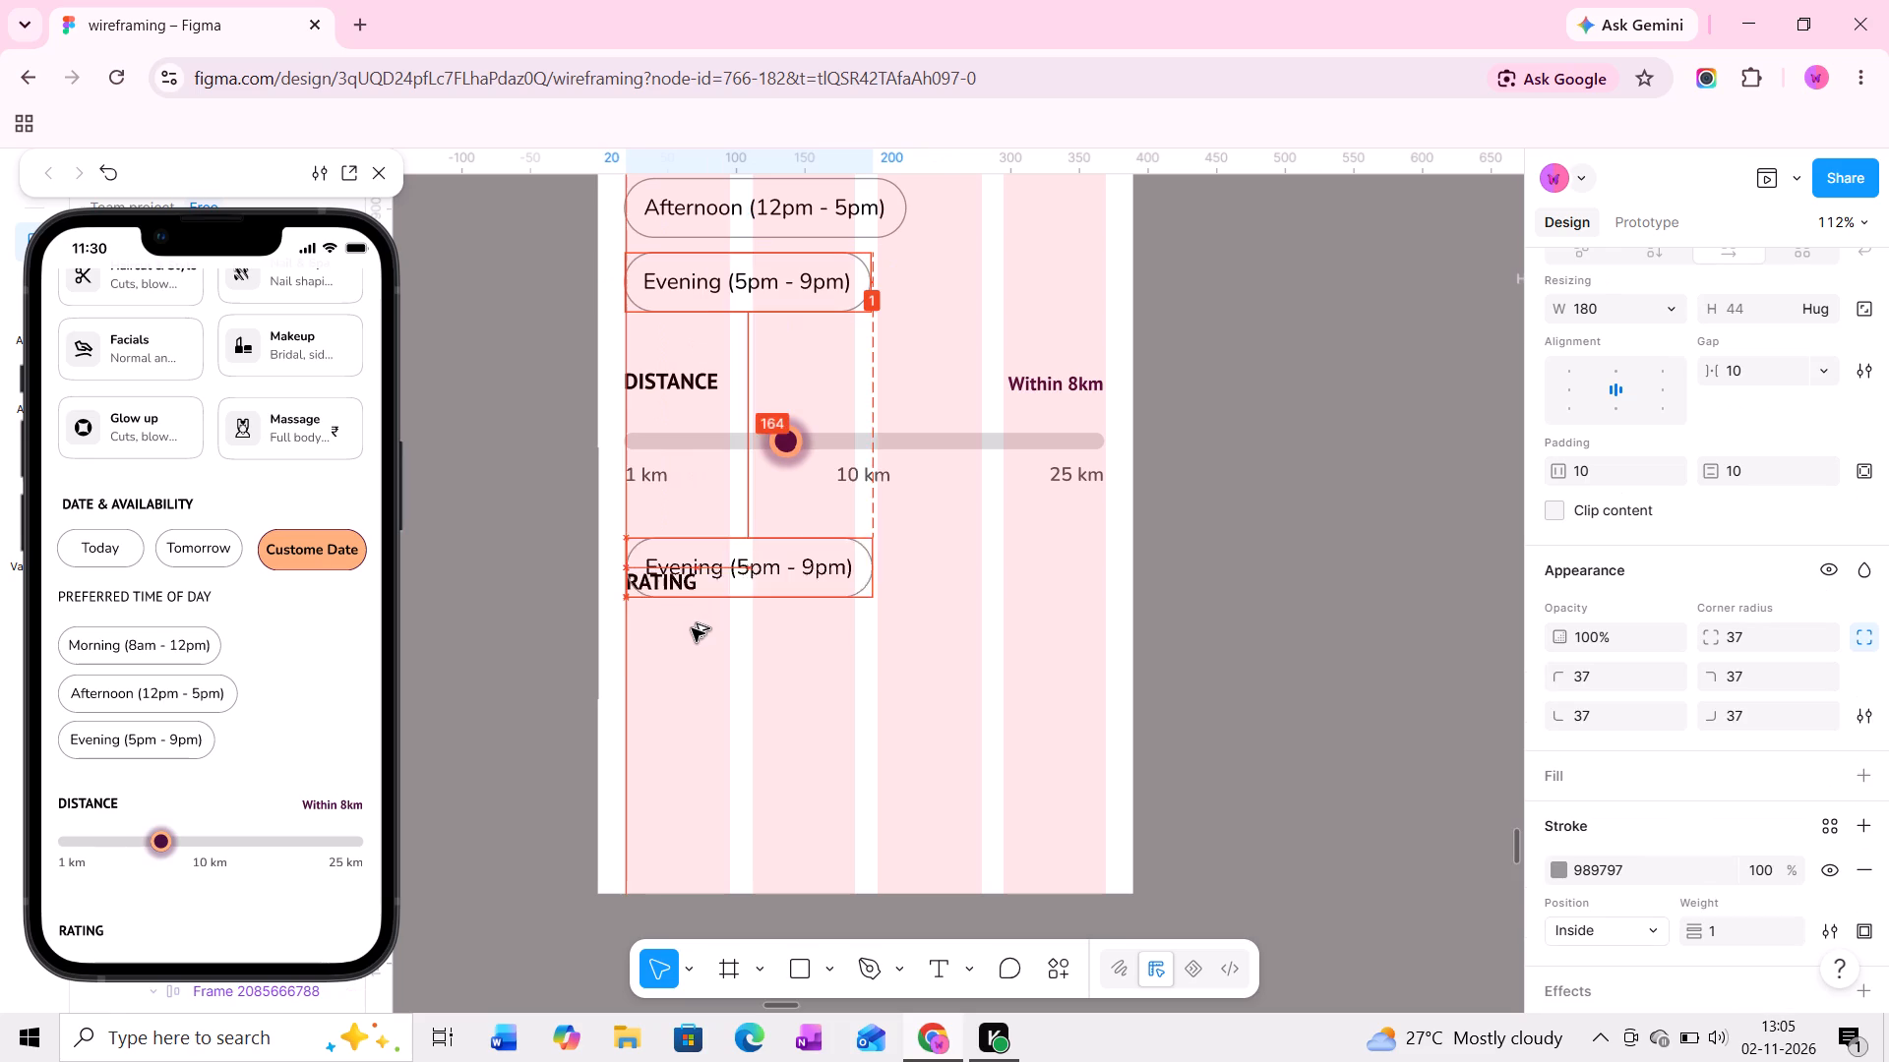
alt+drag(692, 628, 692, 624)
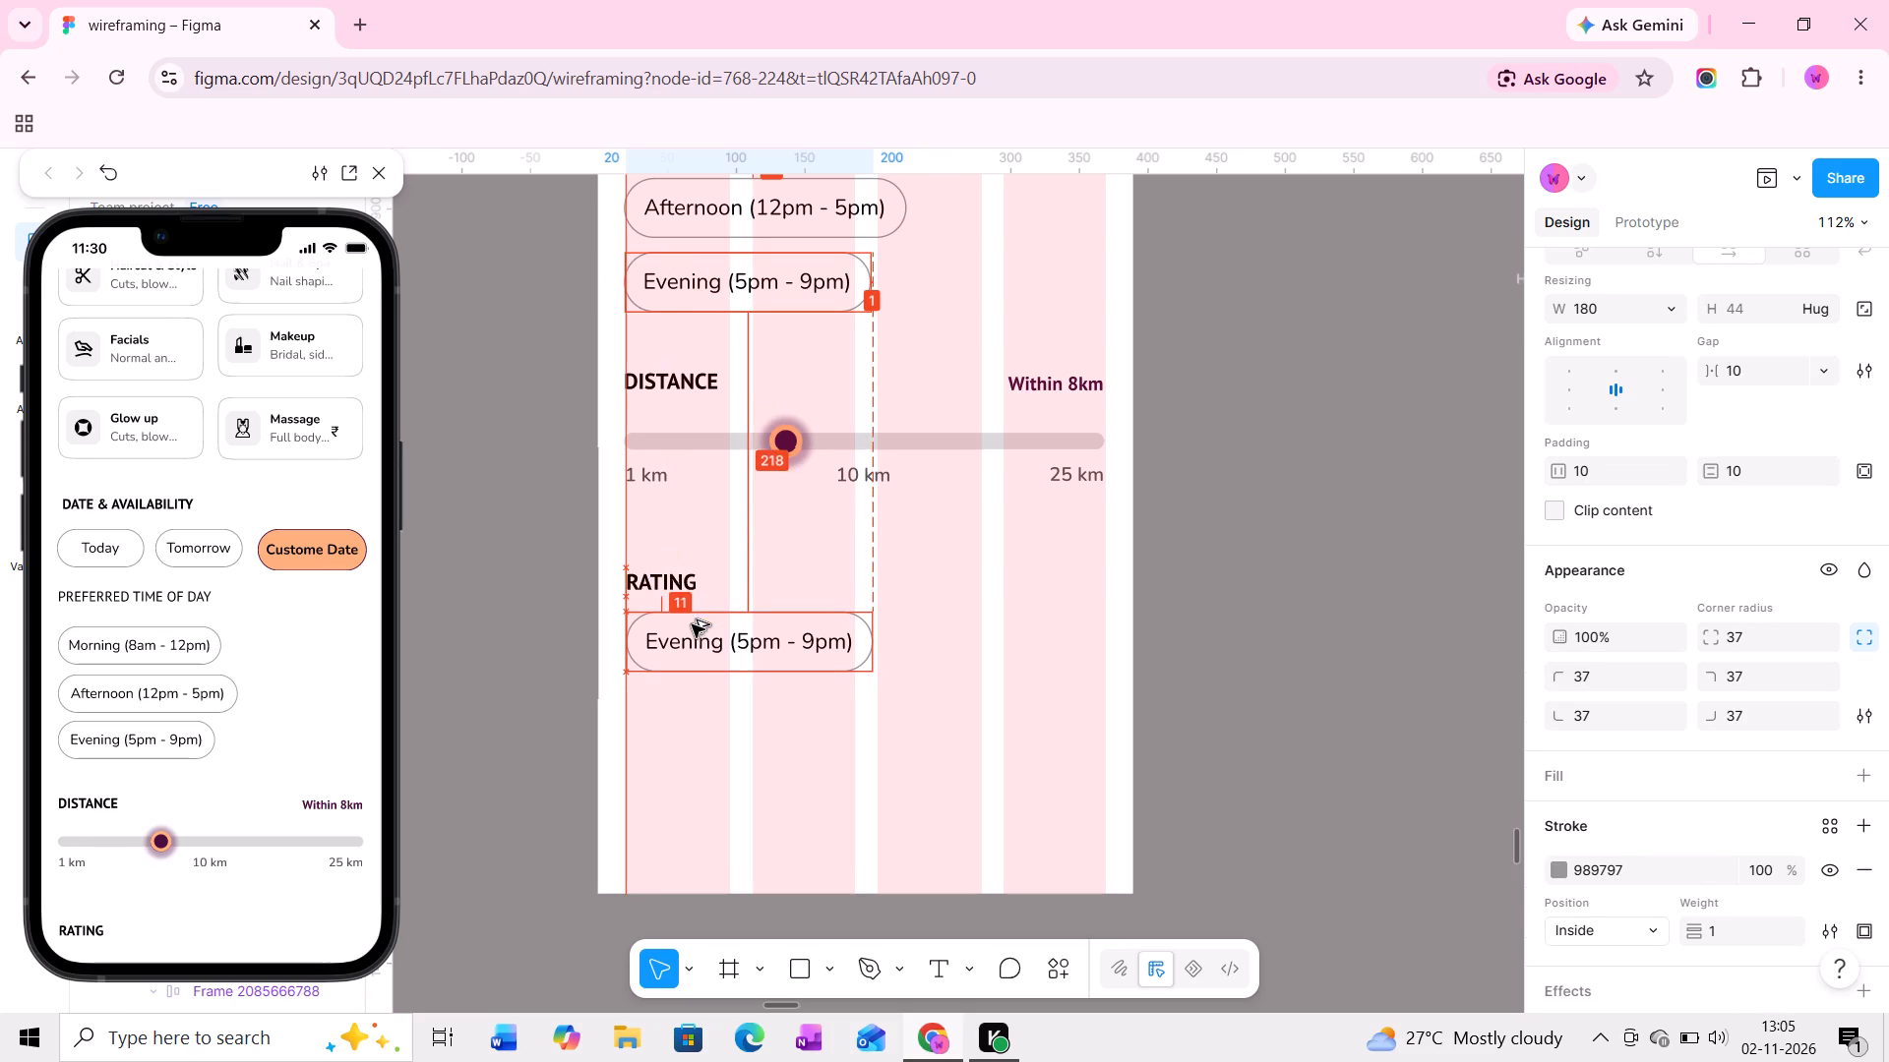
Change the text of the pill below RATING to "4.5 & Above", leaving extra spaces between 4.5 and the ampersand.
double_click(711, 642)
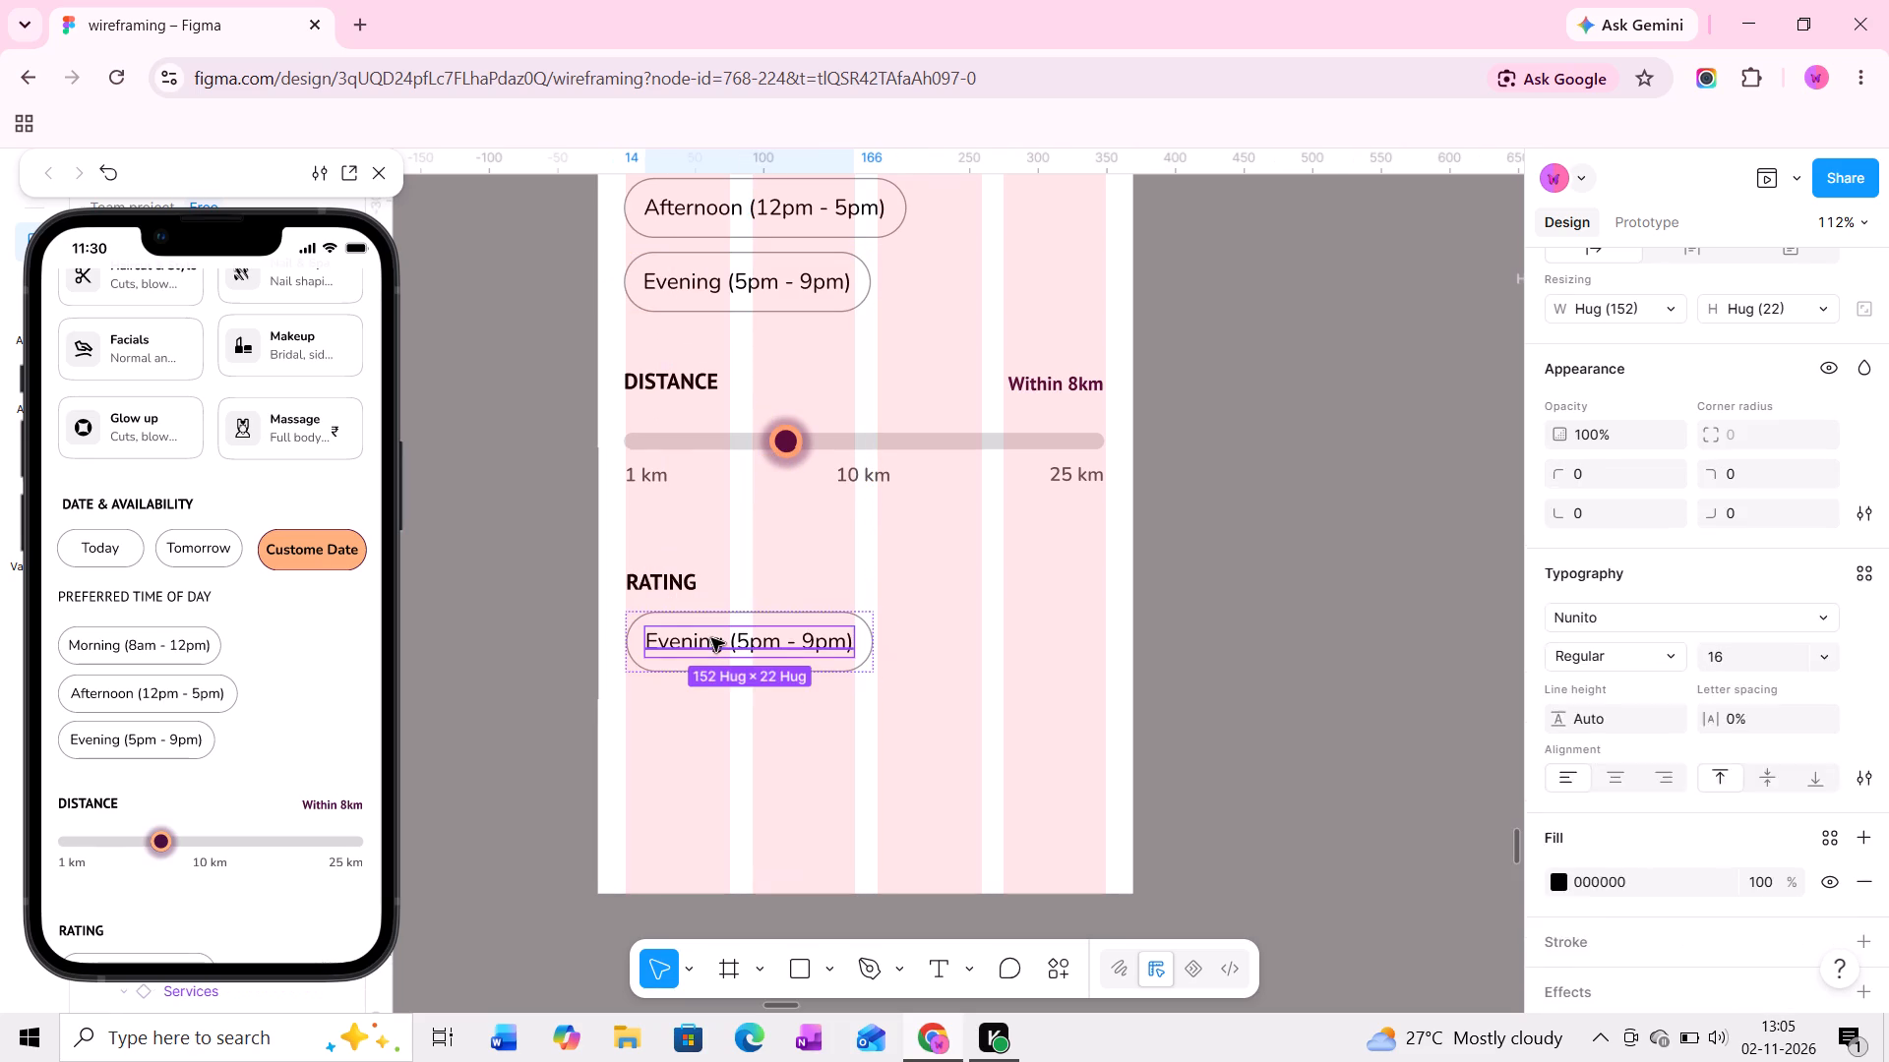
ctrl+double_click(711, 638)
text(4,)
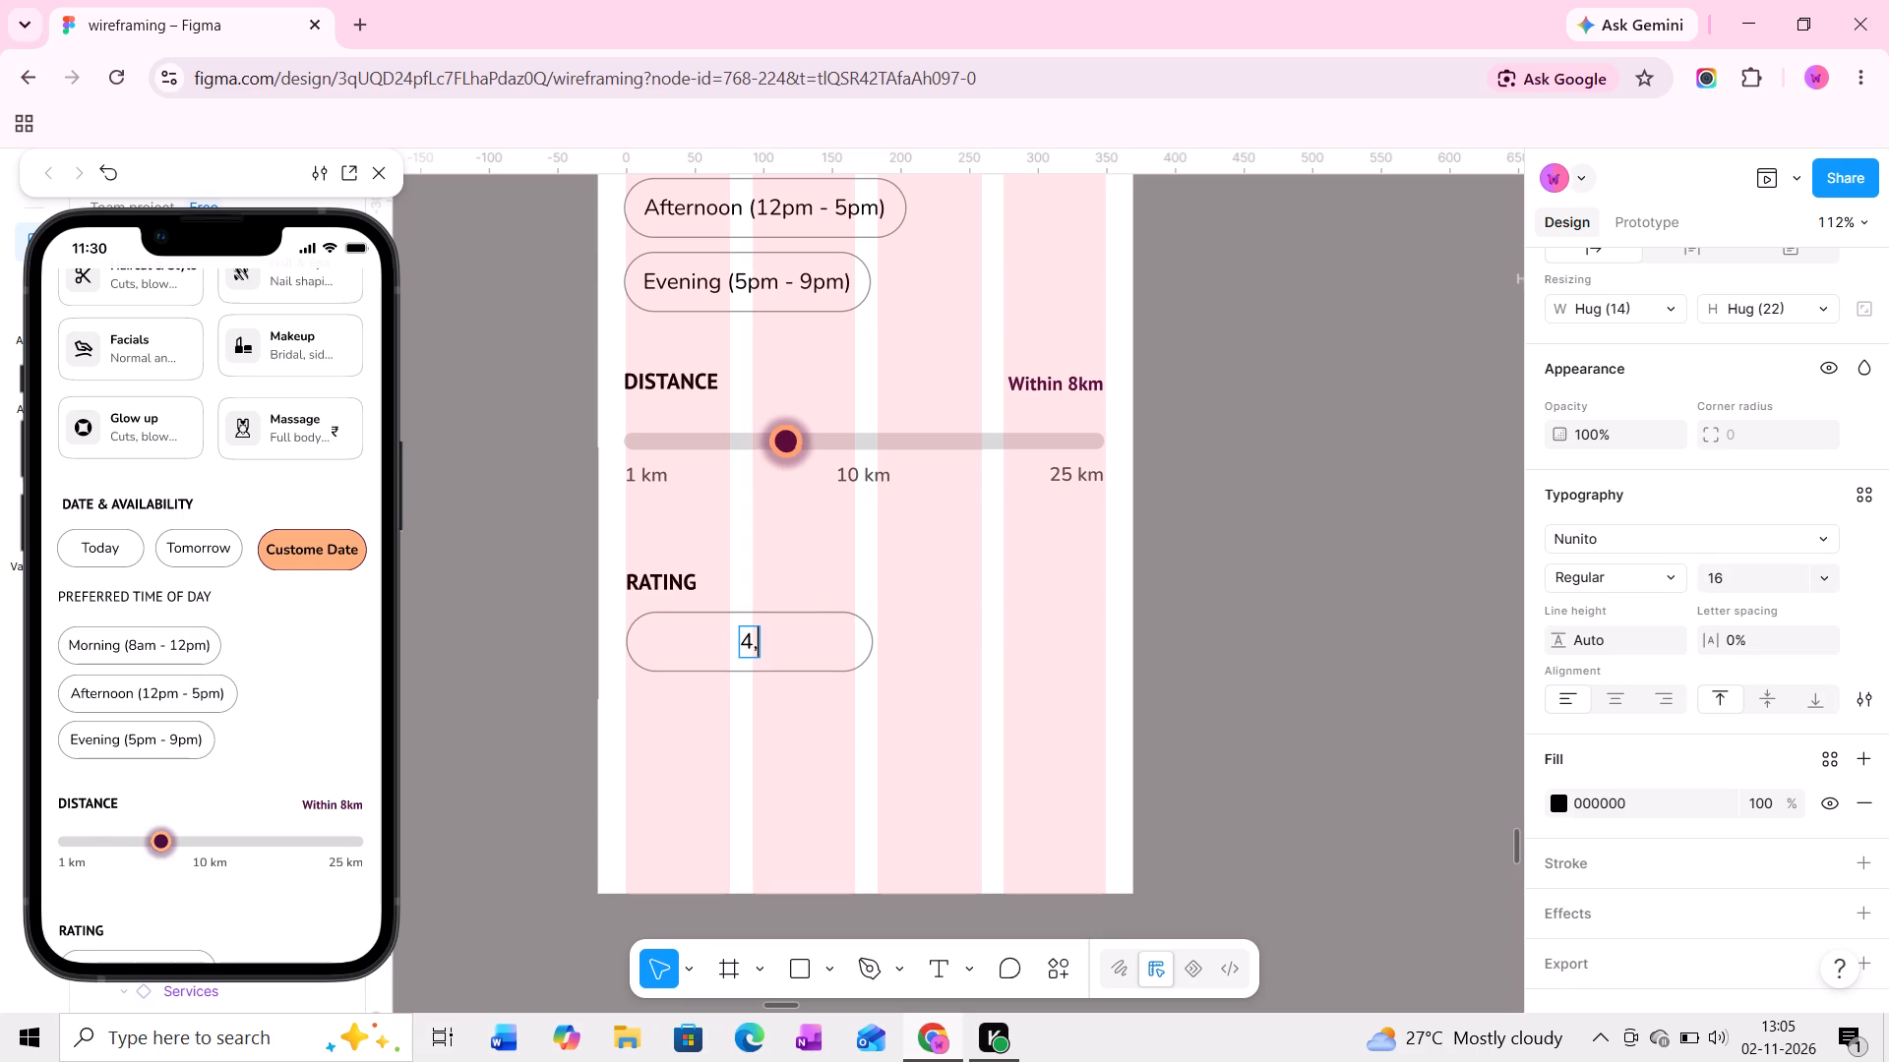
key(BackSpace)
key(5)
key(BackSpace)
text(.5)
key(space)
key(space)
key(space)
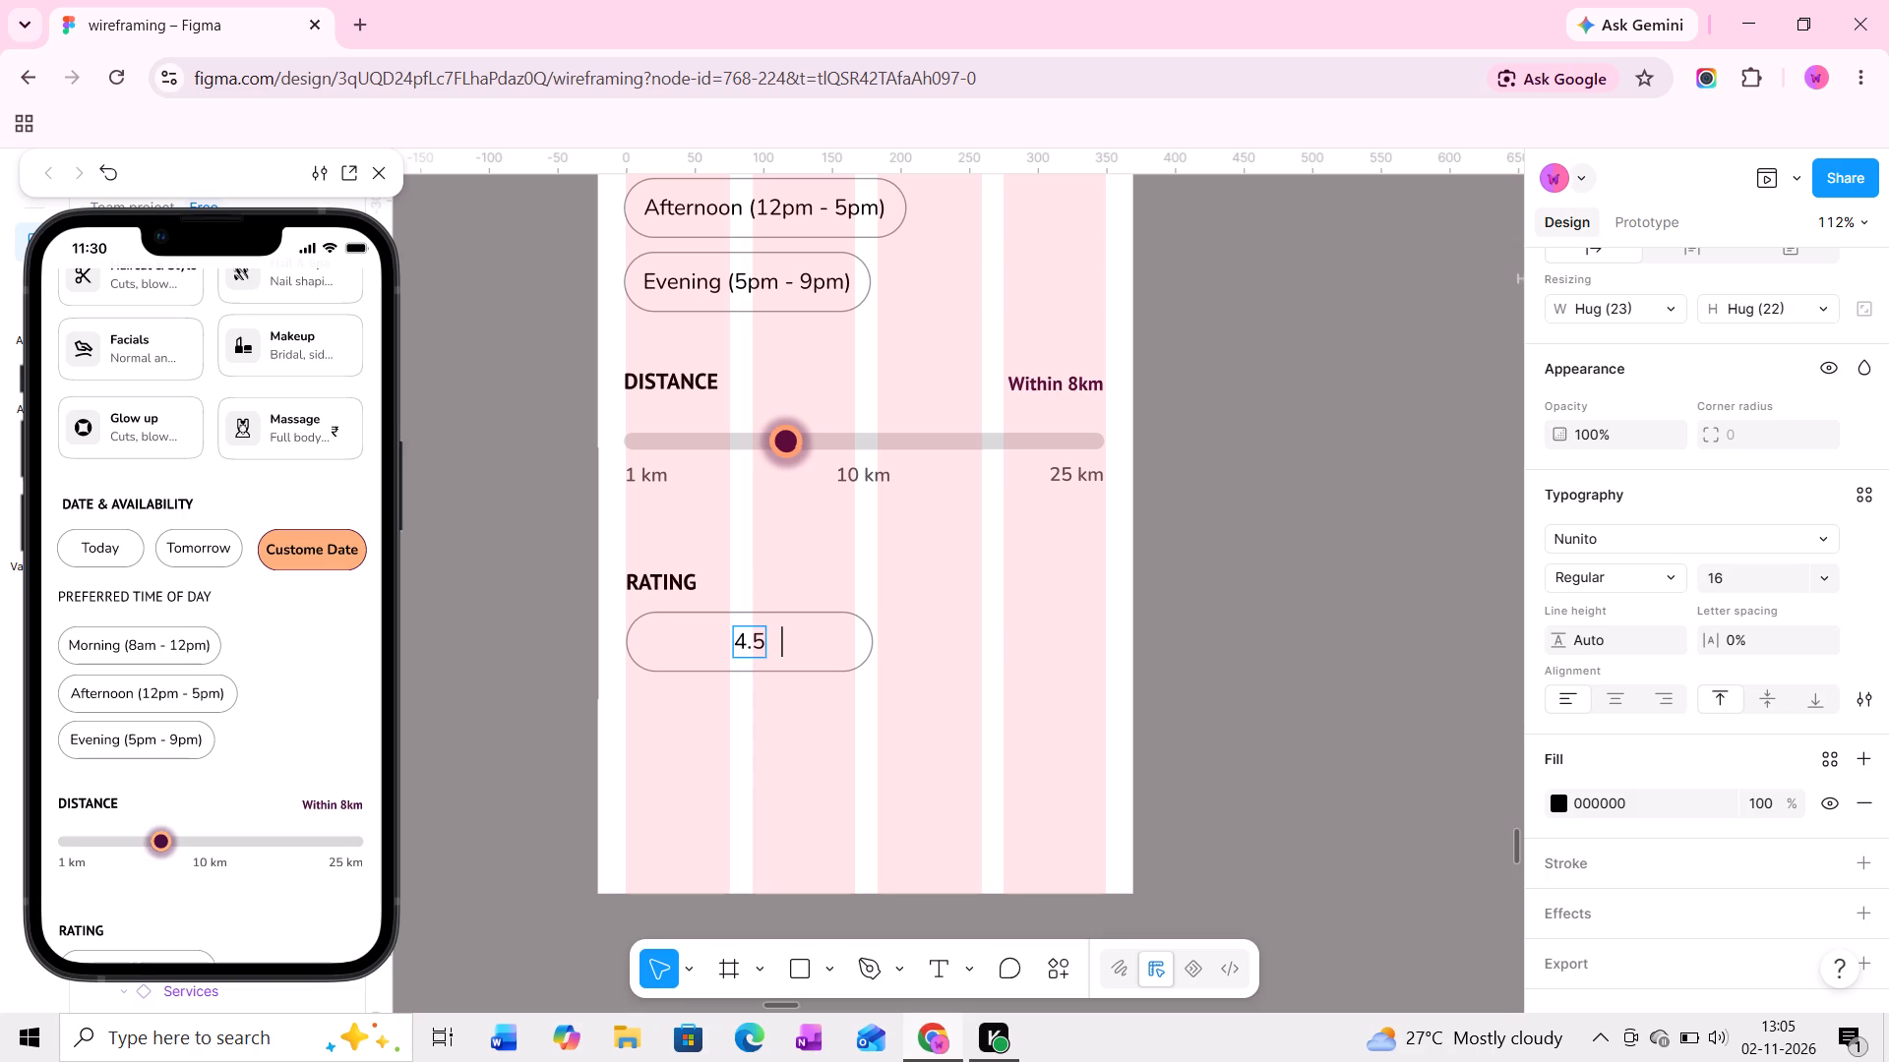
key(shift+ampersand)
key(space)
text(Above)
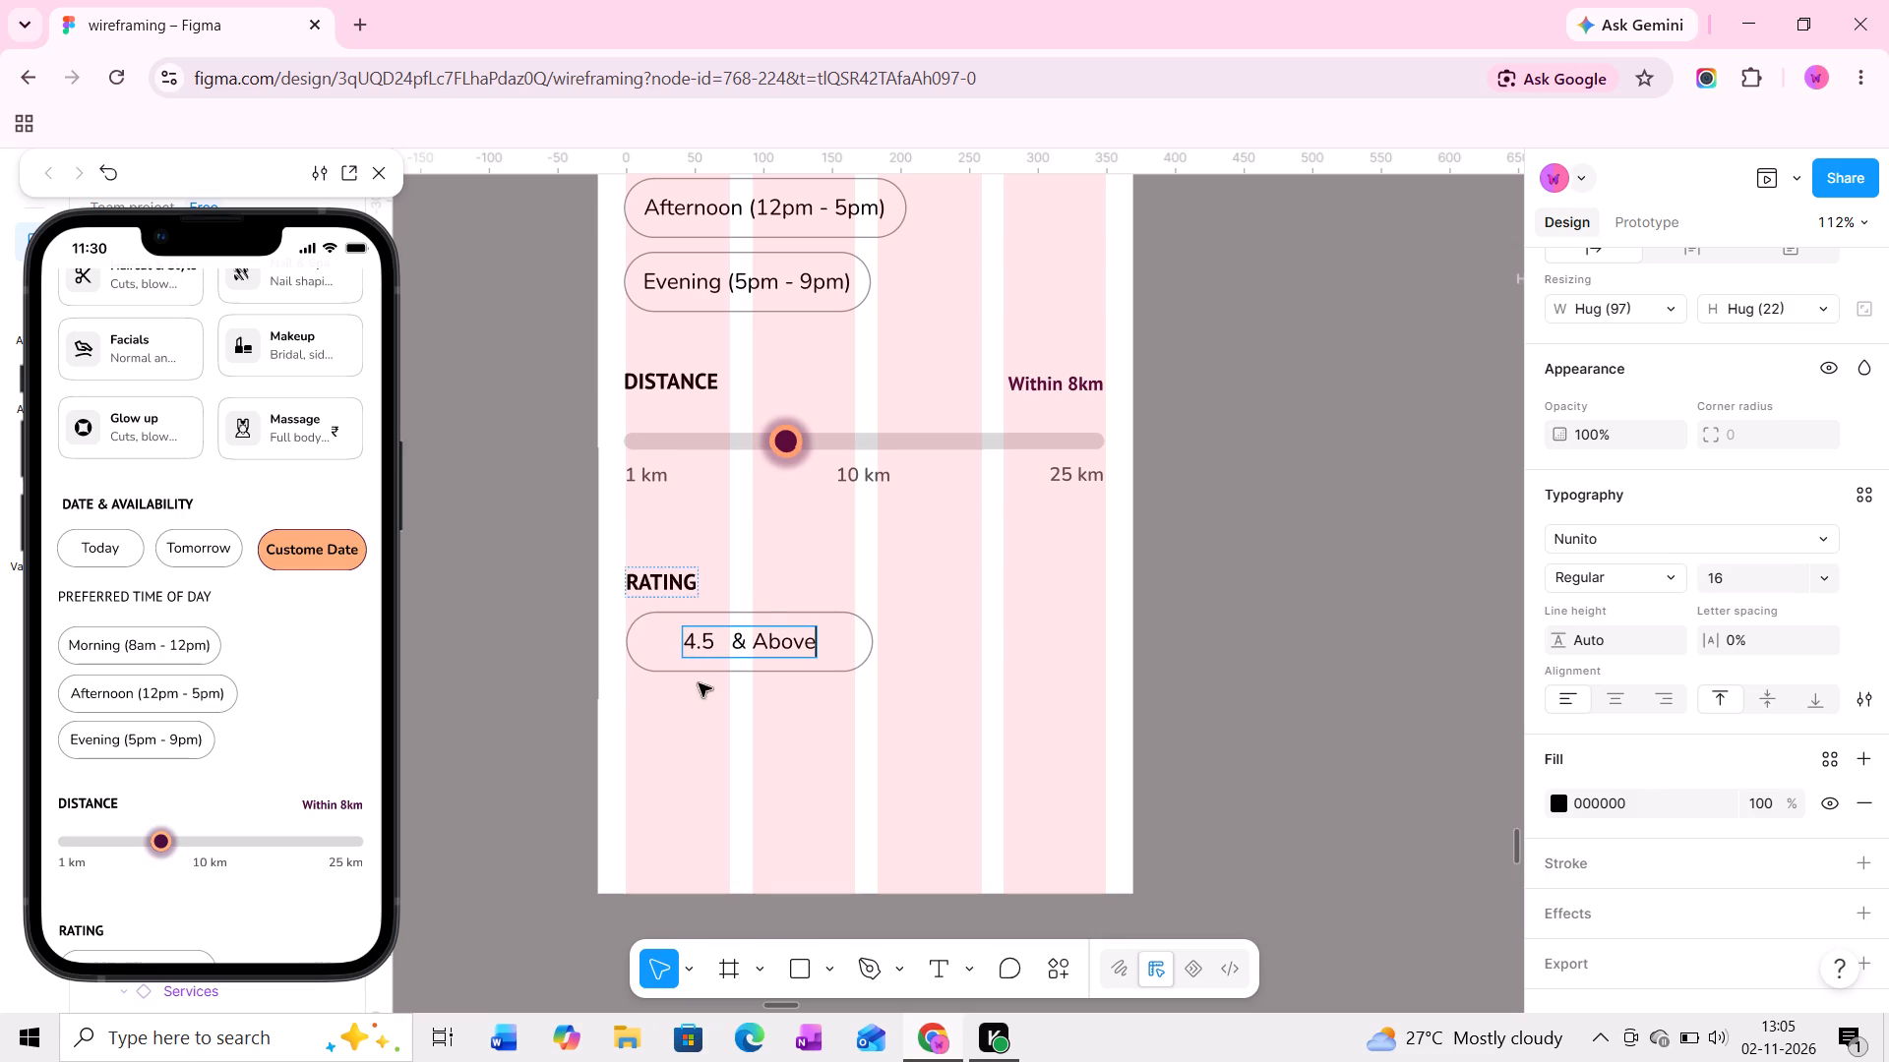
click(724, 645)
click(734, 639)
key(space)
click(735, 714)
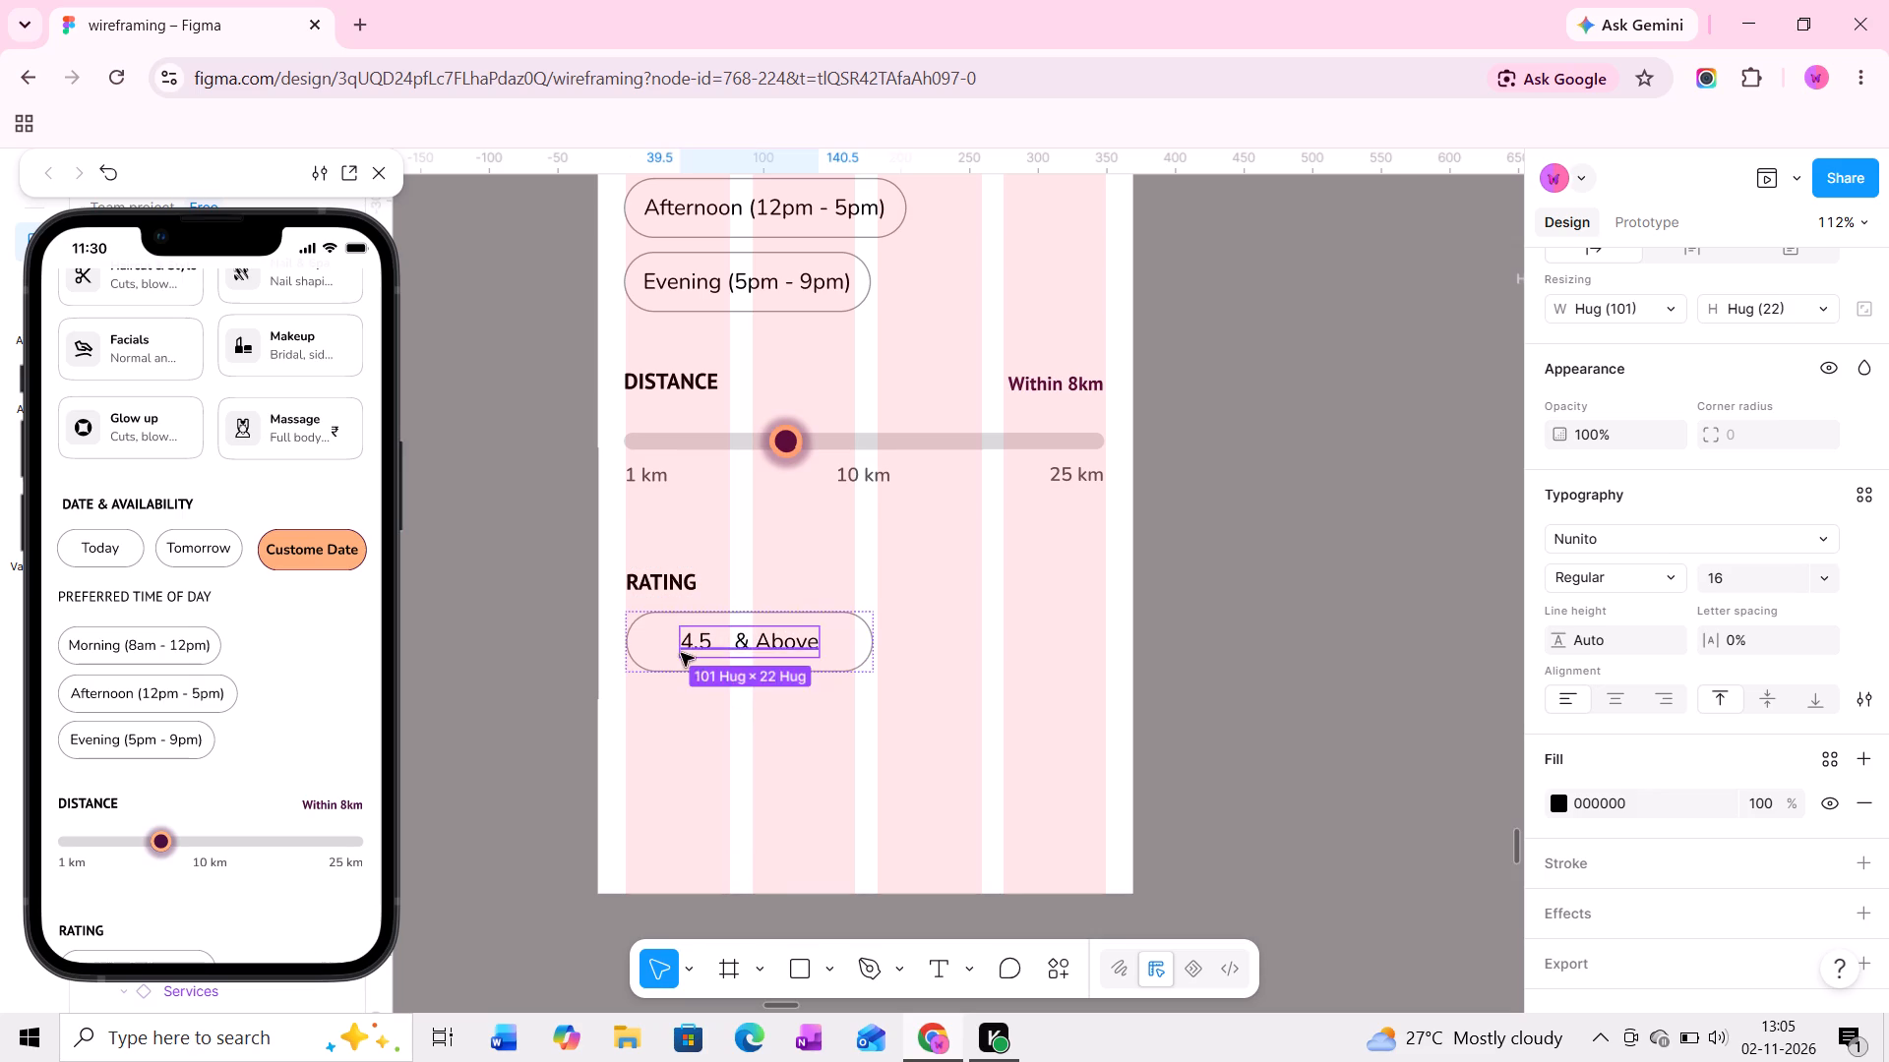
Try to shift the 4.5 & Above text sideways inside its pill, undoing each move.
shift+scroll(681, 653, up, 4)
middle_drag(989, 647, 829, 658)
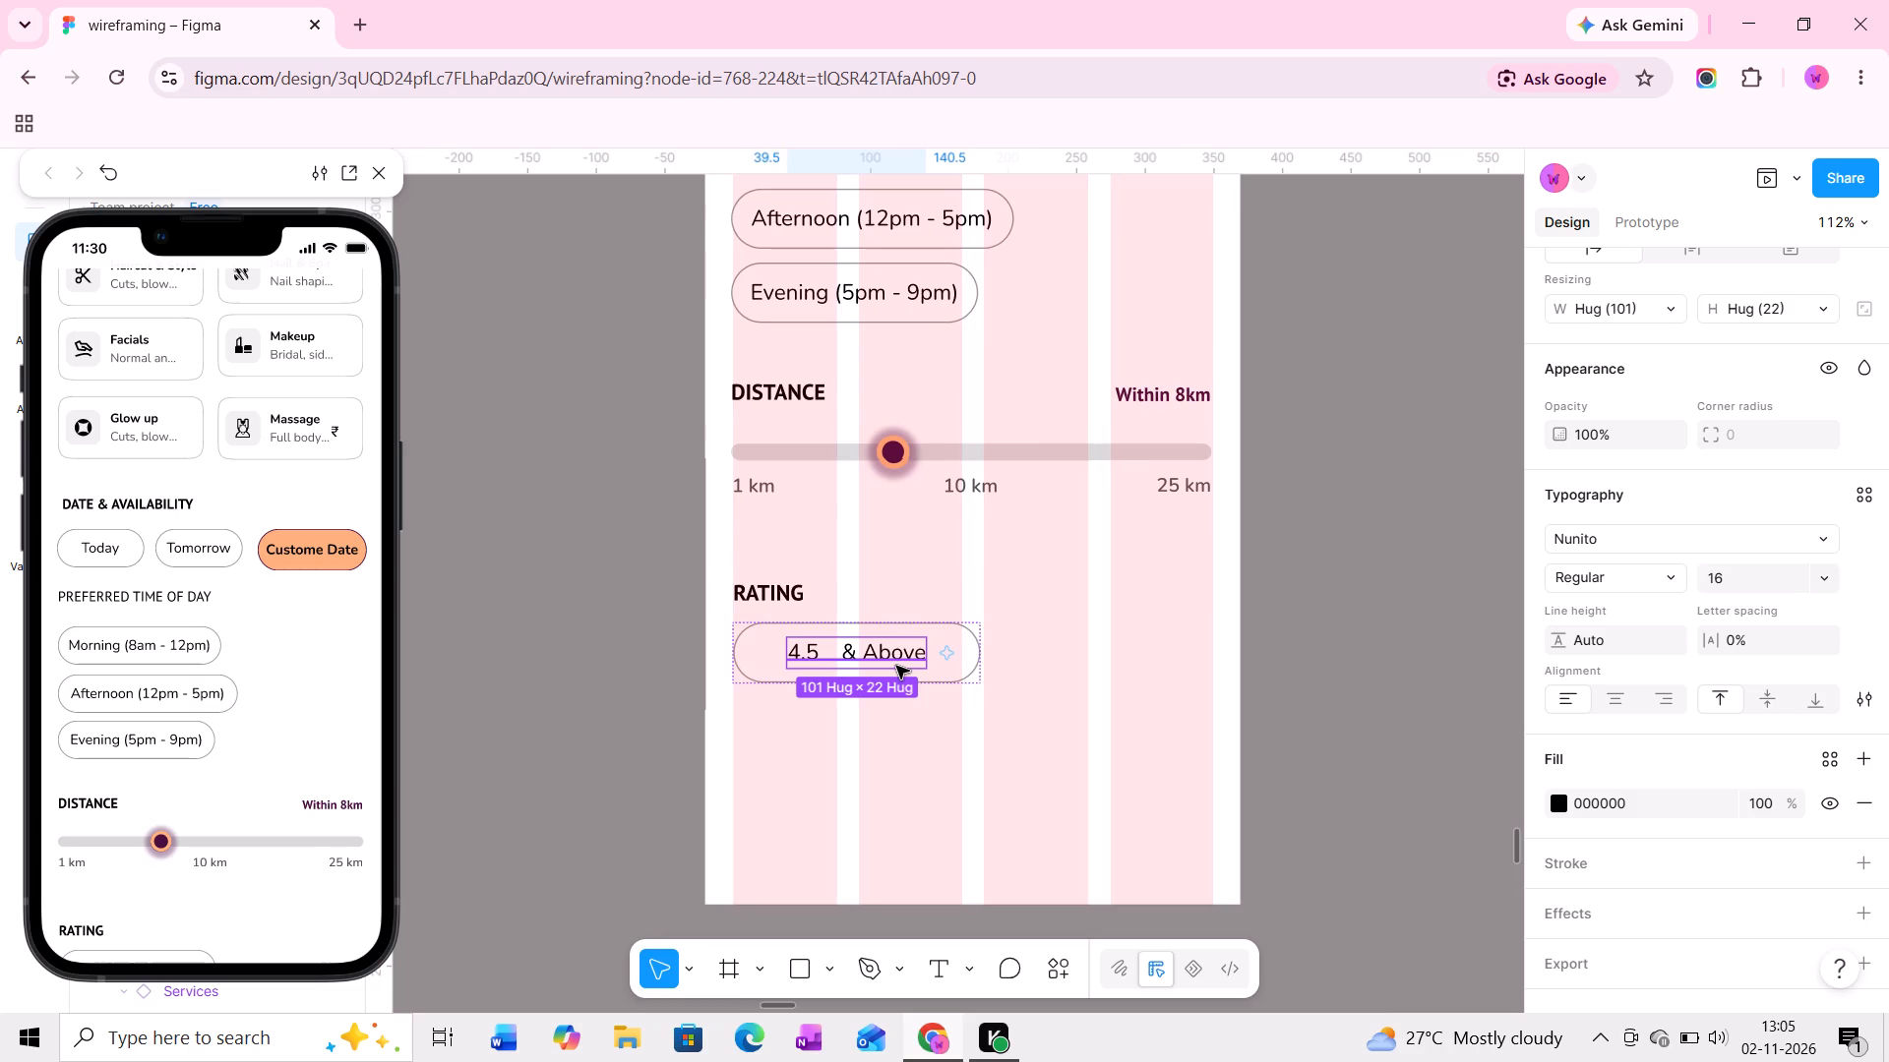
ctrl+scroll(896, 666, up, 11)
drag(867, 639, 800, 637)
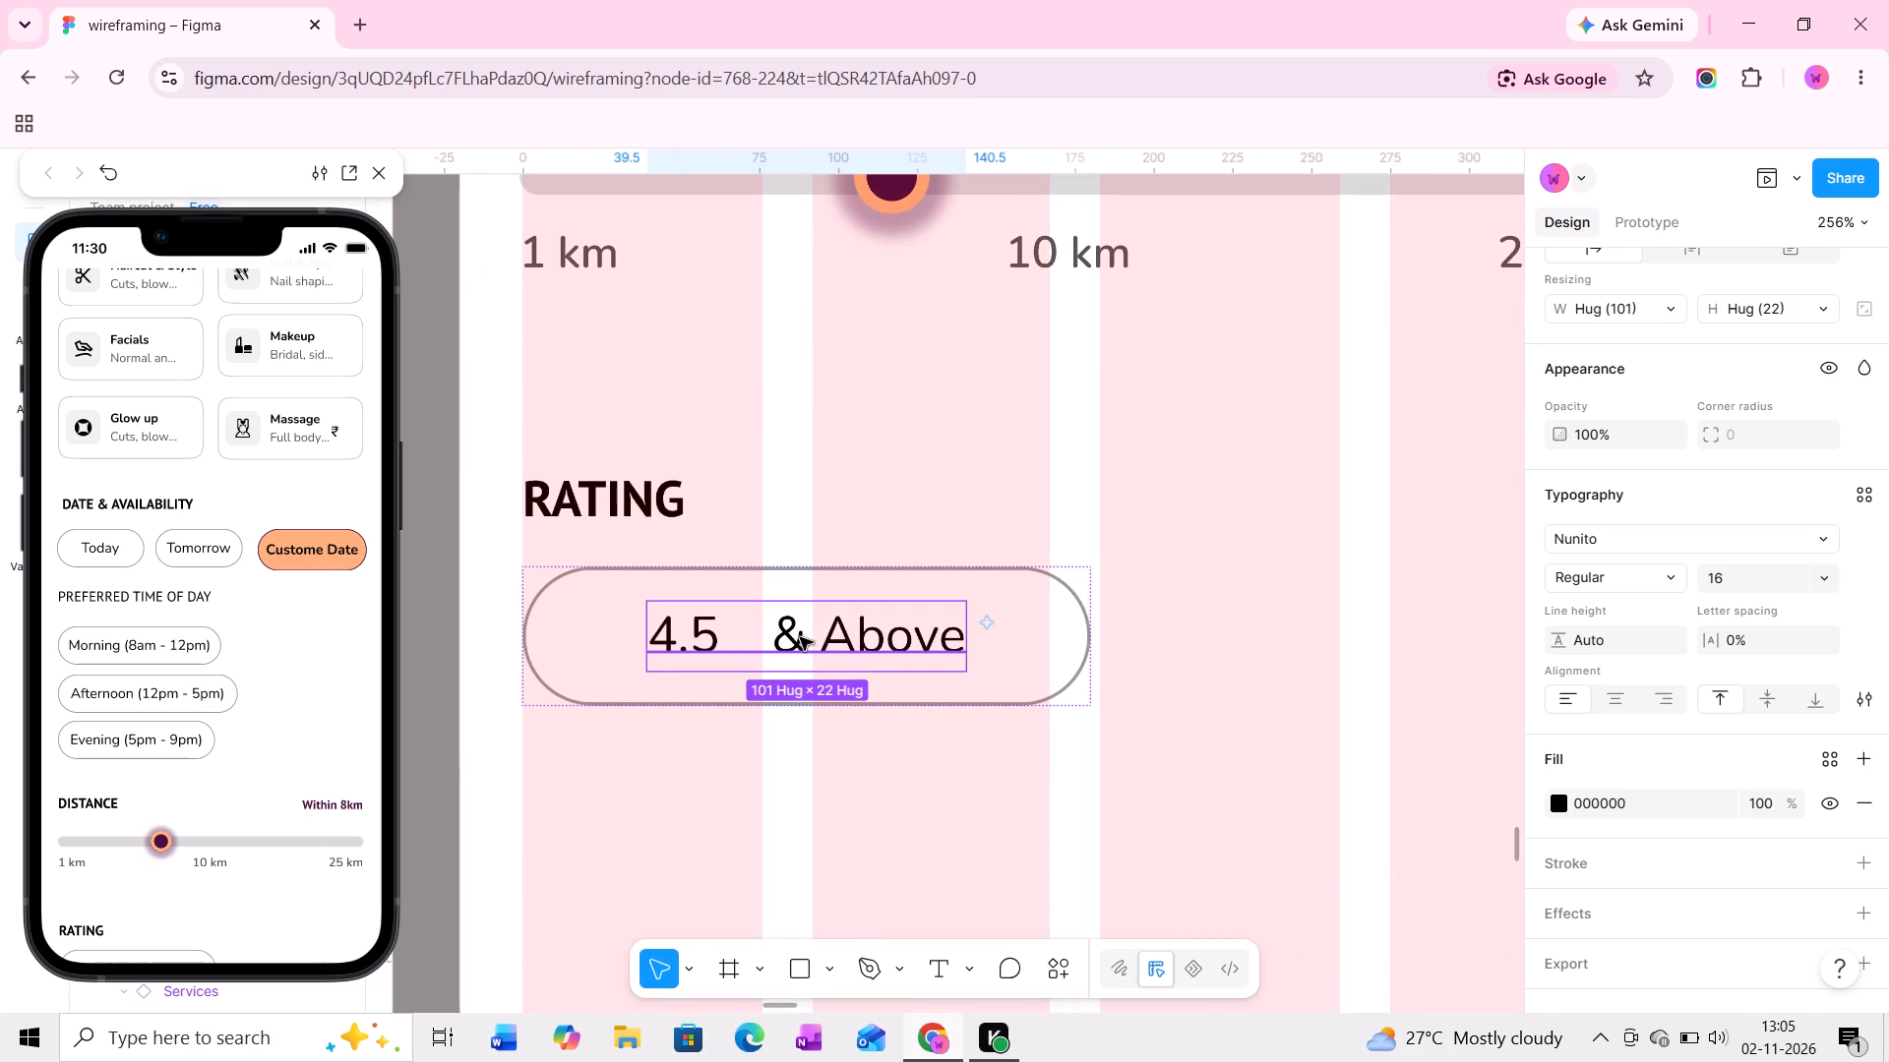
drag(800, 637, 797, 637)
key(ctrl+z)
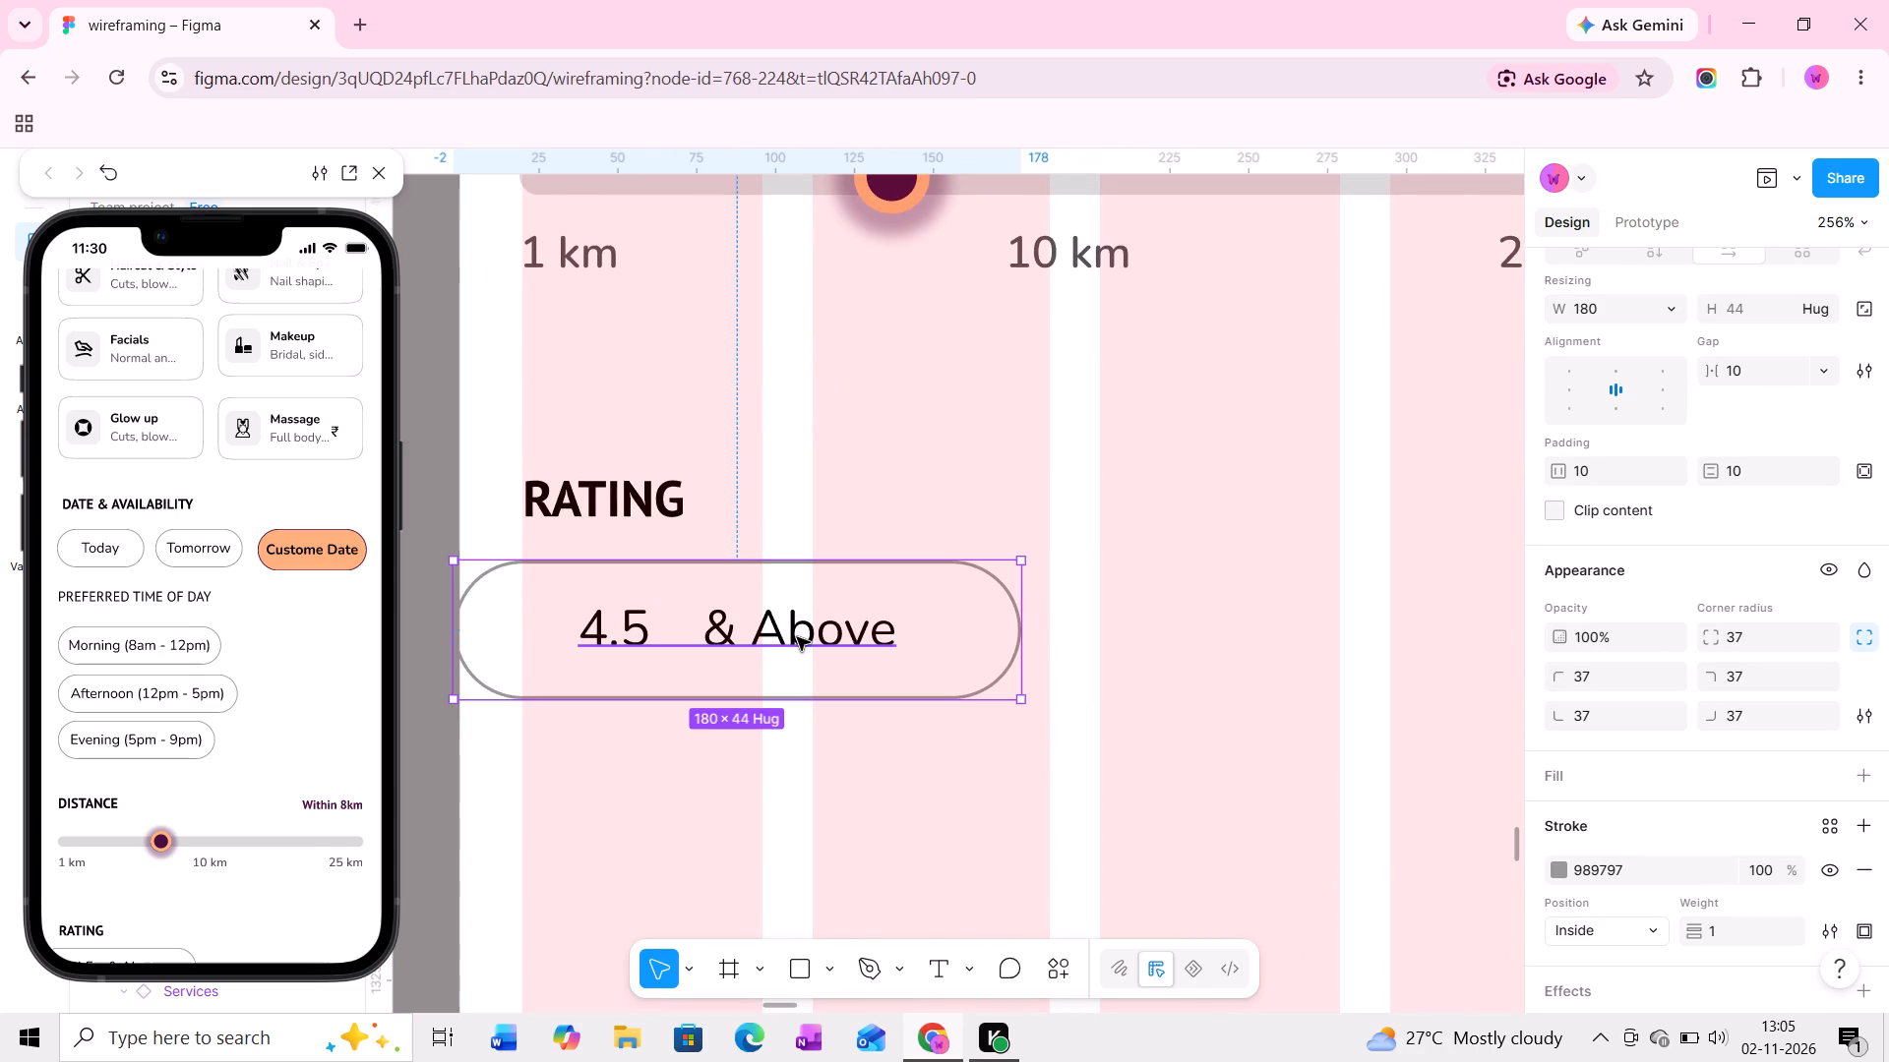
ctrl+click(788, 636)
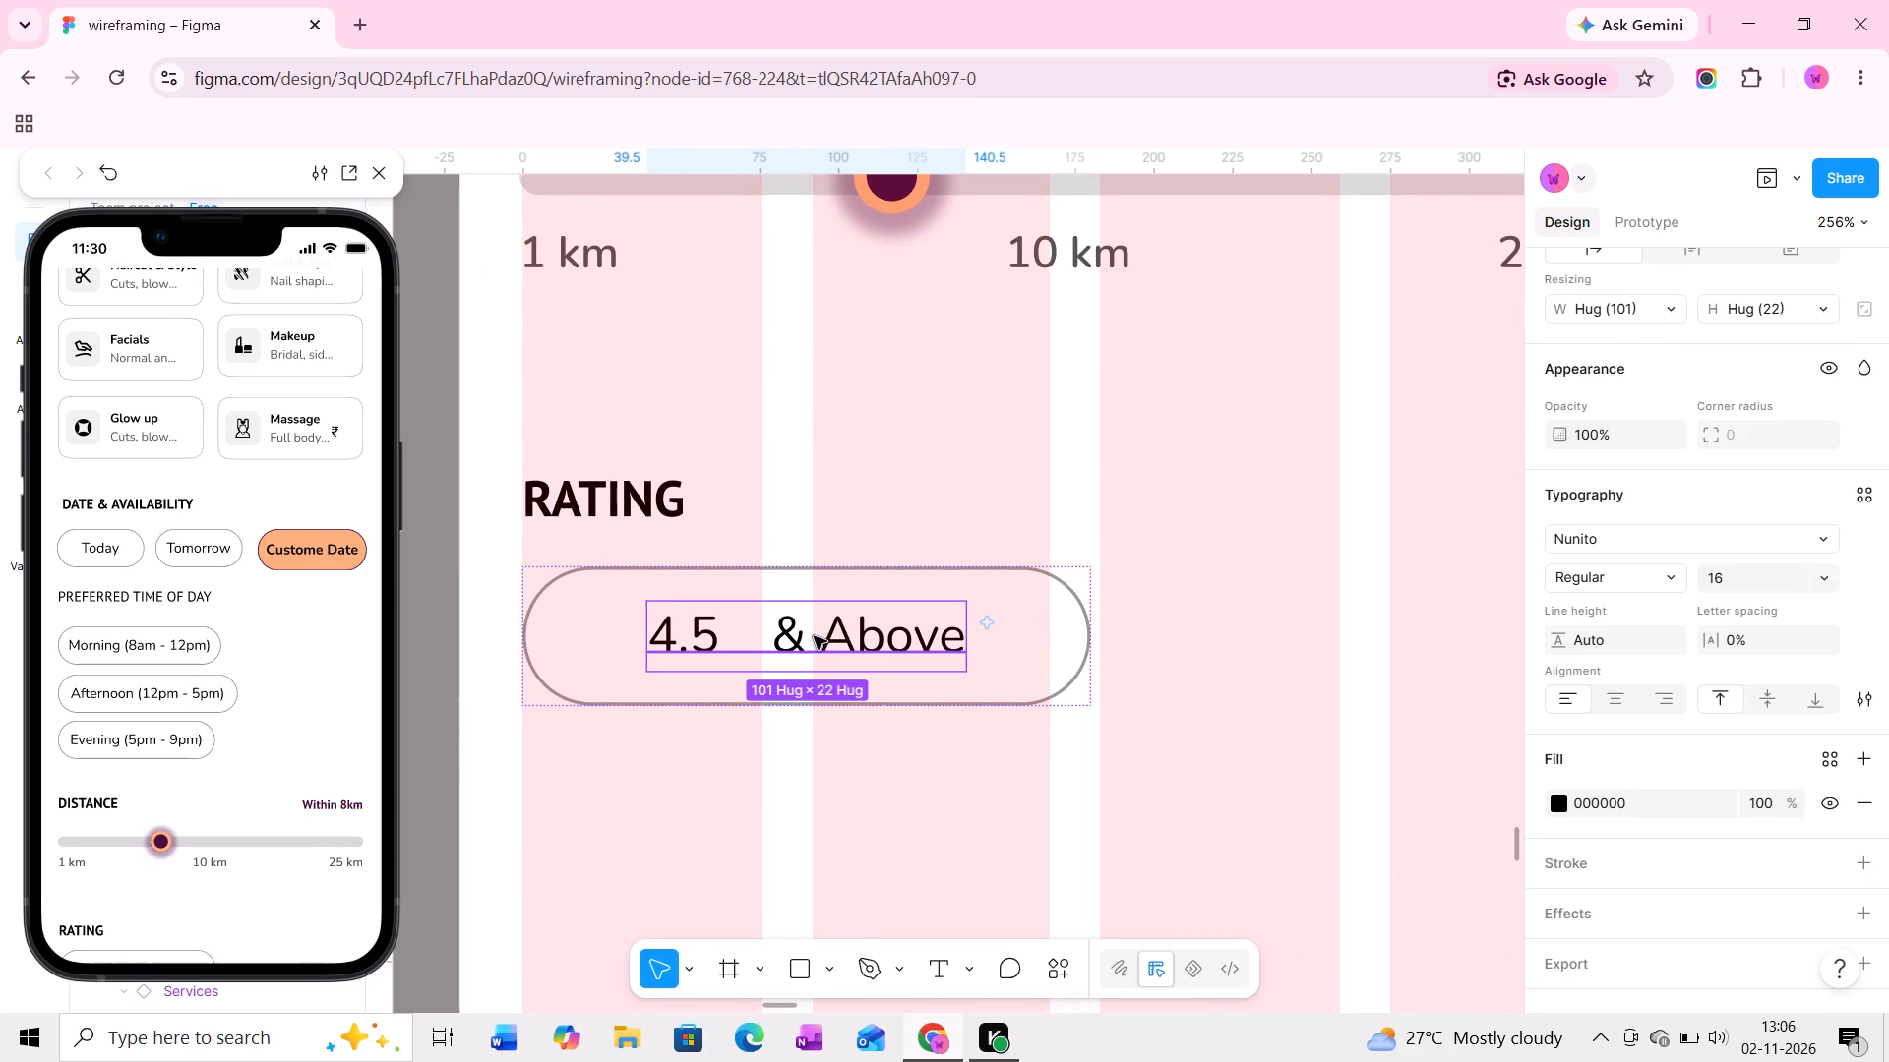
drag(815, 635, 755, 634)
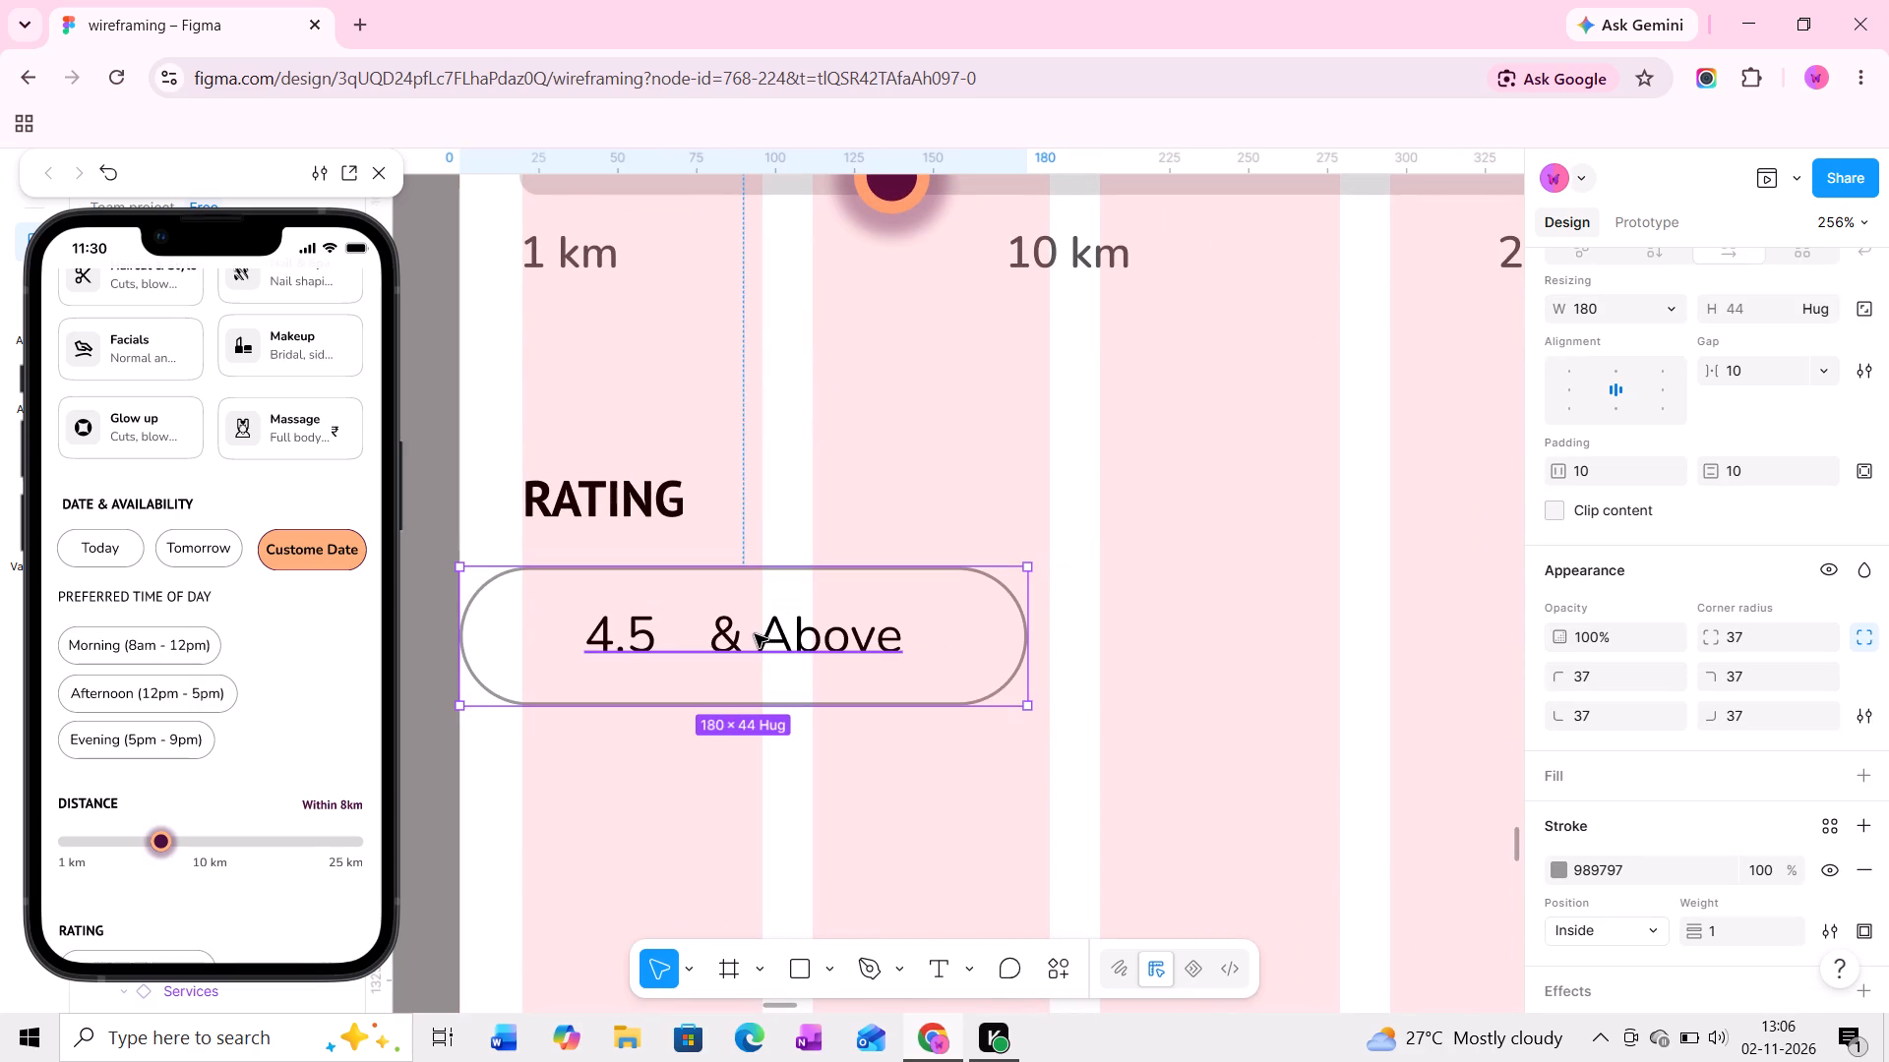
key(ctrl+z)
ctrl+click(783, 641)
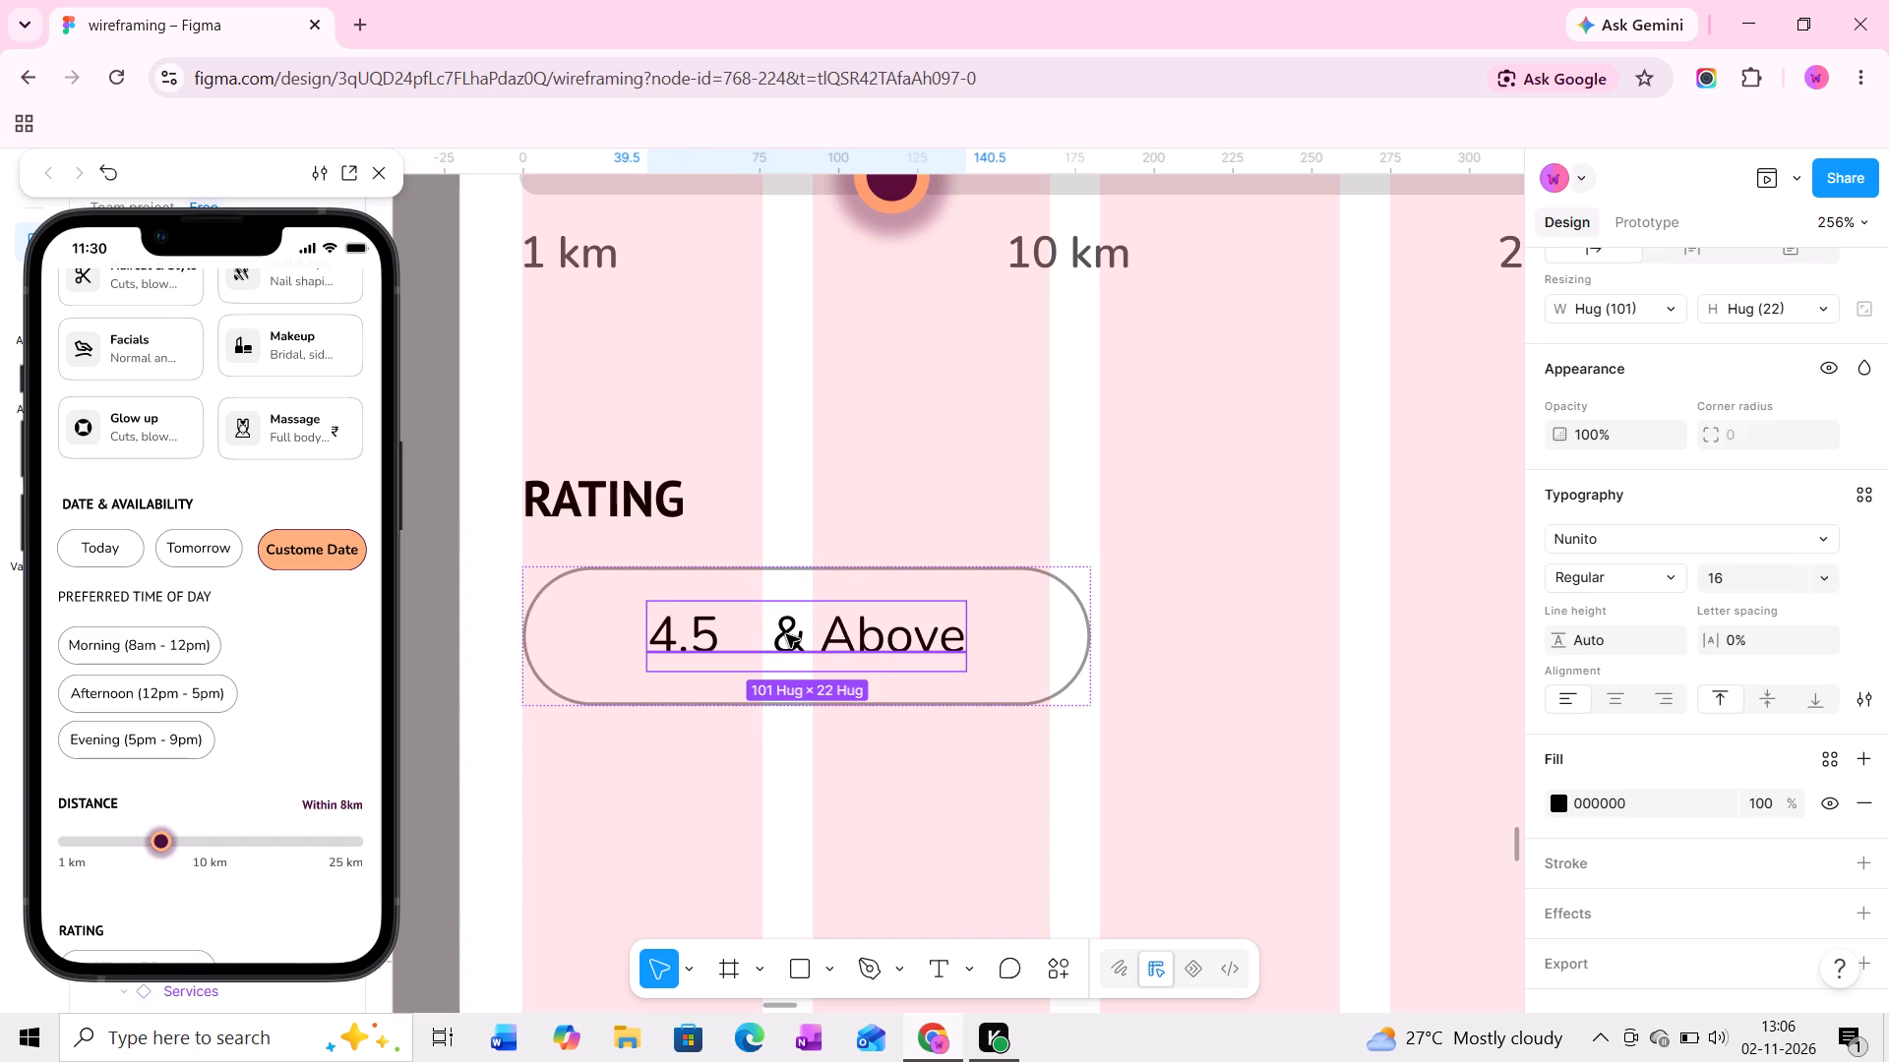
Narrow the 4.5 & Above pill to a width of 131, keeping its start at X 20.
click(1061, 630)
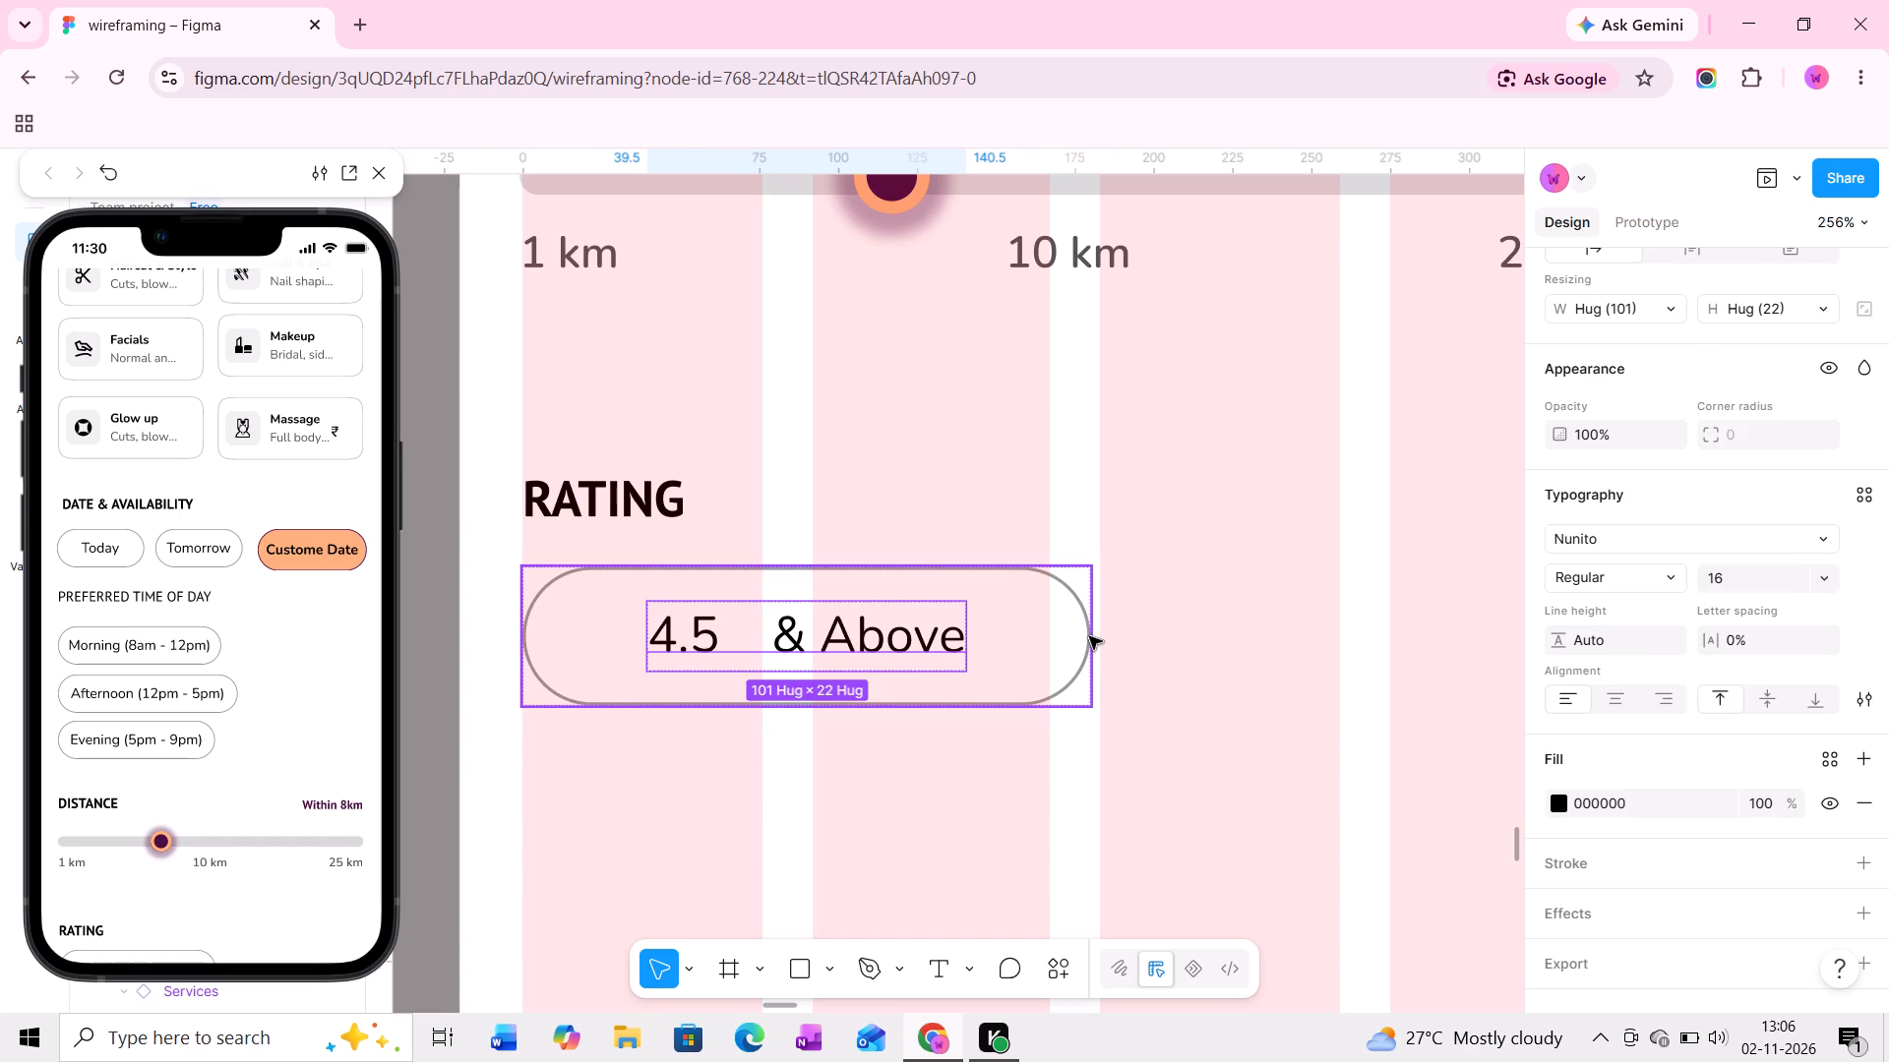
drag(1089, 636, 971, 647)
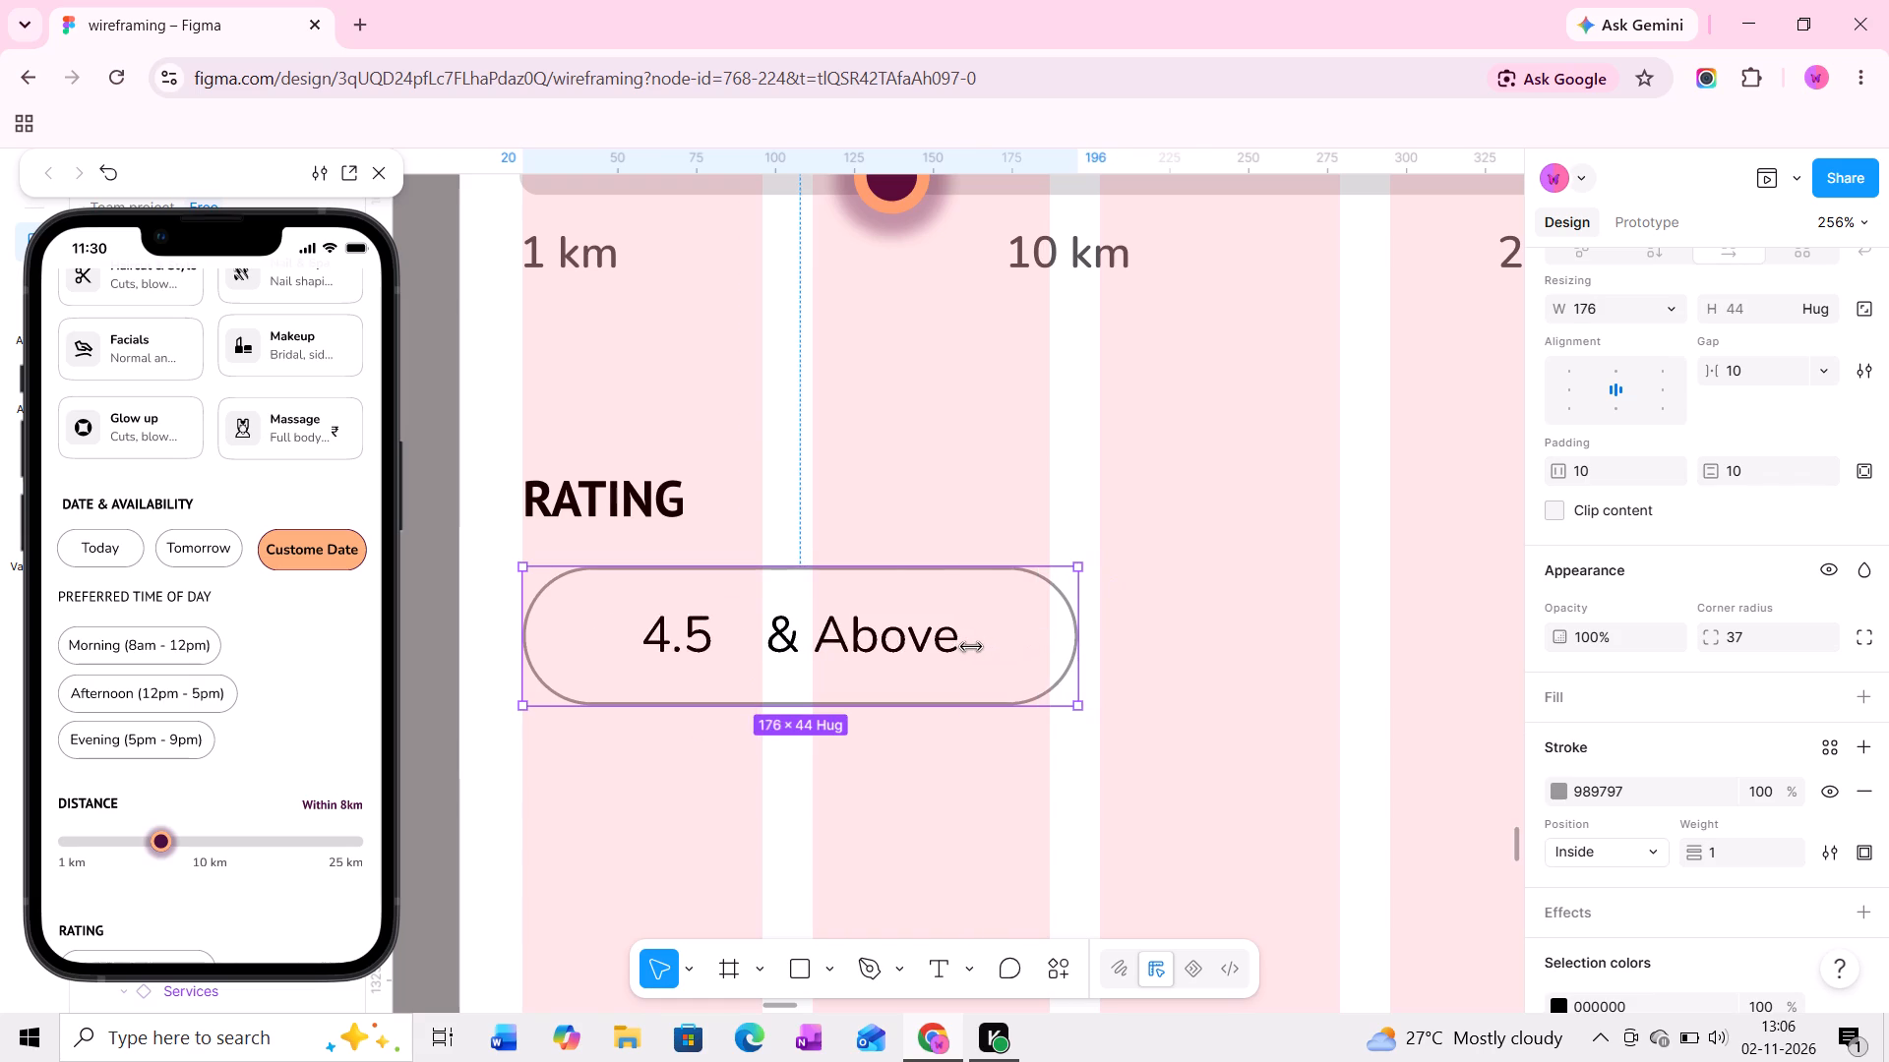
drag(971, 647, 936, 648)
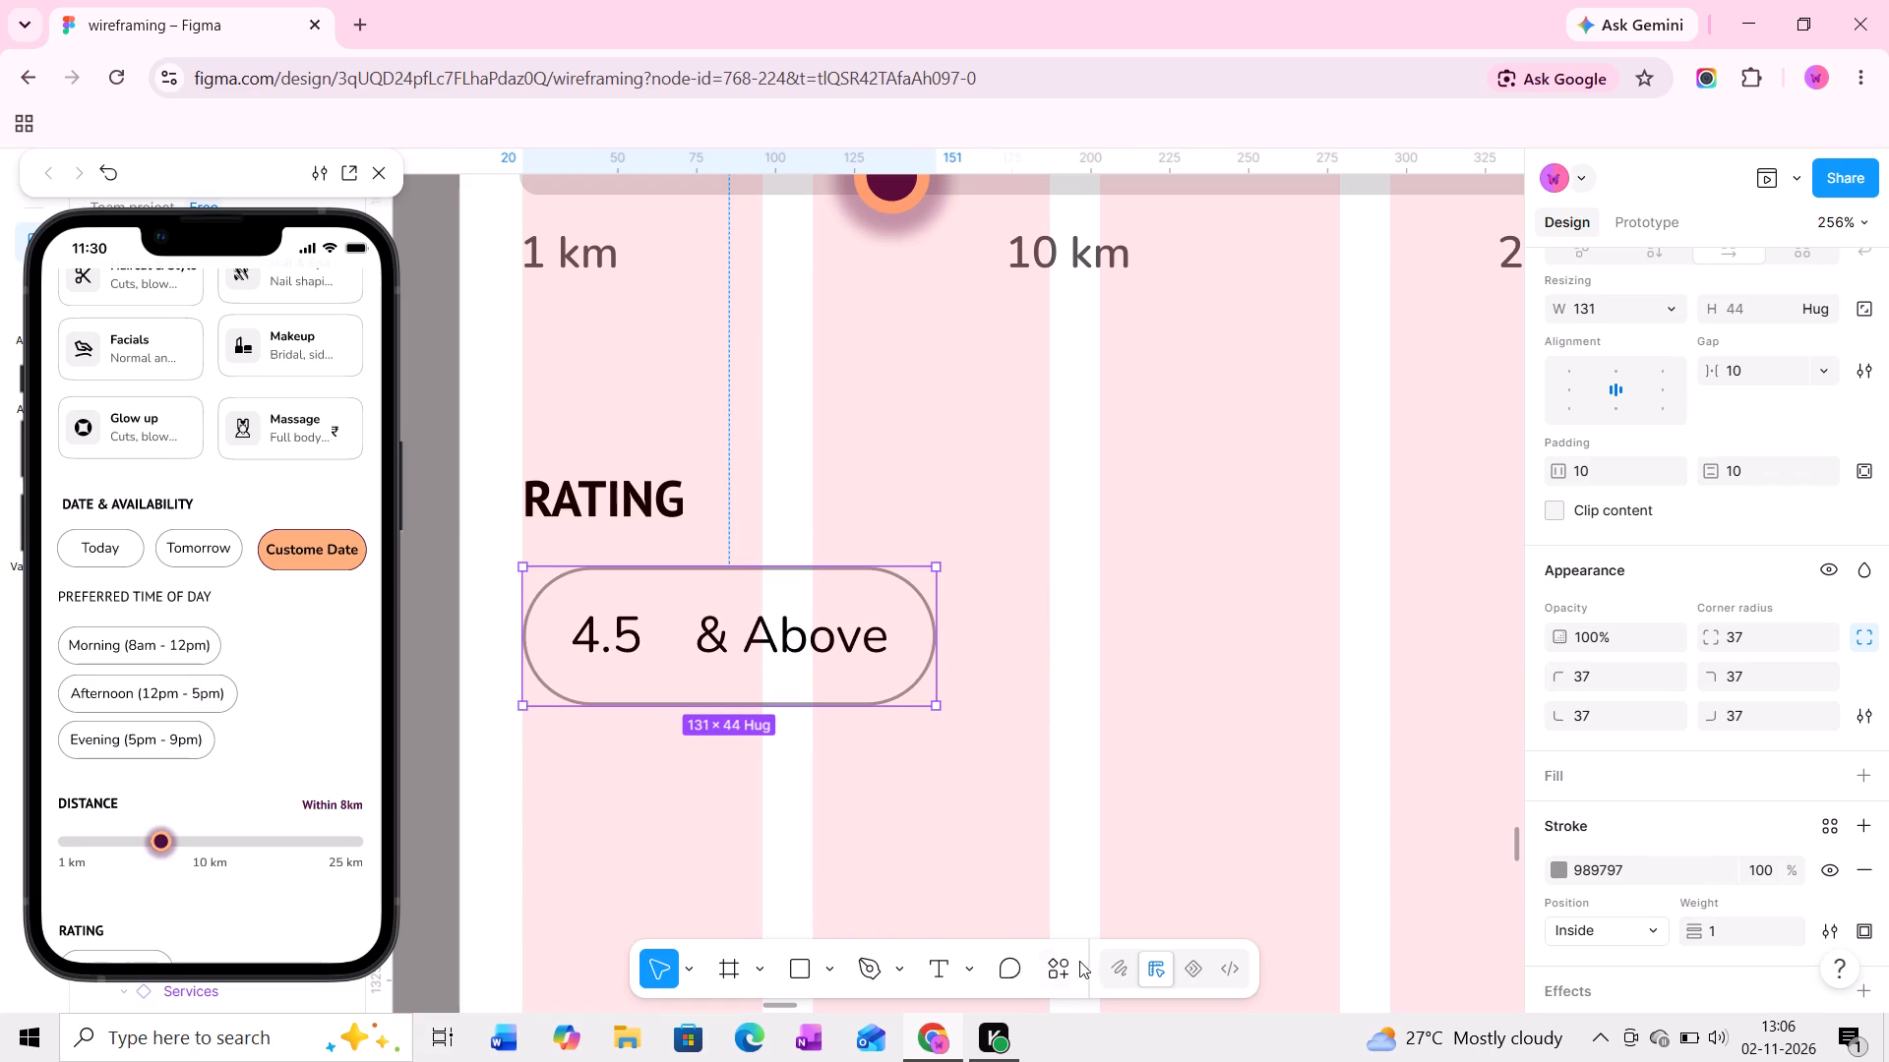
Search the Iconify plugin for star and place a solid star icon in the gap between 4.5 and & Above.
click(1066, 961)
click(804, 640)
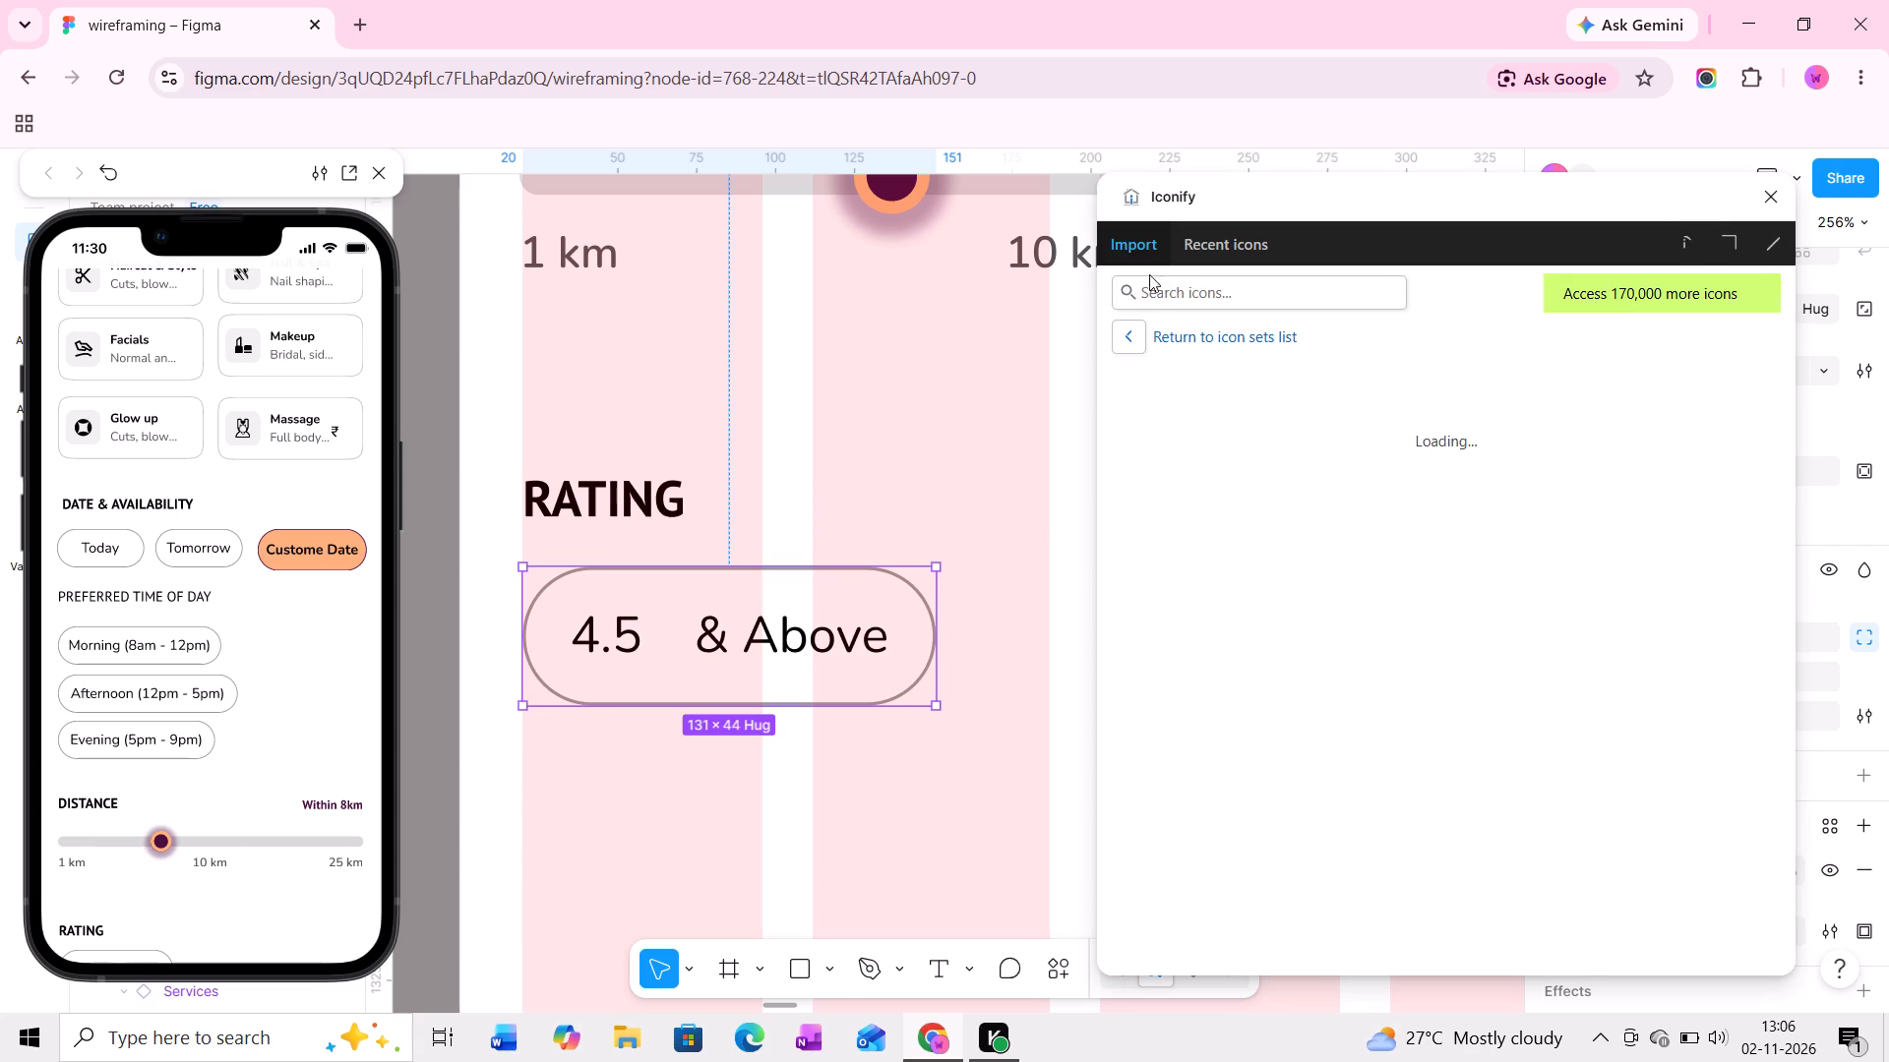
click(1151, 281)
text(star)
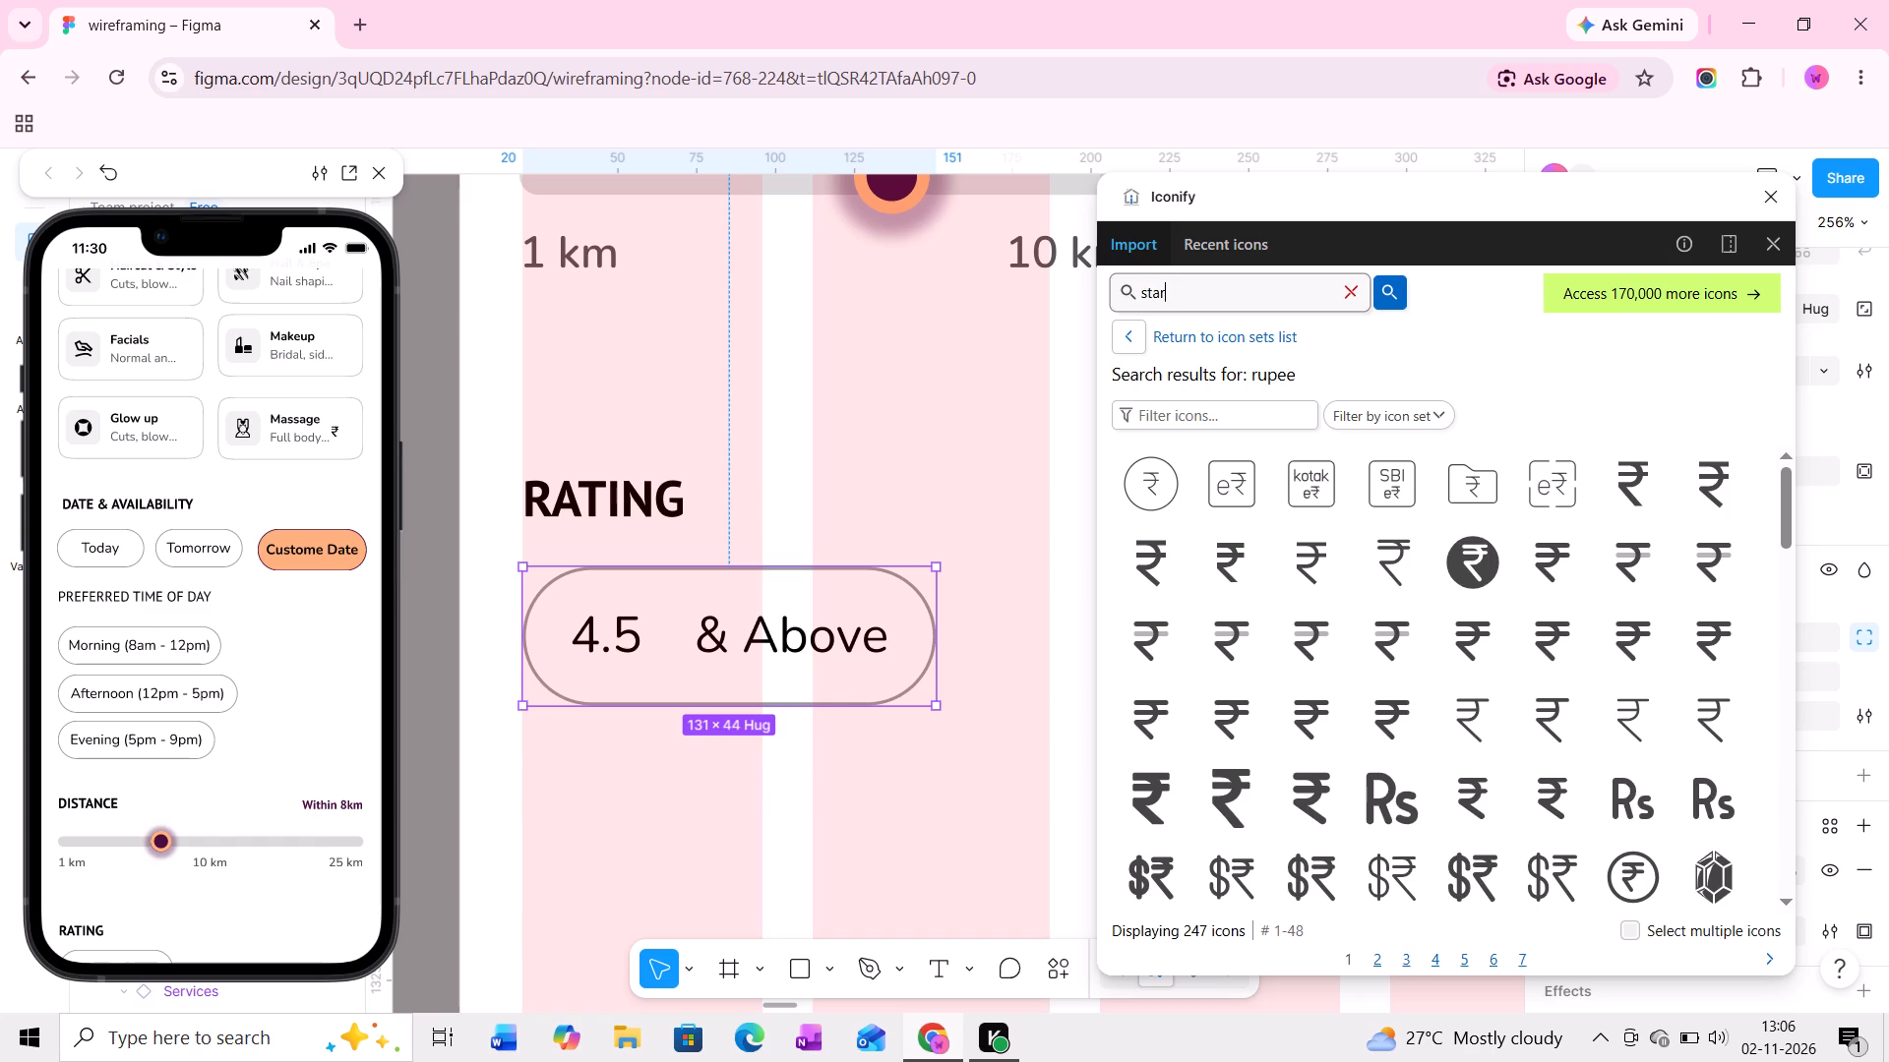
key(Return)
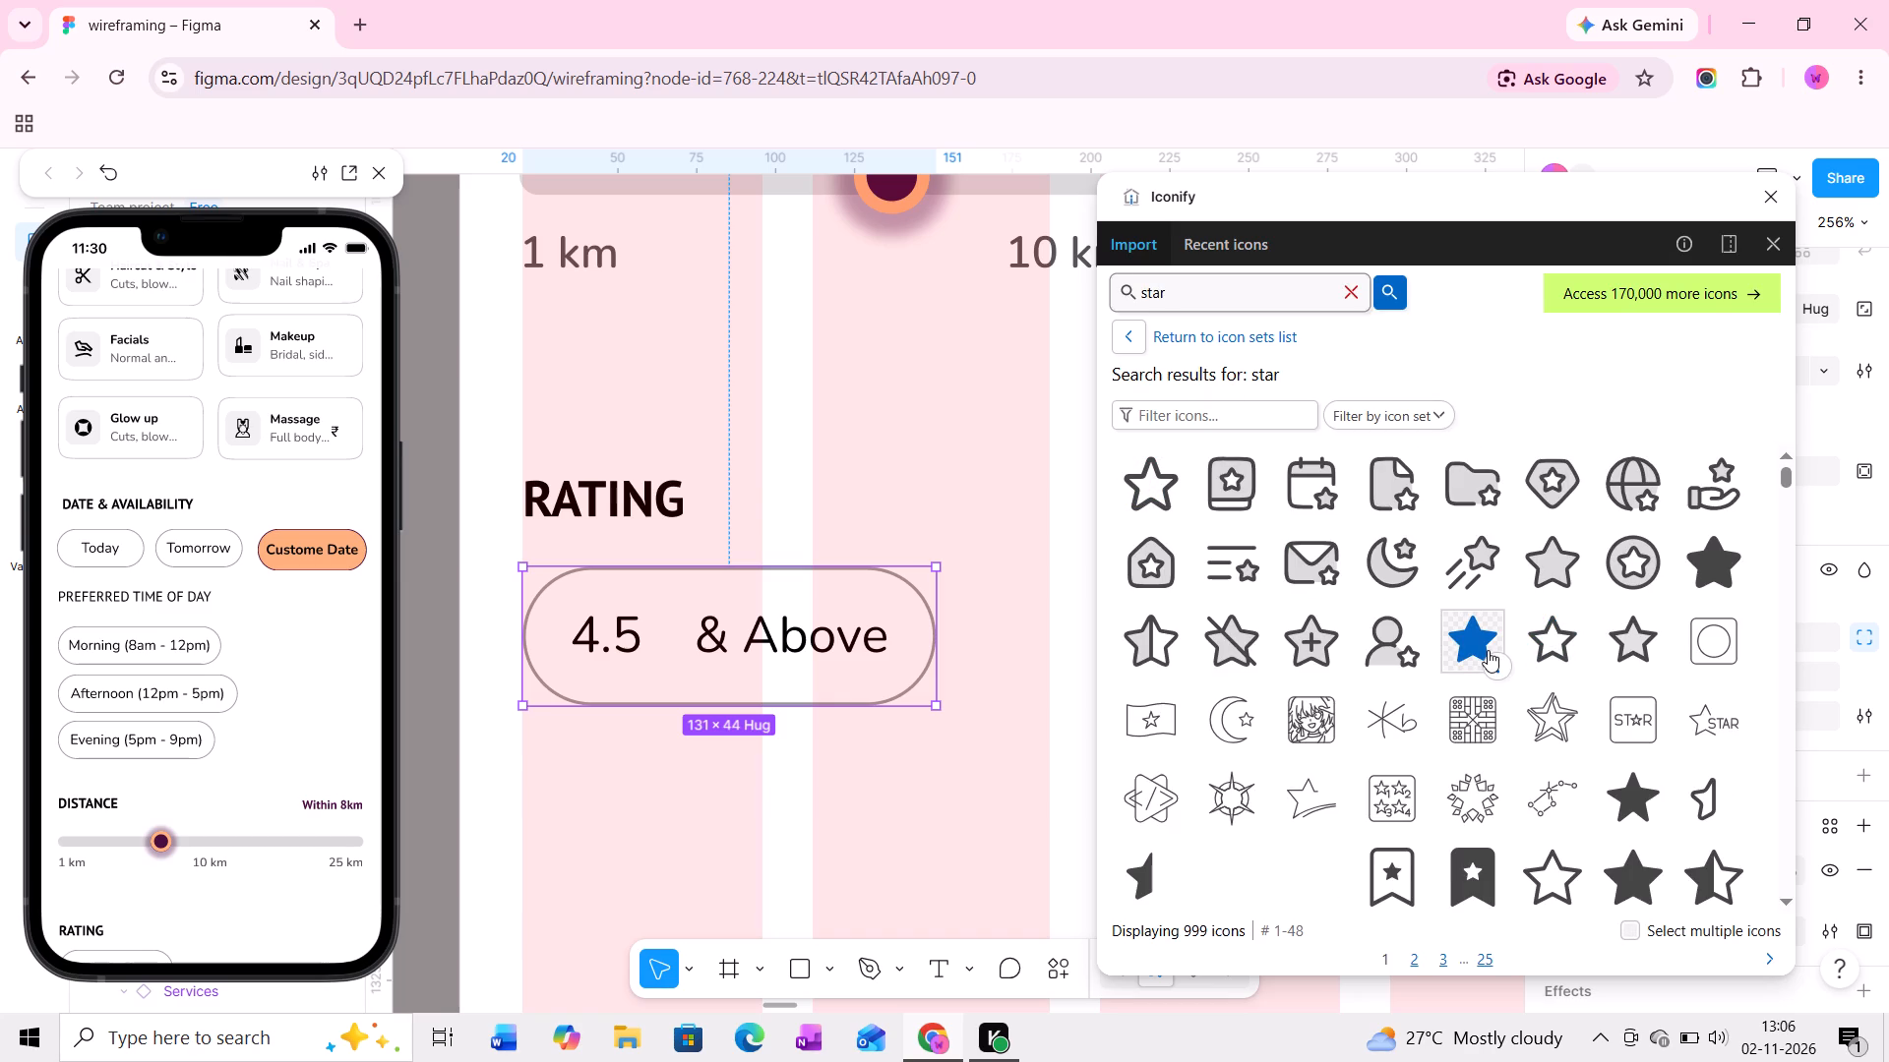
scroll(1488, 650, down, 1)
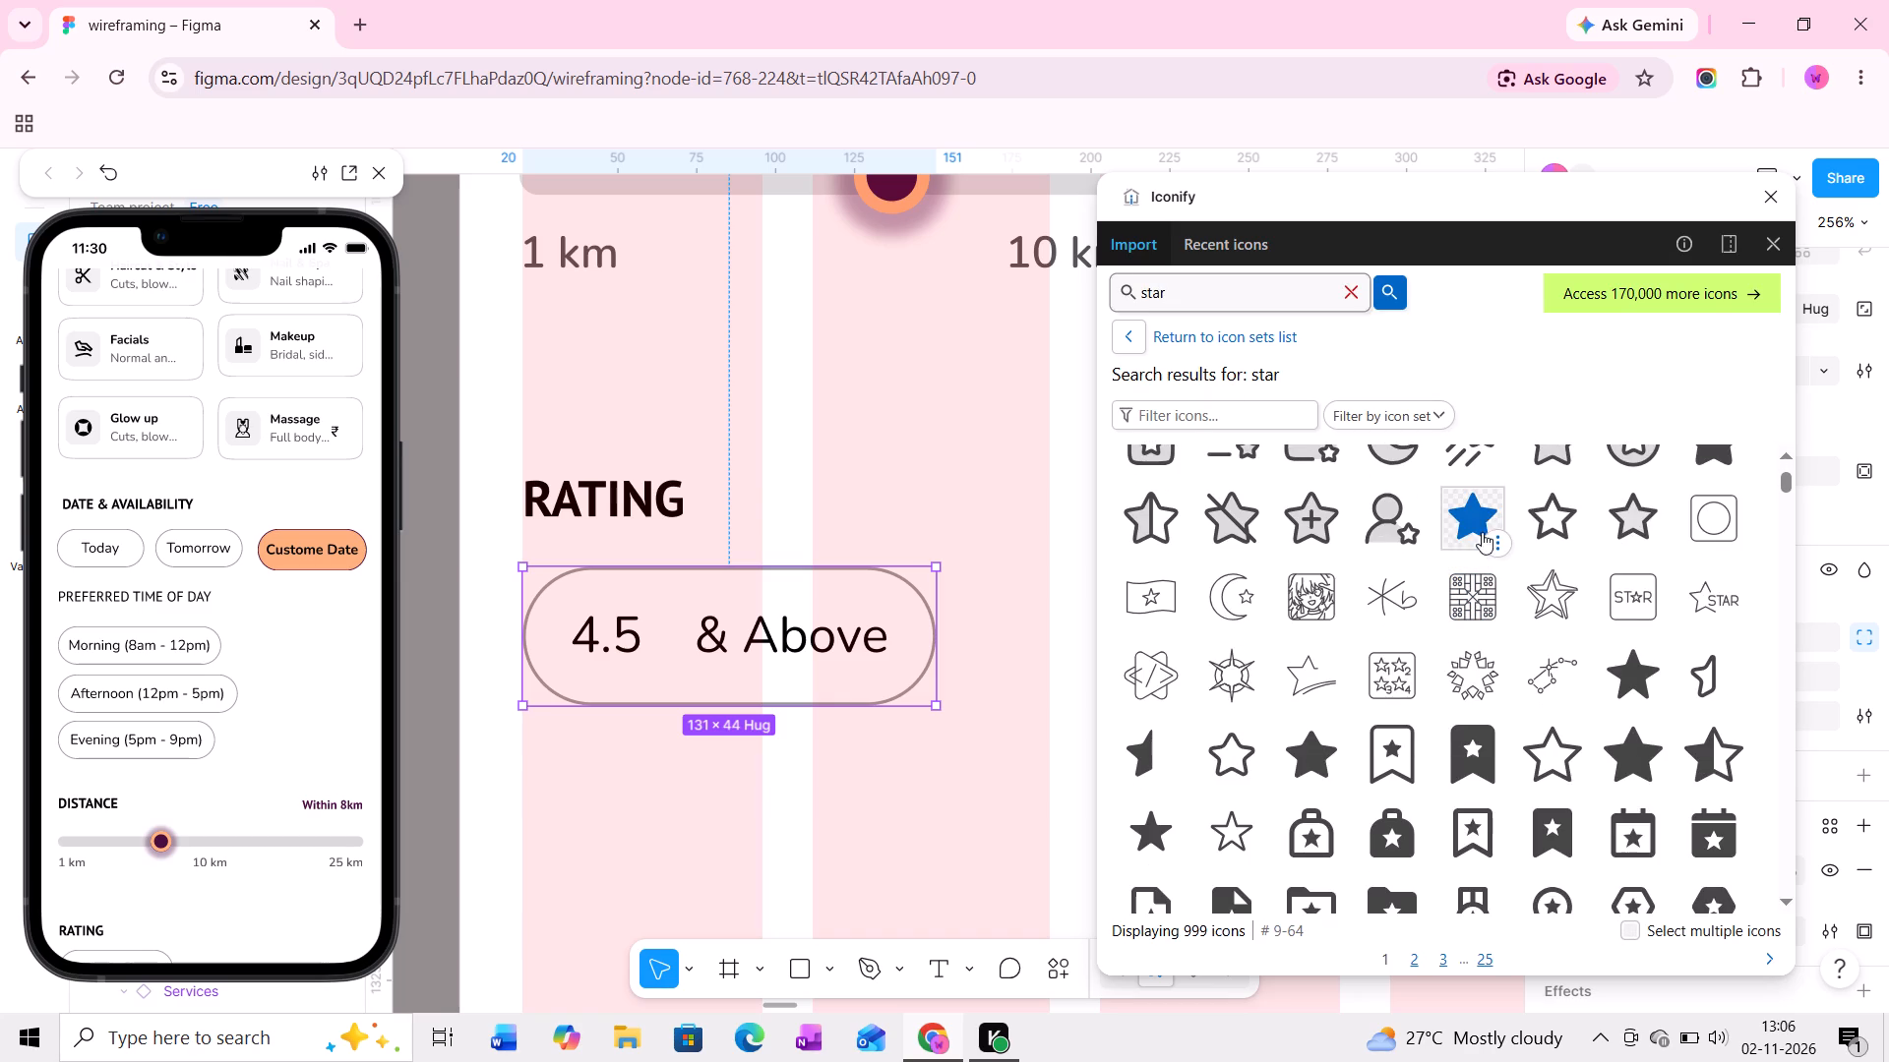
drag(1482, 523, 674, 633)
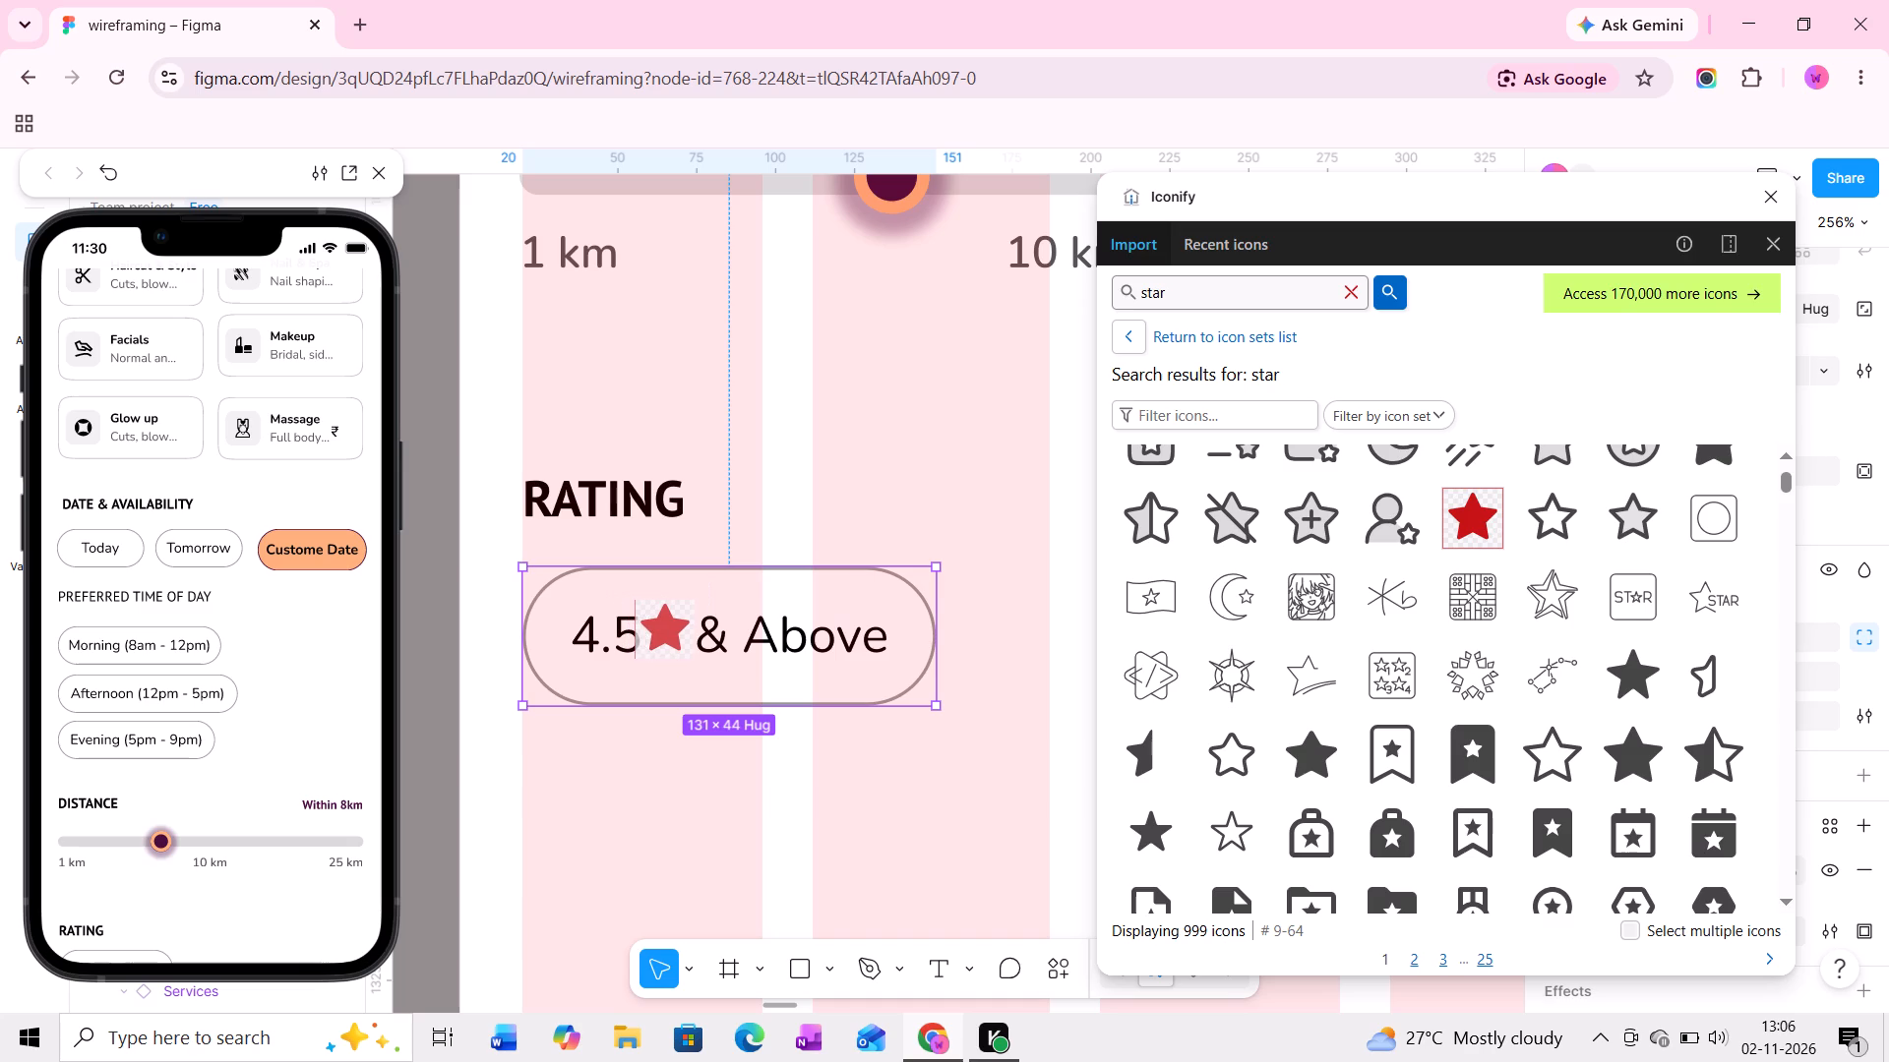
drag(674, 633, 679, 633)
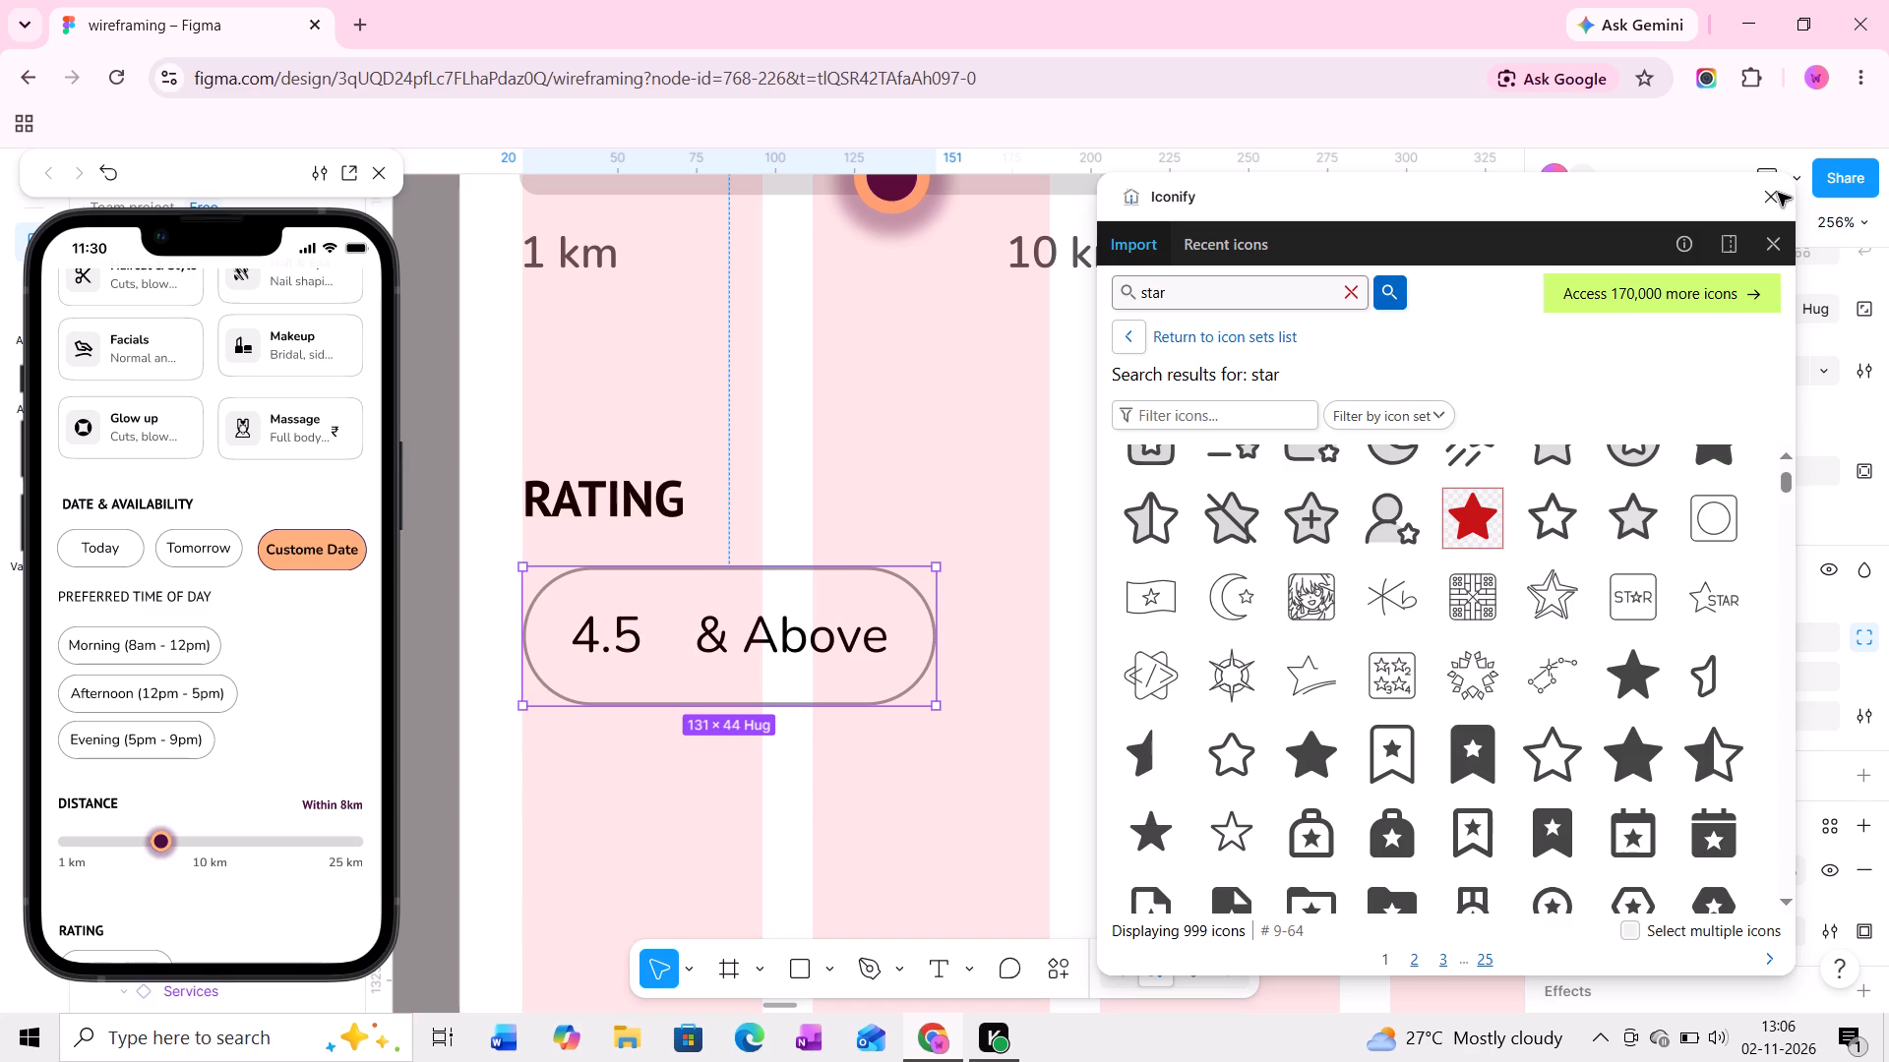
click(1771, 195)
Scale the star icon down to 12 × 12 and centre it in the gap after 4.5, at X 61.
ctrl+scroll(672, 652, up, 4)
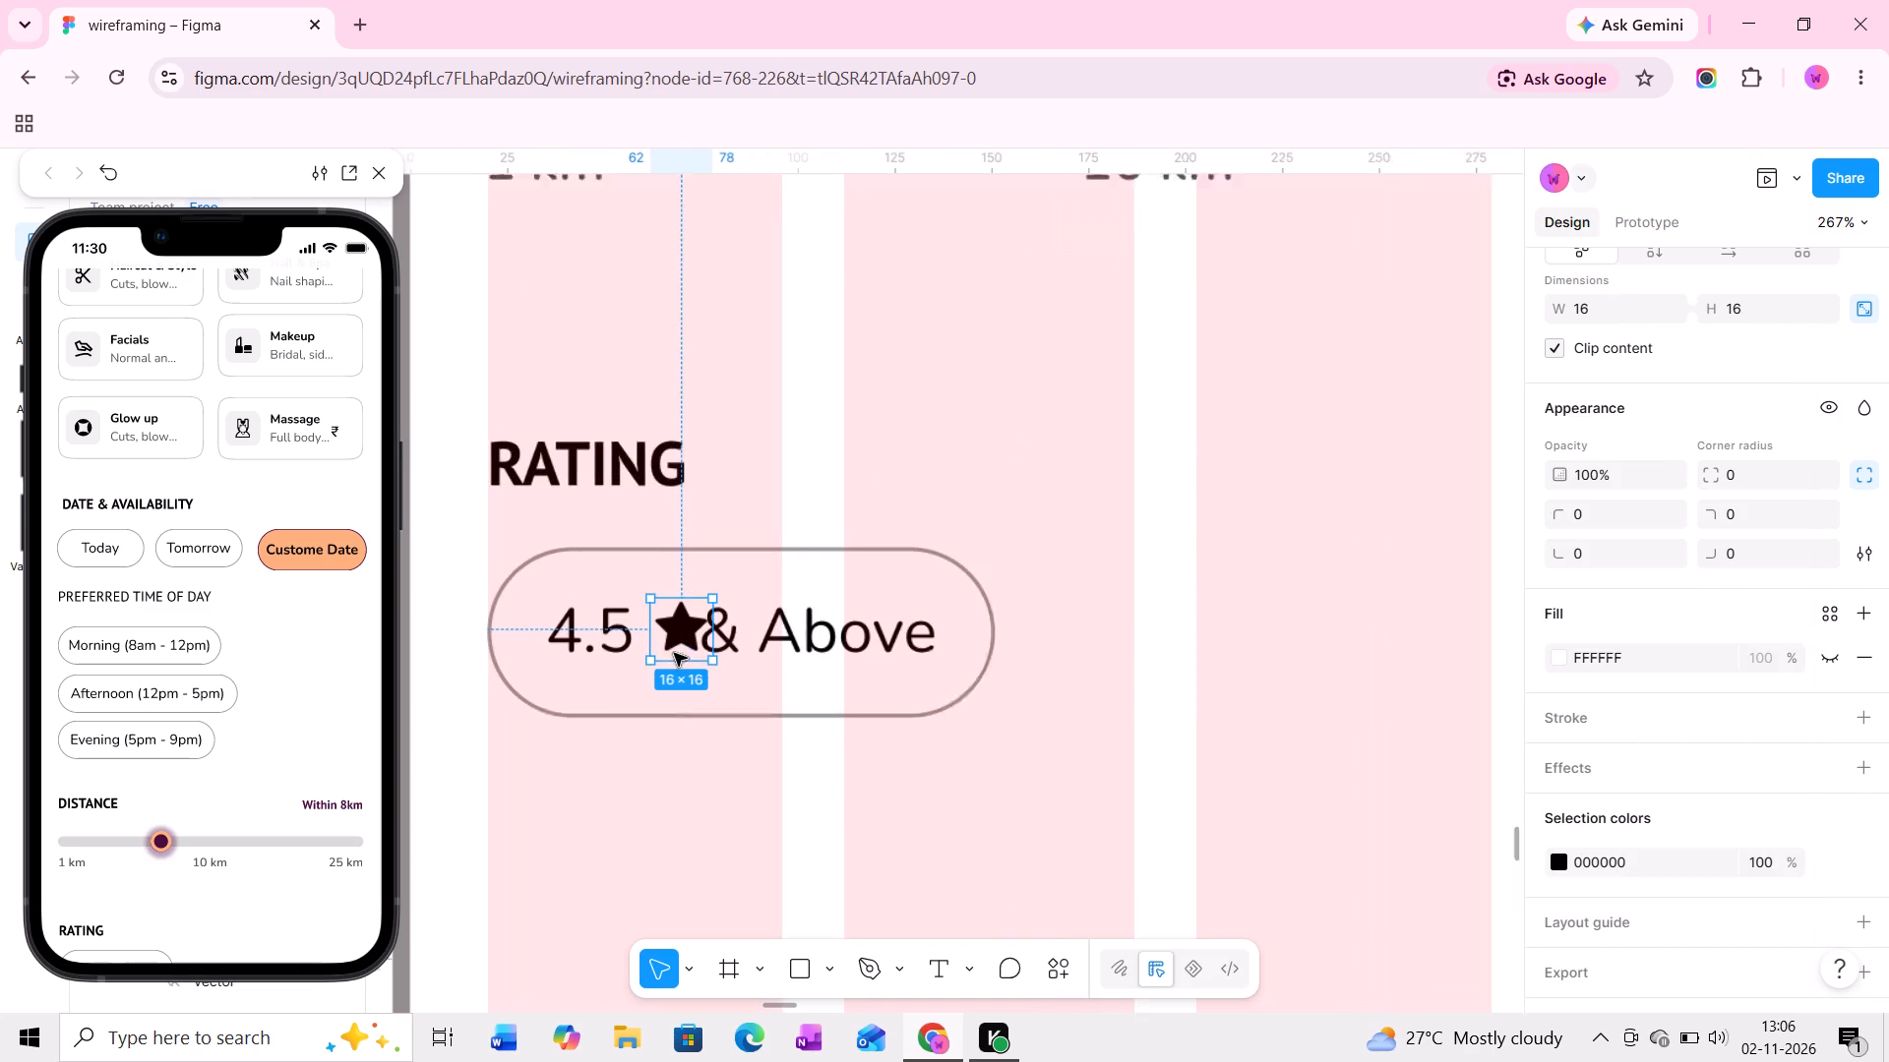
drag(689, 633, 678, 630)
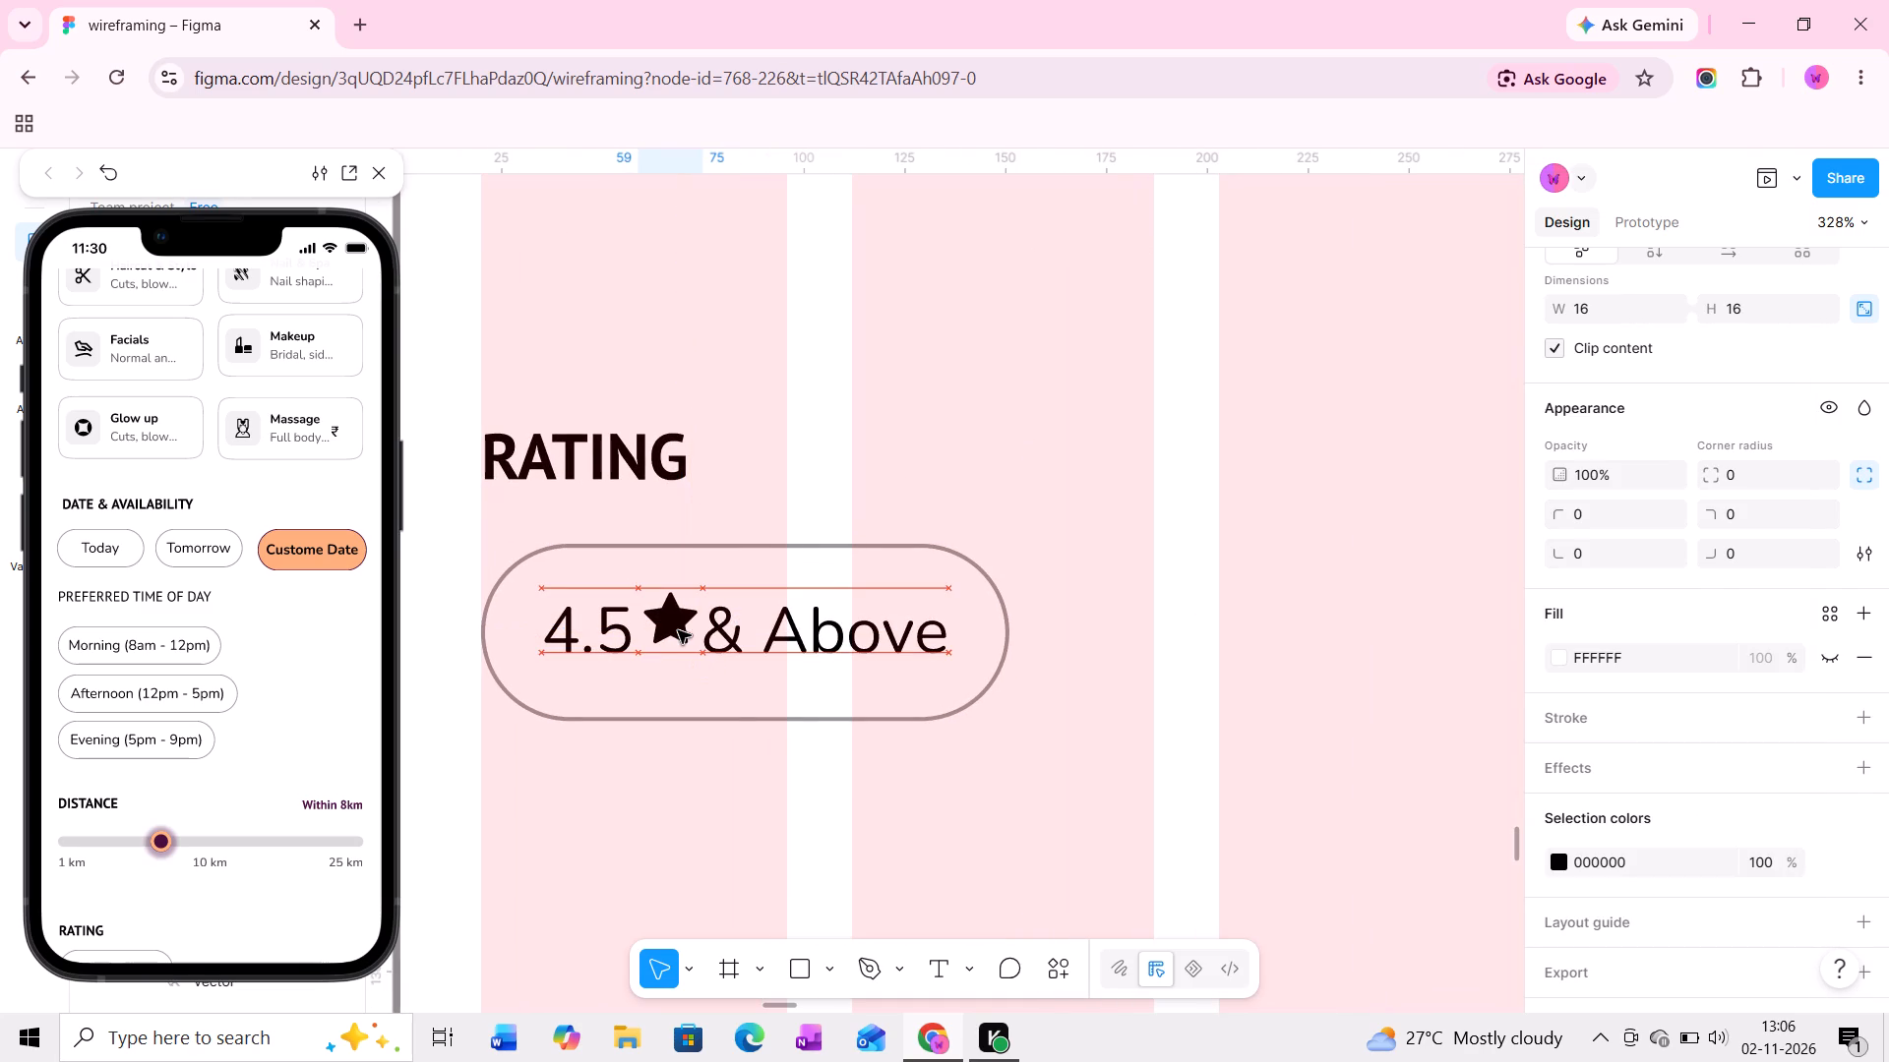
drag(678, 630, 679, 637)
ctrl+scroll(664, 628, up, 5)
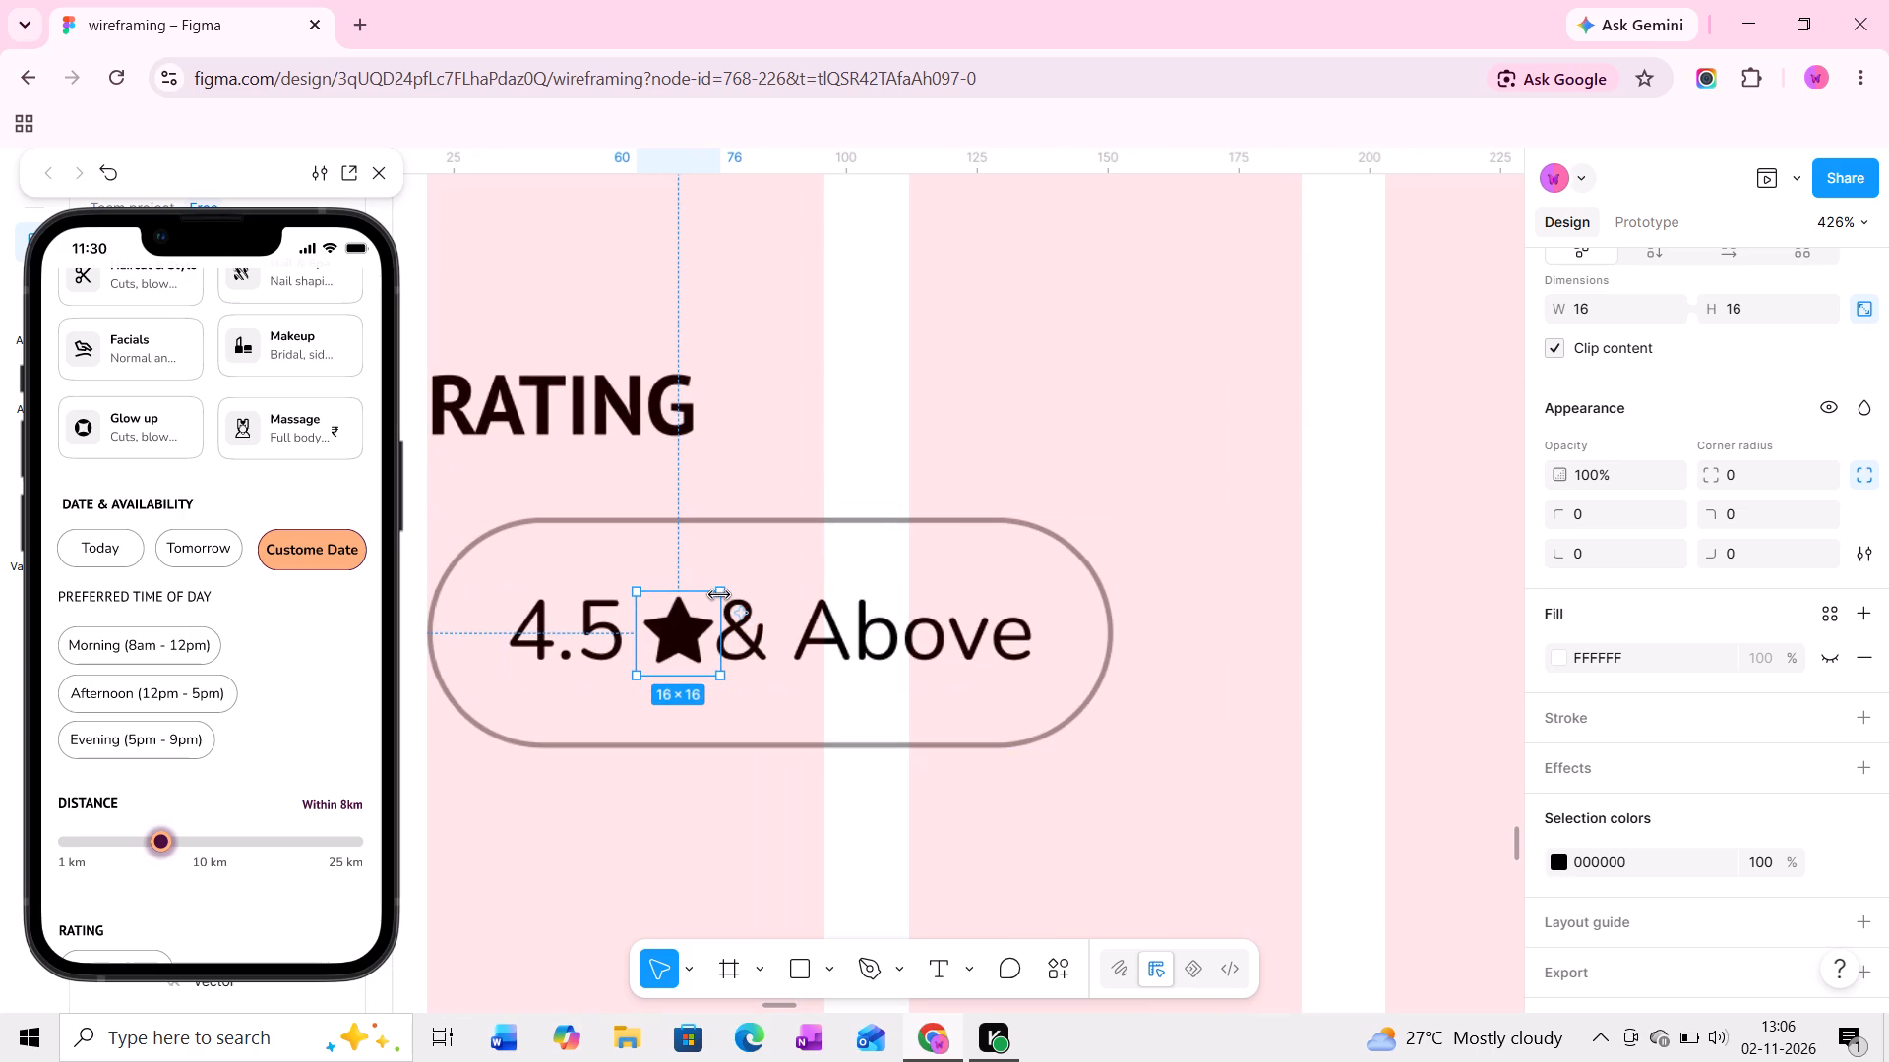
drag(719, 594, 694, 604)
ctrl+scroll(696, 630, up, 5)
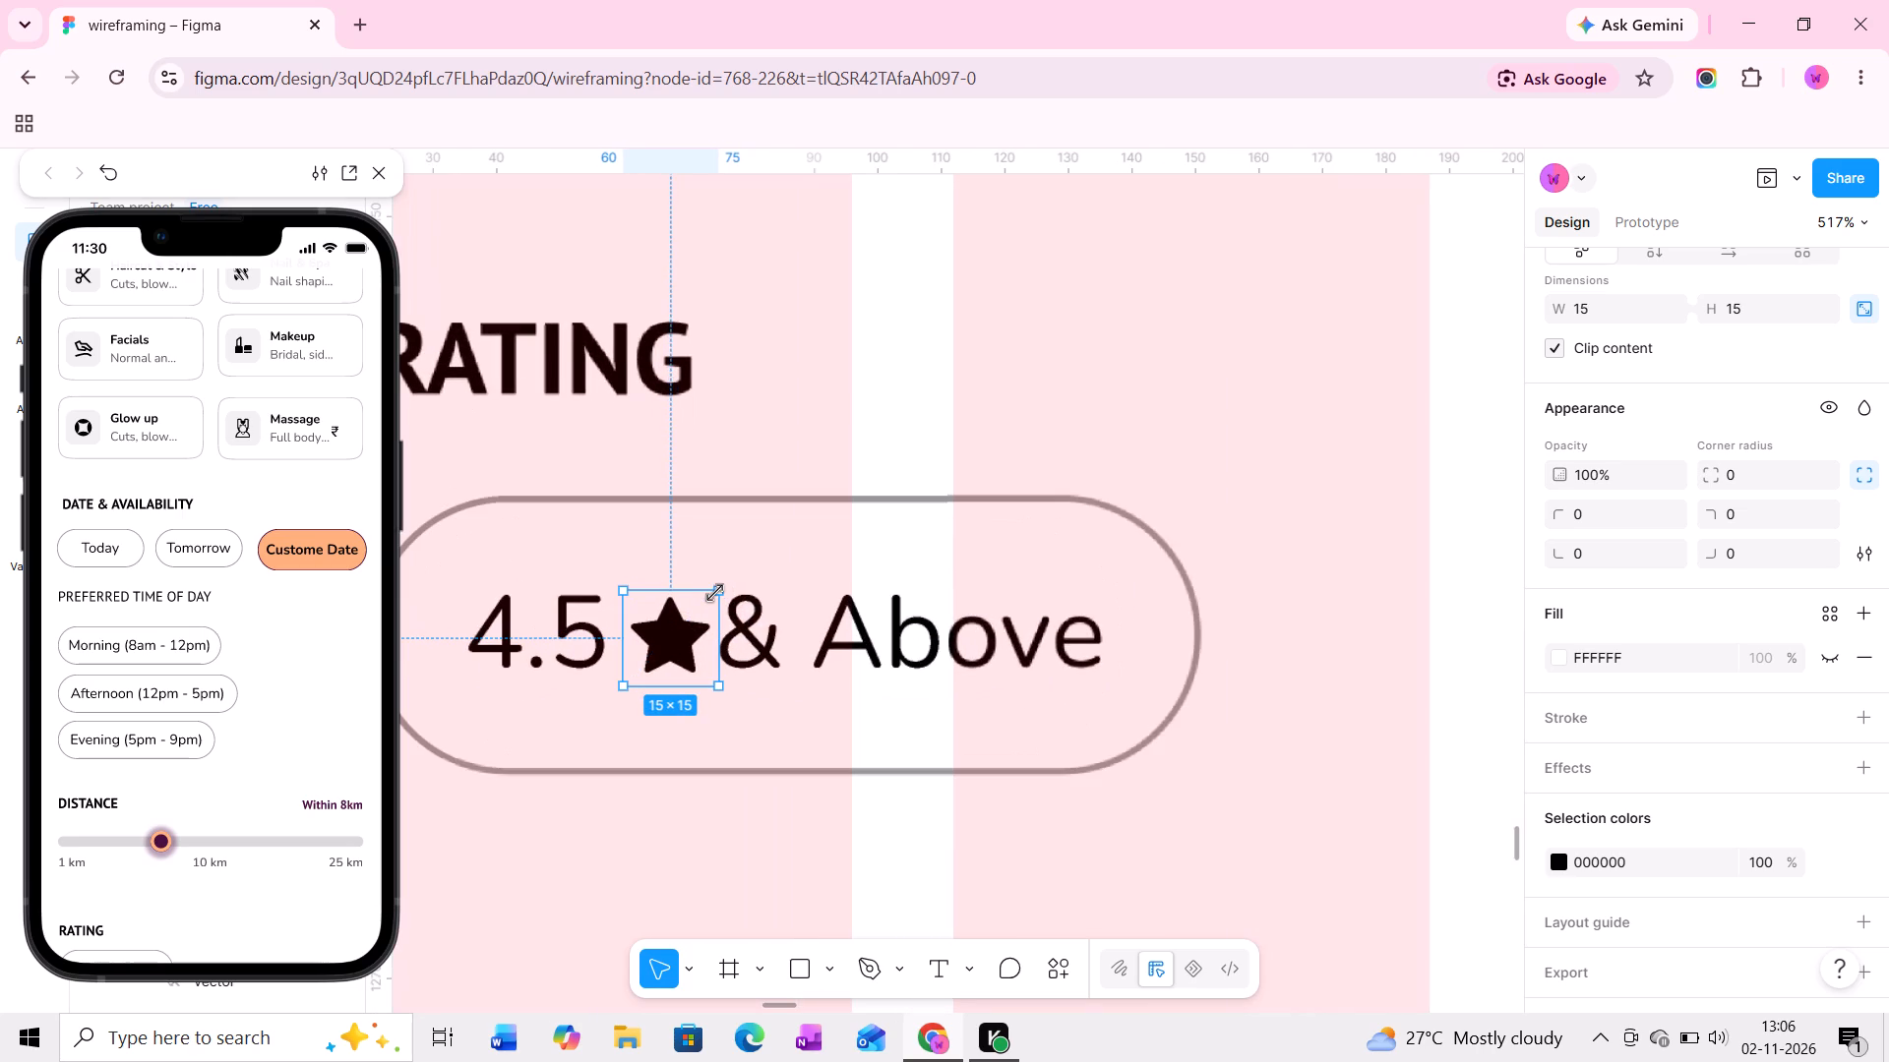
drag(715, 593, 696, 613)
drag(681, 644, 686, 622)
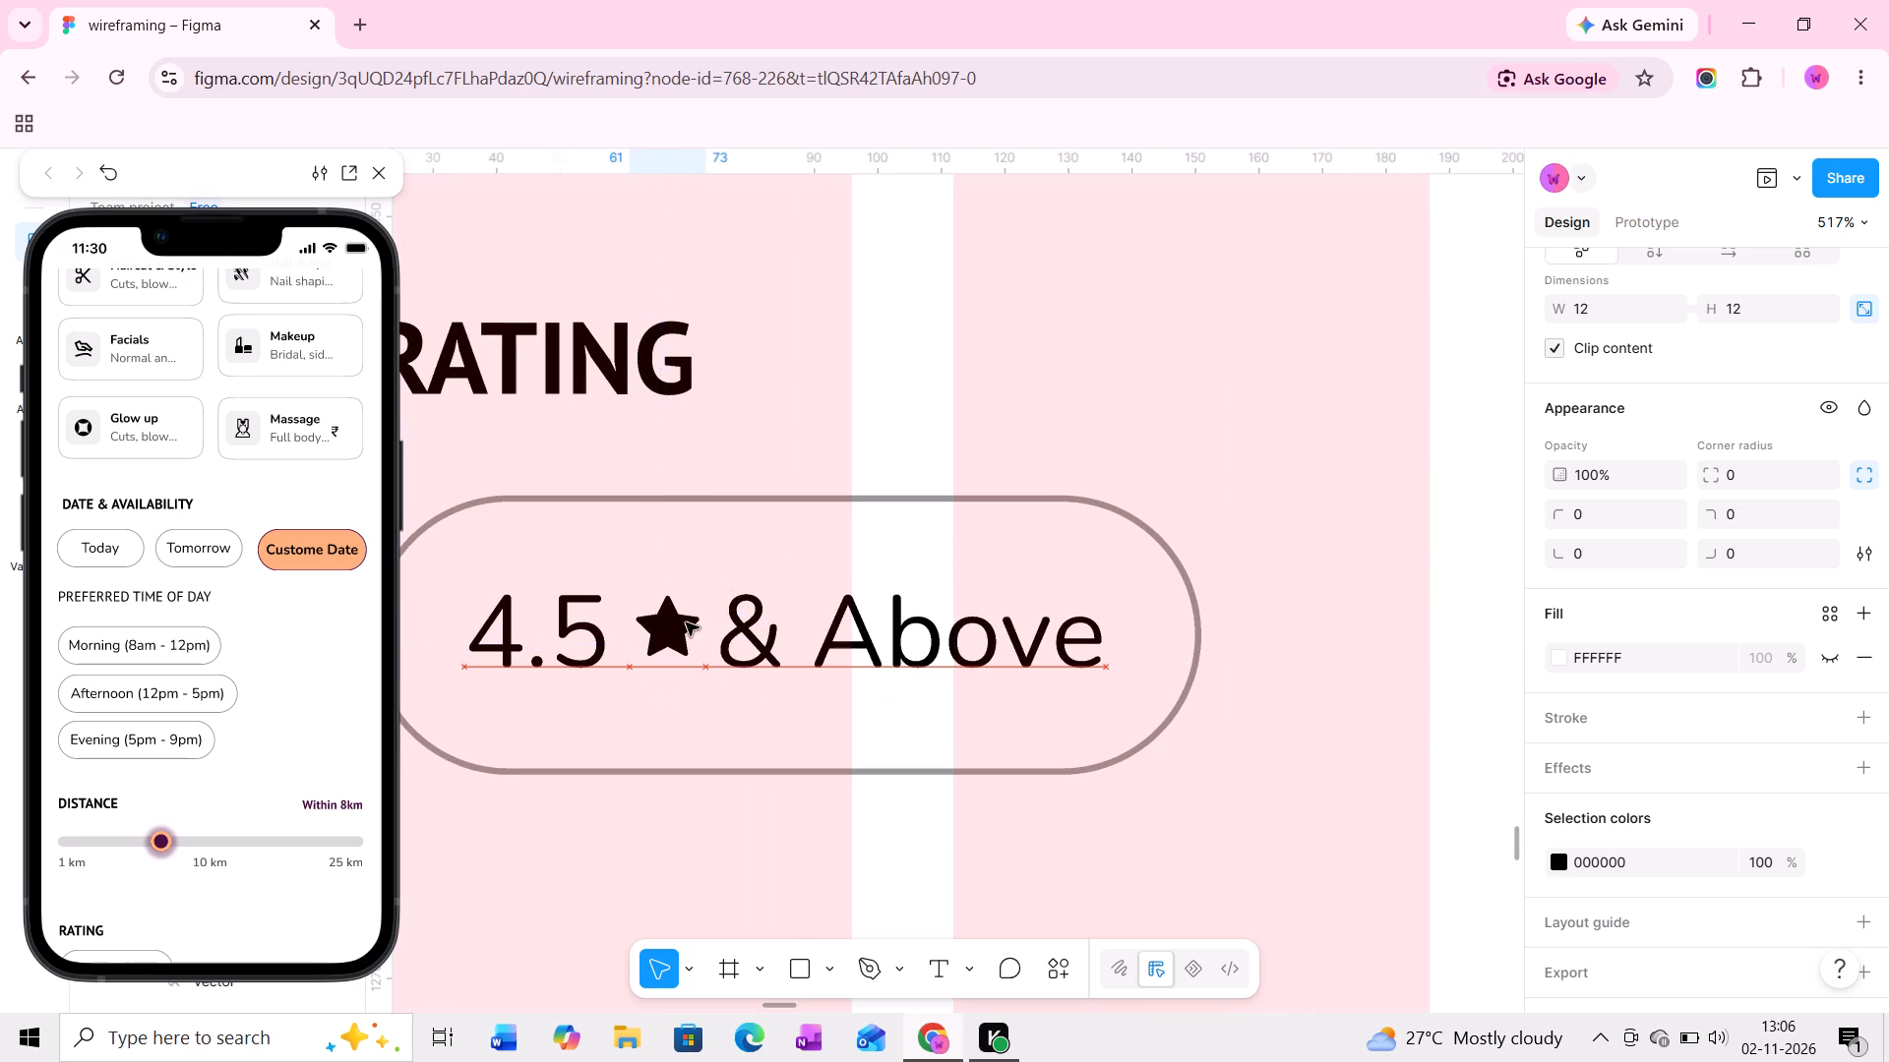
drag(686, 622, 687, 629)
Duplicate the 4.5 & Above pill to X 157, beside the original on the same row.
ctrl+scroll(738, 634, down, 10)
middle_drag(780, 649, 800, 639)
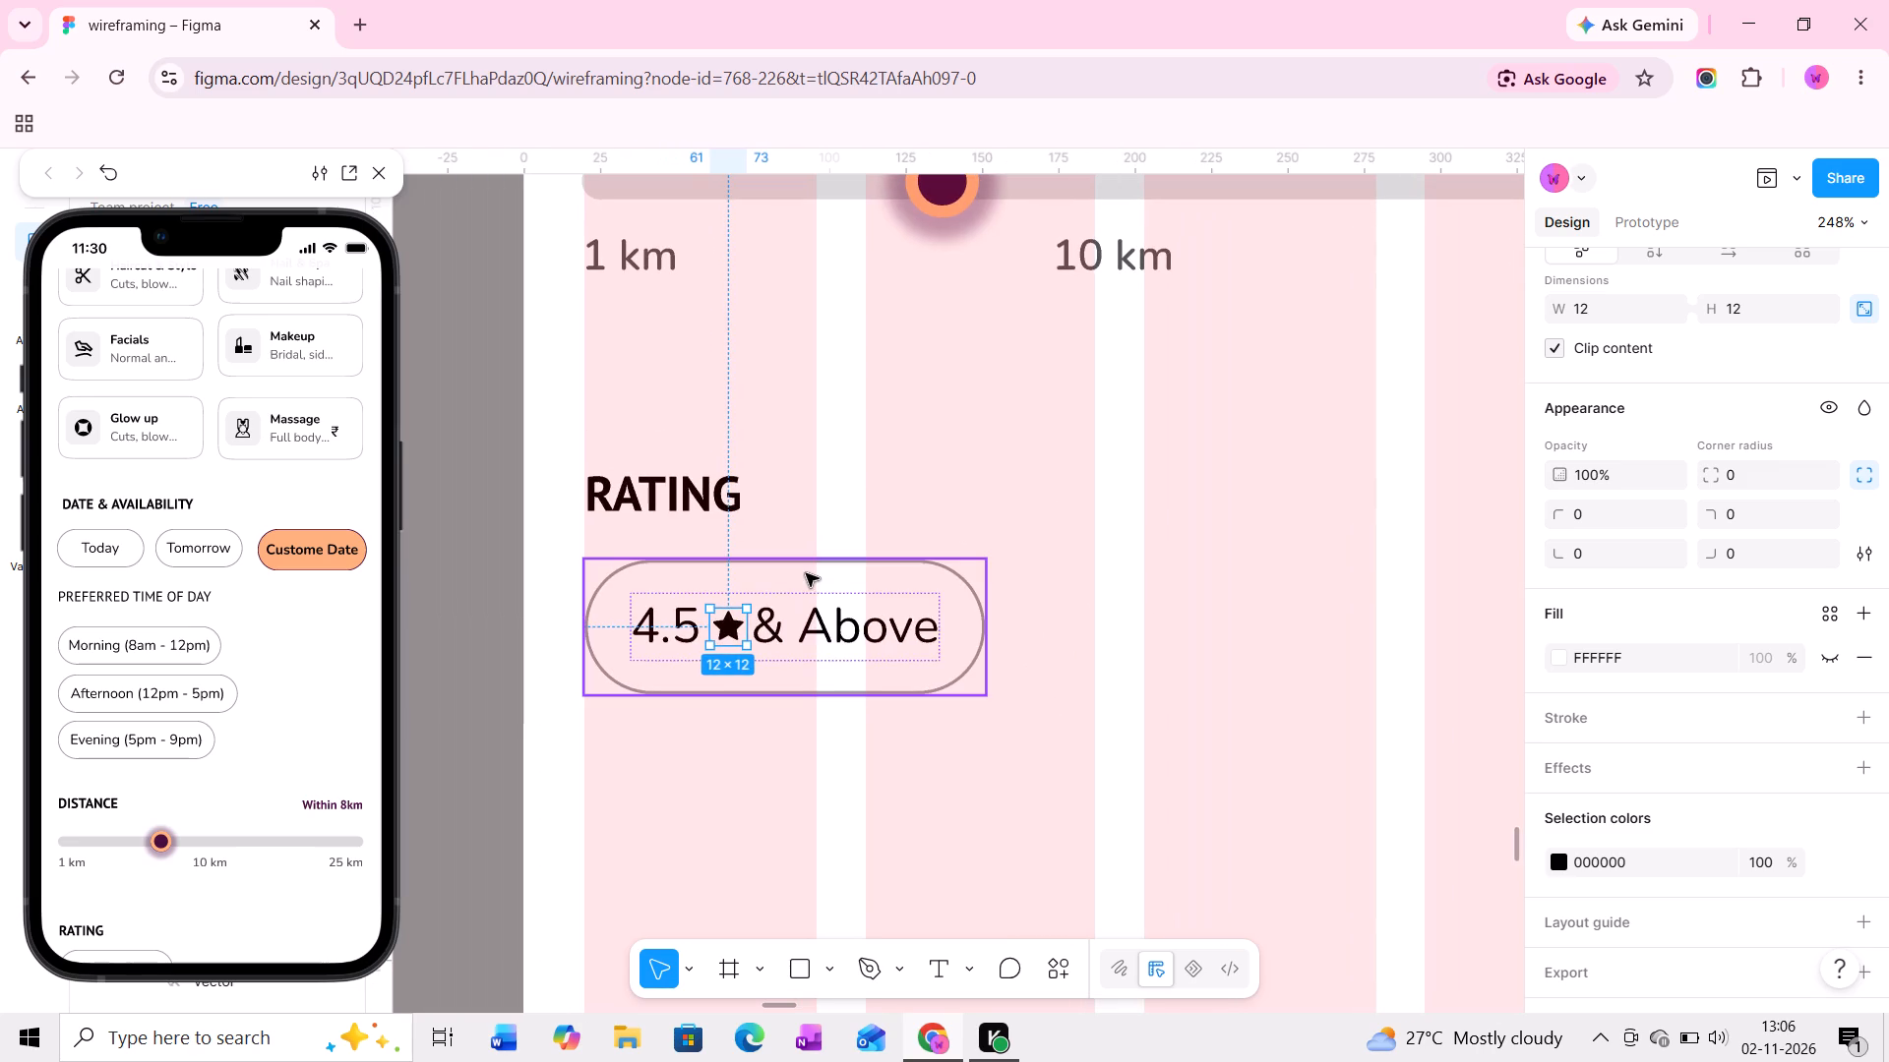
click(808, 566)
ctrl+scroll(823, 576, down, 3)
middle_drag(829, 589, 752, 587)
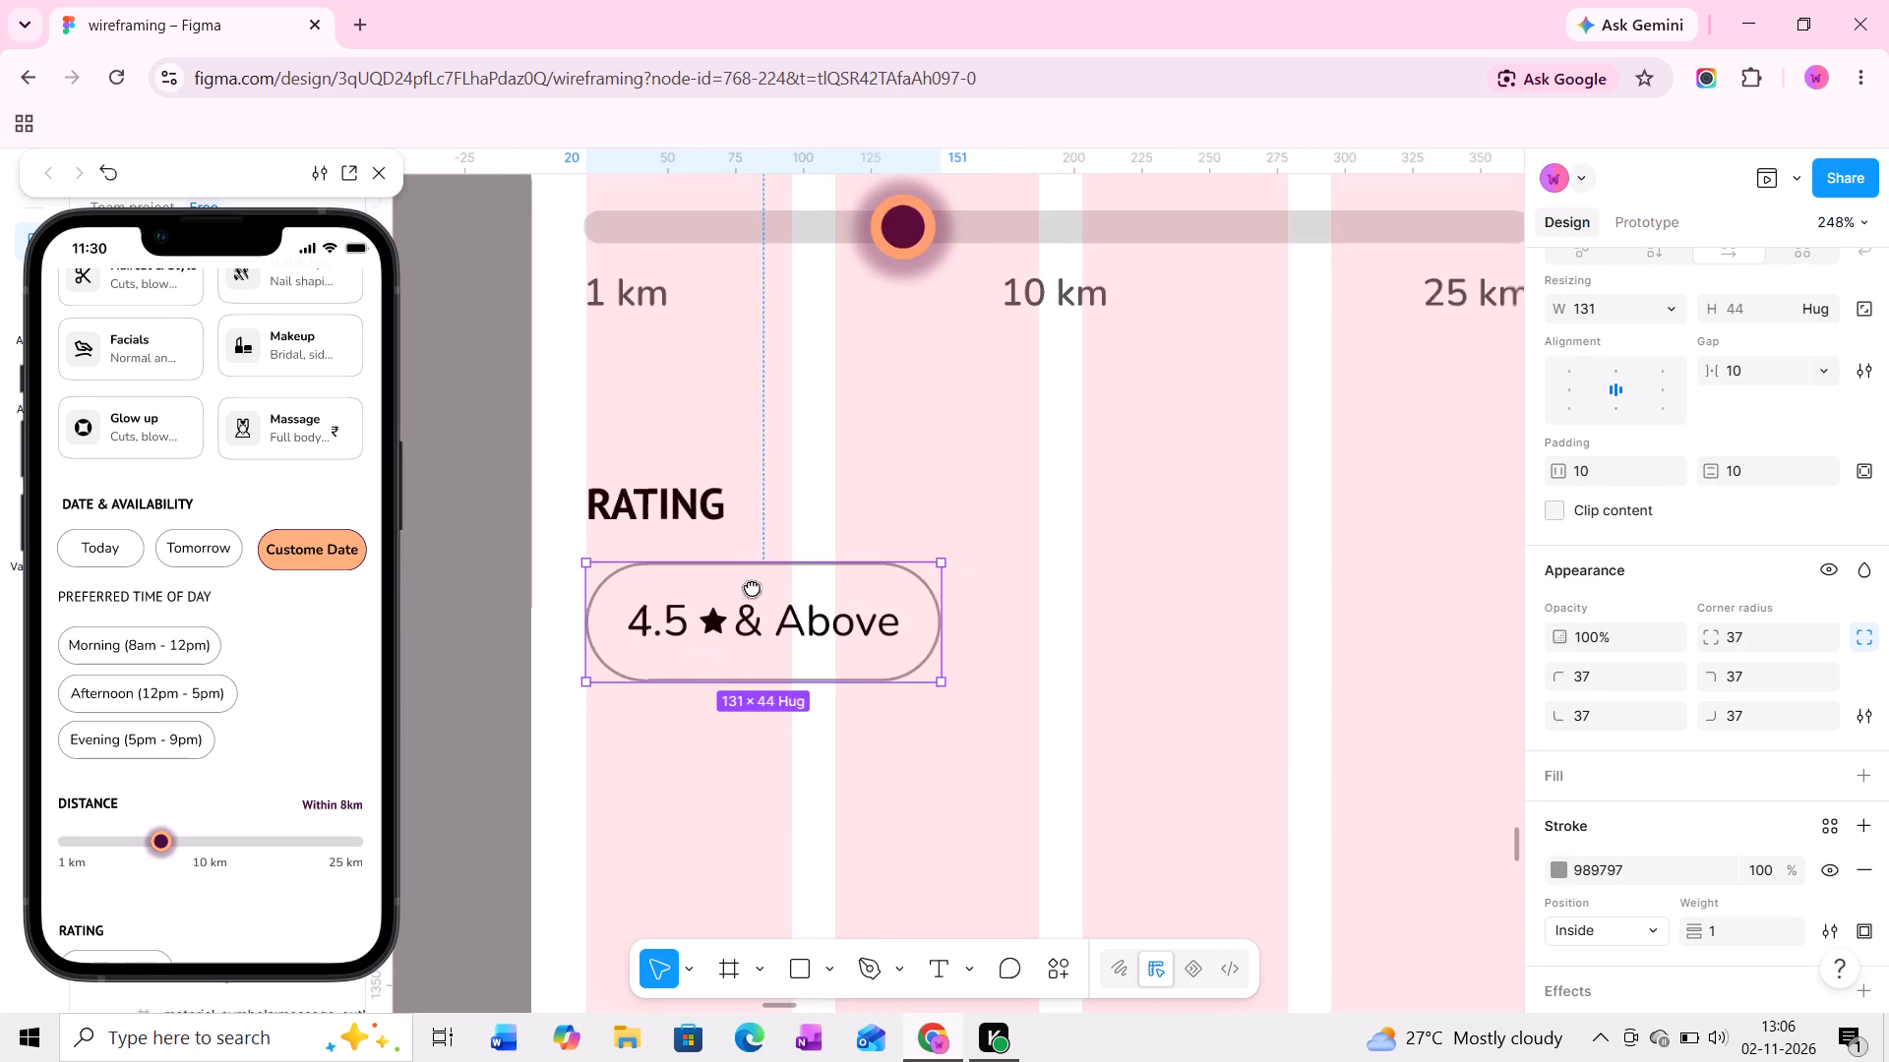
middle_drag(752, 587, 747, 587)
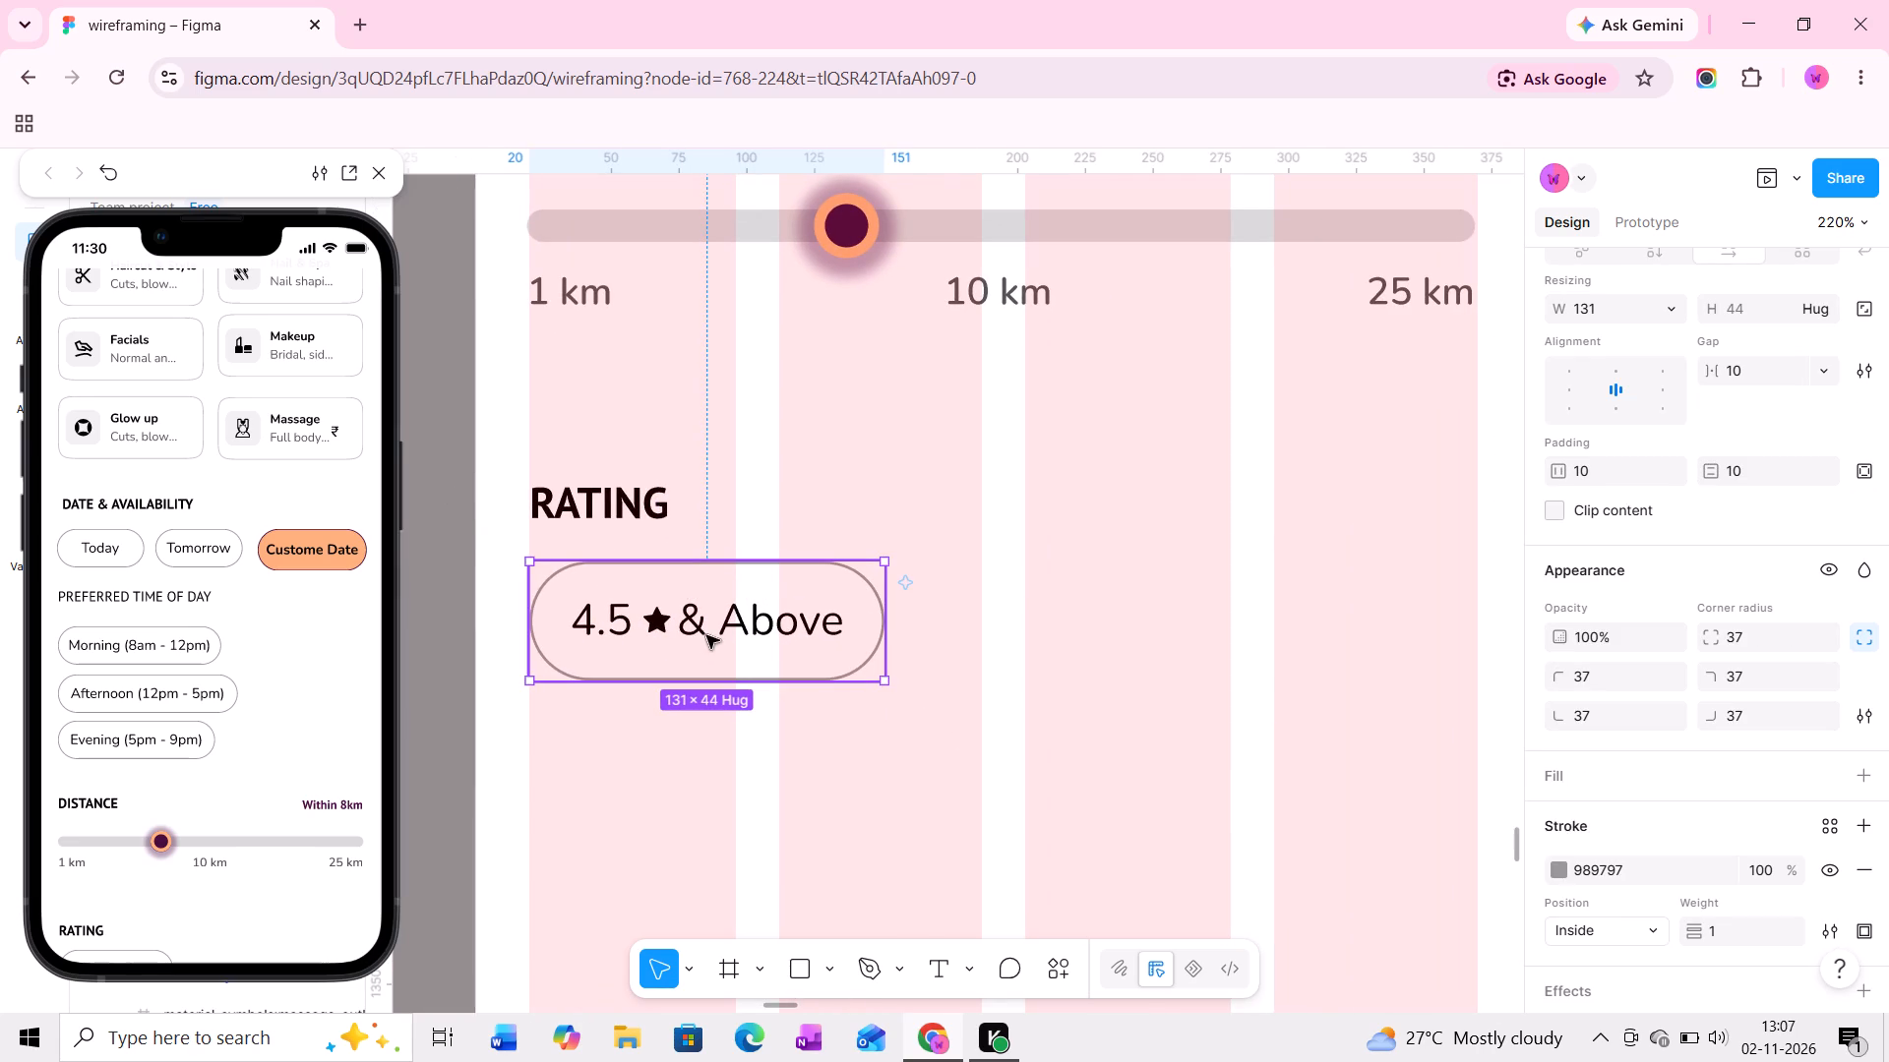
alt+drag(664, 574, 1066, 563)
alt+drag(1066, 563, 1035, 579)
middle_drag(1065, 602, 900, 591)
ctrl+scroll(931, 609, up, 5)
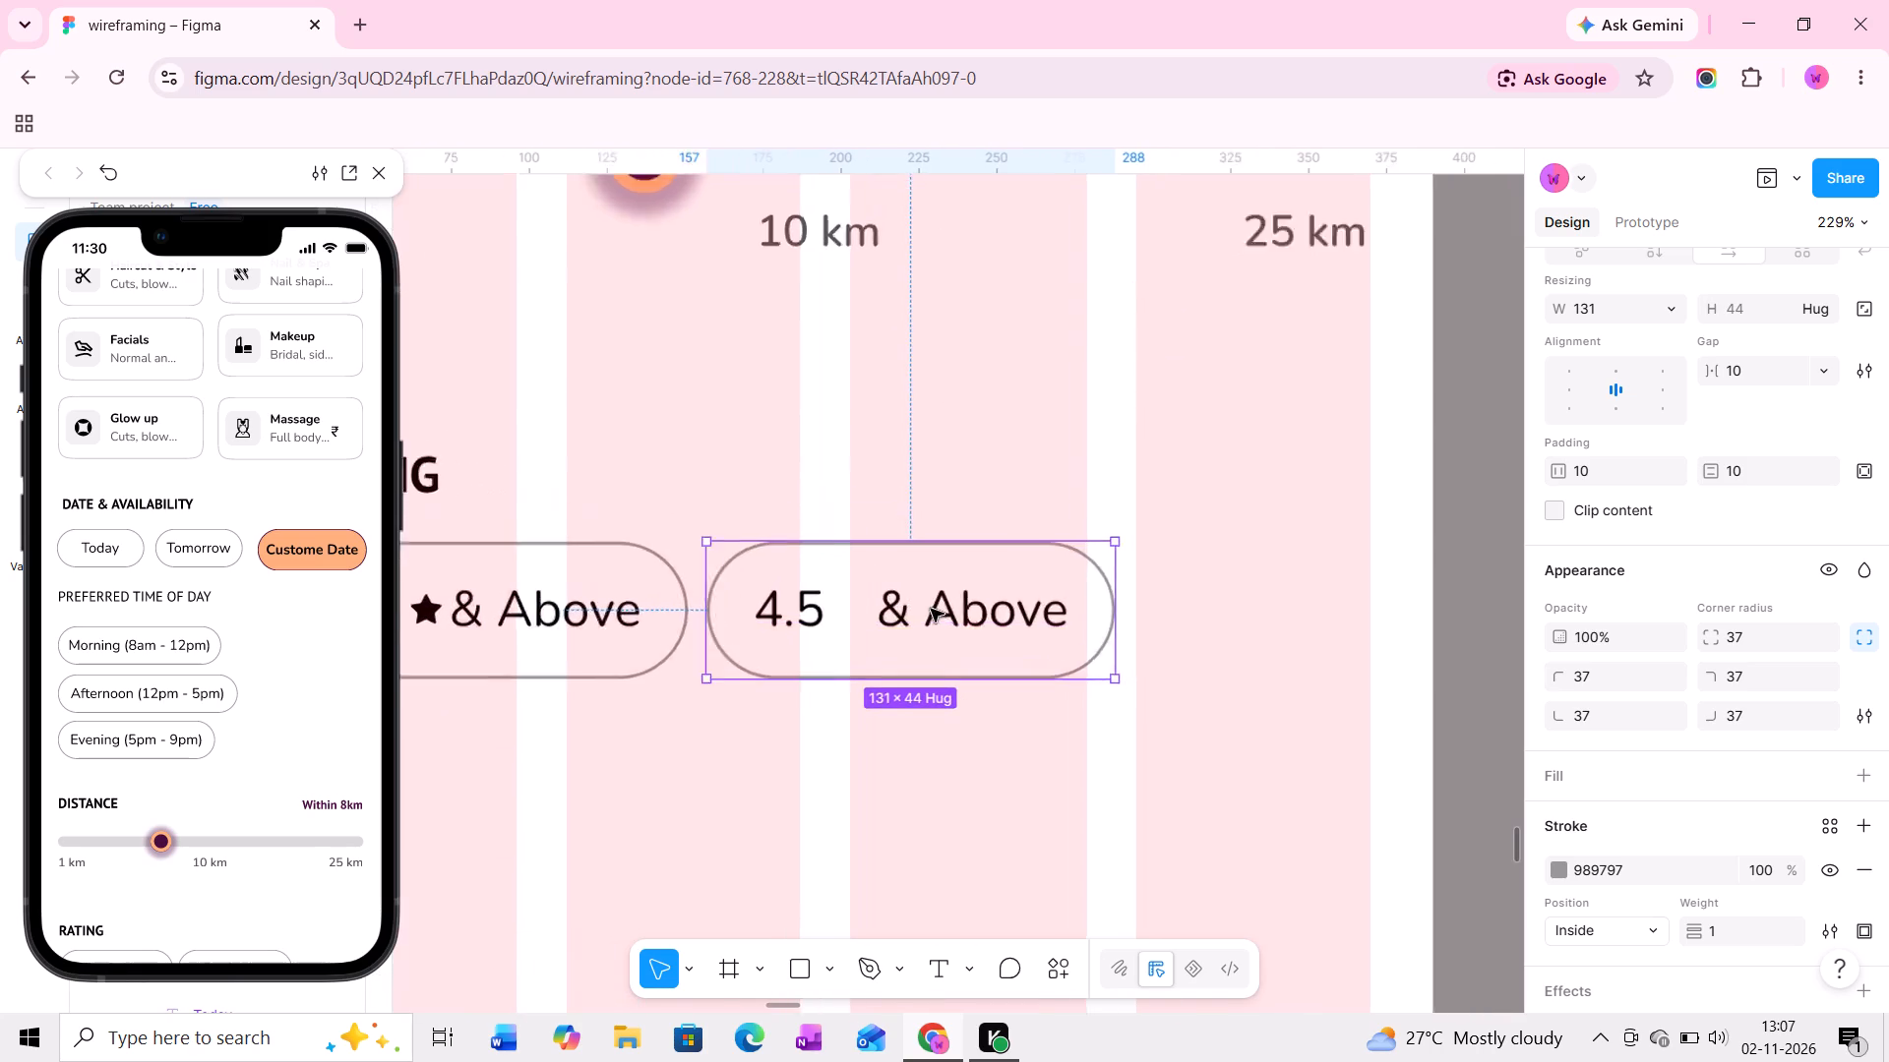
Copy the star icon from the first rating pill into the second pill's gap before & Above, at X 197.
ctrl+scroll(764, 608, down, 9)
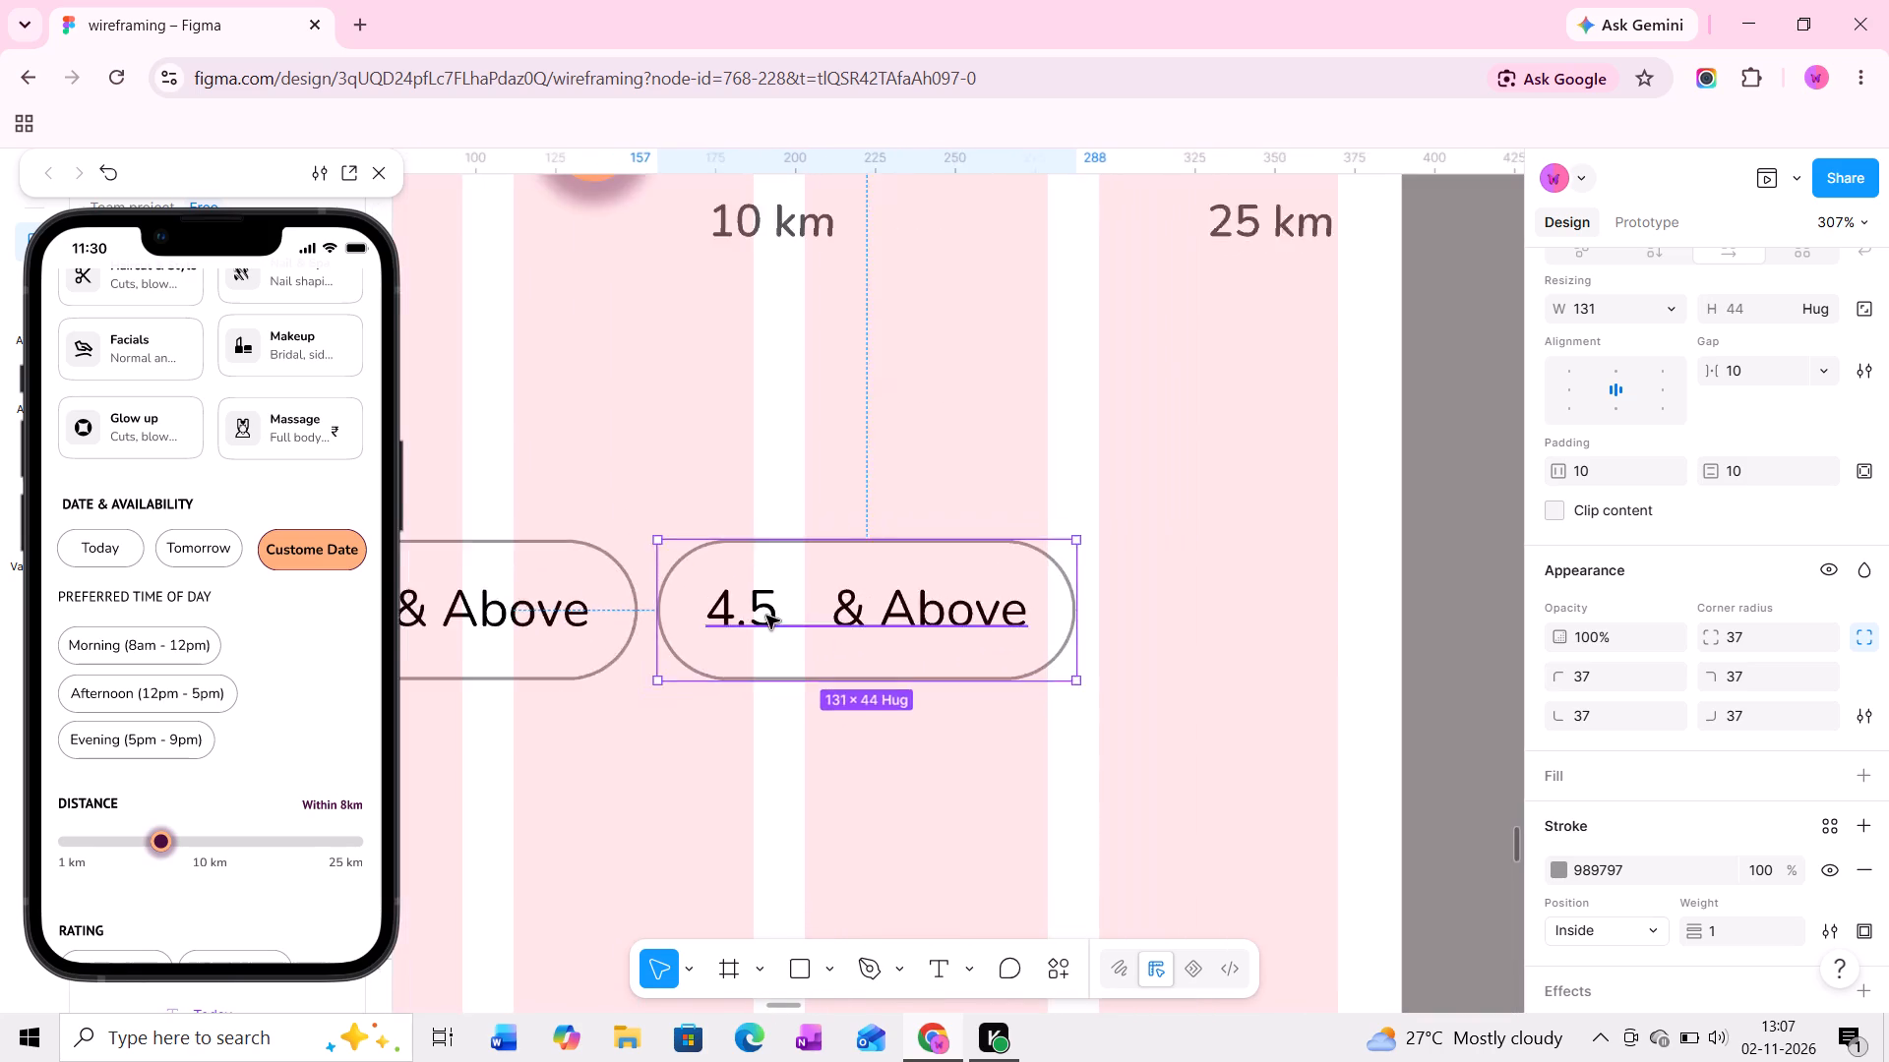
middle_drag(766, 616, 847, 612)
click(560, 605)
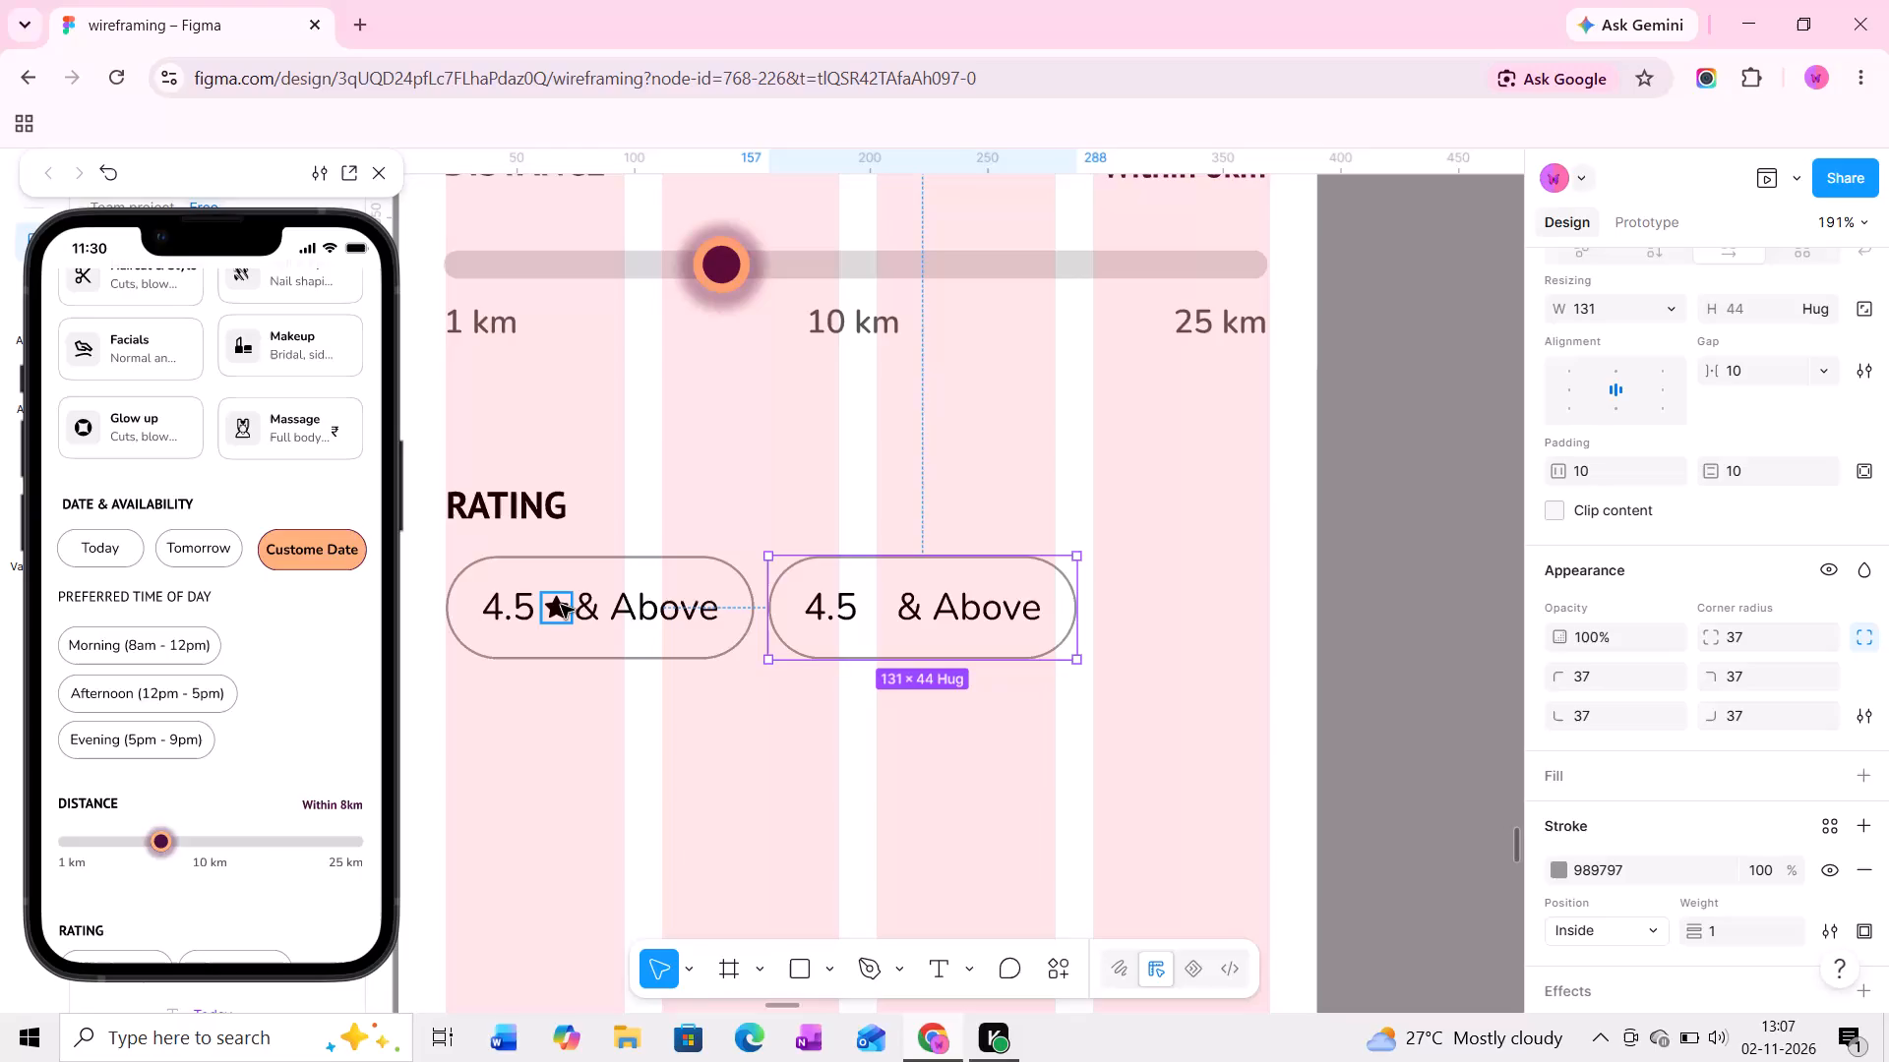
alt+drag(561, 605, 871, 599)
alt+drag(871, 599, 874, 600)
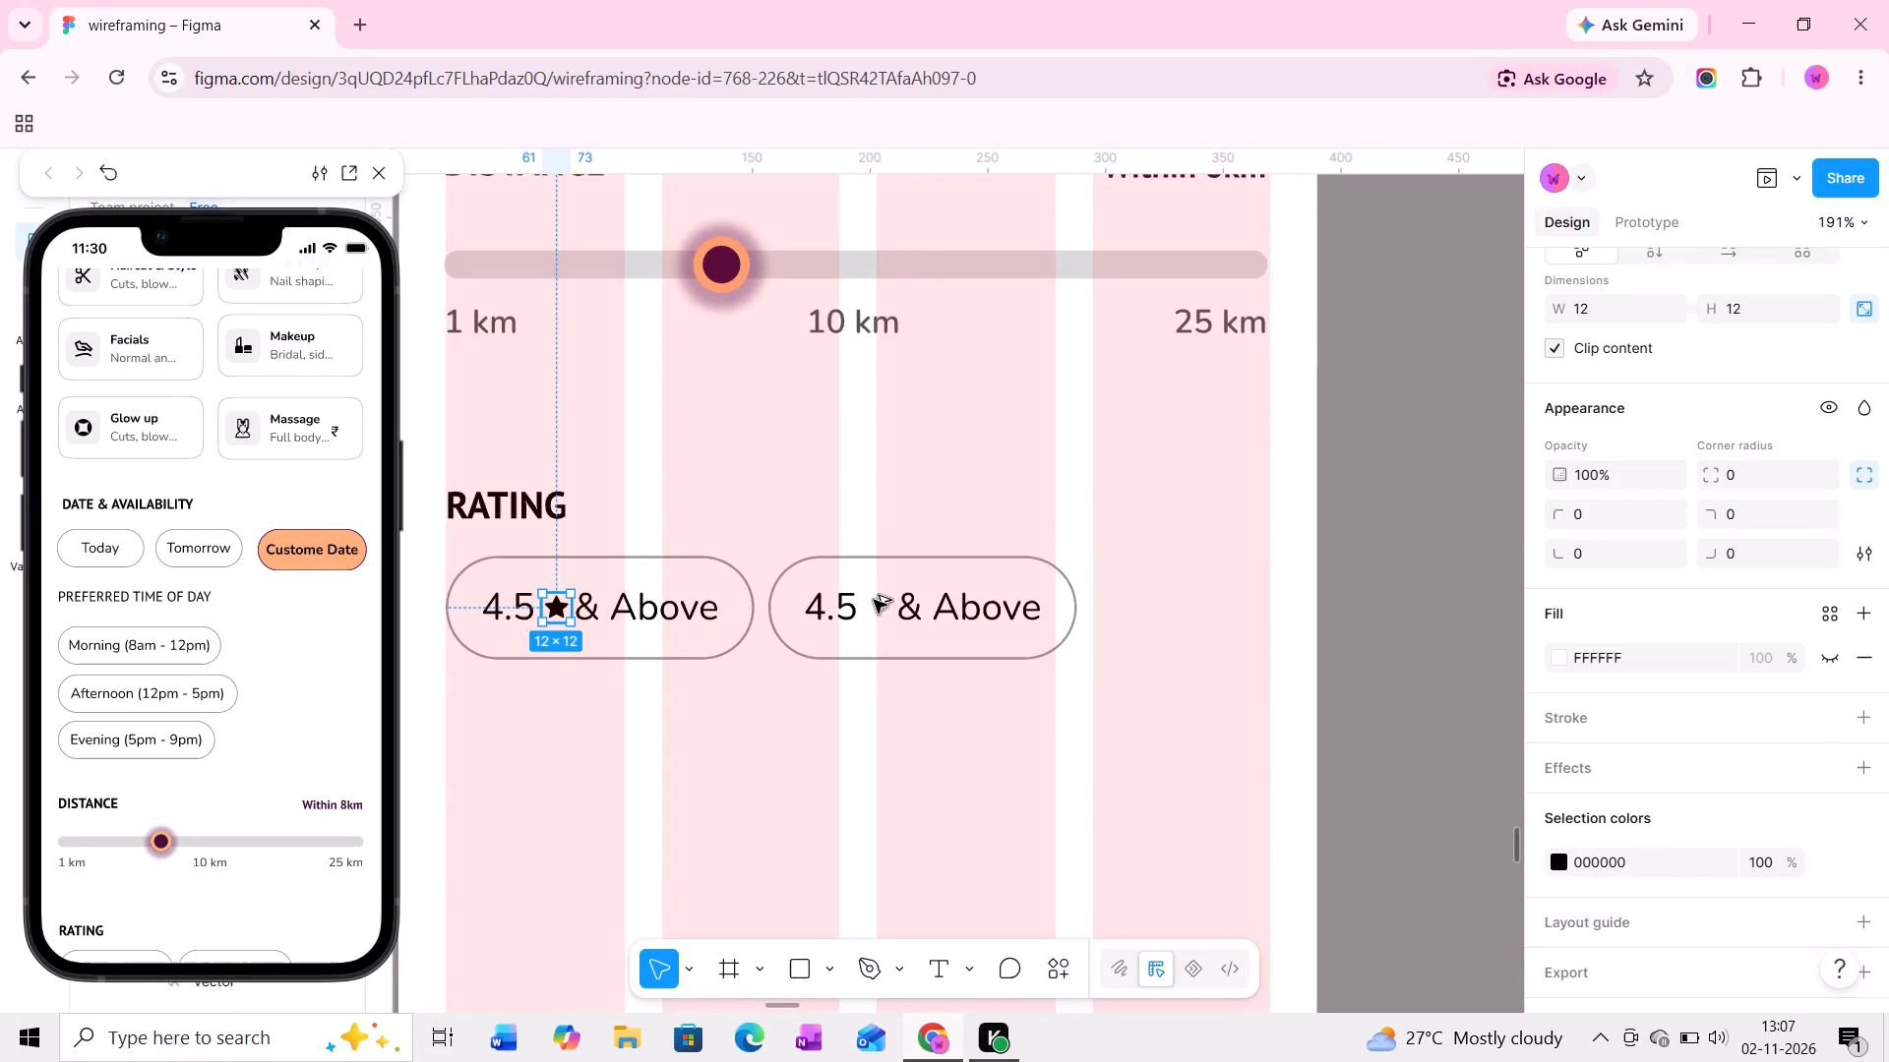
alt+drag(874, 600, 880, 607)
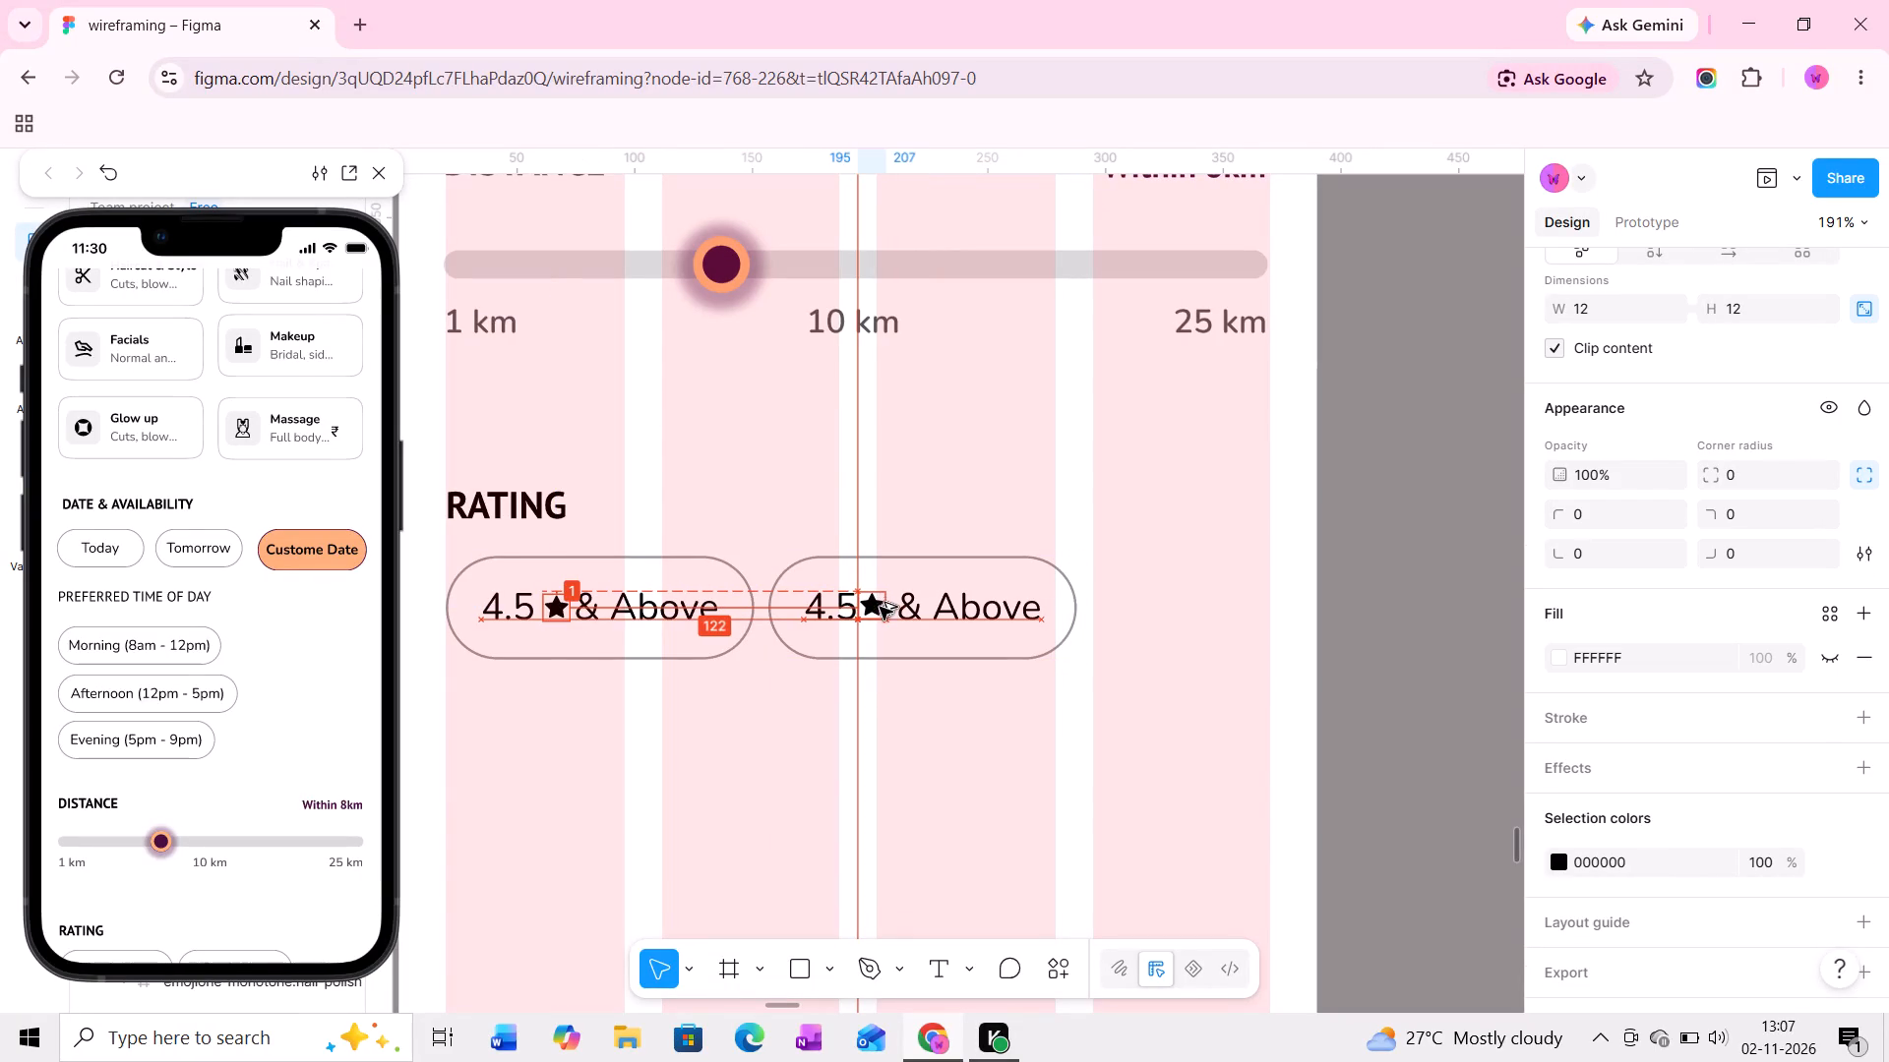
alt+drag(880, 607, 881, 604)
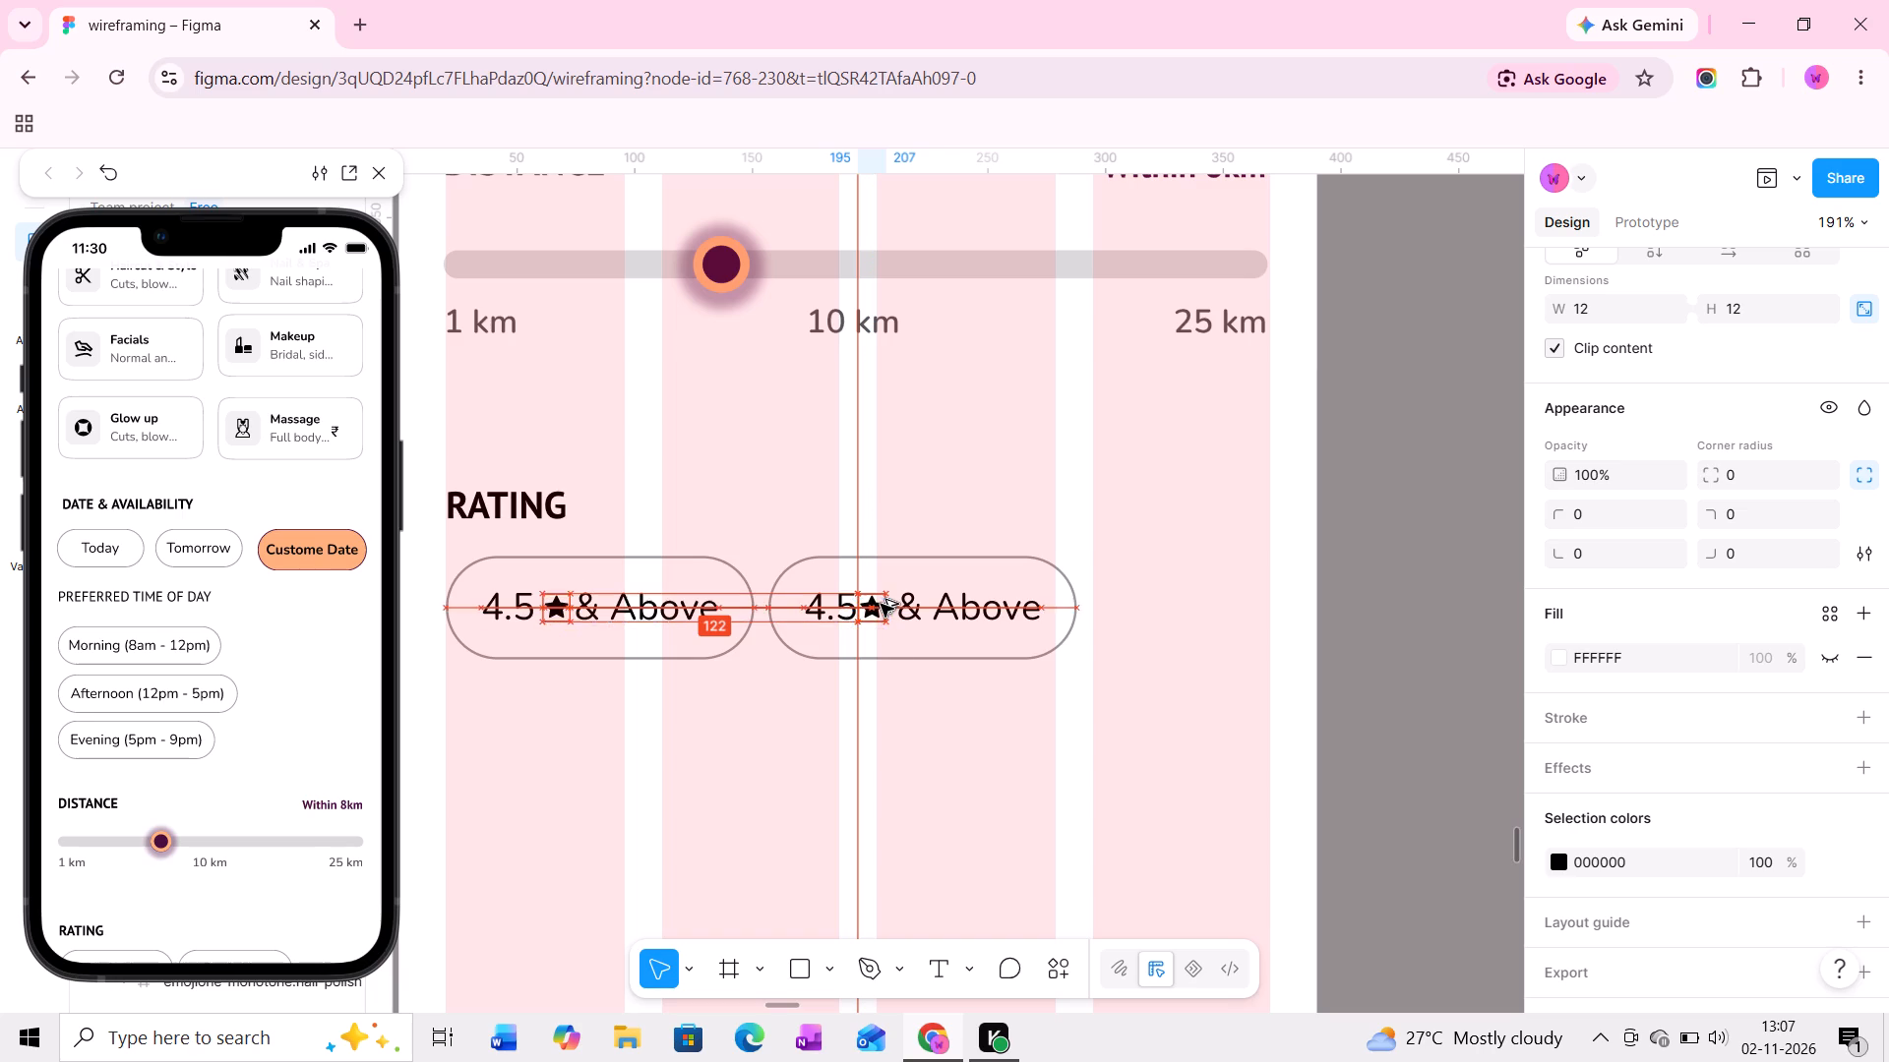
alt+drag(881, 604, 881, 605)
Change the rating number in the second pill to 4.0.
ctrl+scroll(849, 602, up, 5)
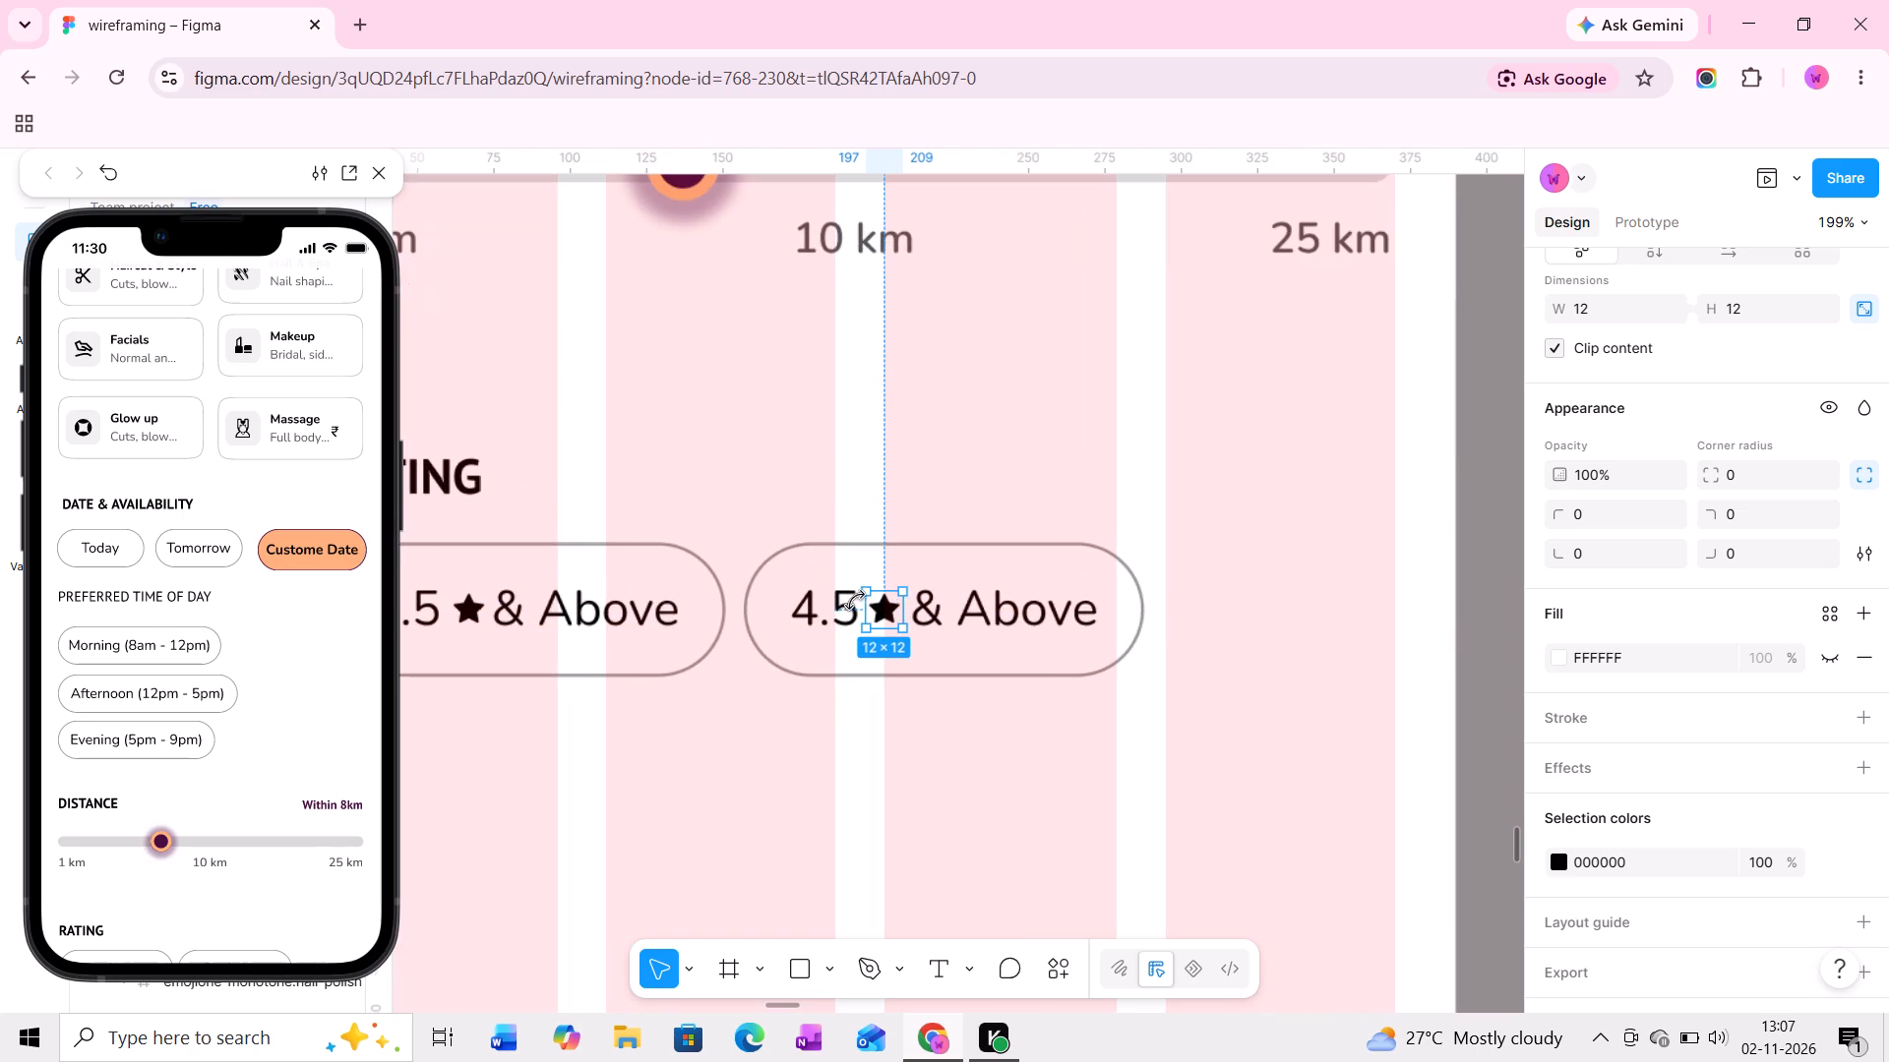
double_click(842, 601)
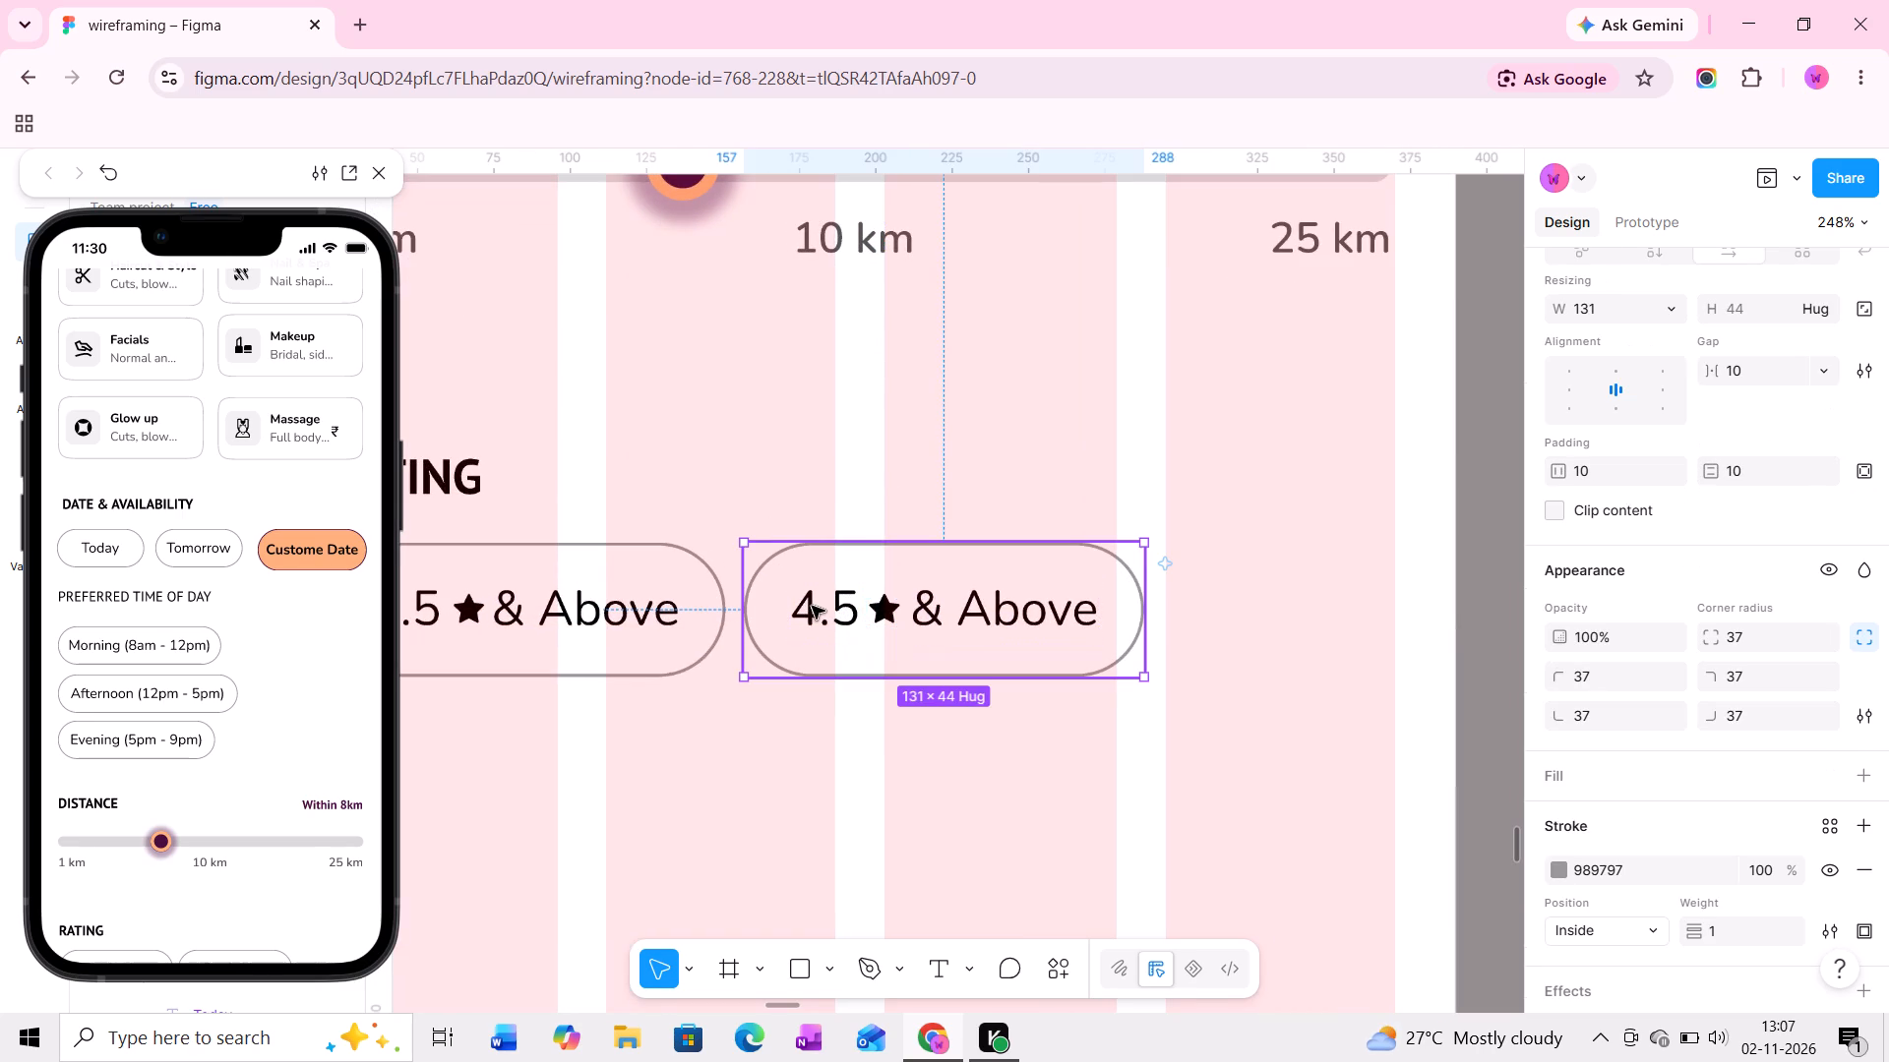
double_click(812, 606)
ctrl+double_click(824, 615)
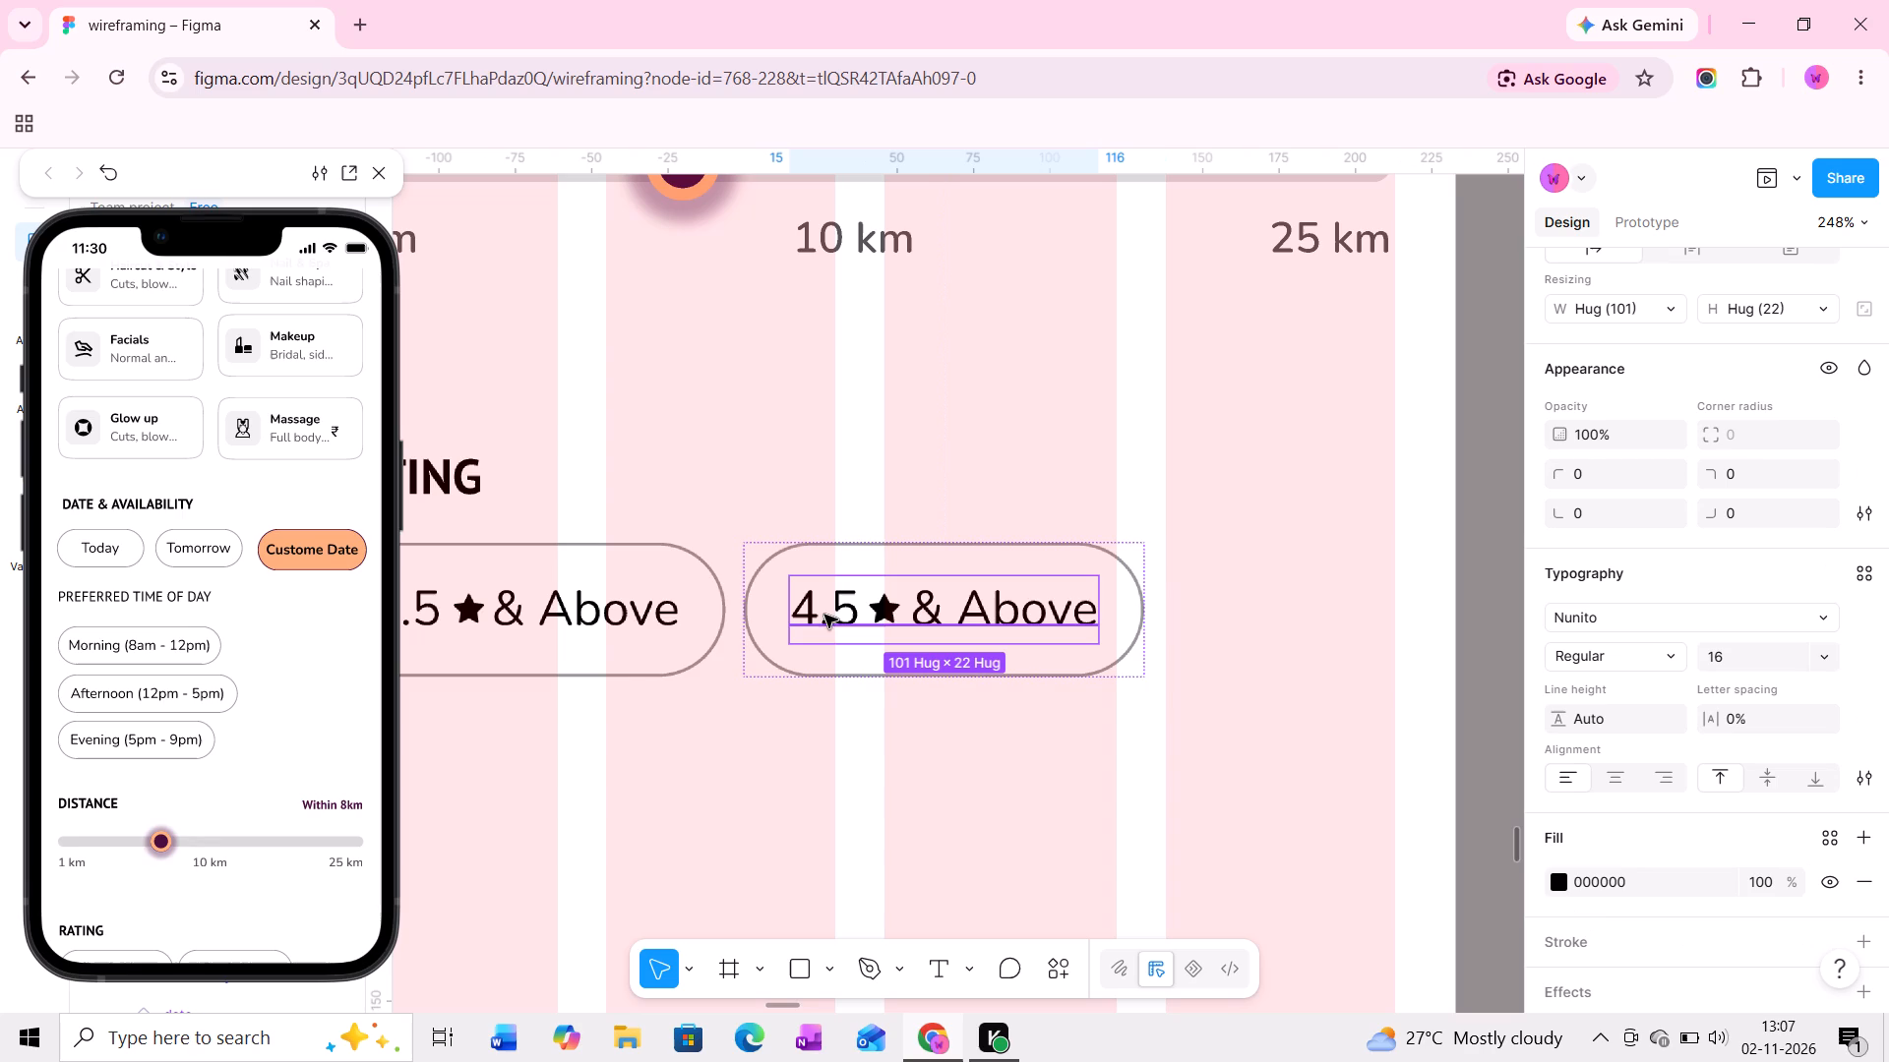
click(842, 607)
click(855, 606)
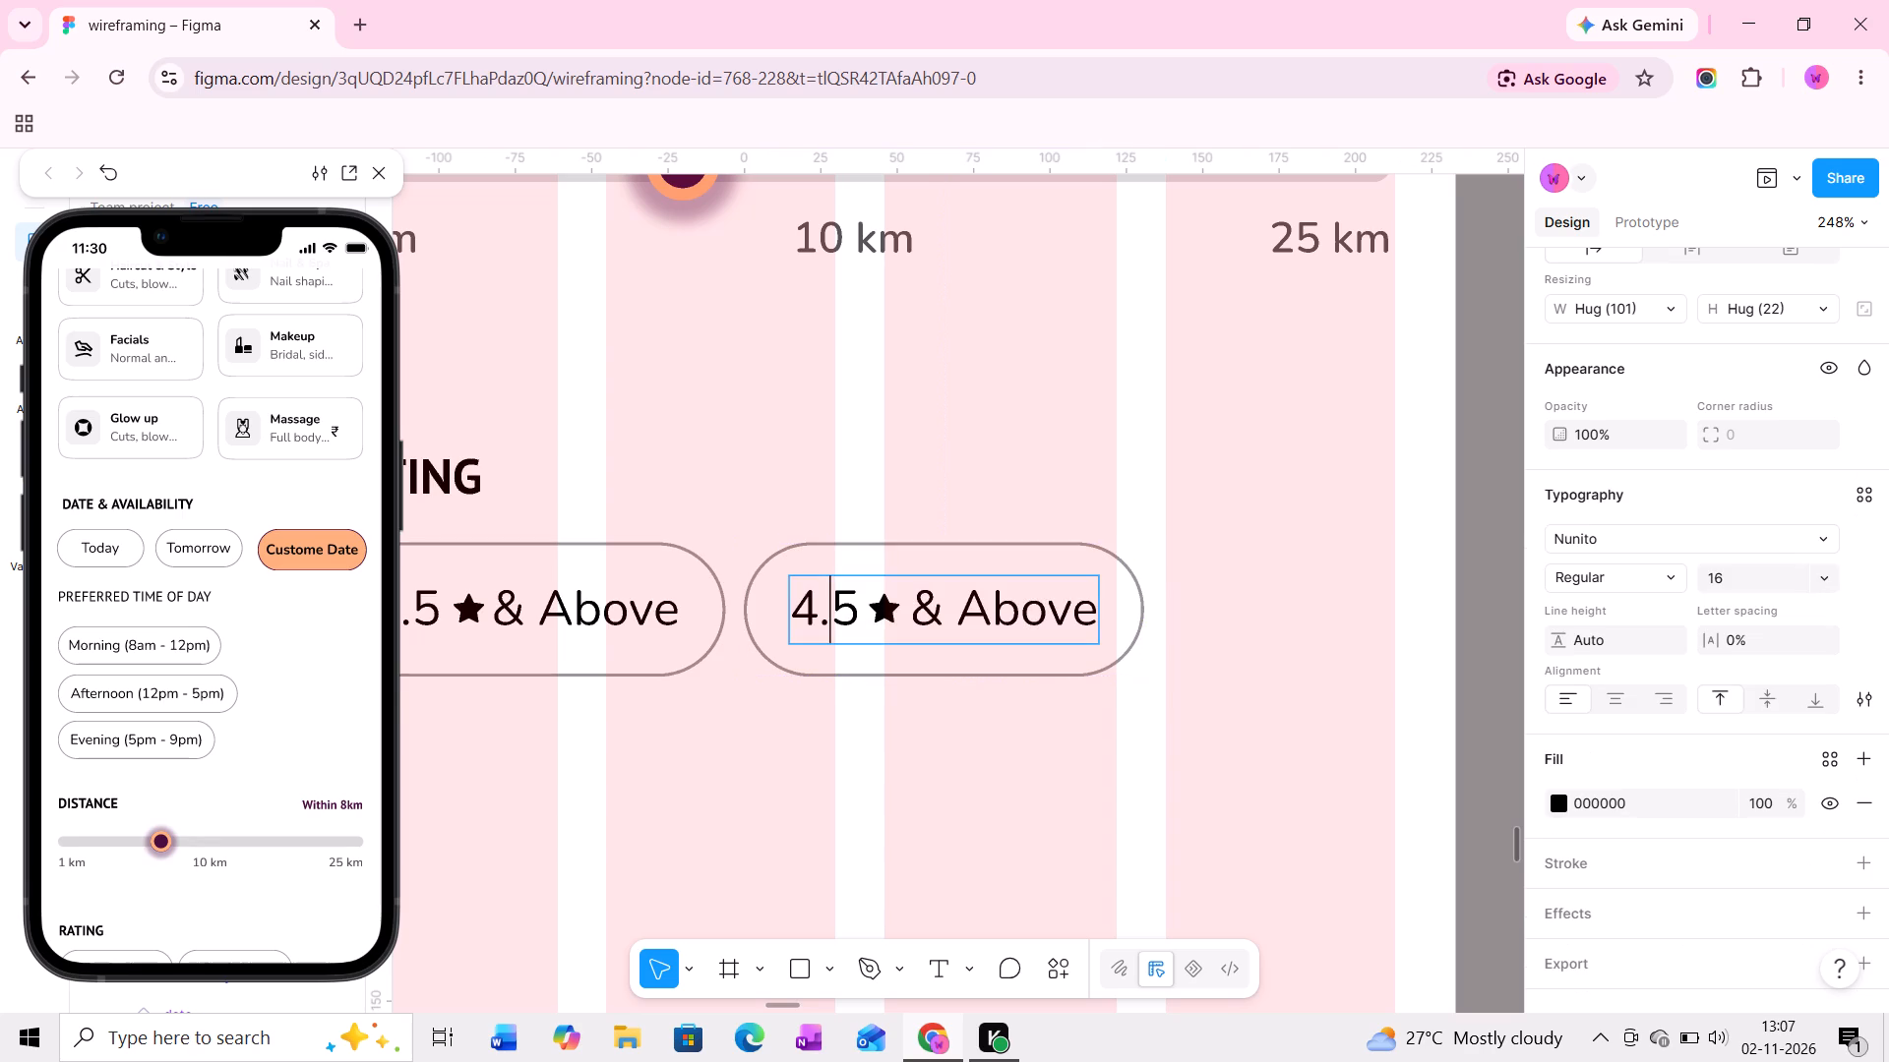
key(BackSpace)
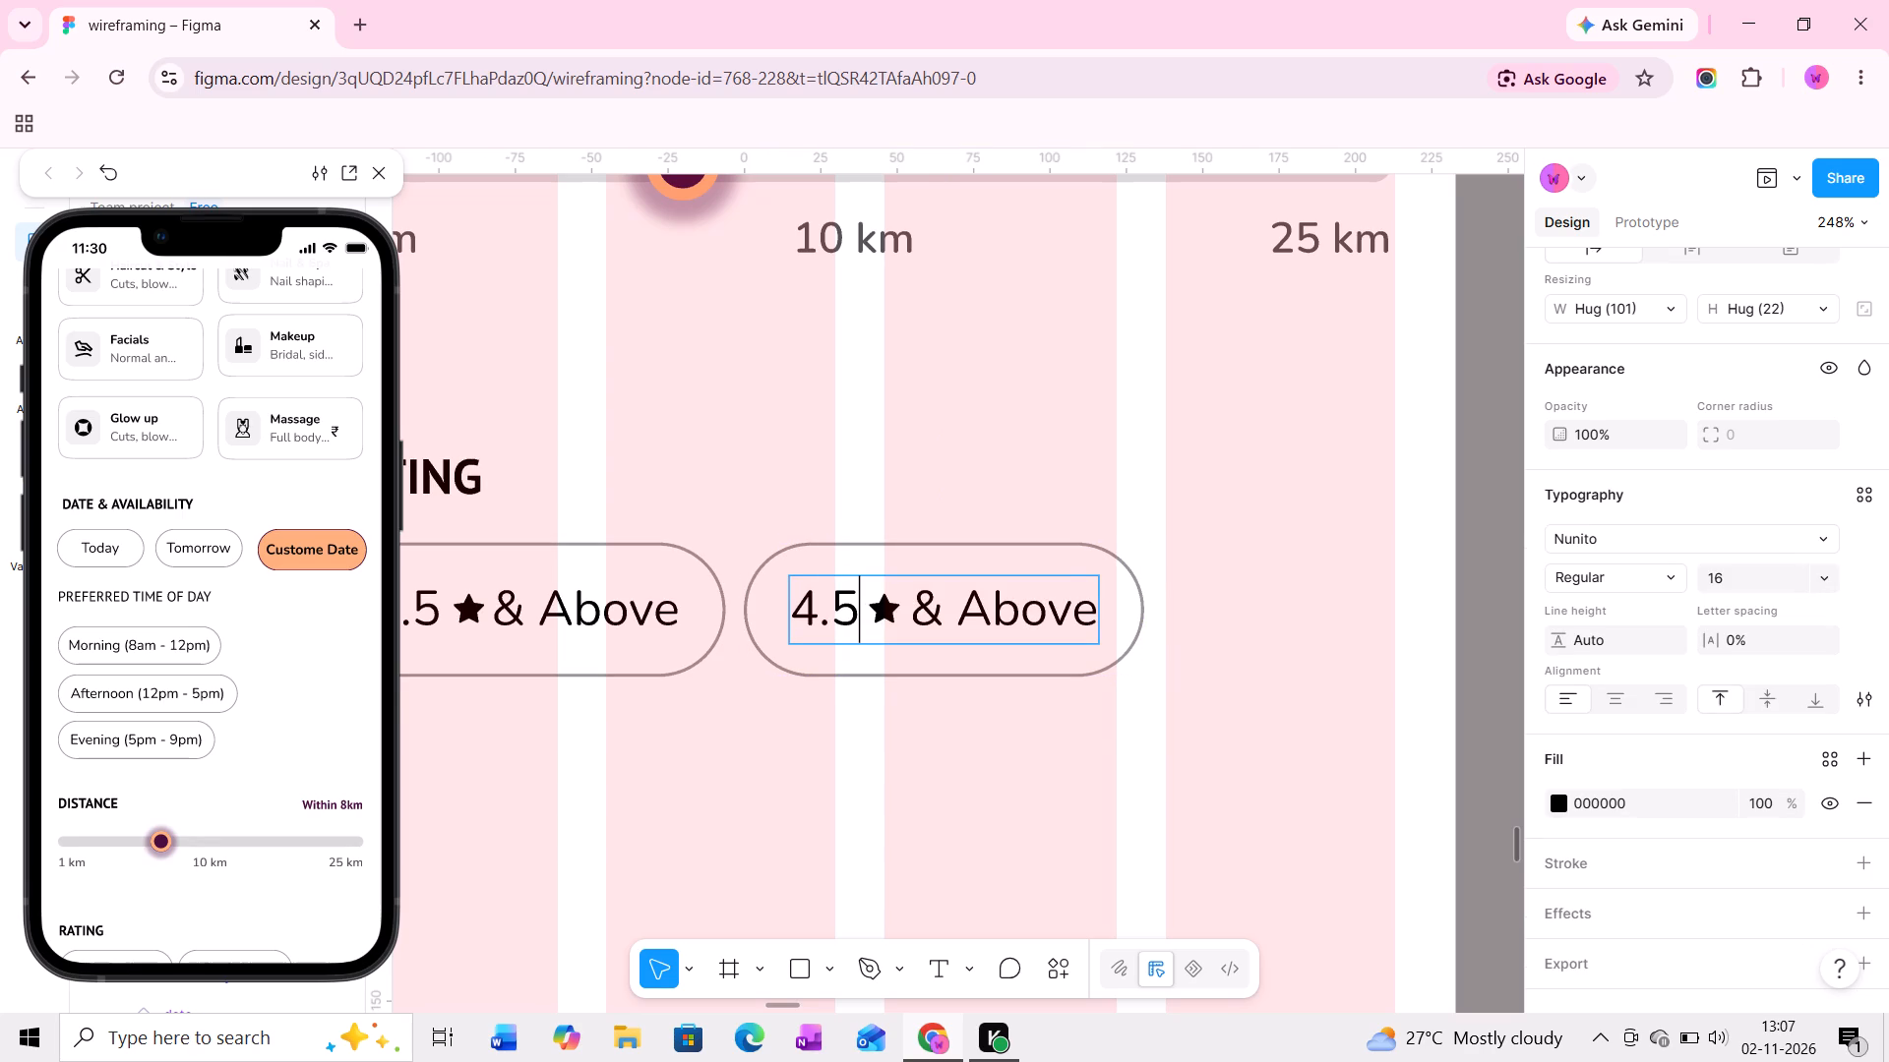
key(0)
Change the rating number in the first pill to 3.5.
middle_drag(784, 608, 970, 595)
click(617, 601)
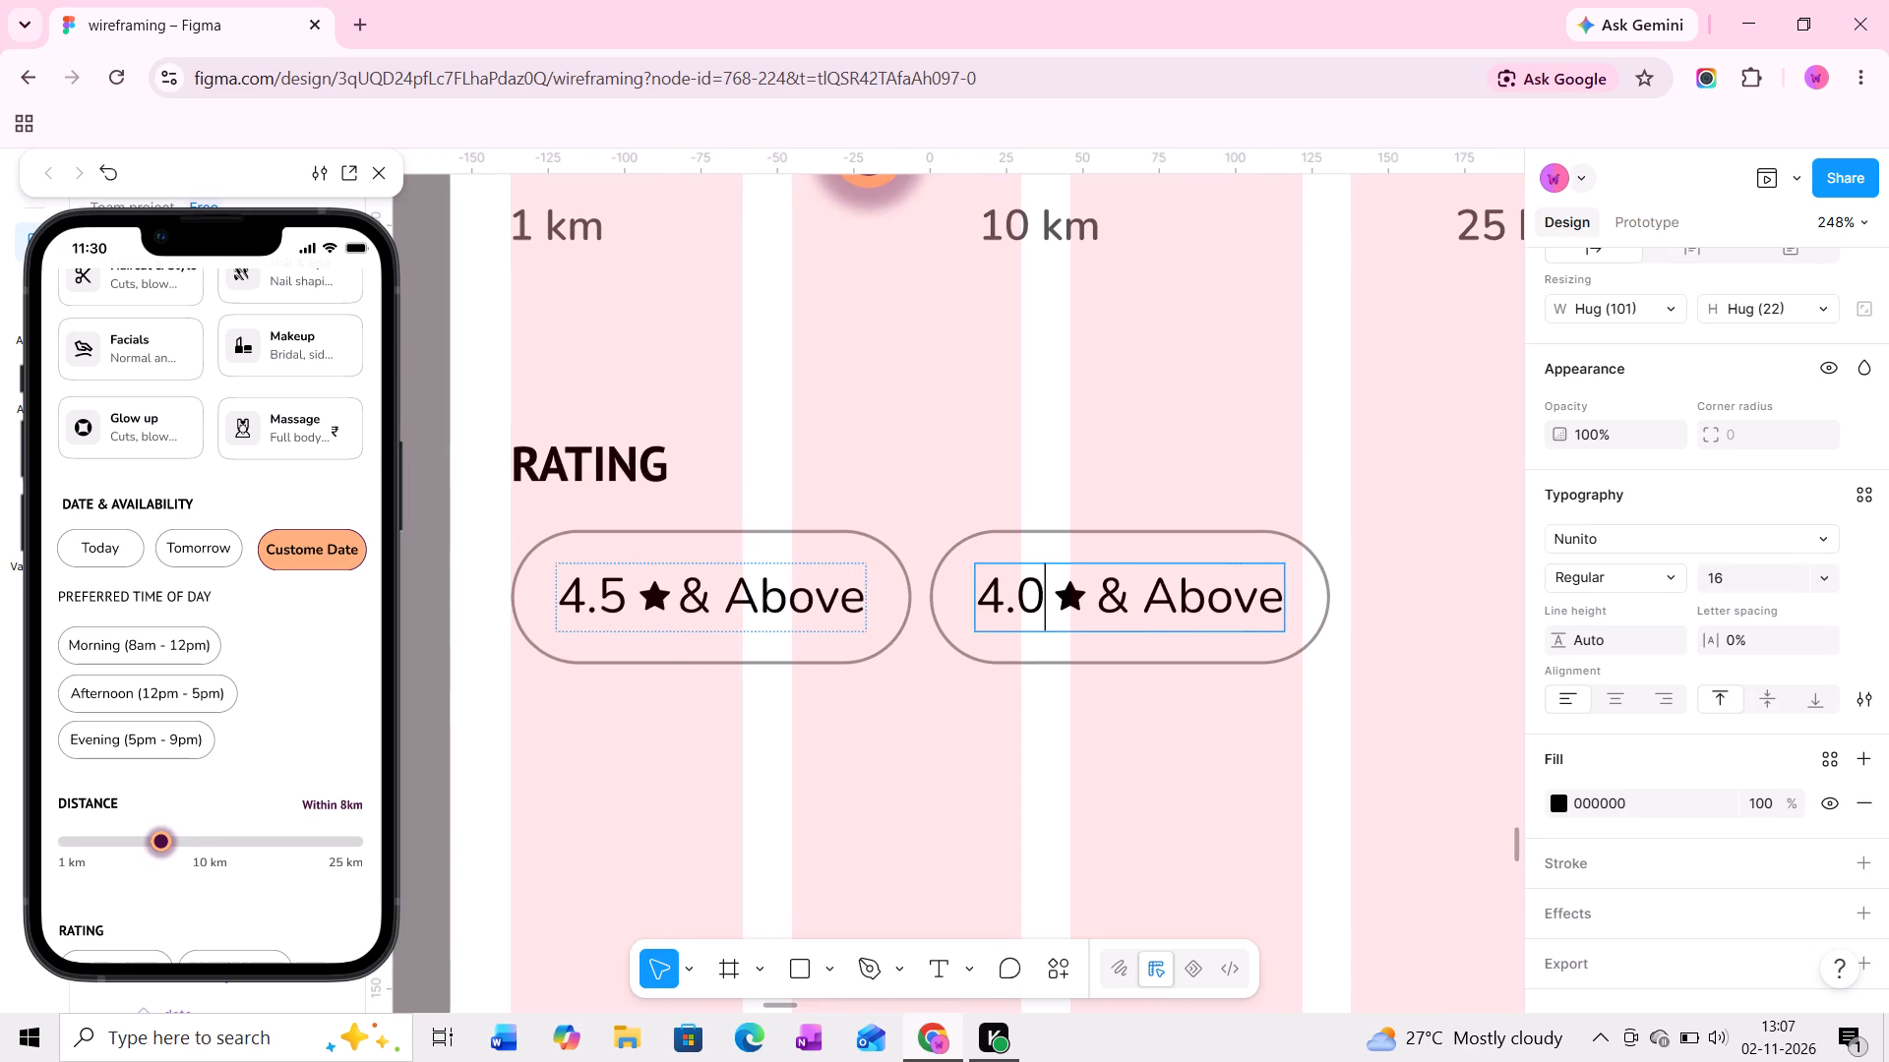
key(BackSpace)
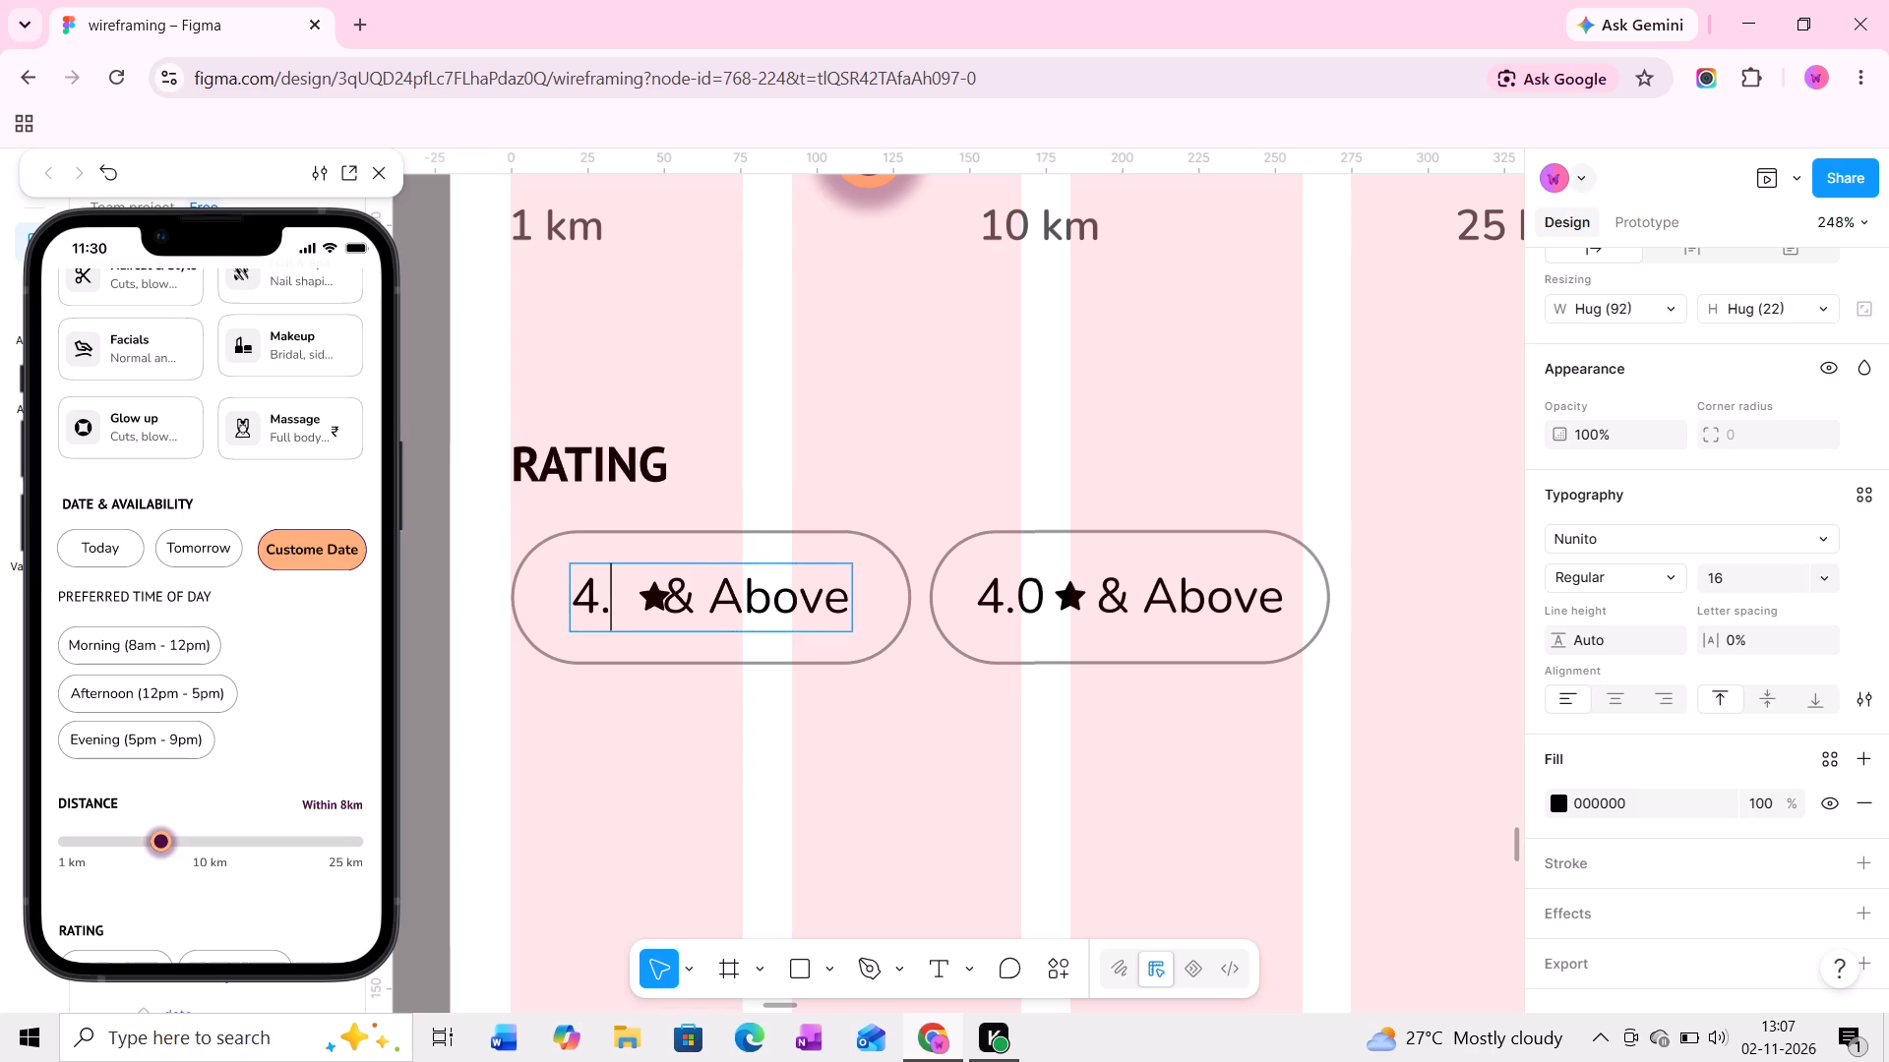
key(BackSpace)
key(BackSpace)
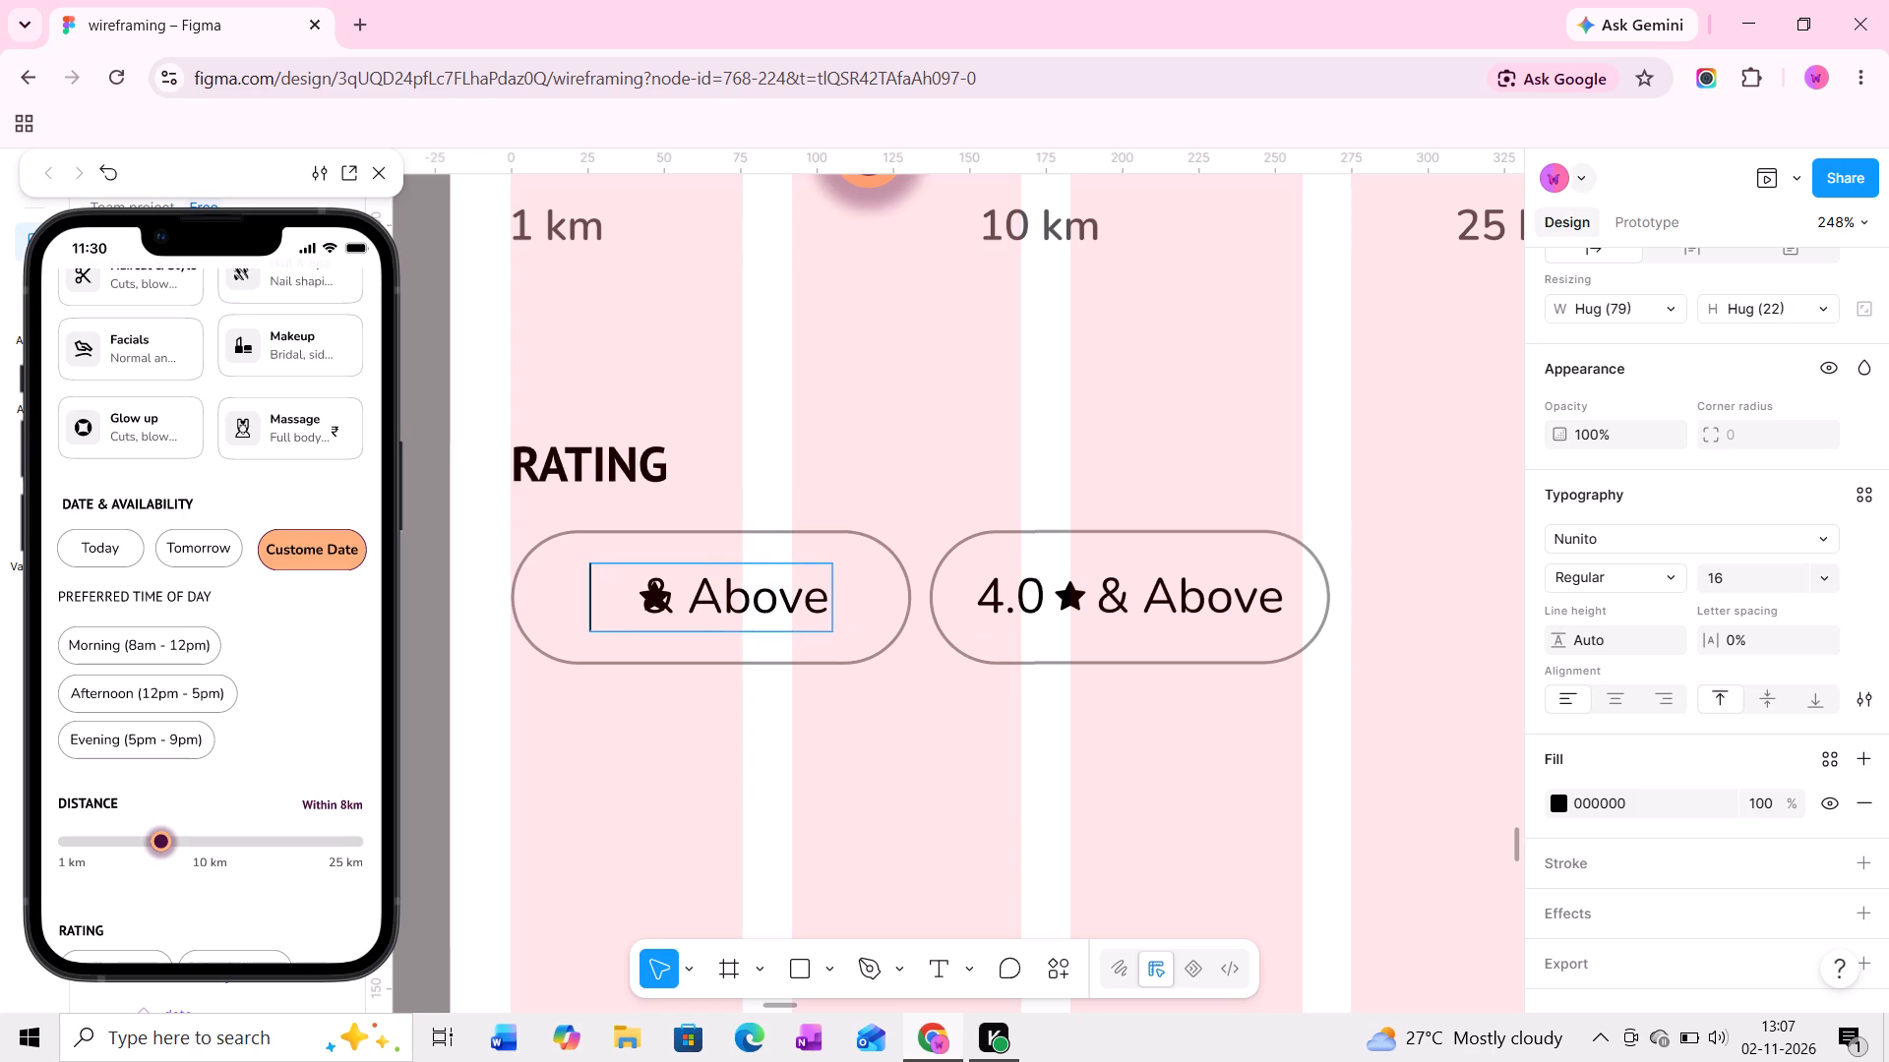
text(3.)
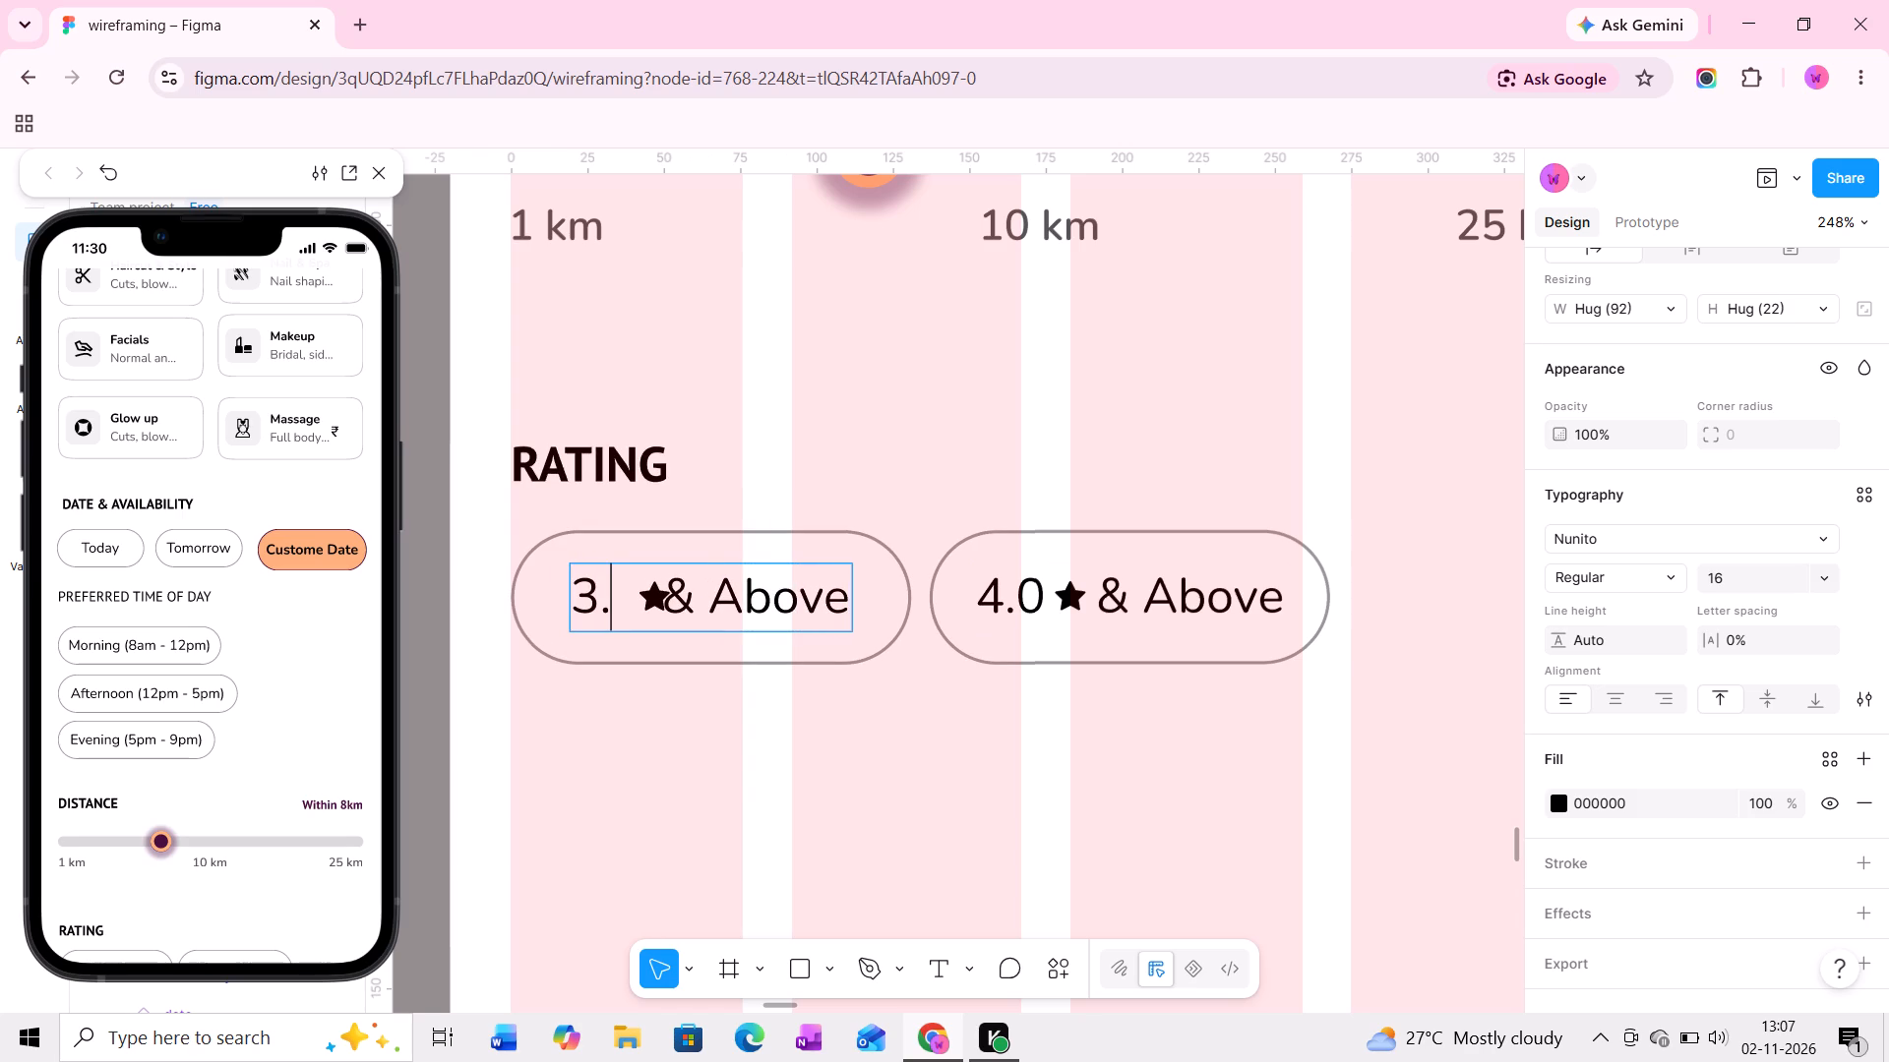
key(5)
click(784, 483)
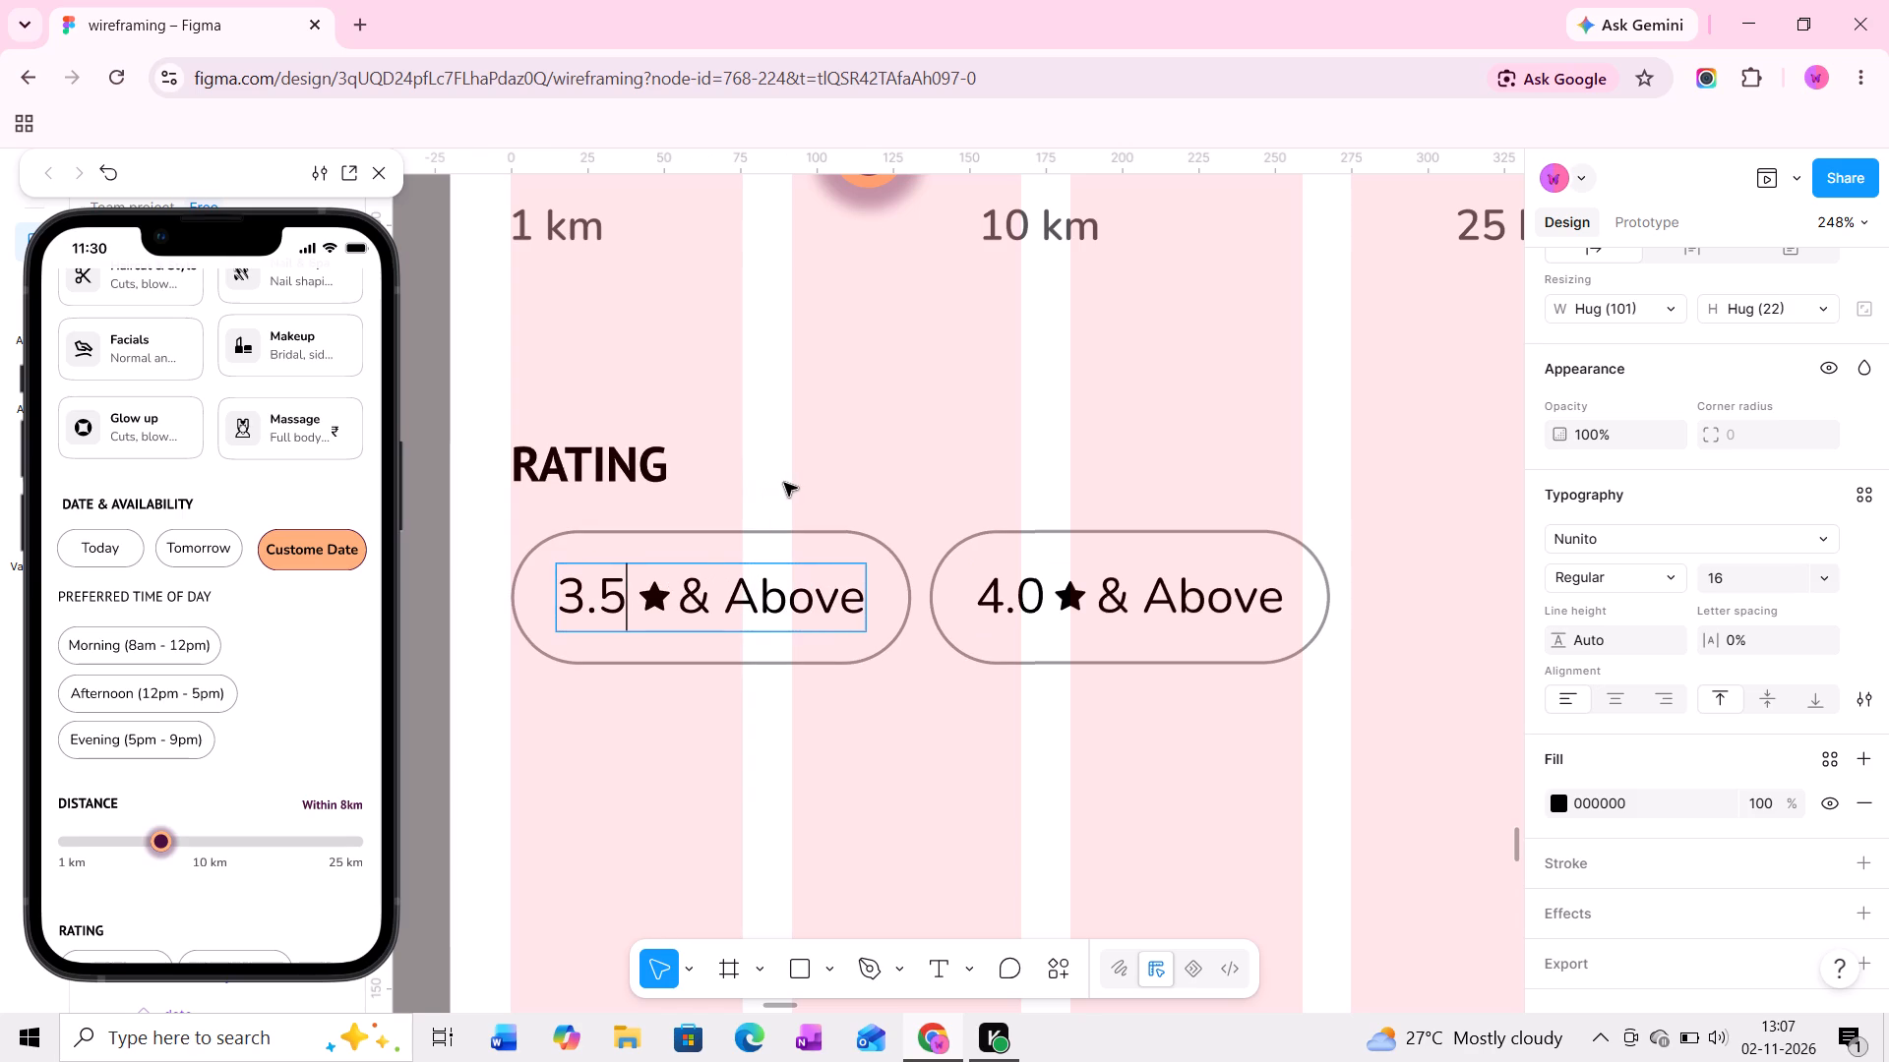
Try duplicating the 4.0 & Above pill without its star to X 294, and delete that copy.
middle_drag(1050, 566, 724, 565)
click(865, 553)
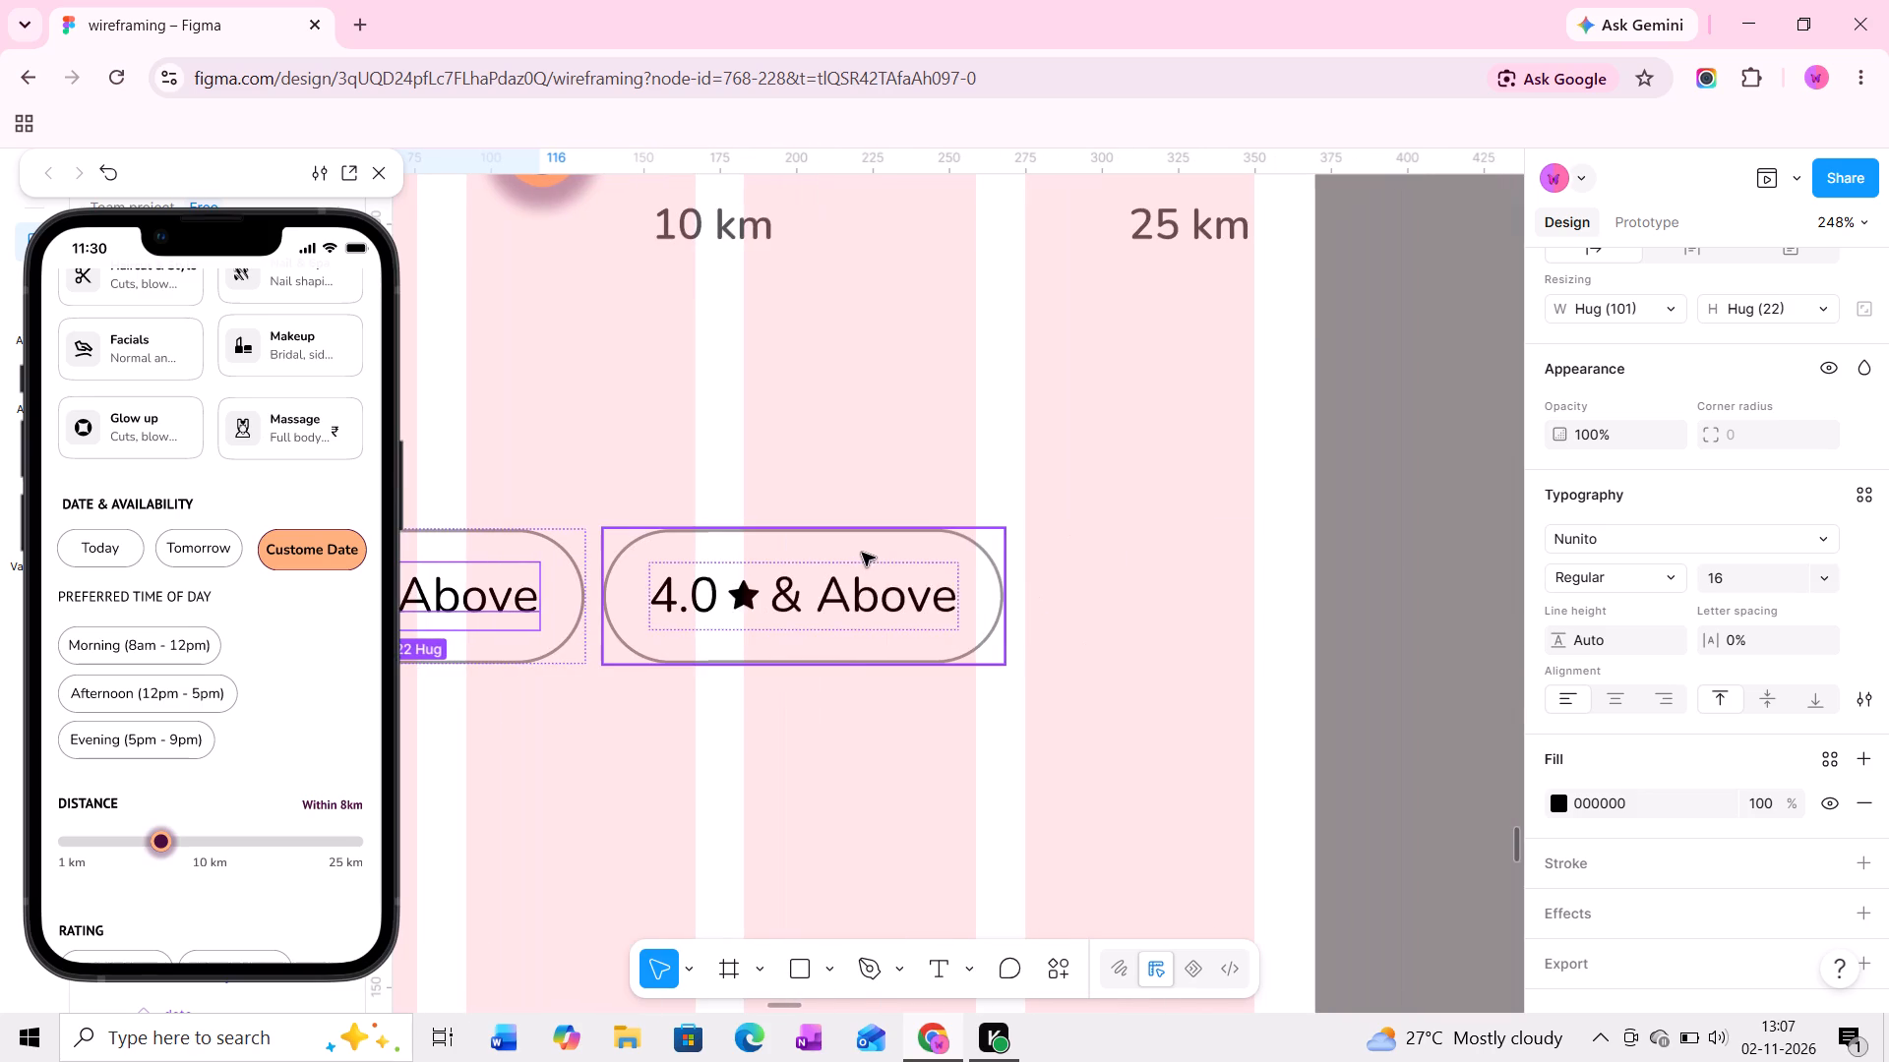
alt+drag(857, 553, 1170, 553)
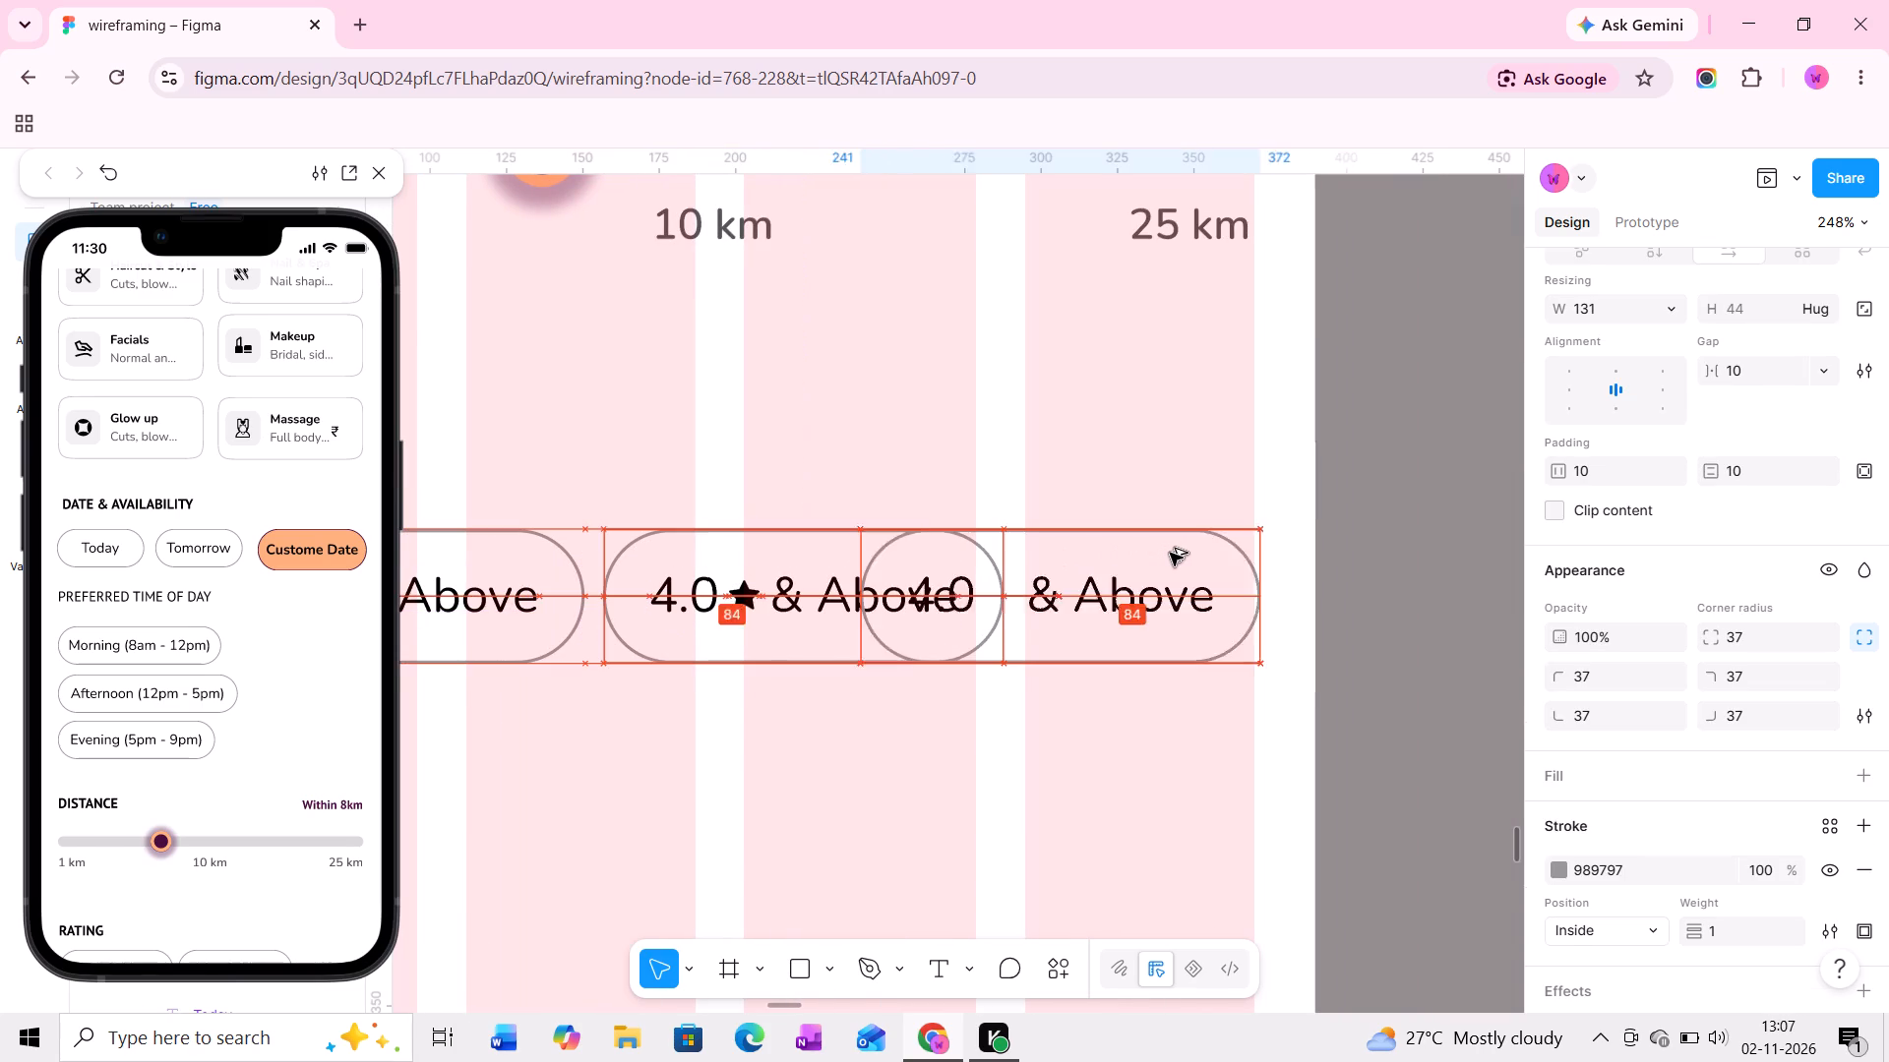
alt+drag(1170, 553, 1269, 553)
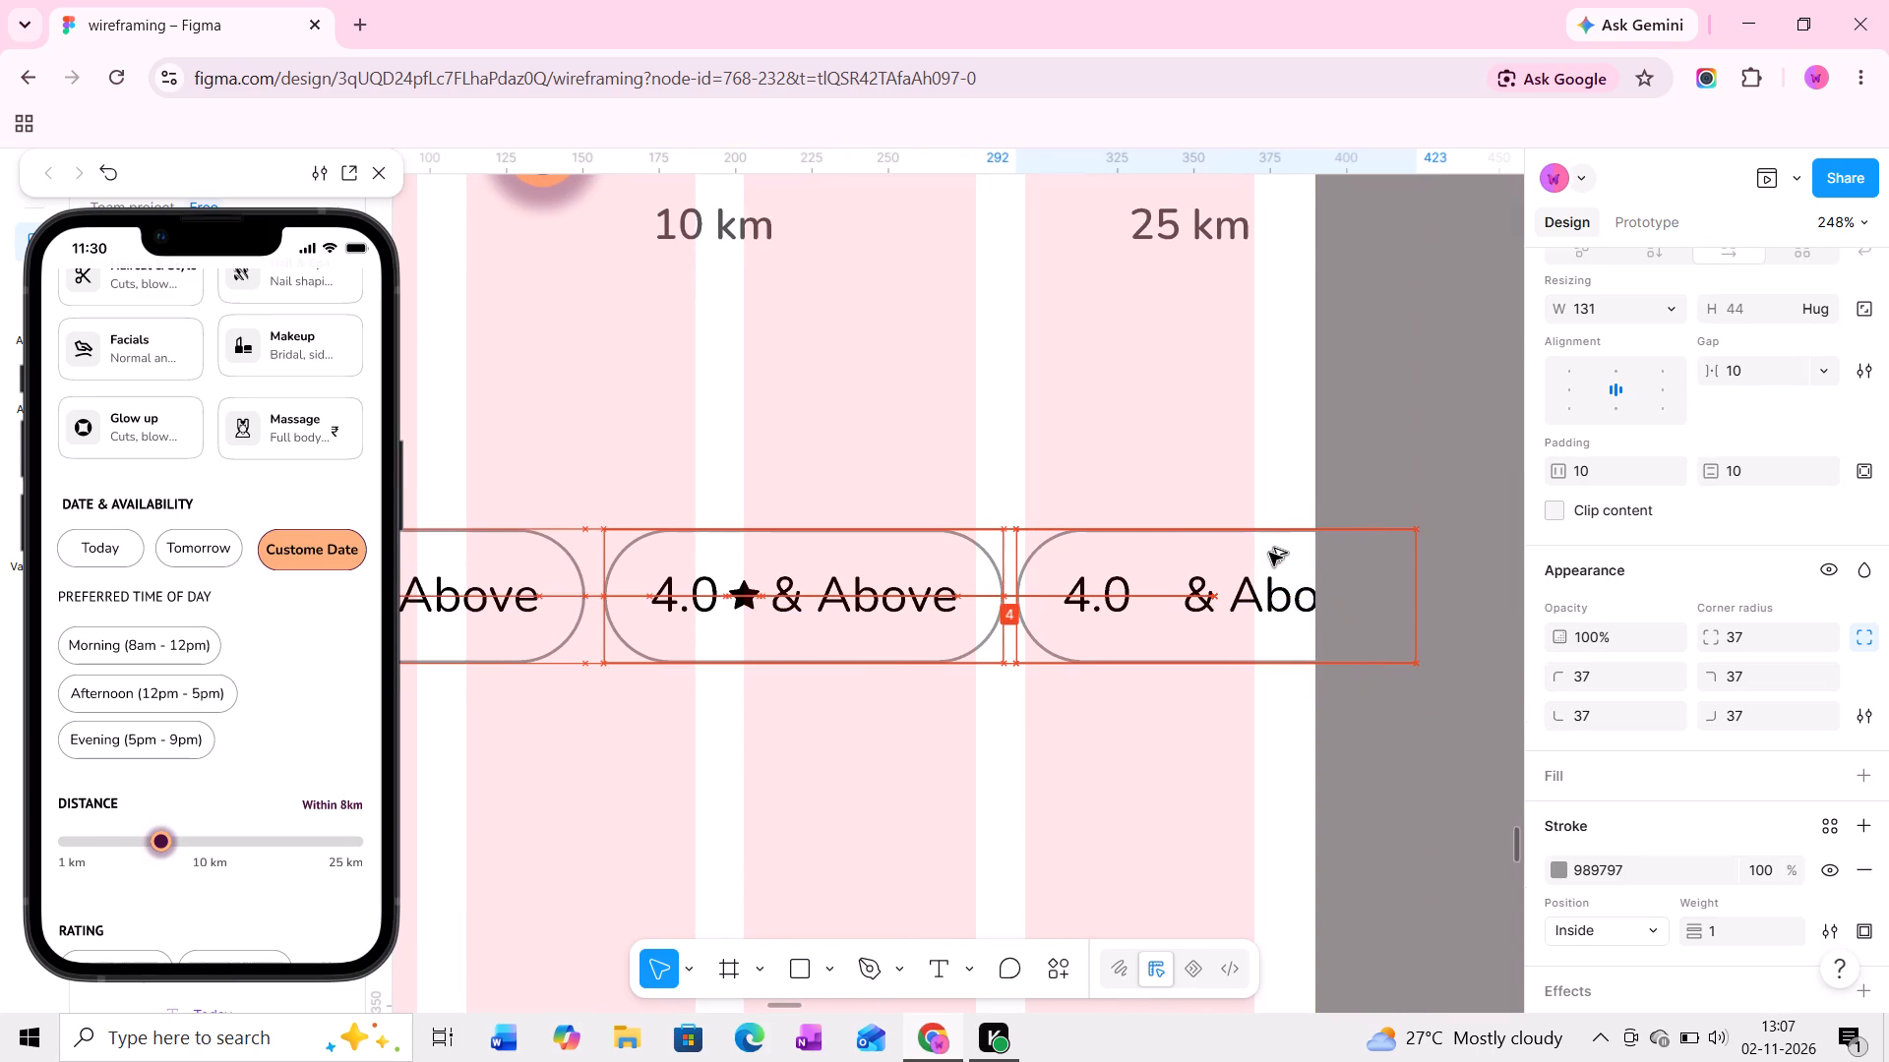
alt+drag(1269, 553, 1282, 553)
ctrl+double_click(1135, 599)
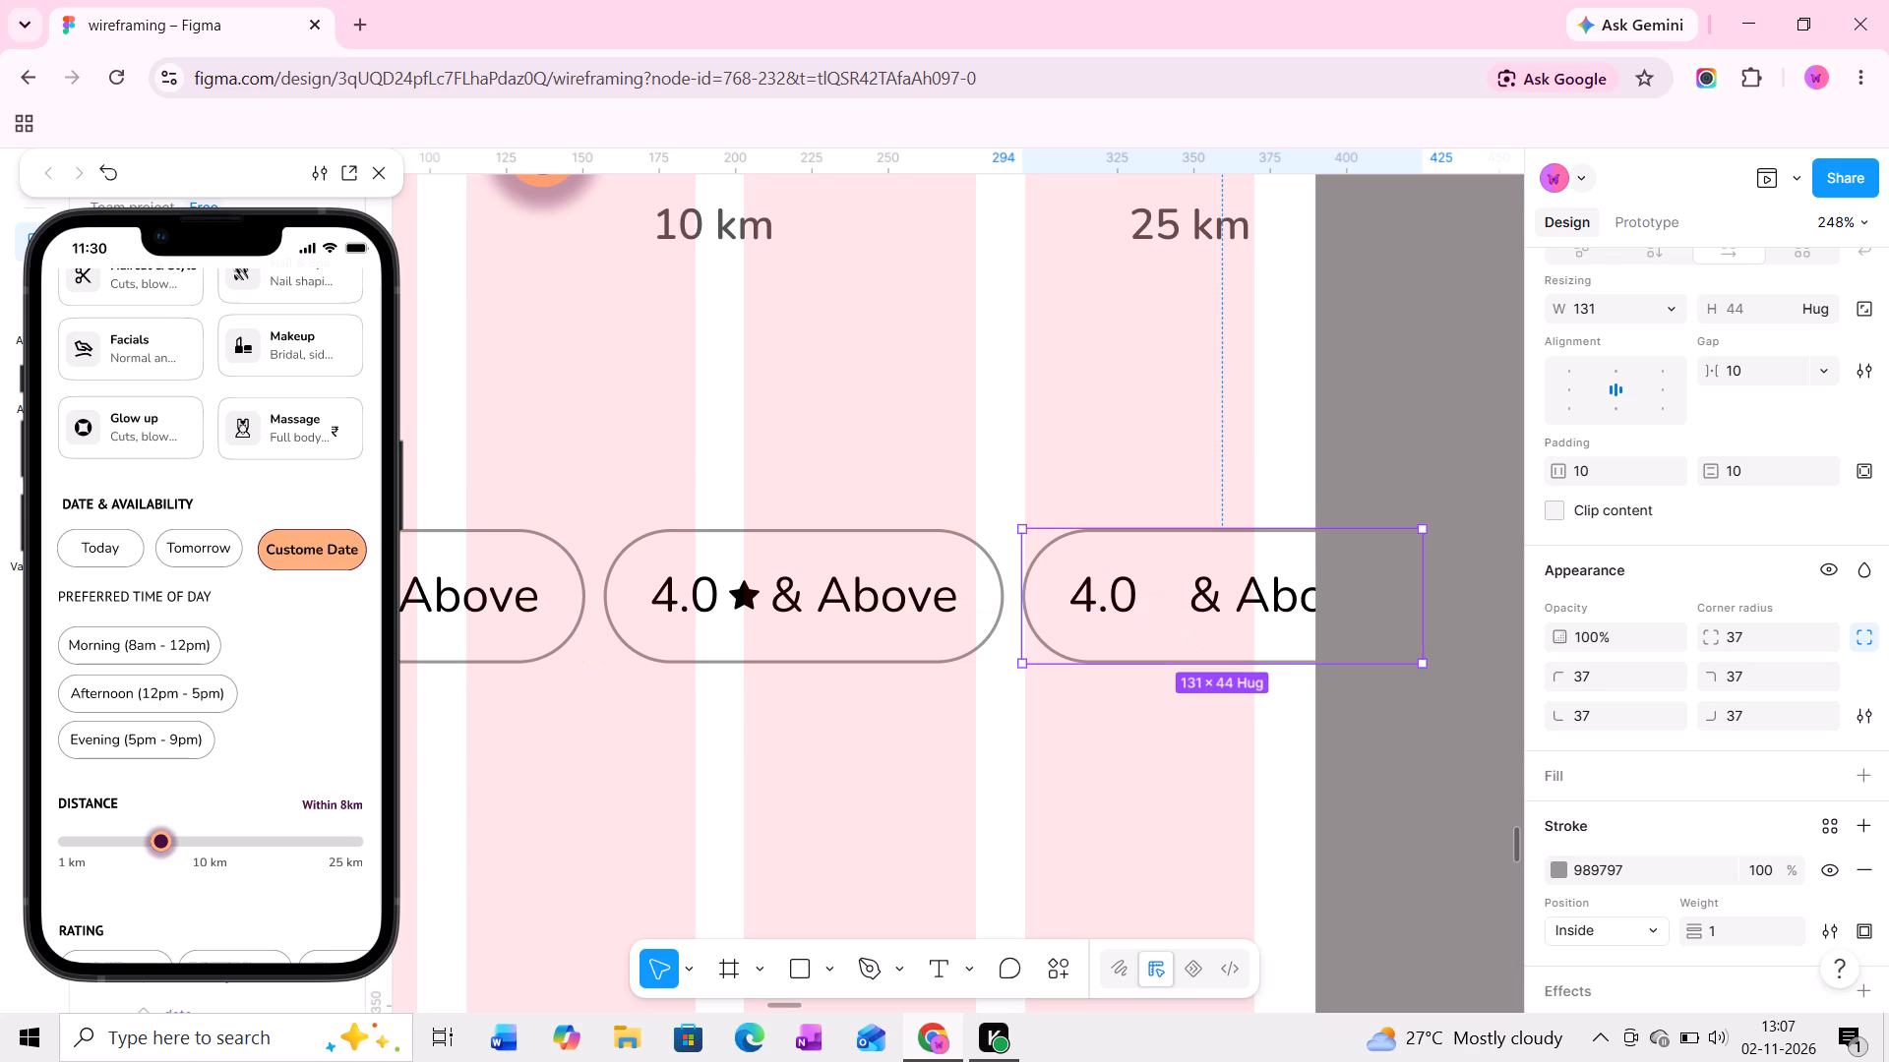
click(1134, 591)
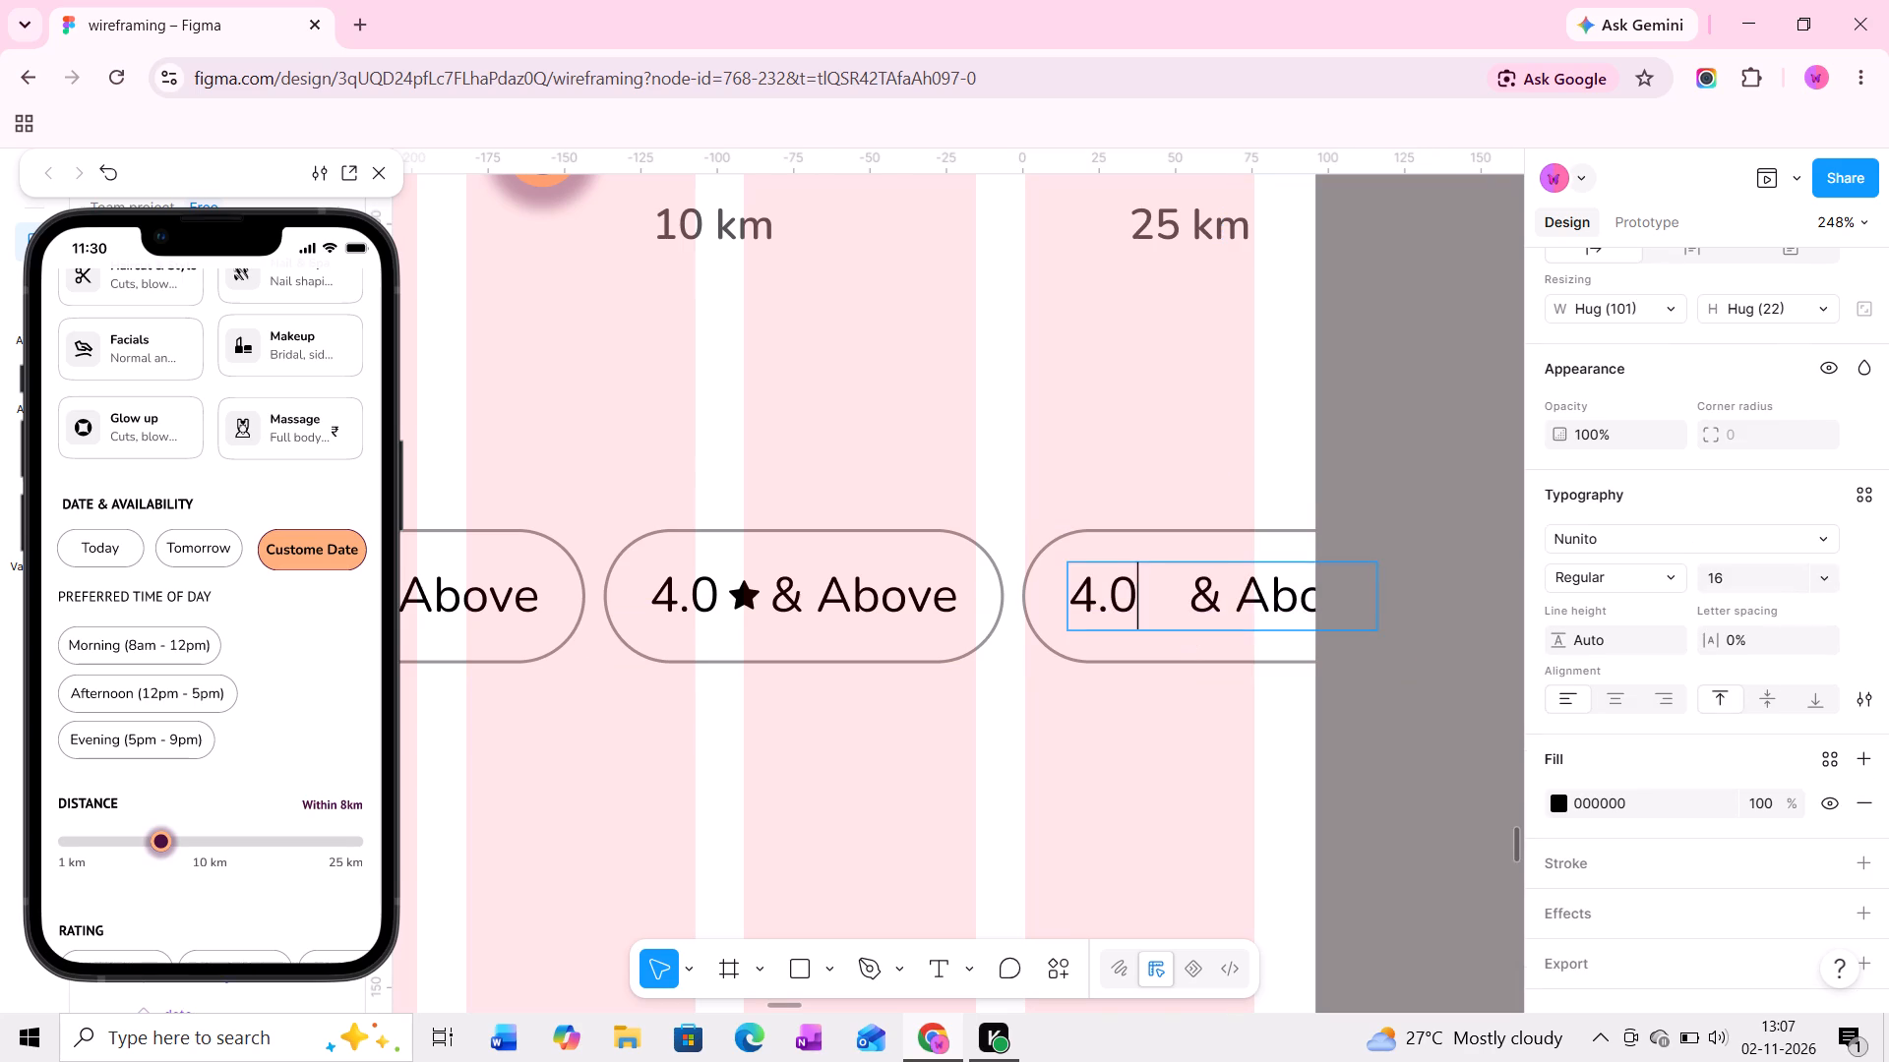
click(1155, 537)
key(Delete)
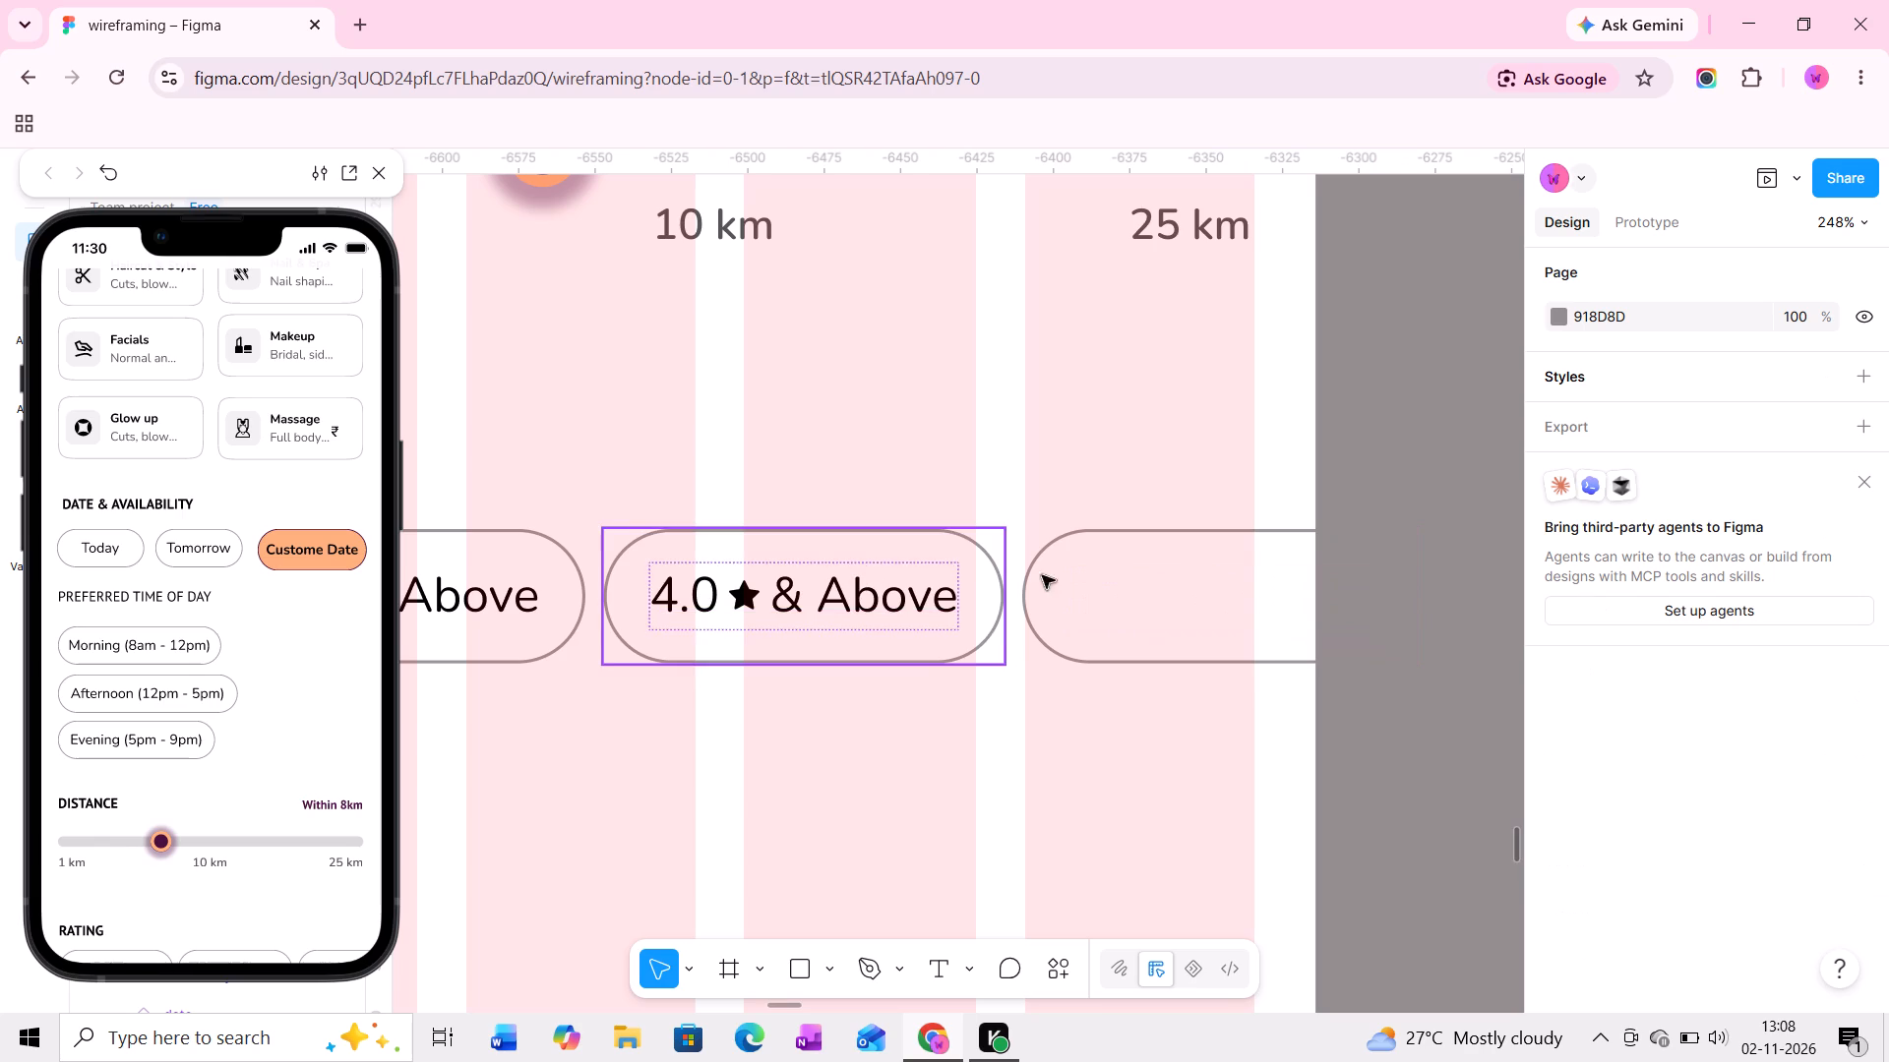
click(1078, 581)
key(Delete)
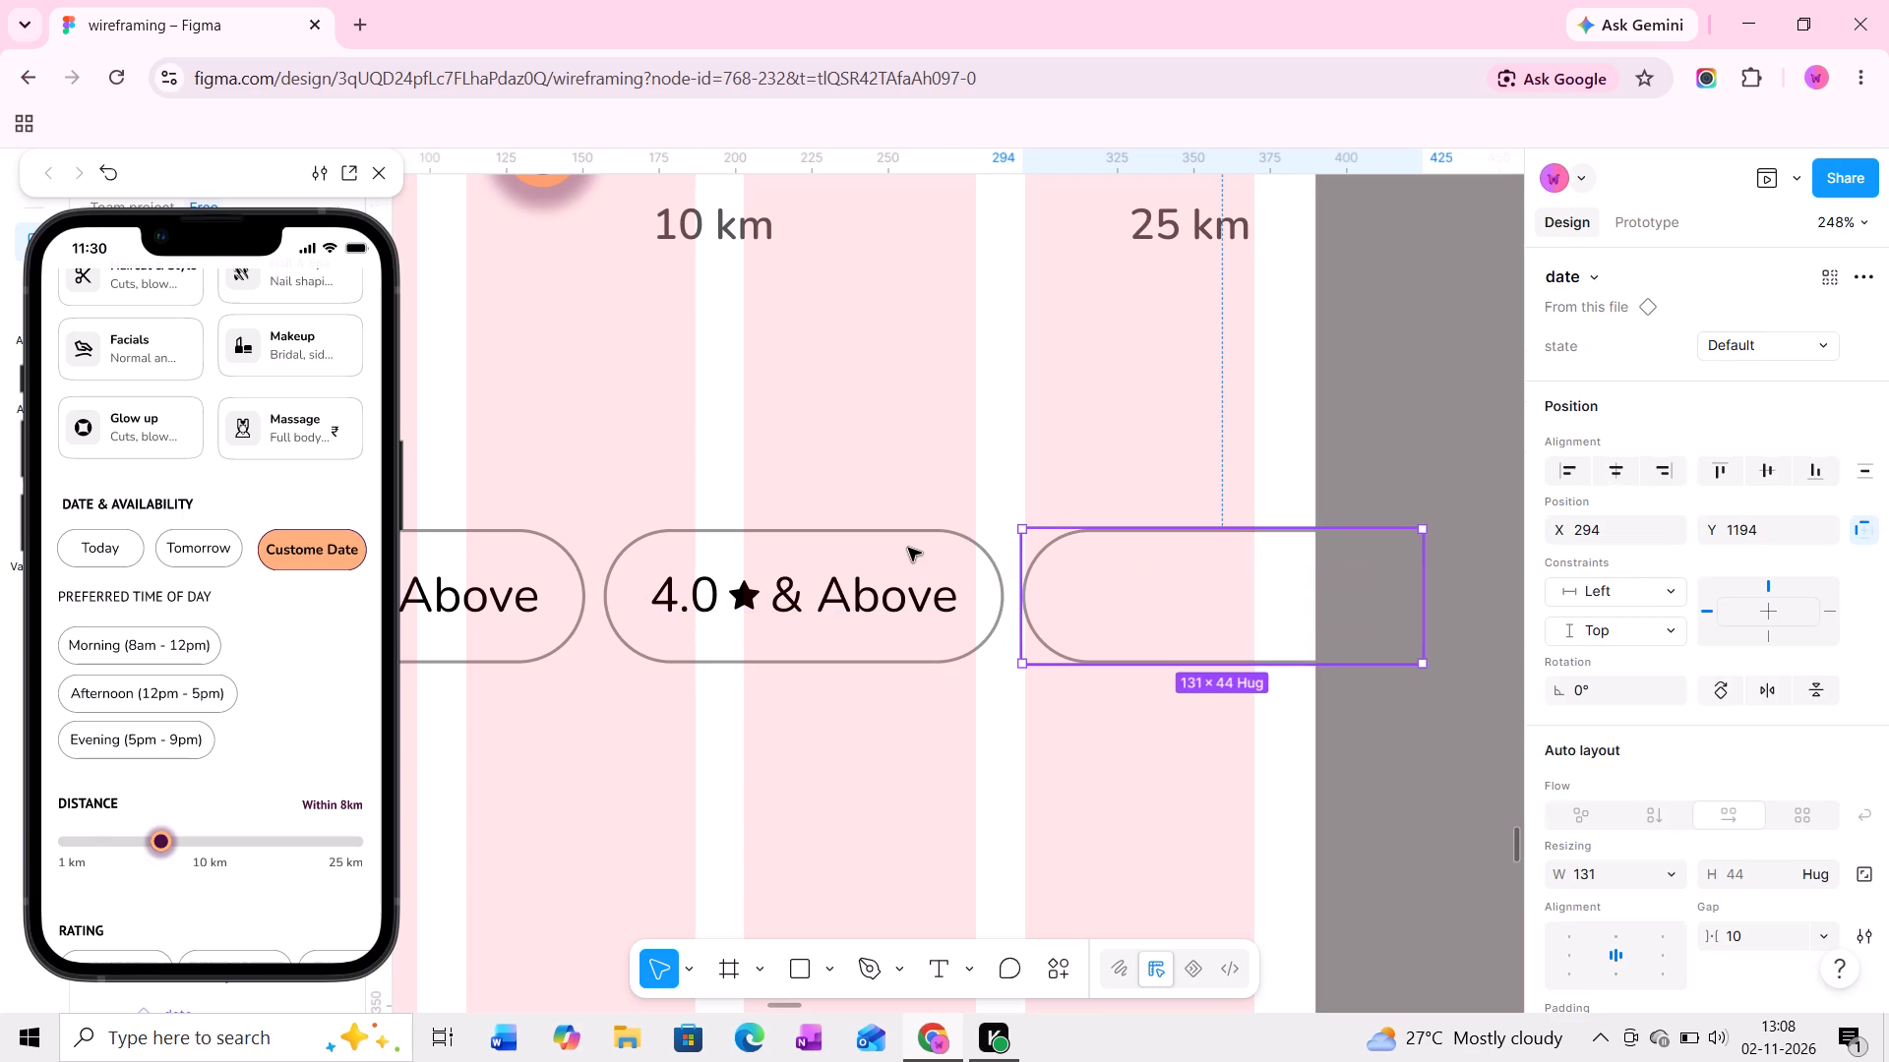
Duplicate the 4.0 & Above pill together with its star icon to X 294 on the same row.
click(898, 536)
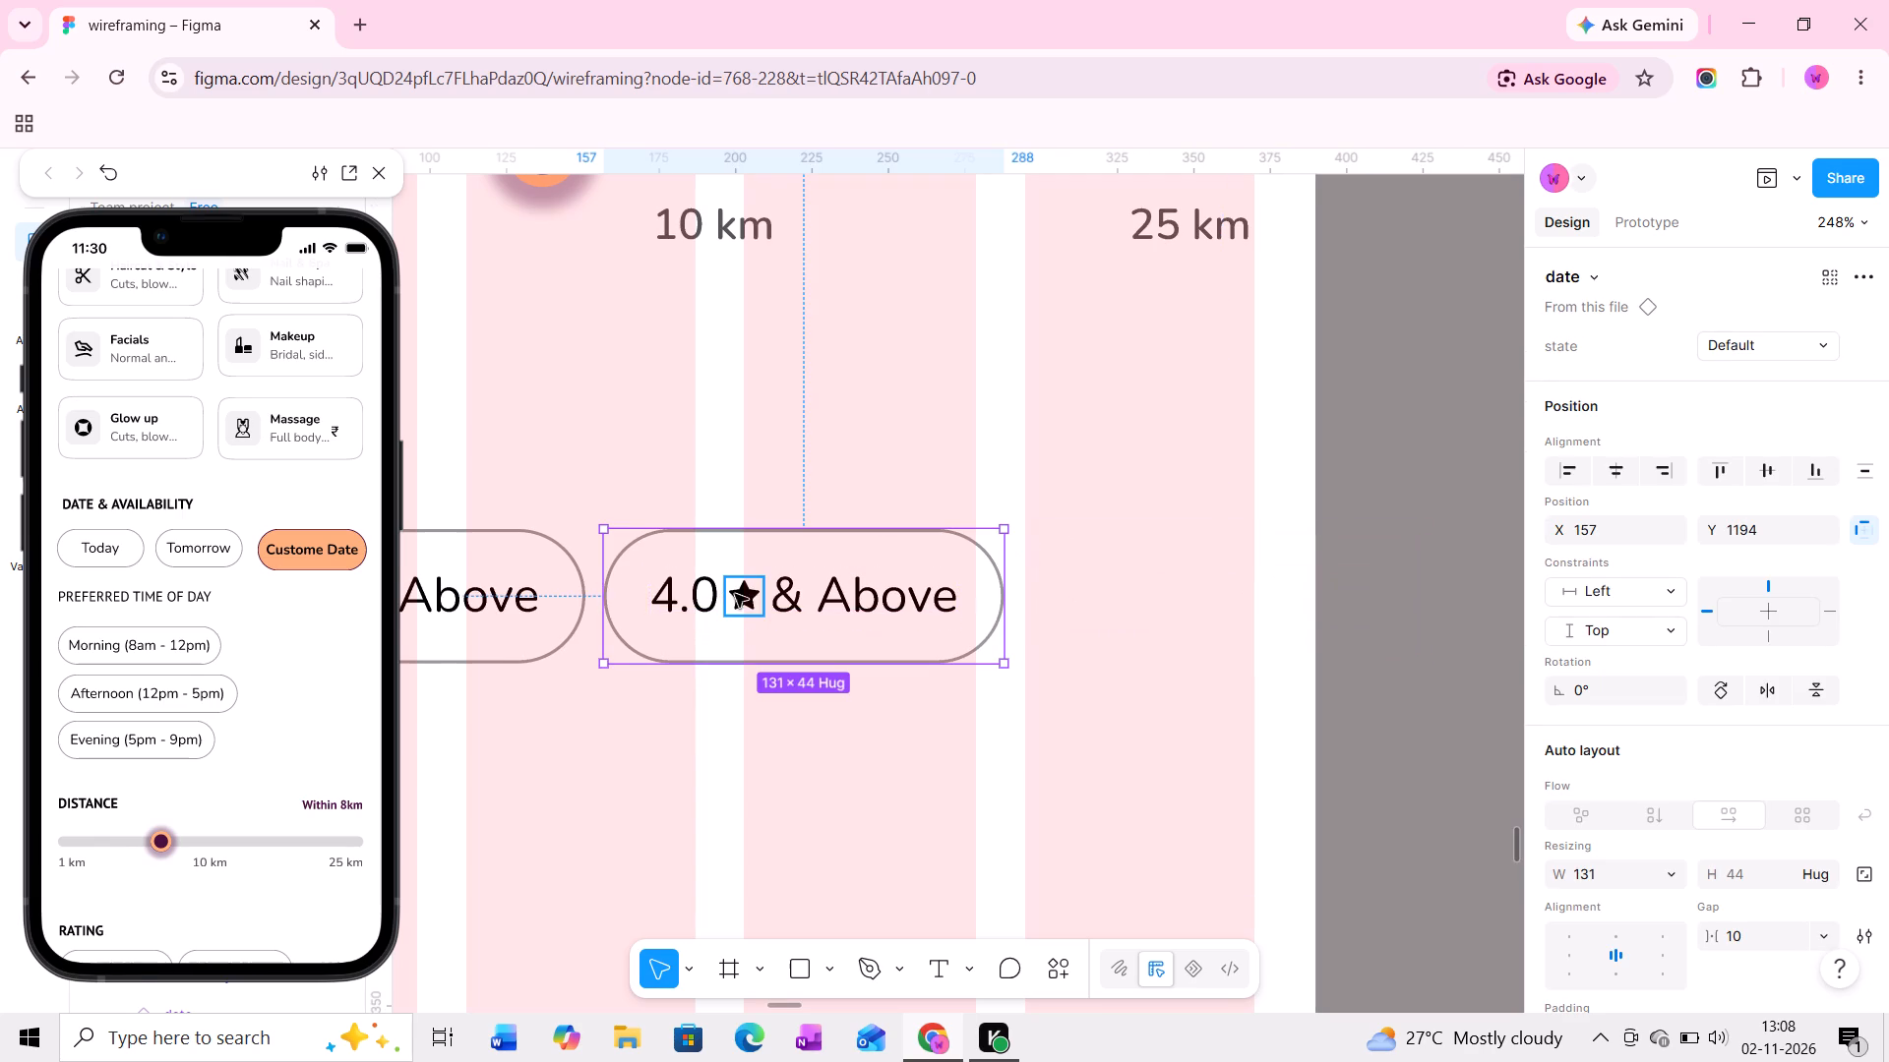
shift+click(742, 594)
alt+drag(759, 548, 1011, 558)
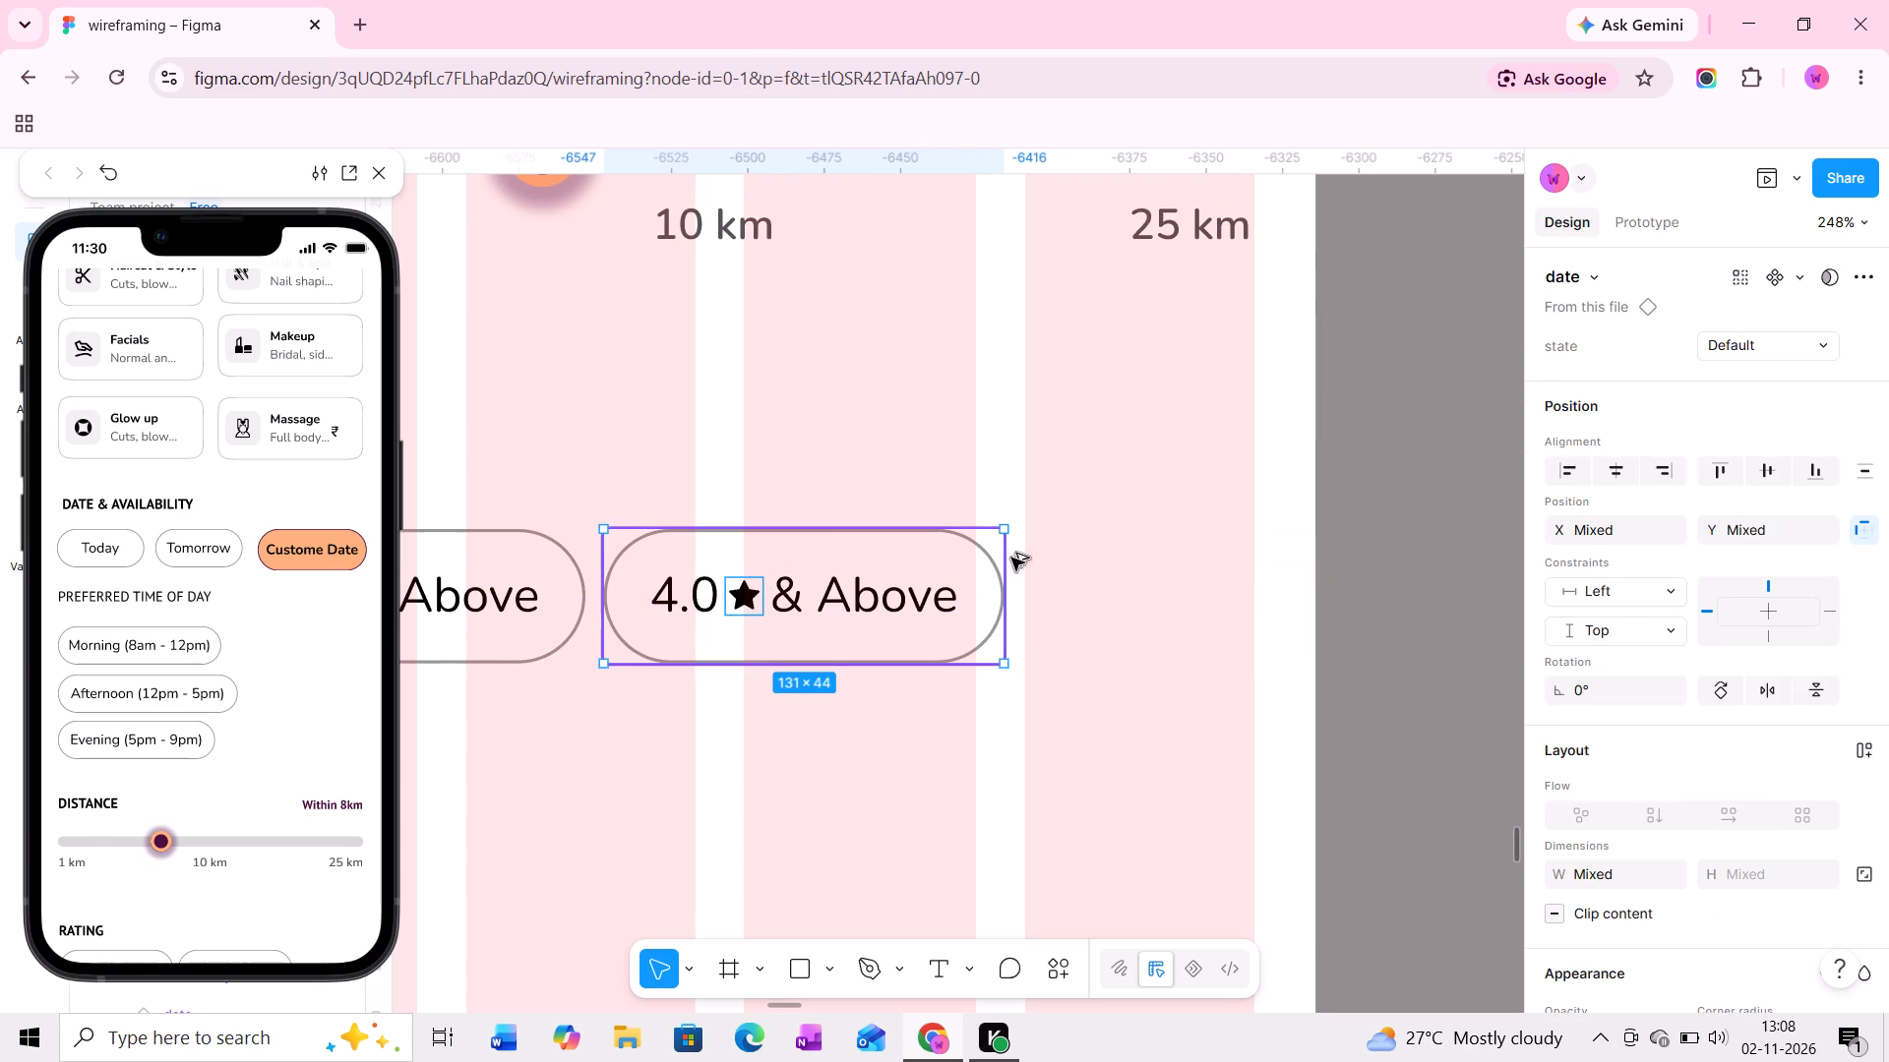
alt+drag(1011, 558, 1193, 553)
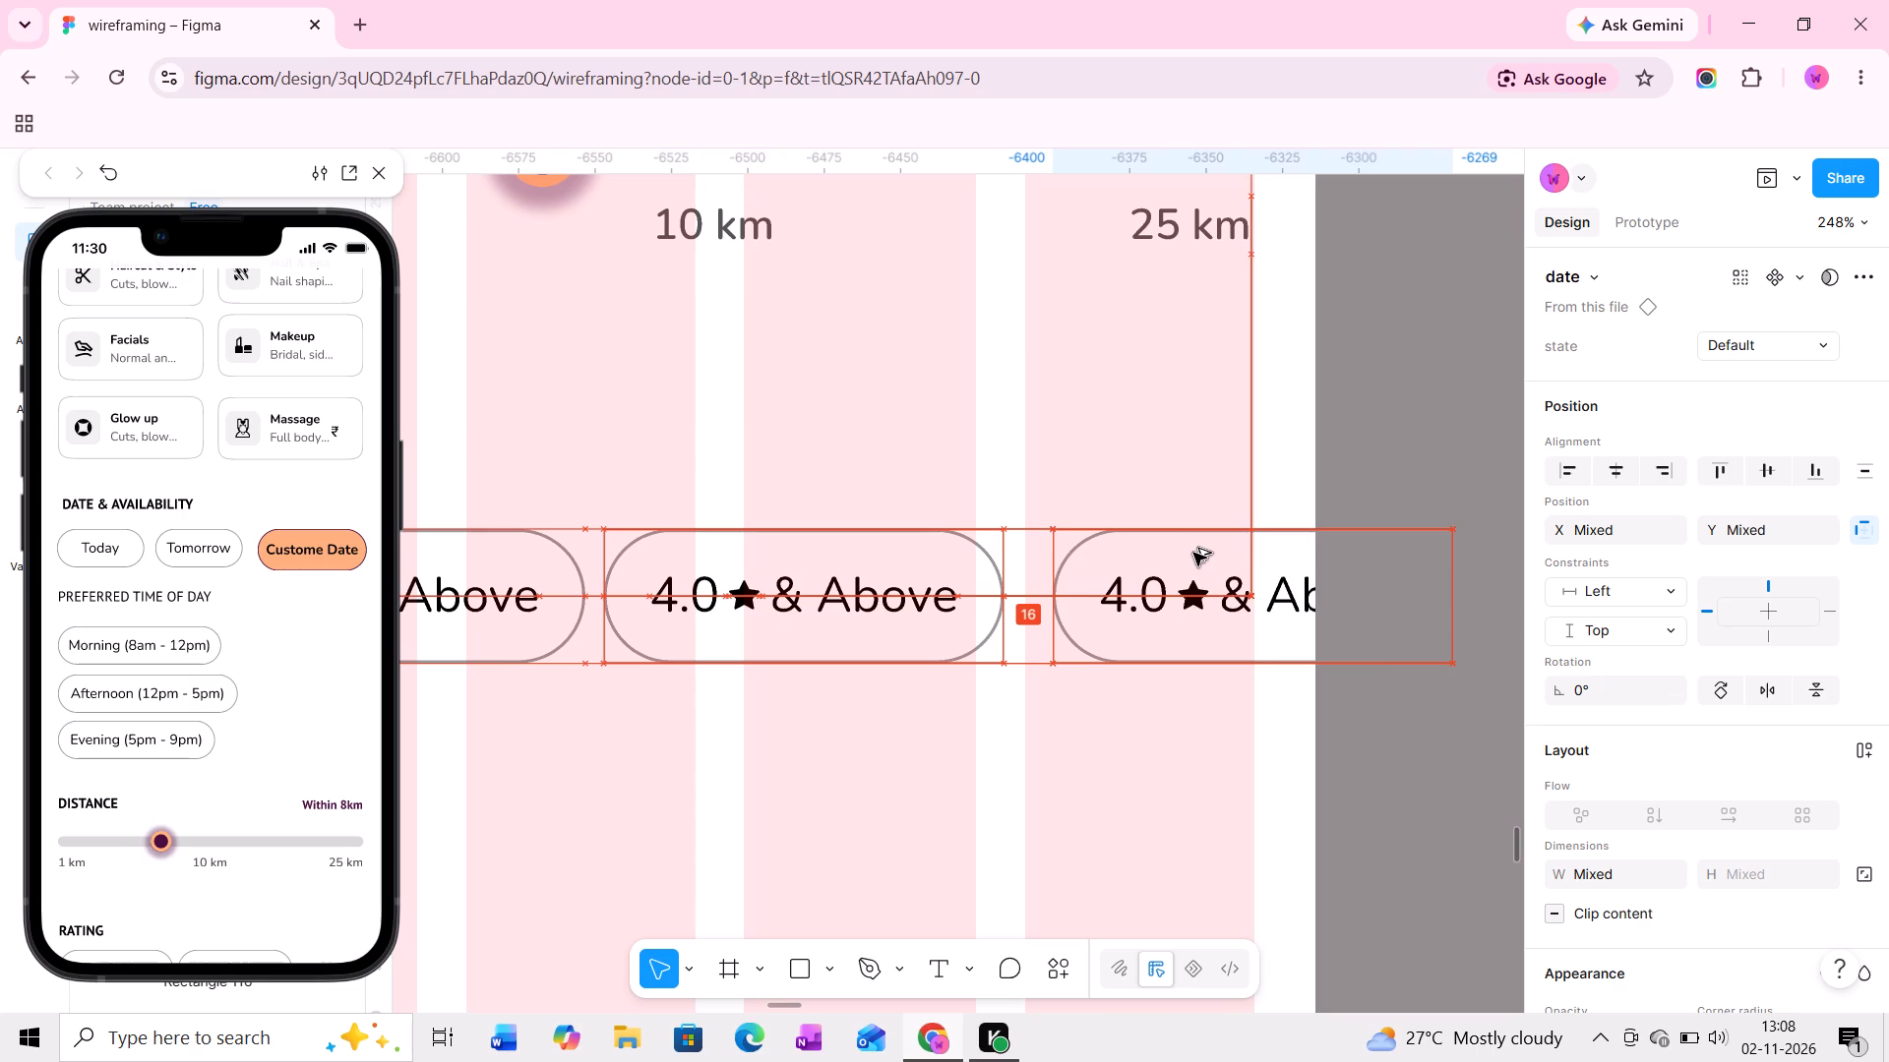
alt+drag(1193, 553, 1175, 553)
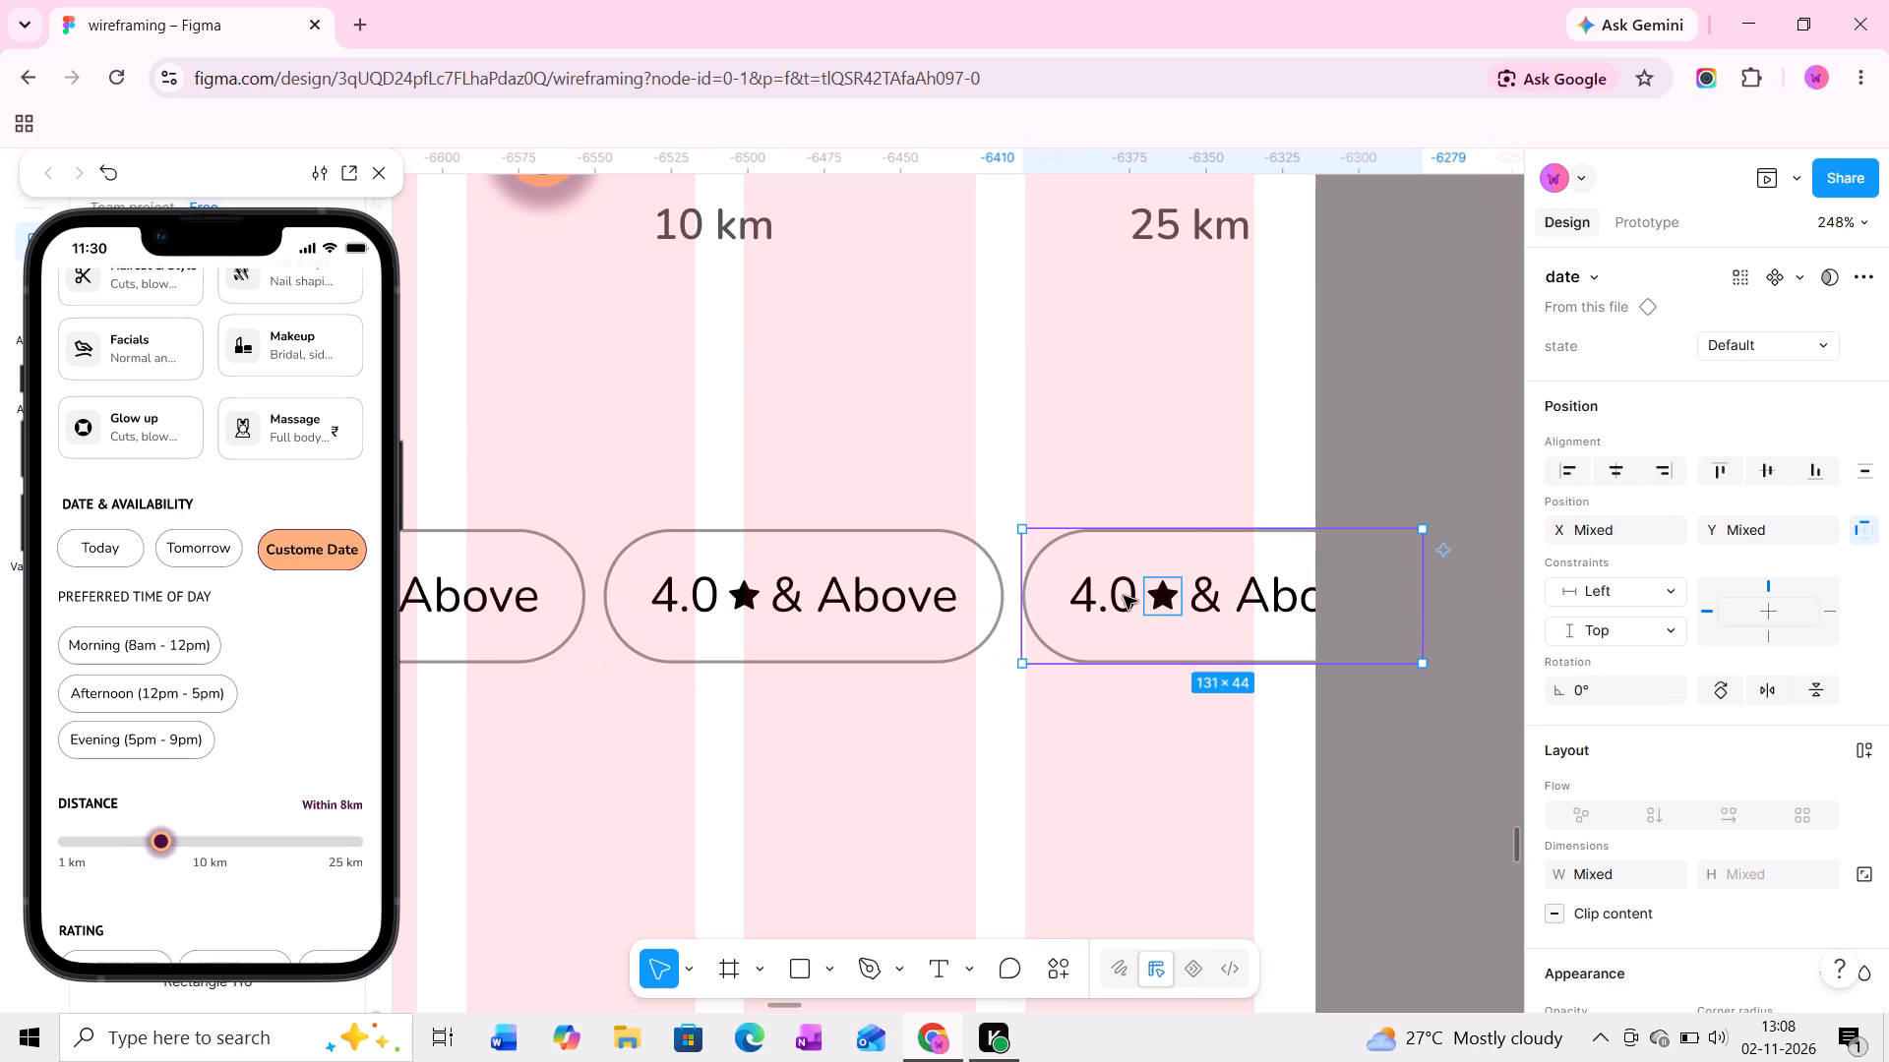
Change the rating number in the third pill to 4.5.
double_click(1124, 596)
ctrl+double_click(1126, 595)
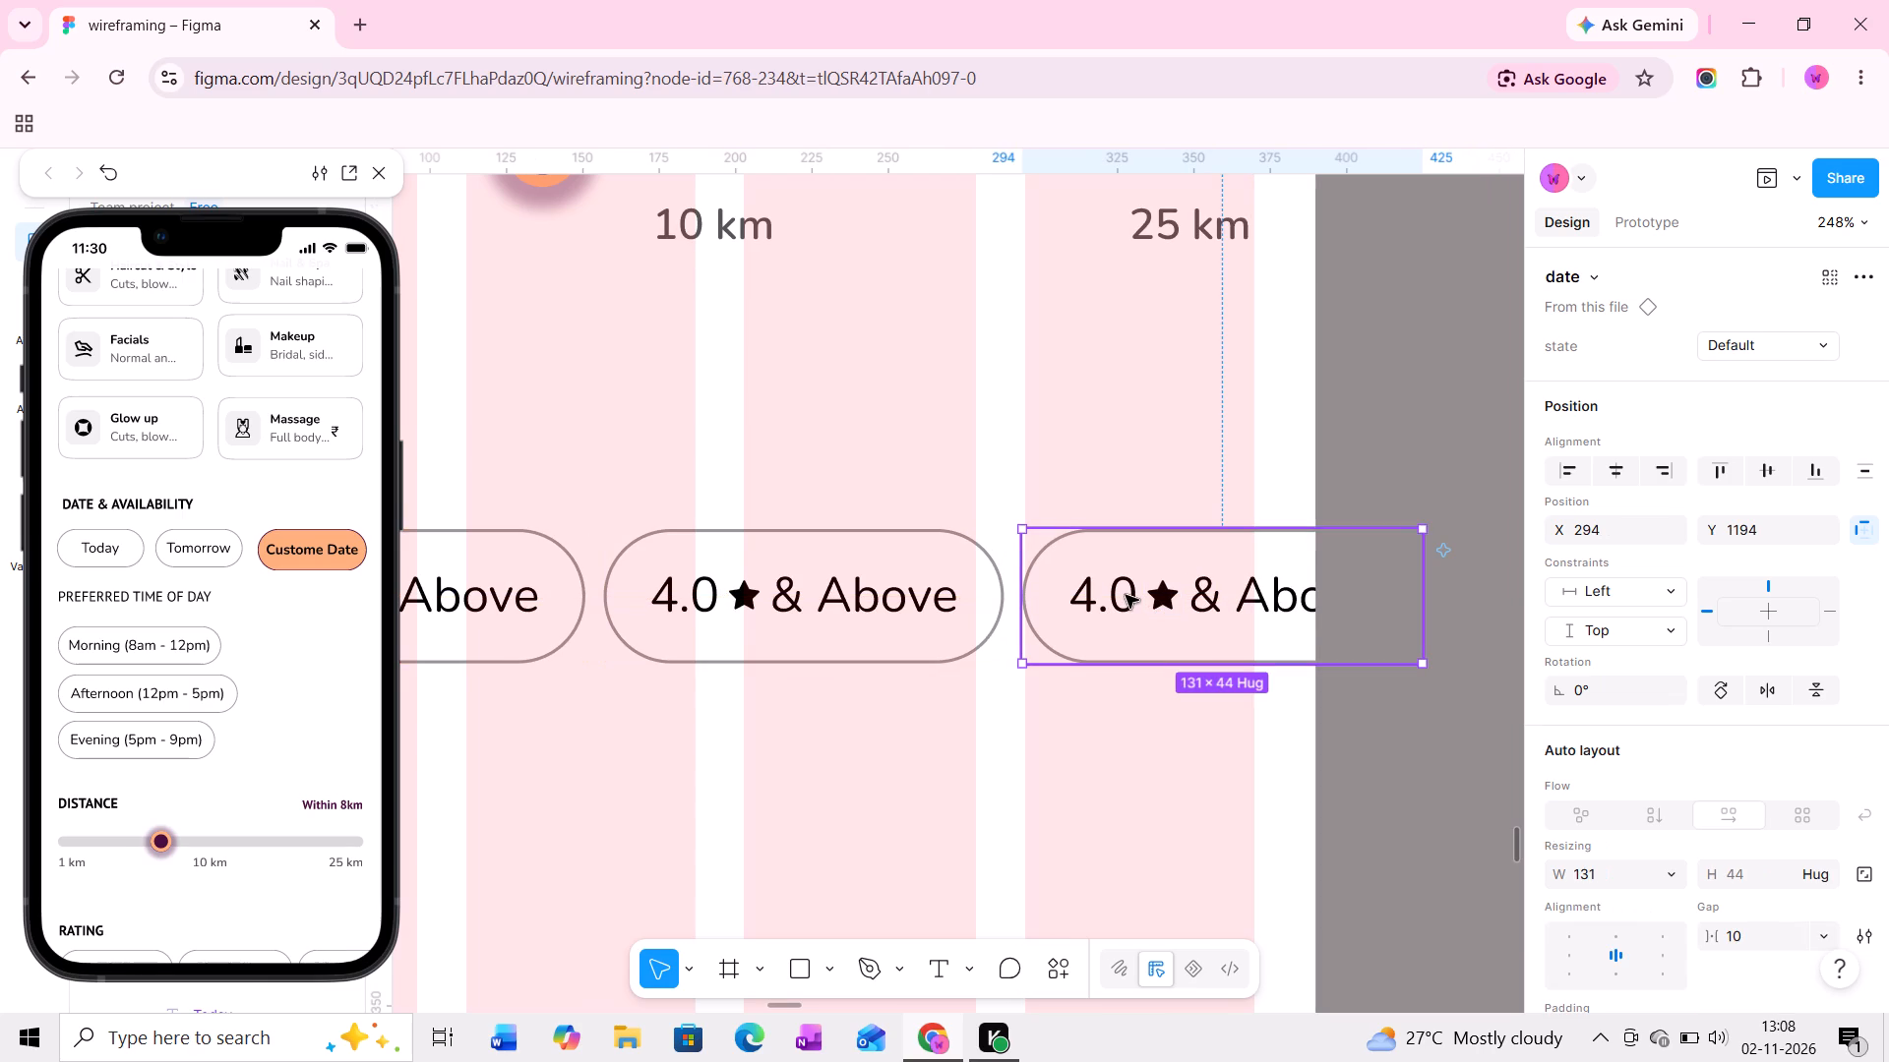
double_click(1121, 595)
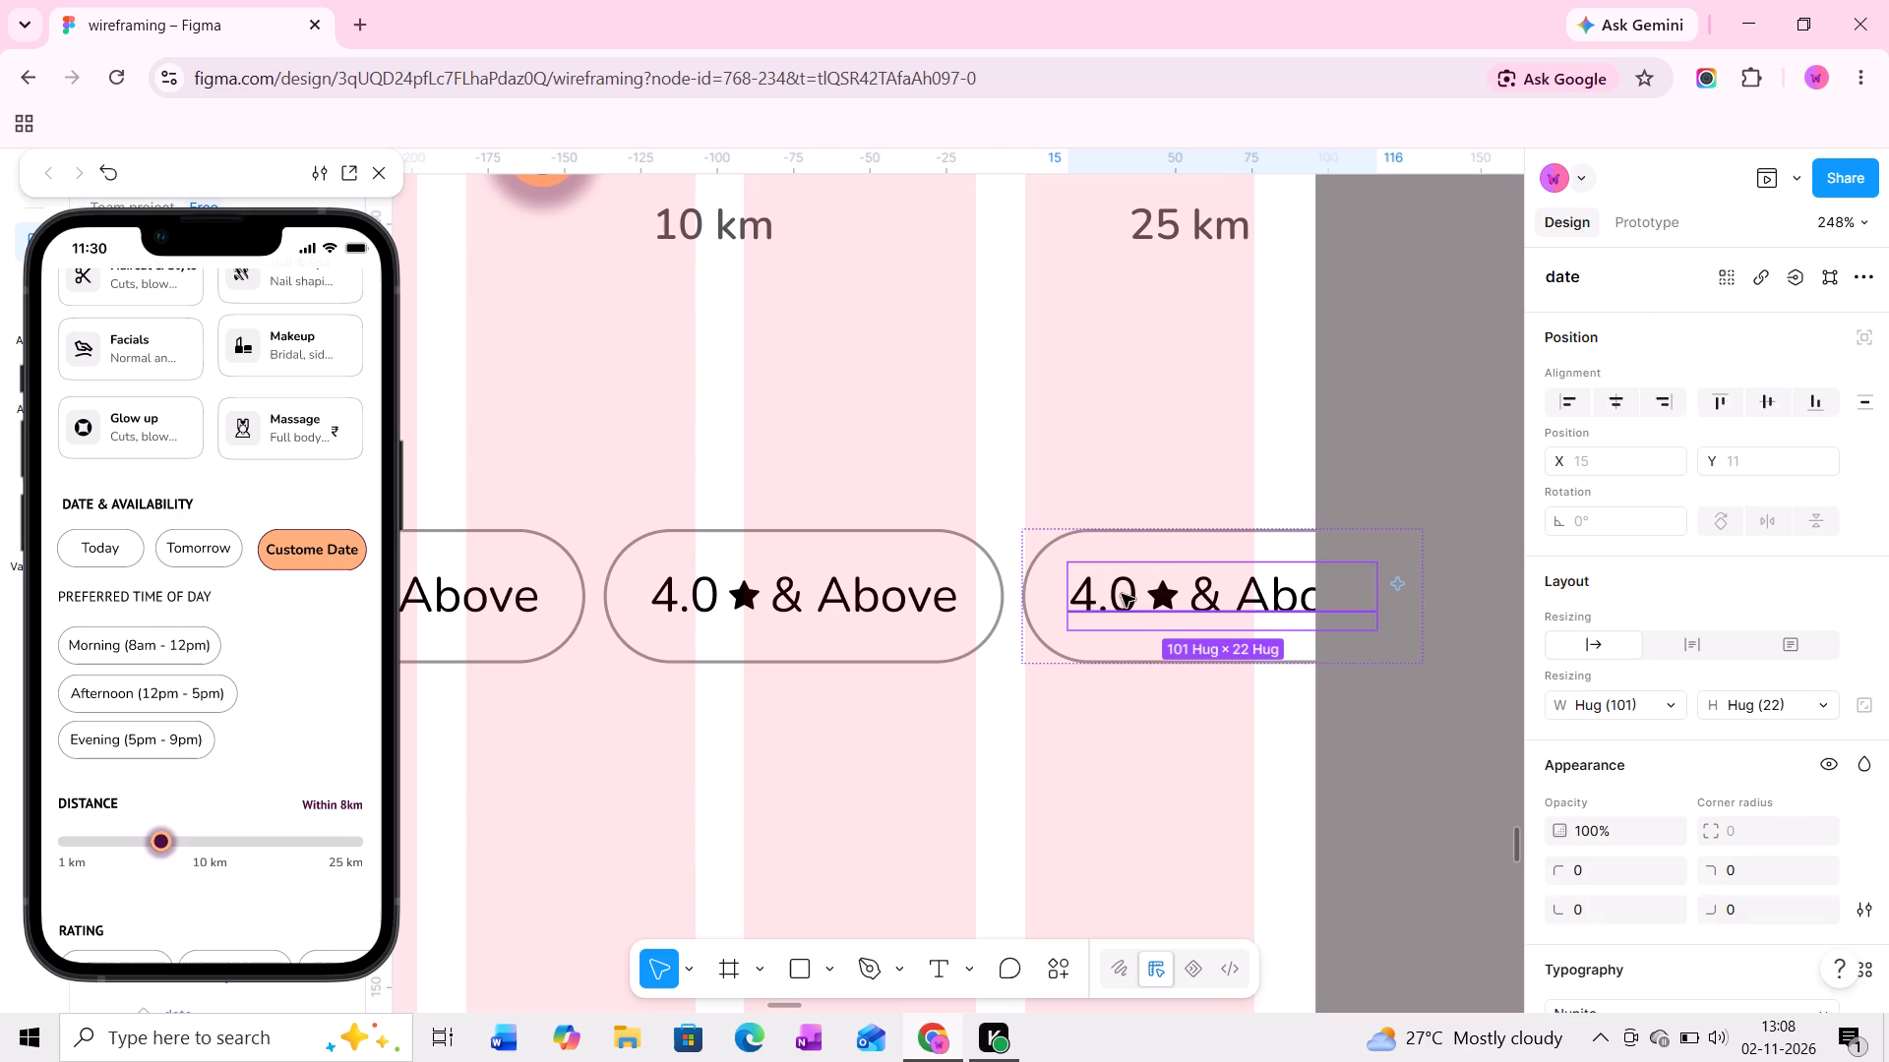
click(1132, 586)
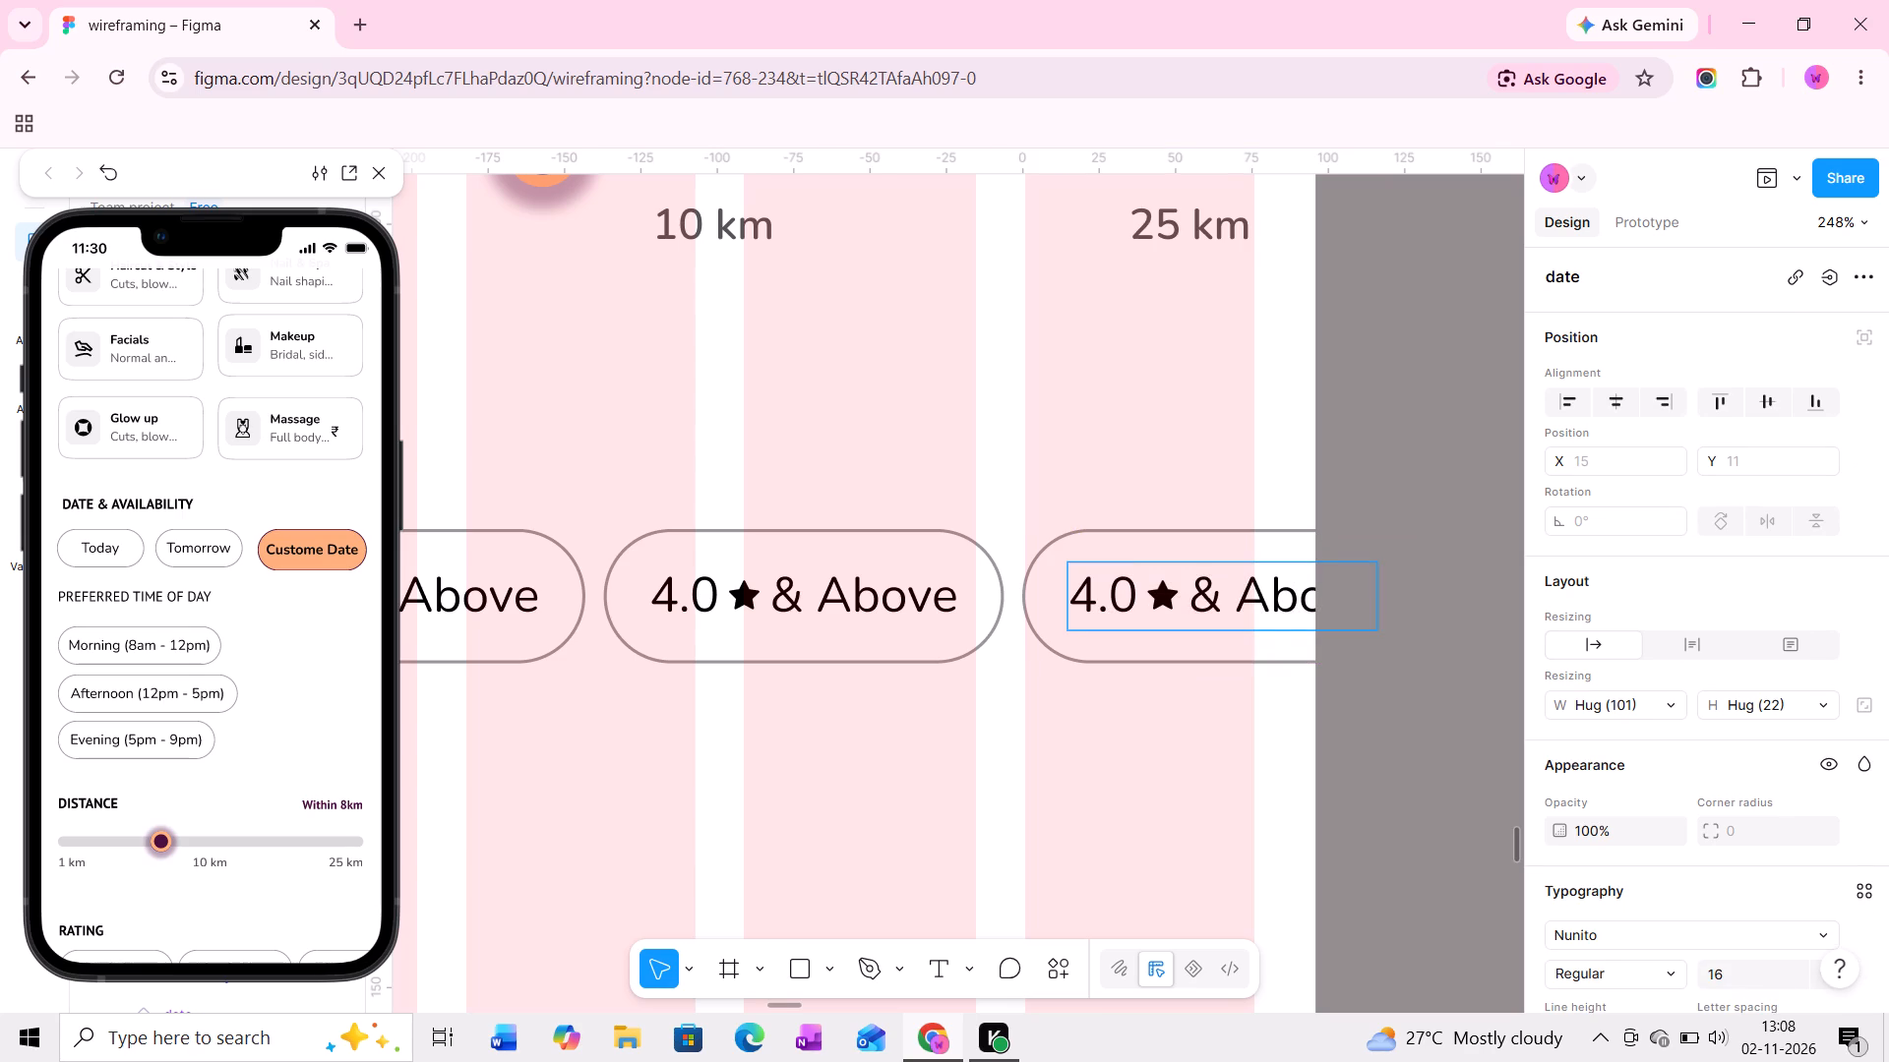
key(BackSpace)
key(BackSpace)
key(BackSpace)
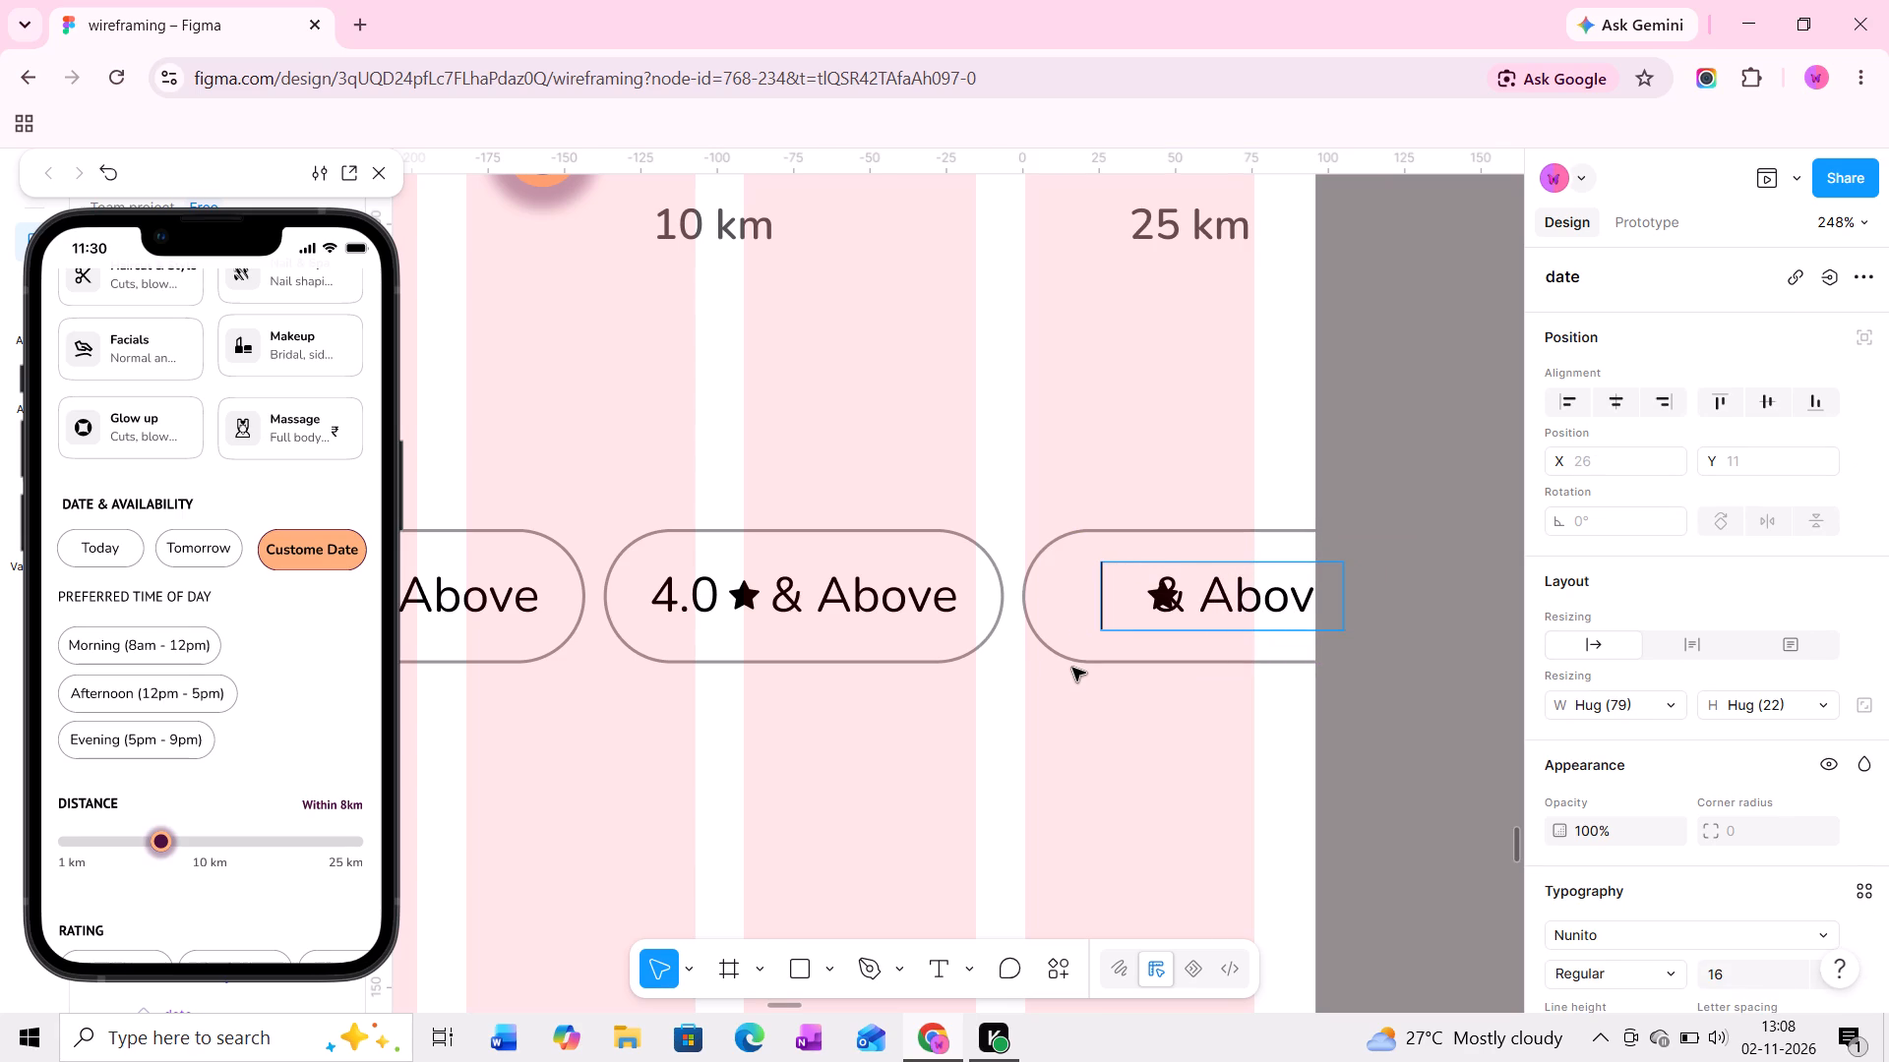
text(4.5)
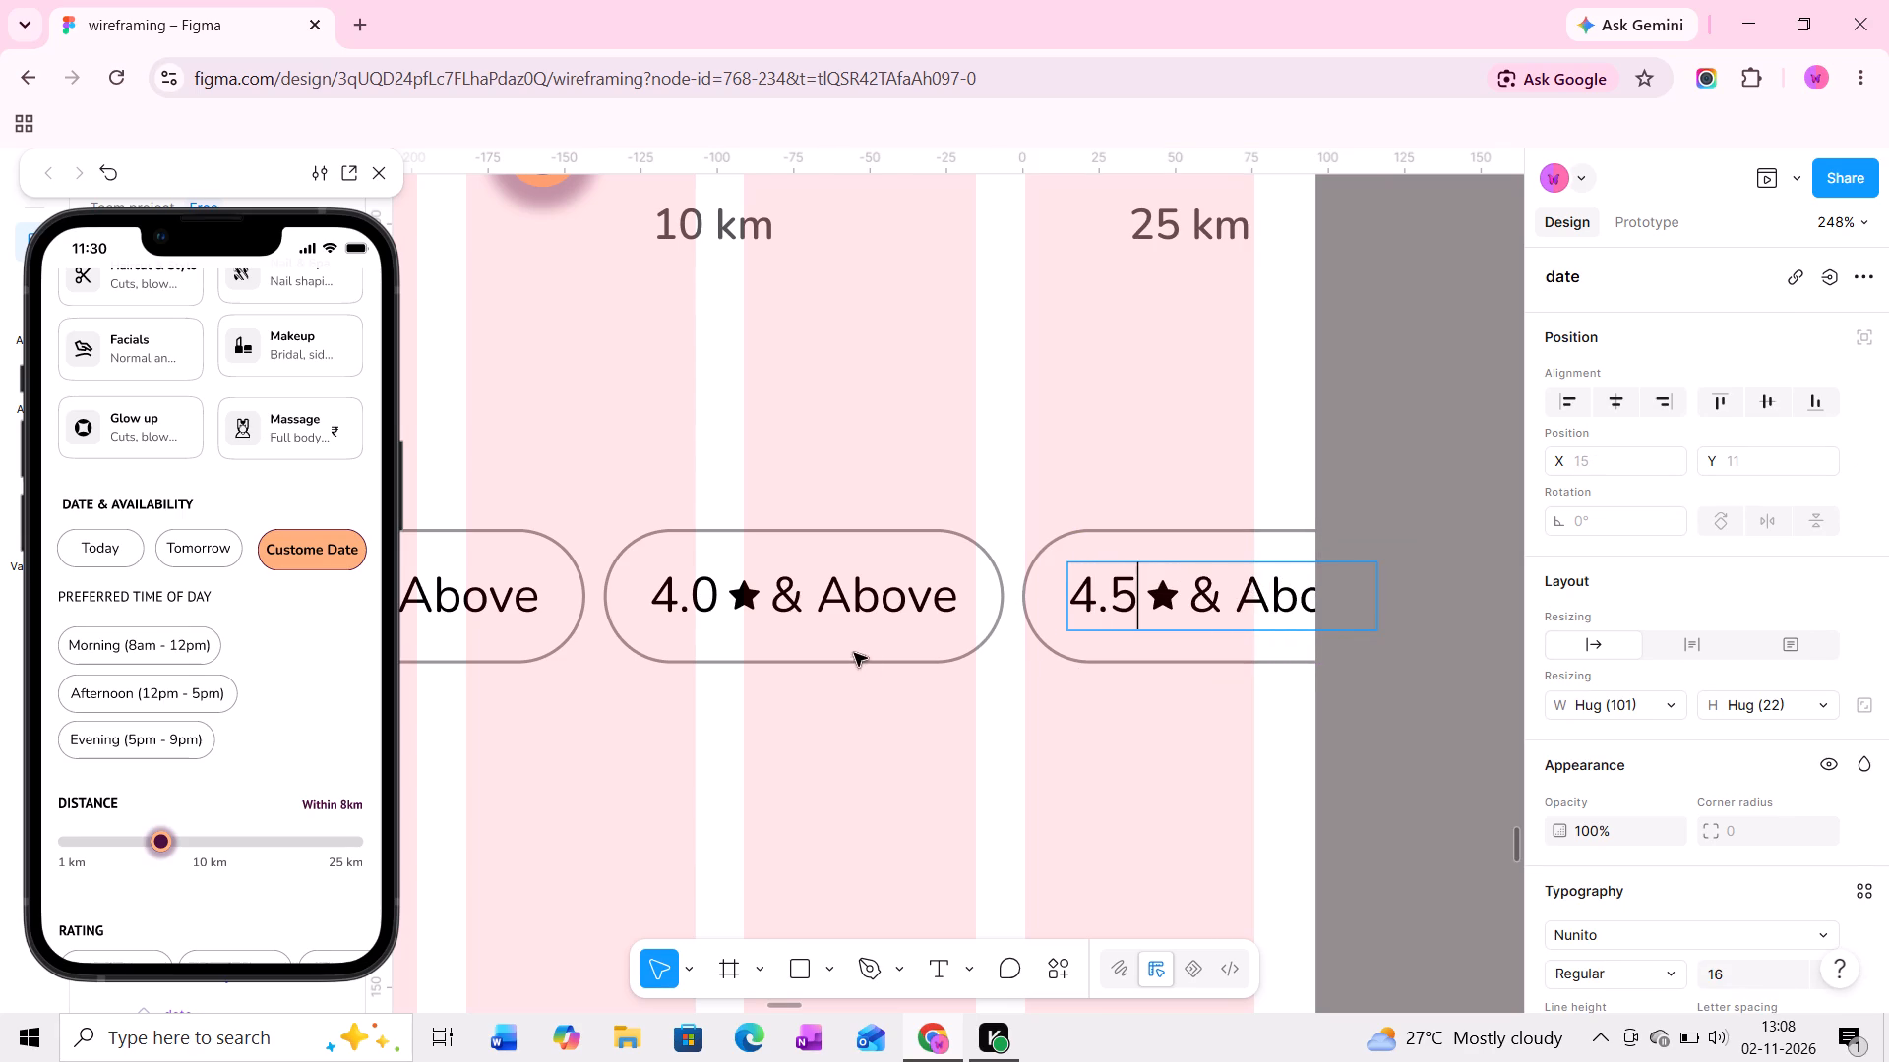
click(997, 722)
Check the row of rating pills on the frame and in the prototype preview.
ctrl+scroll(997, 724, down, 7)
middle_drag(982, 738, 1070, 728)
click(773, 621)
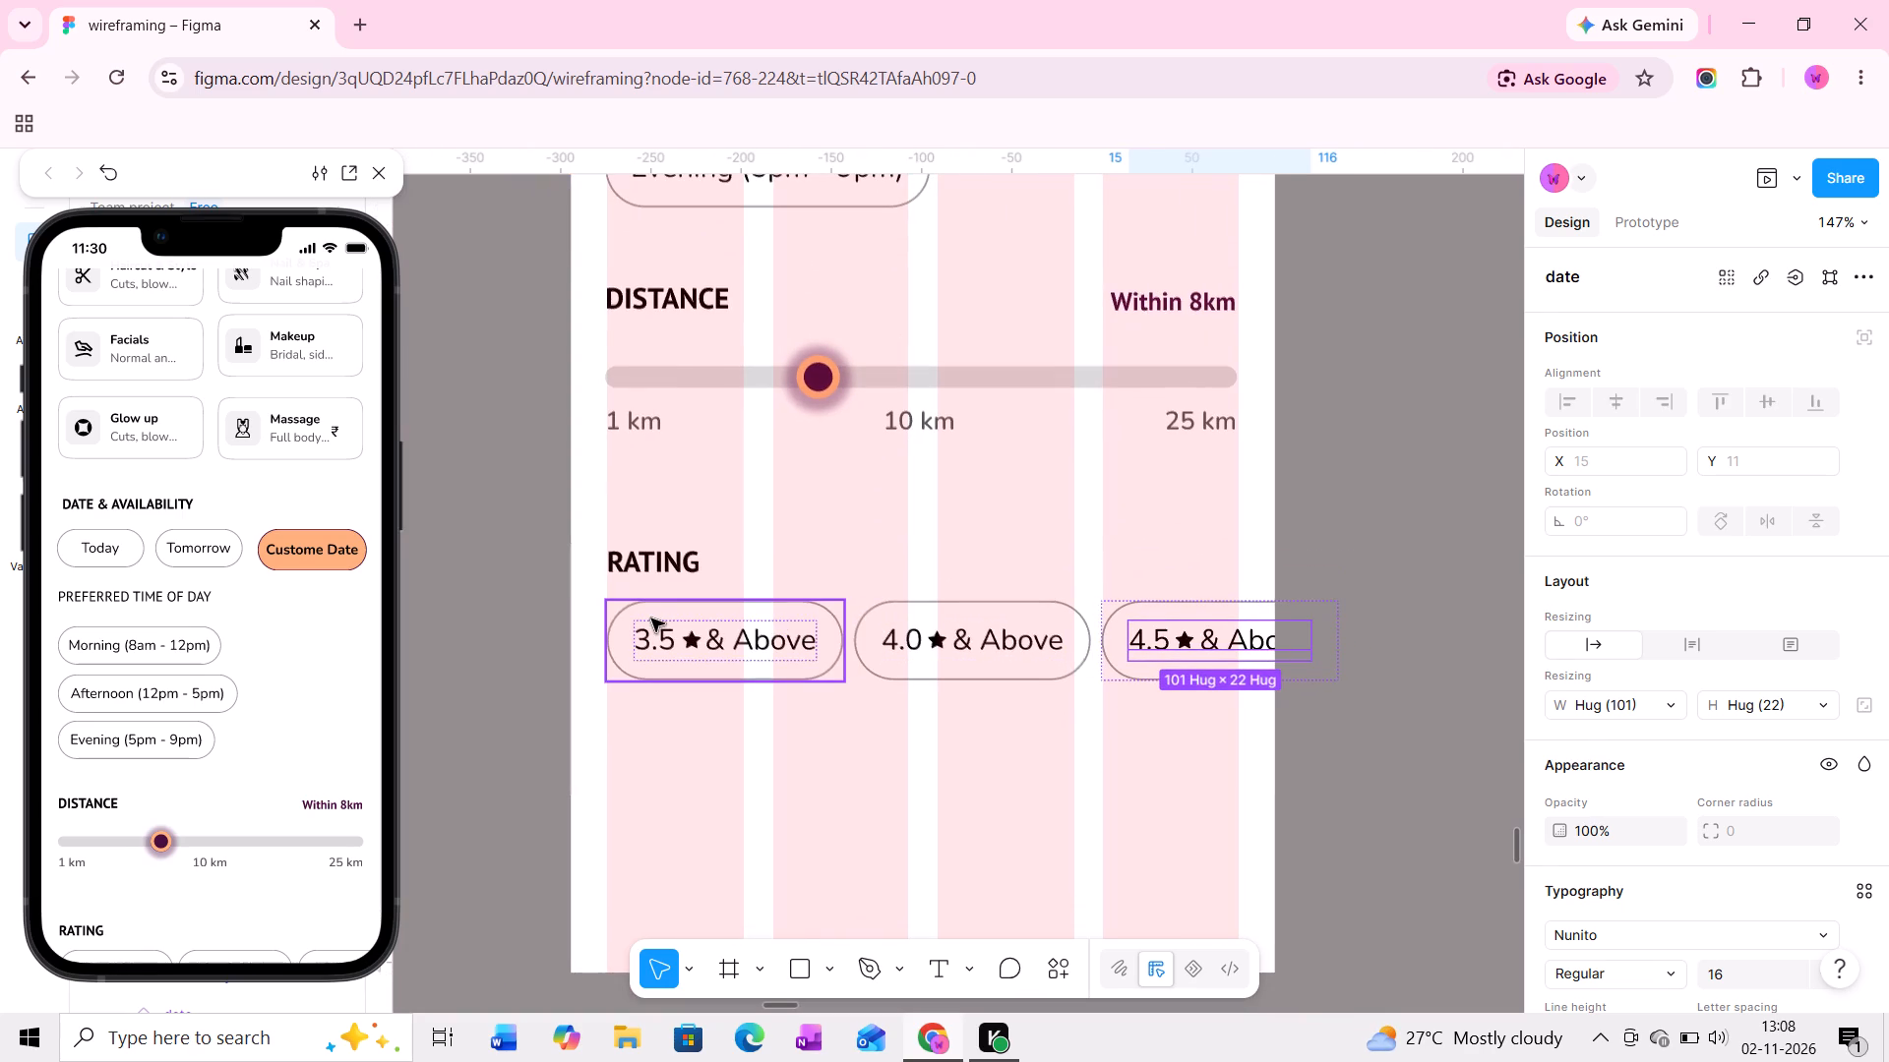
ctrl+scroll(651, 619, up, 4)
middle_drag(674, 640, 666, 631)
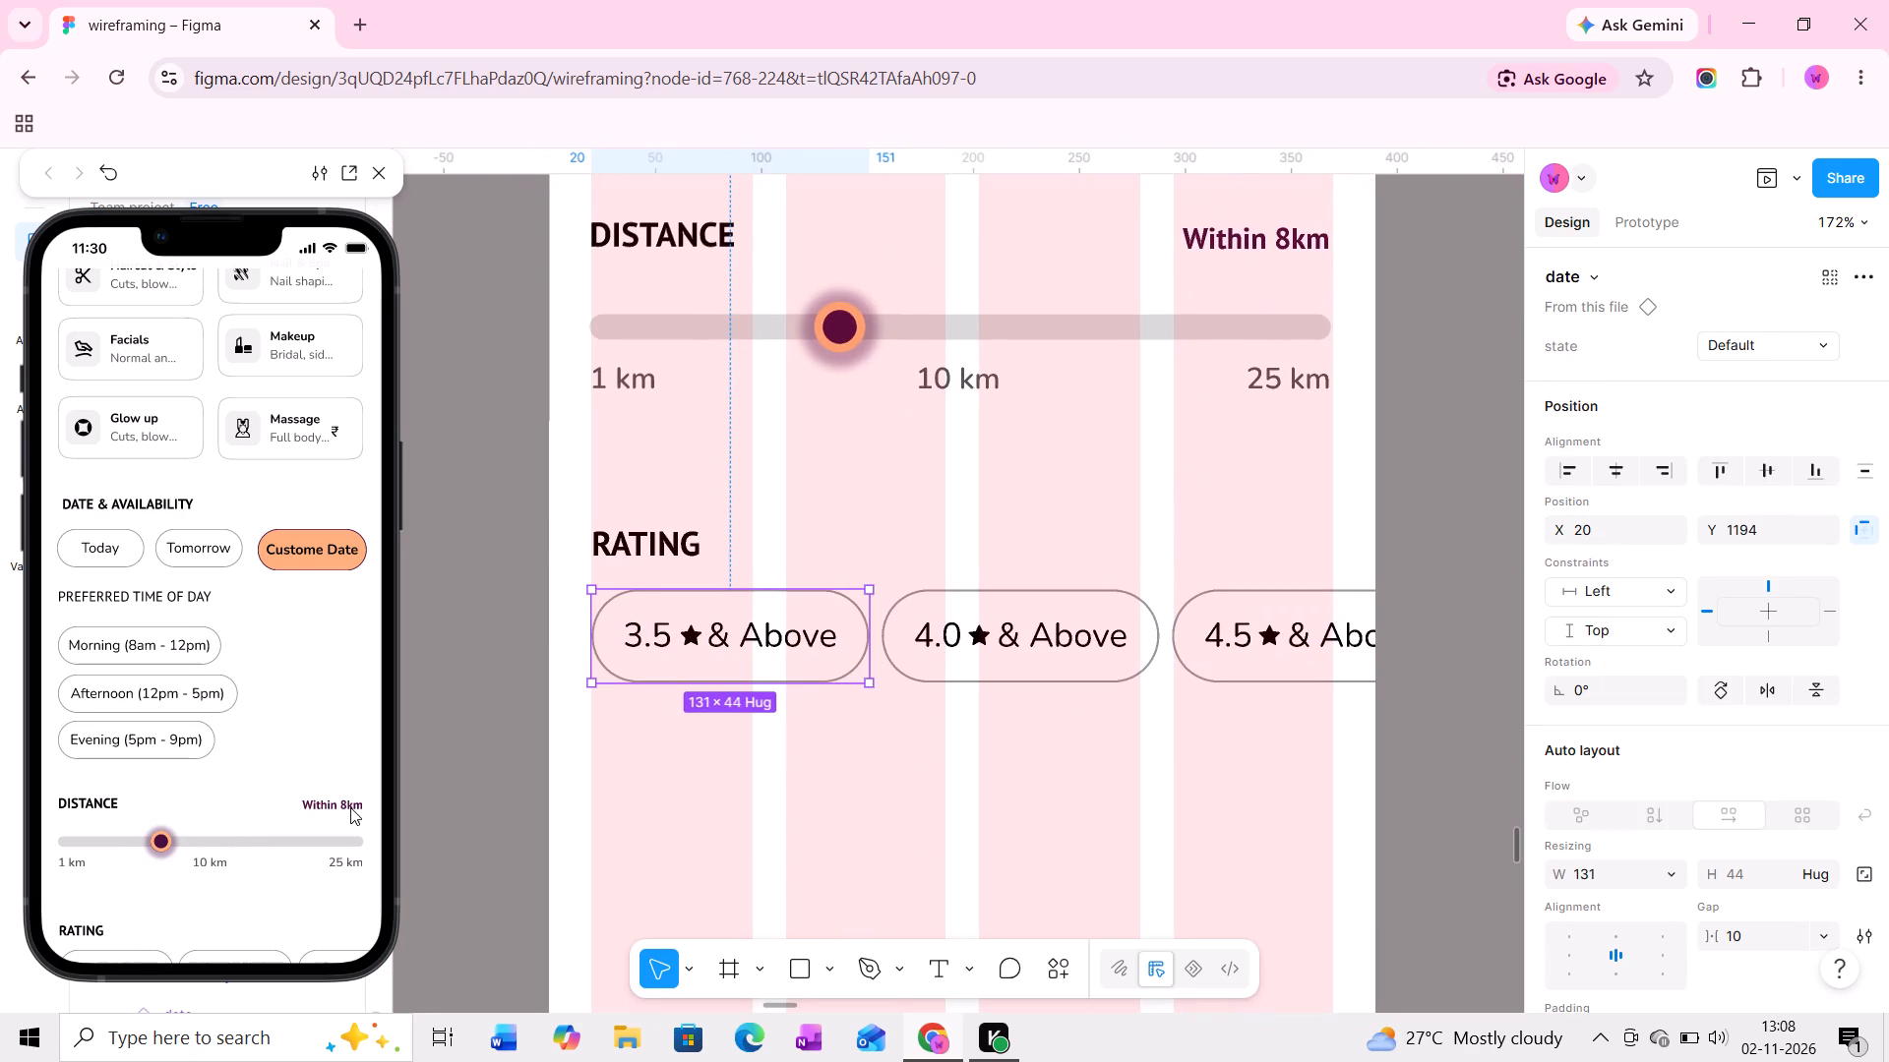
scroll(251, 776, down, 5)
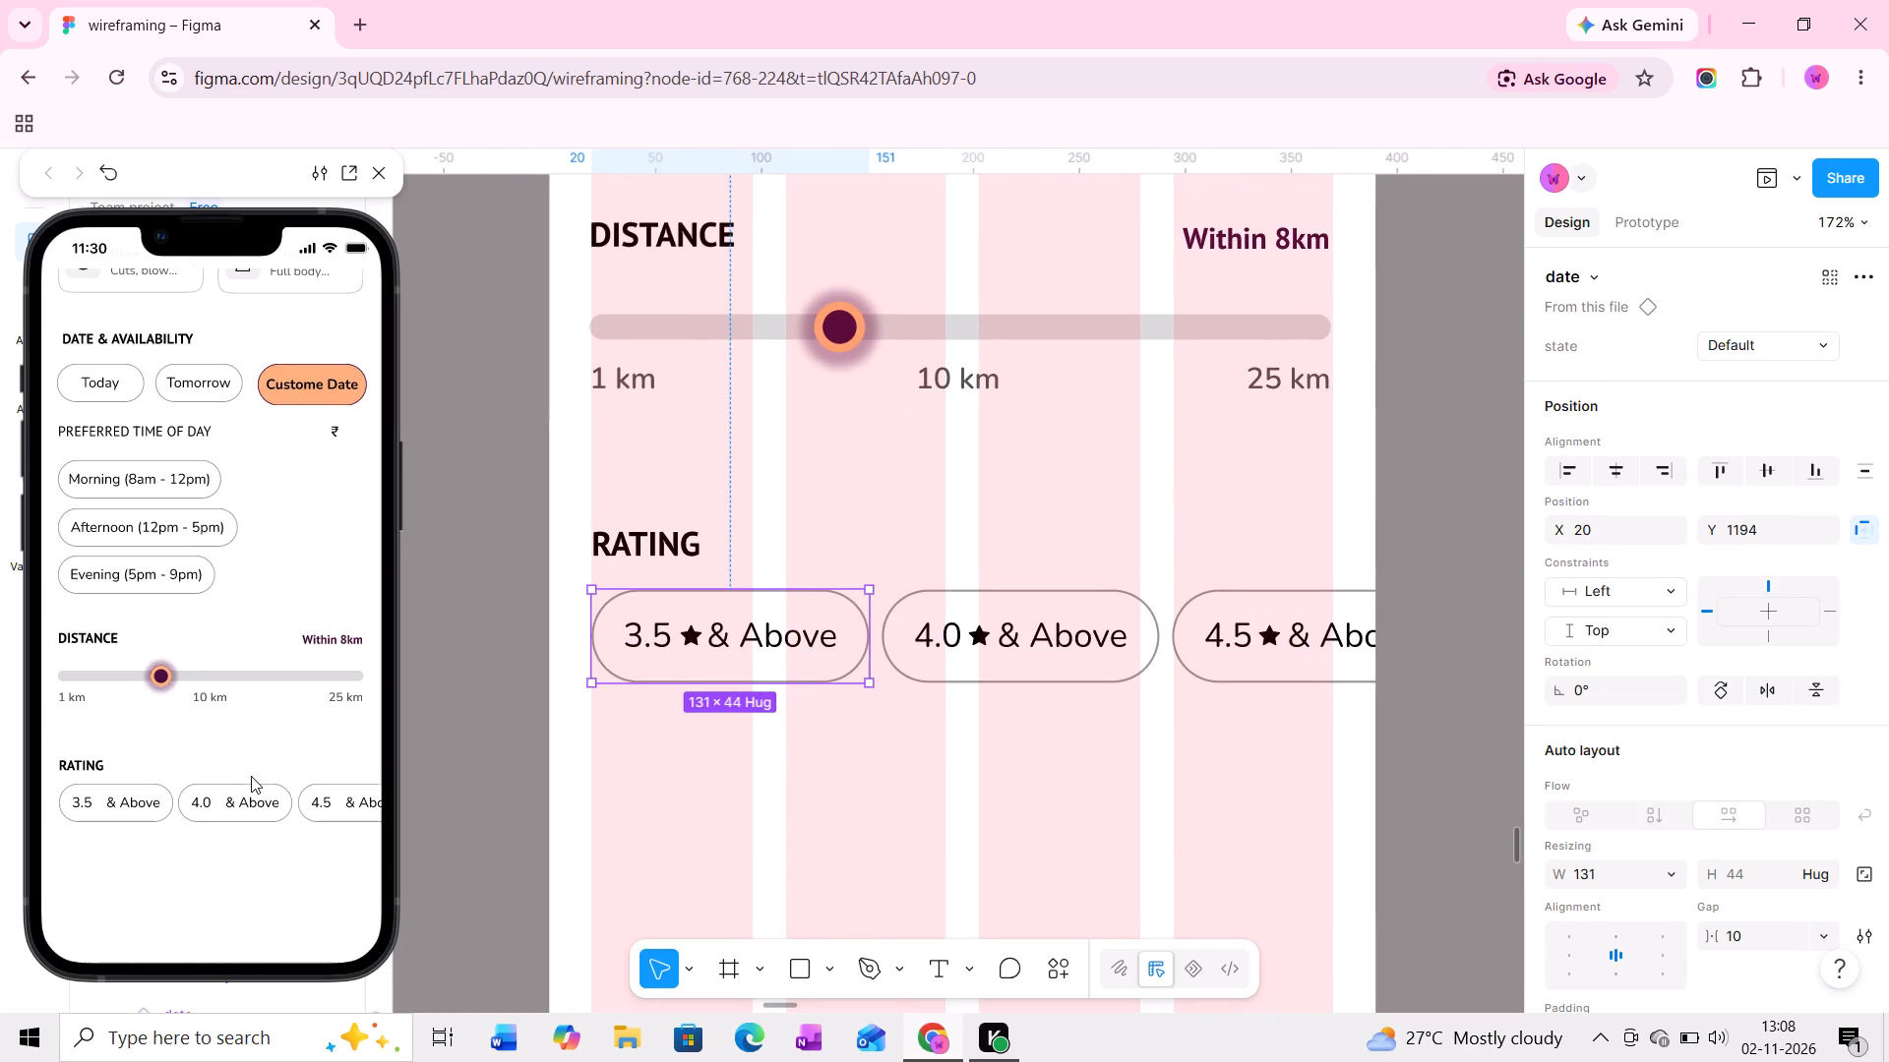
Test switching the 3.5 & Above pill on and off in the prototype preview.
click(107, 807)
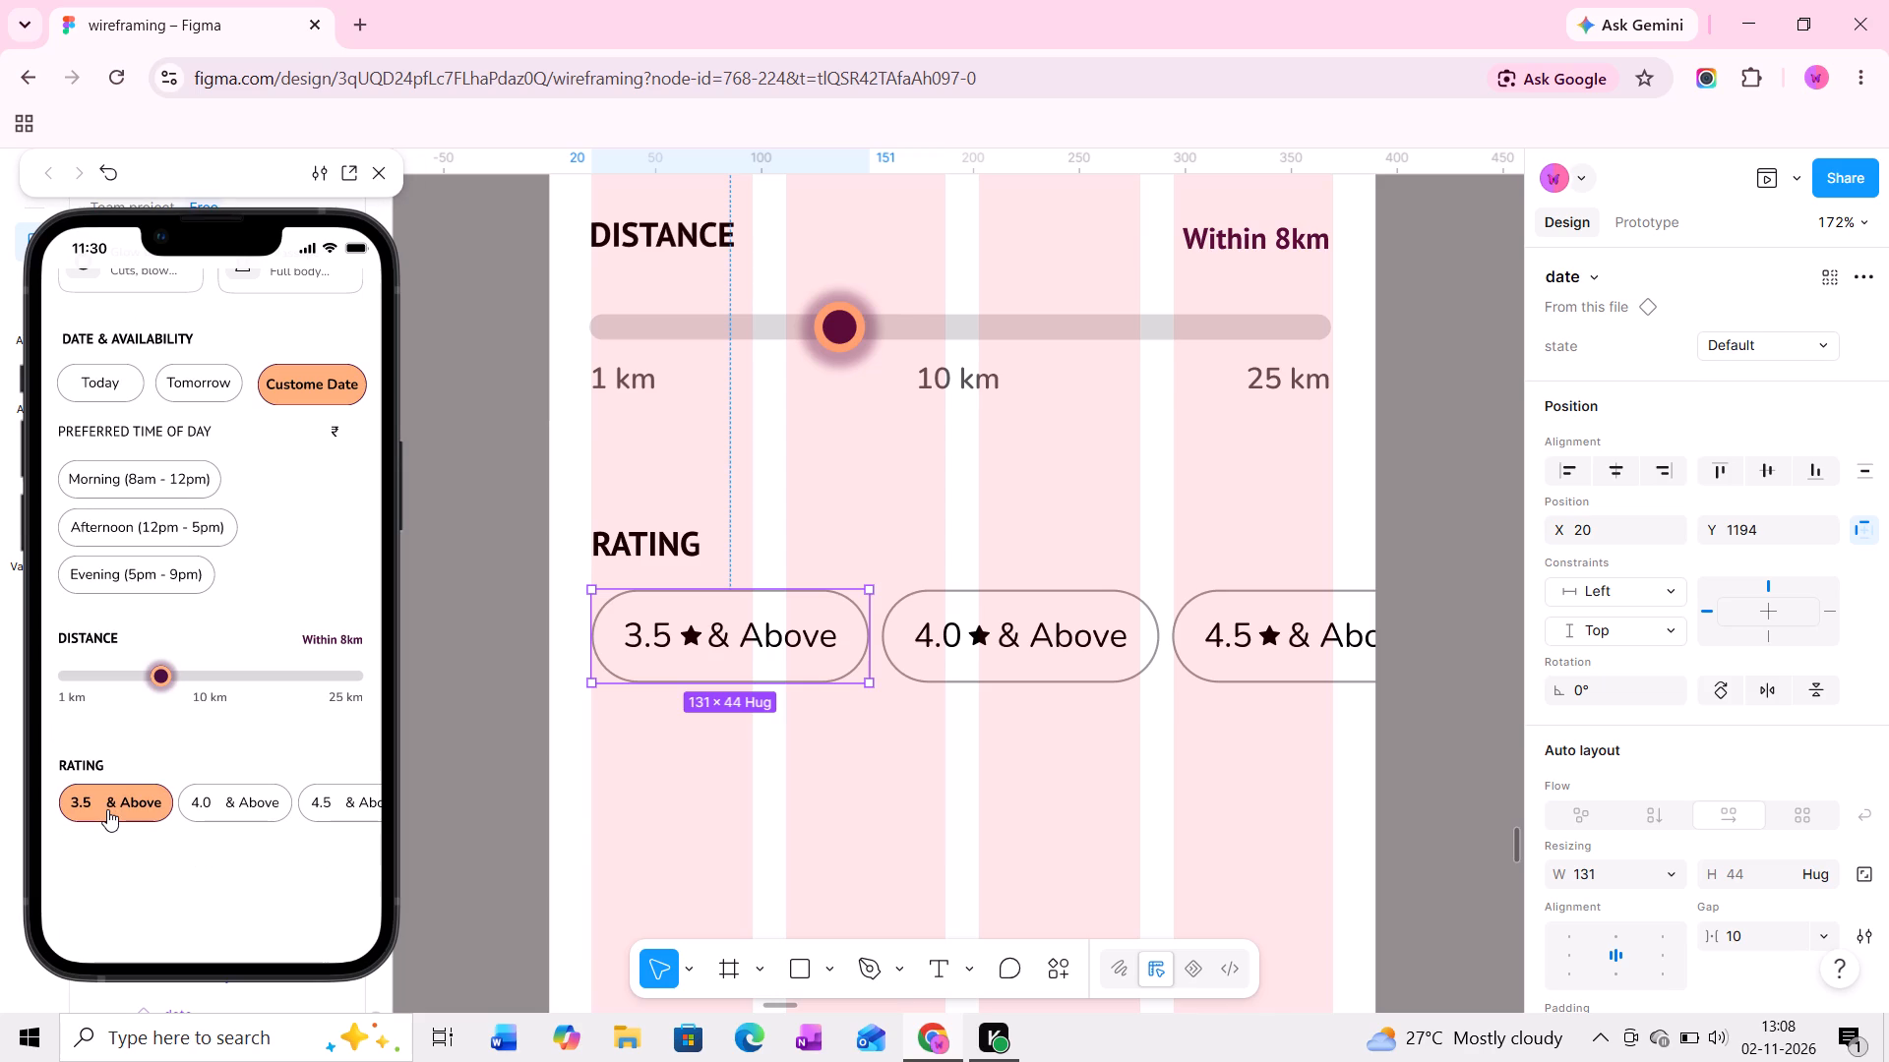
click(107, 809)
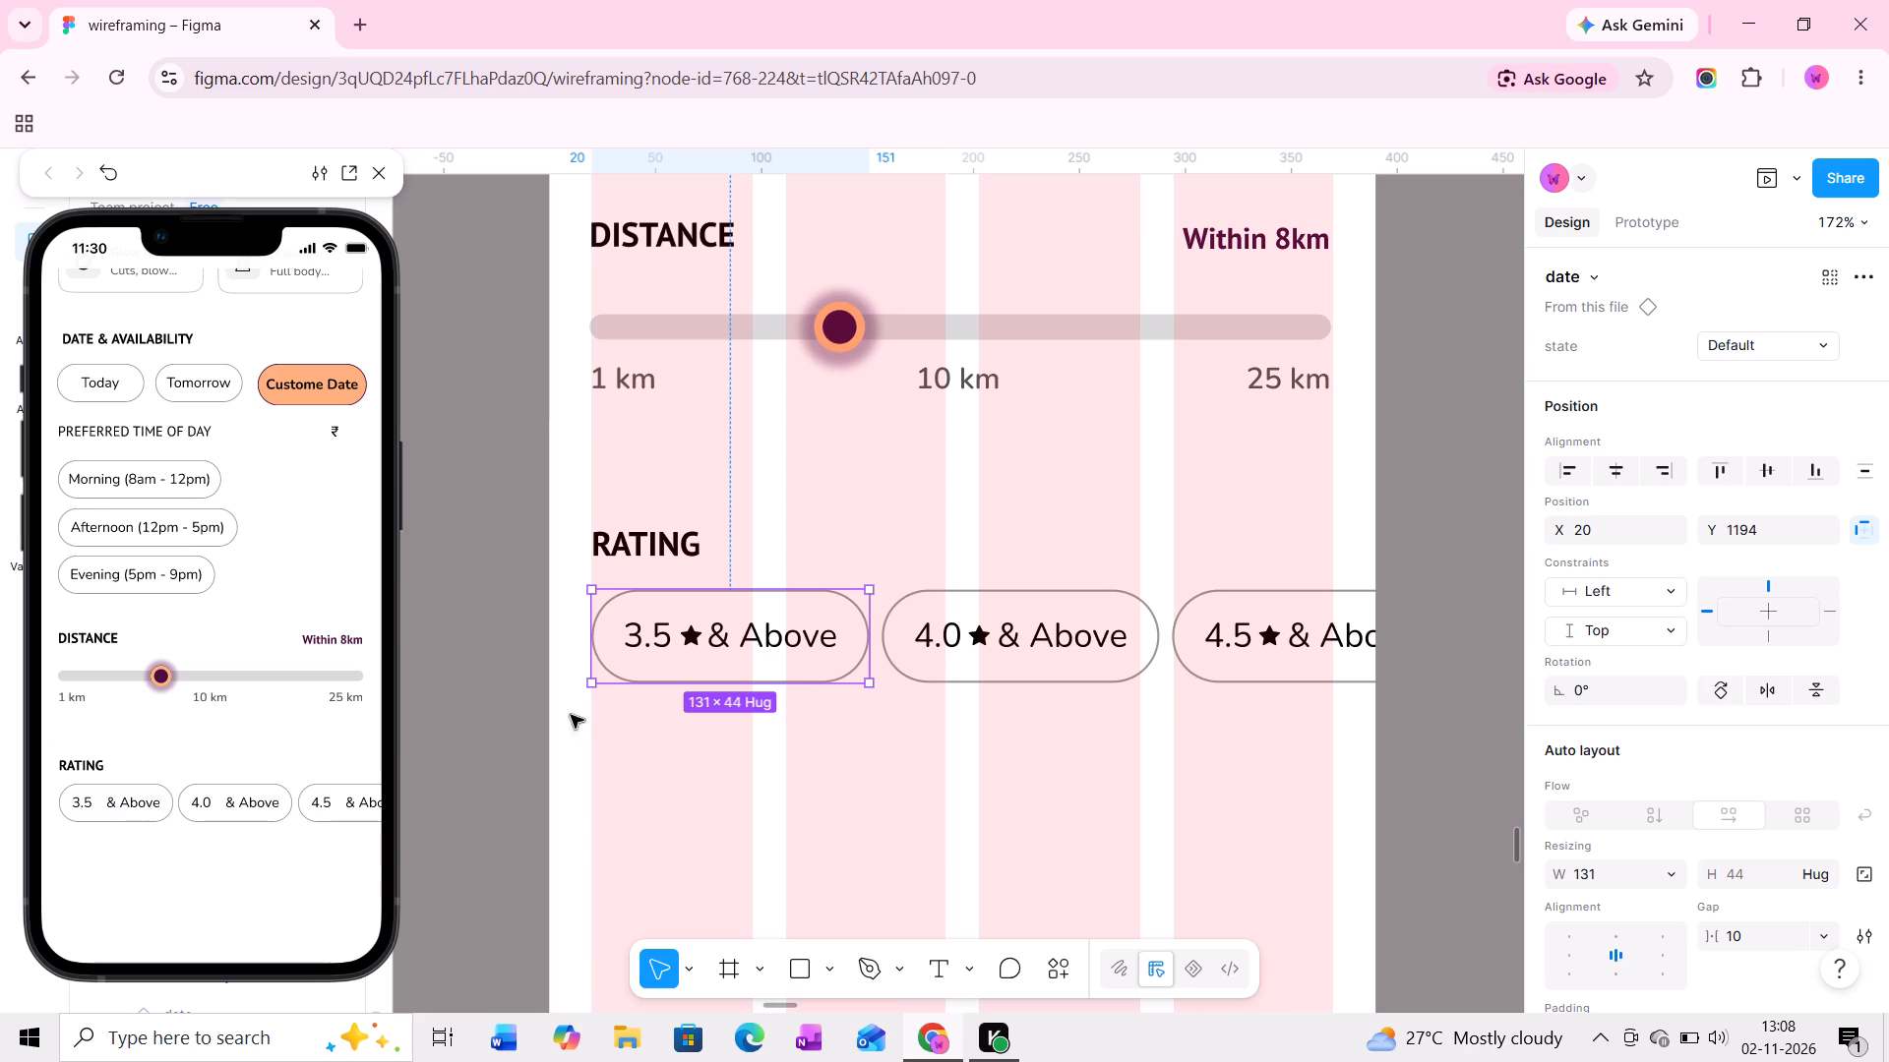
Move the star icon out of the 3.5 & Above pill onto the empty canvas beside the frame.
click(692, 643)
drag(693, 635, 693, 734)
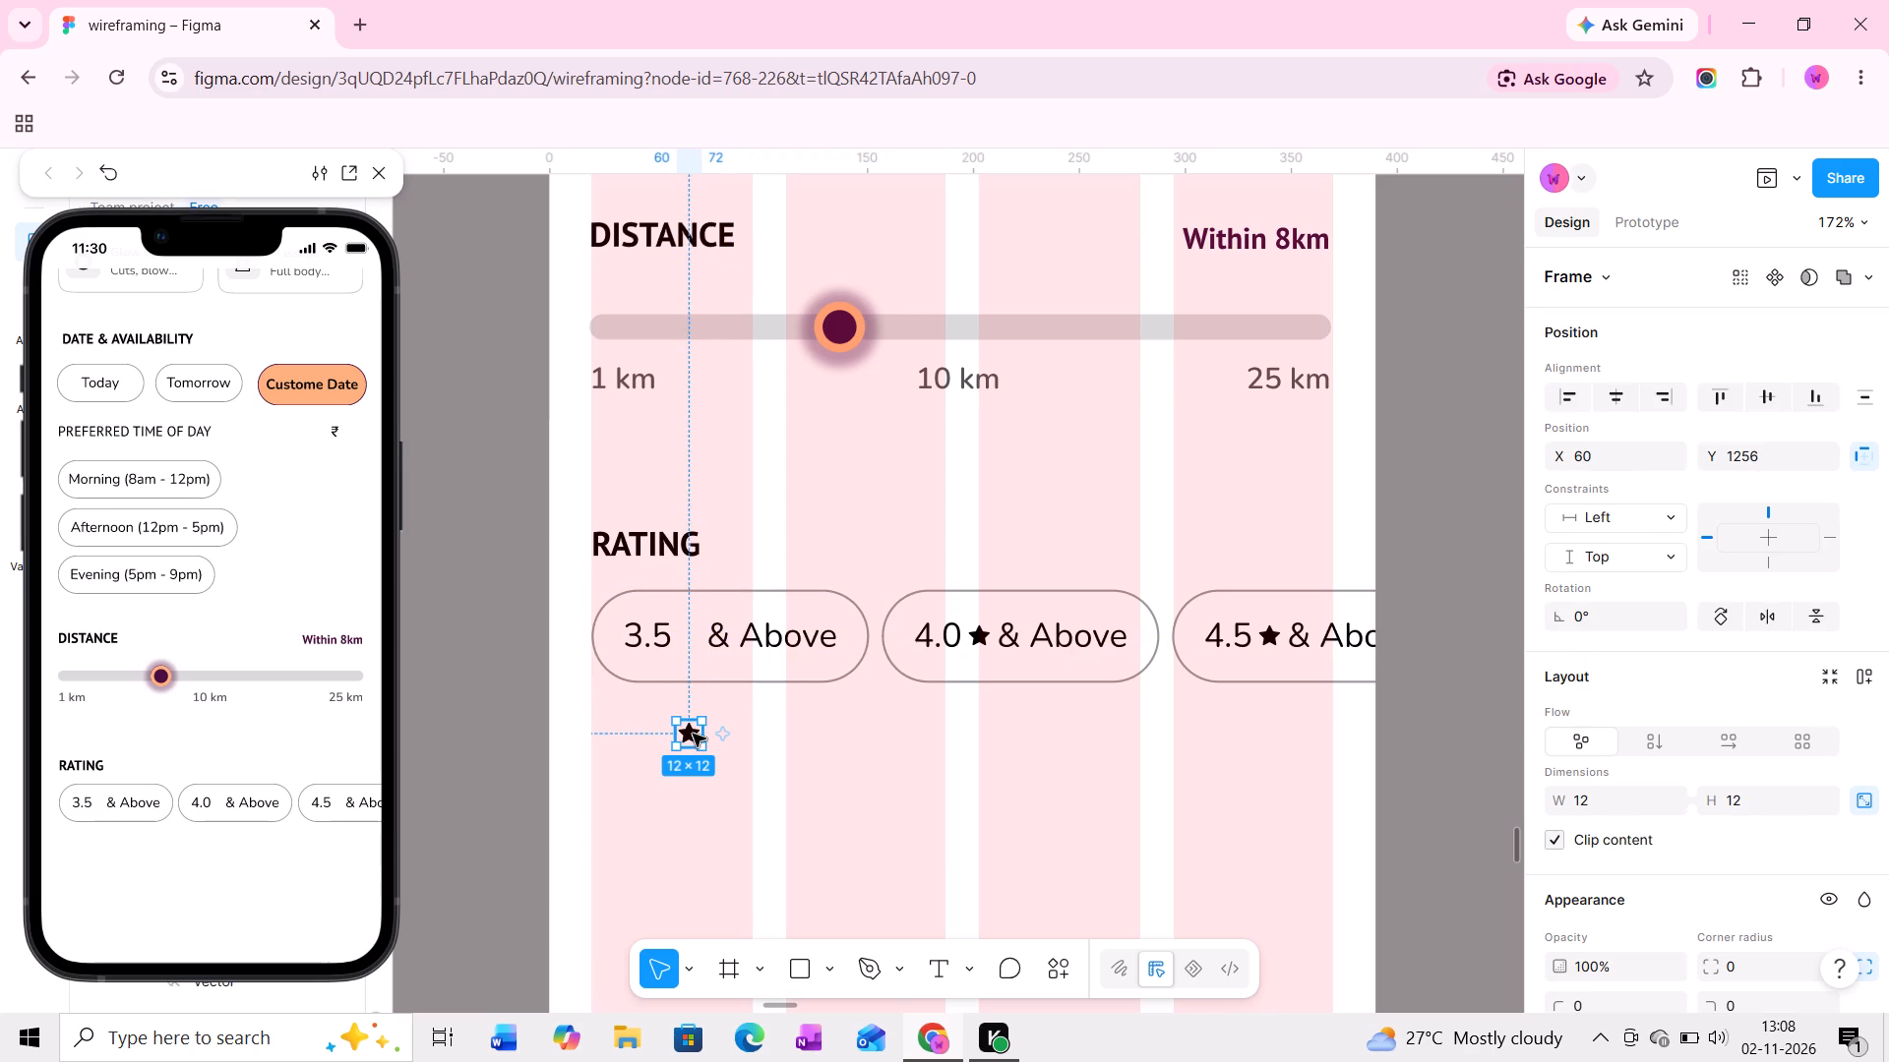
drag(693, 734, 691, 638)
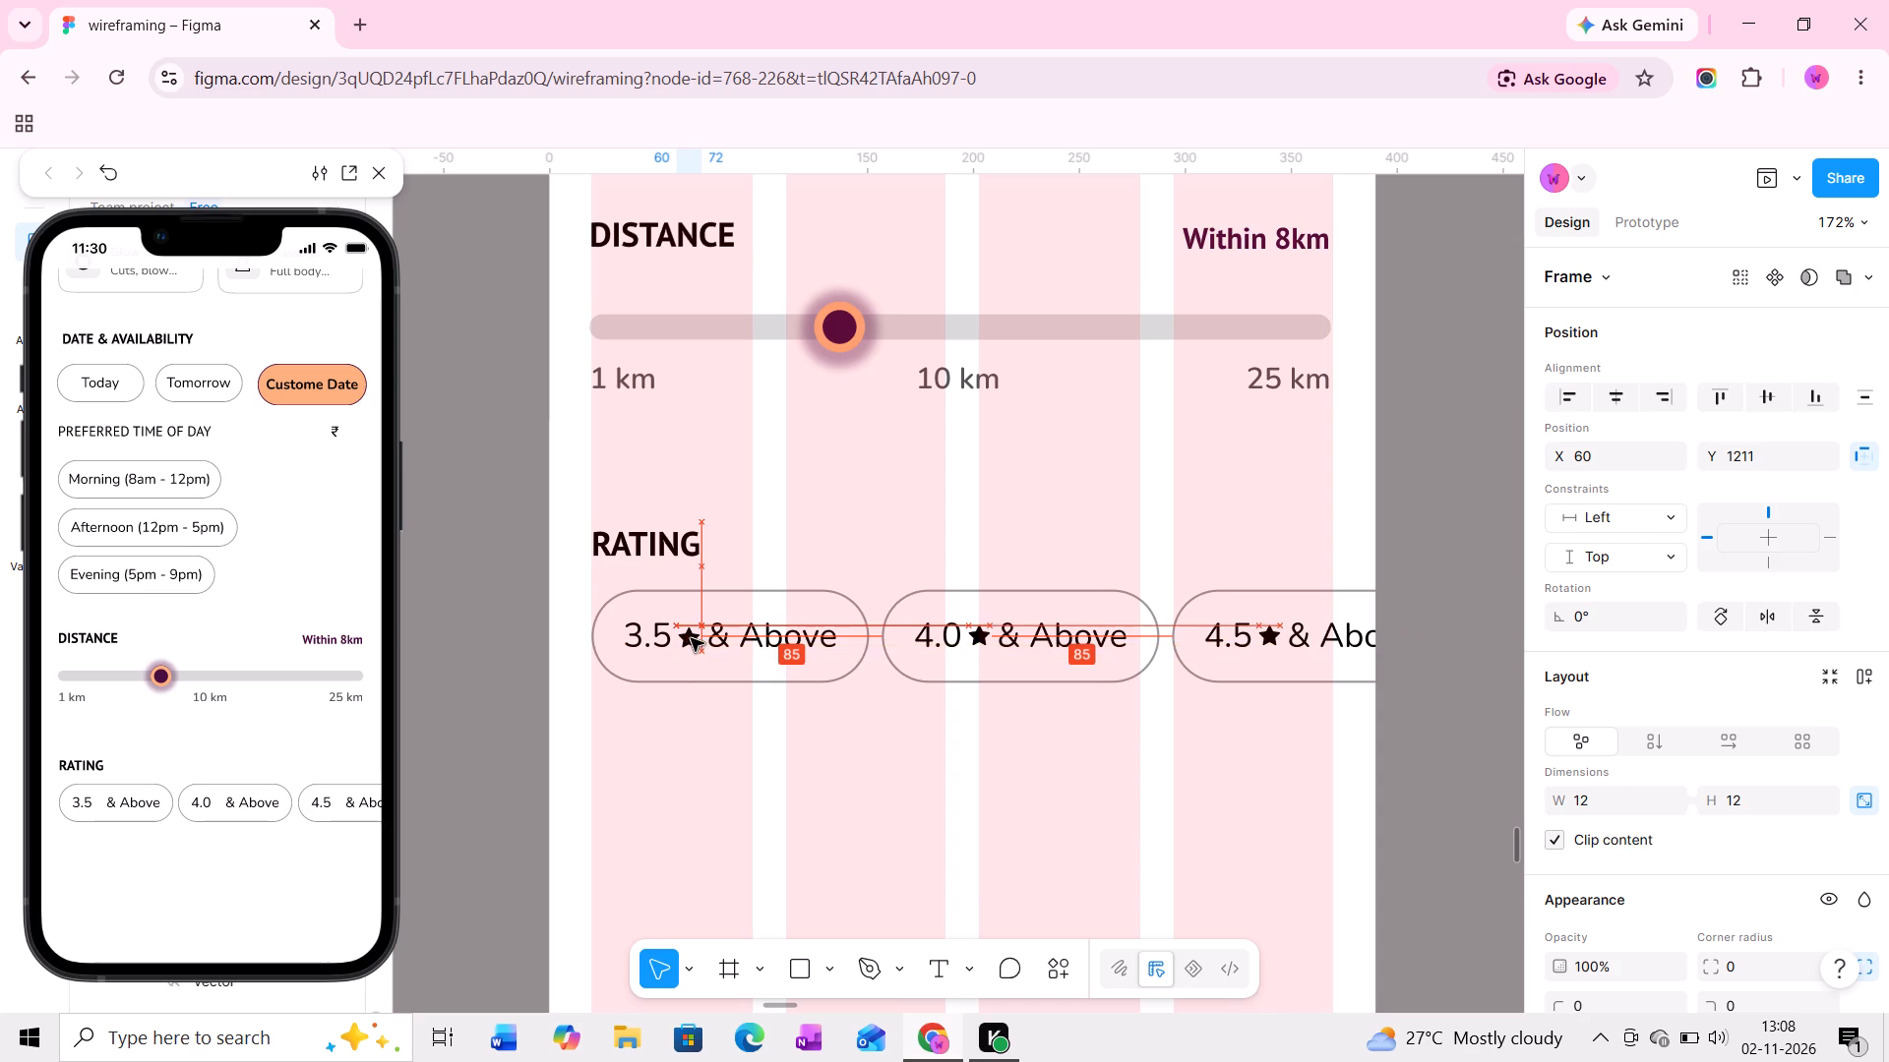
drag(691, 638, 690, 639)
drag(690, 639, 469, 665)
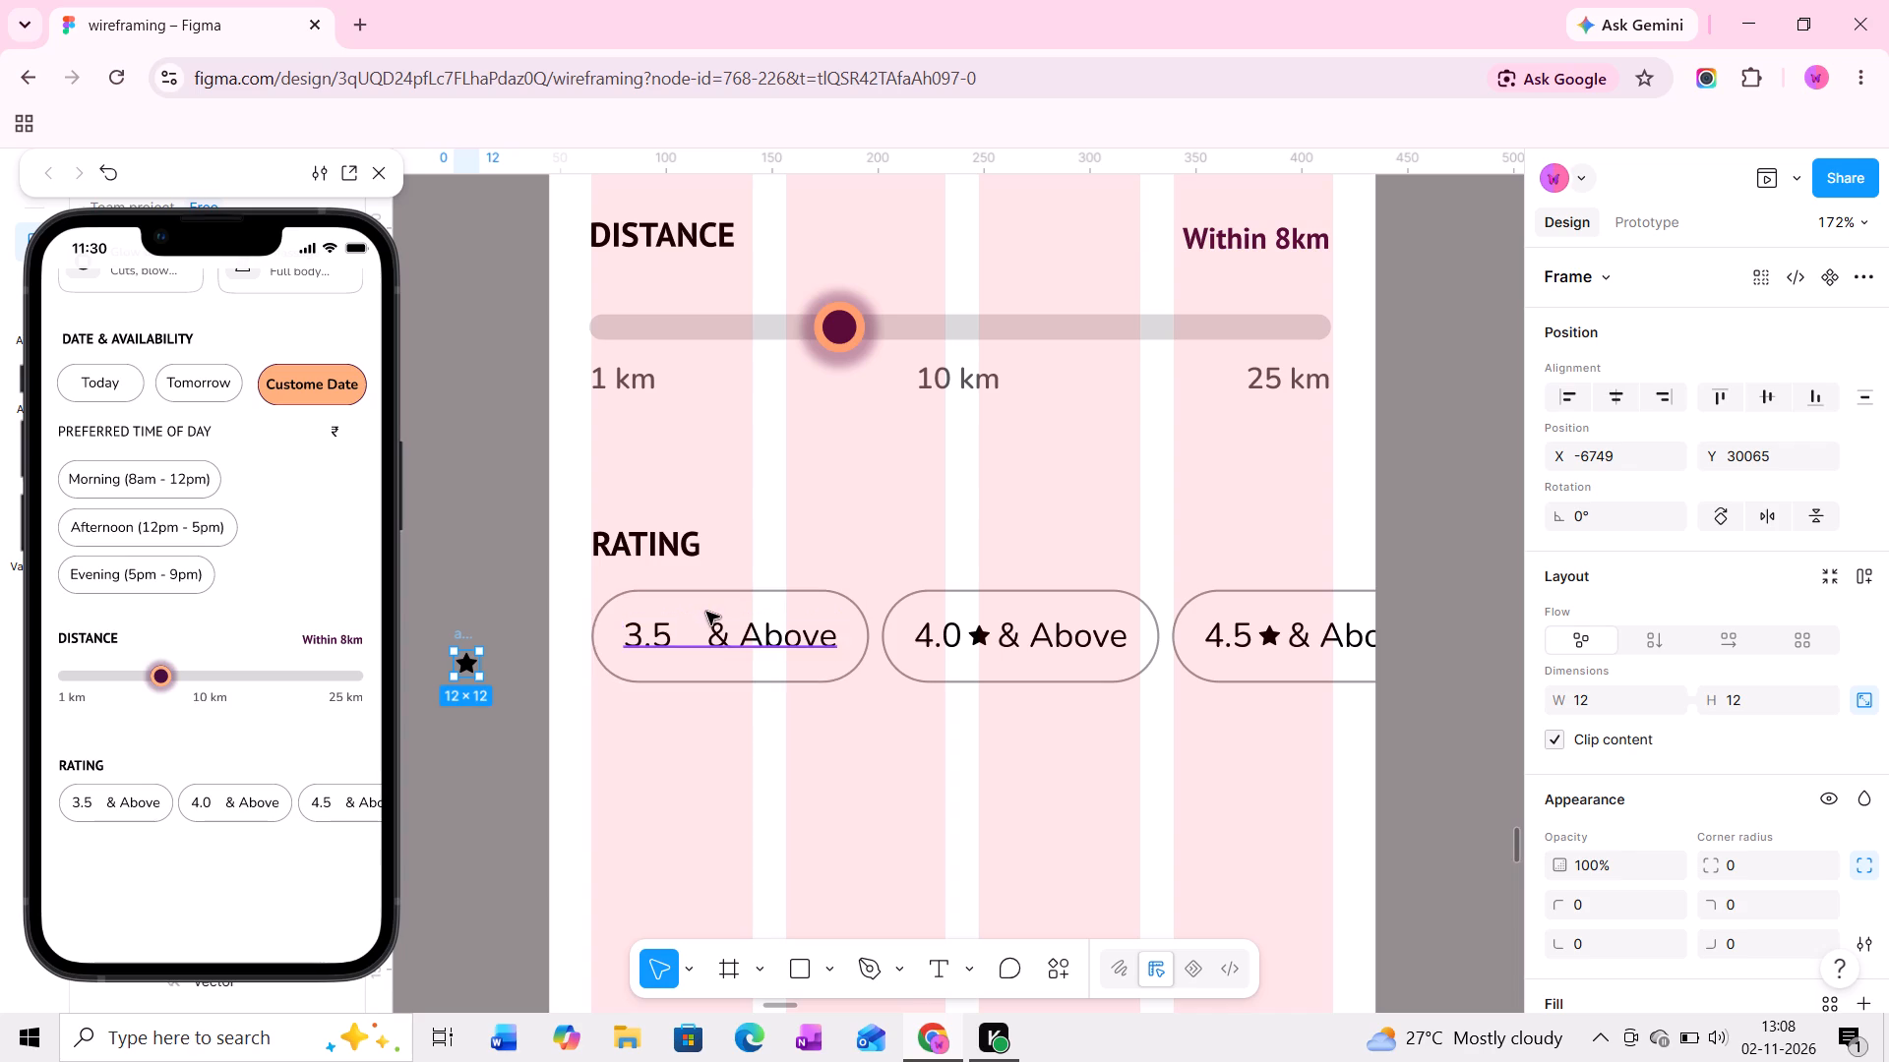
Move the three rating pills together with the loose star off the frame onto the canvas beside it.
ctrl+scroll(706, 612, down, 5)
middle_drag(719, 628, 668, 628)
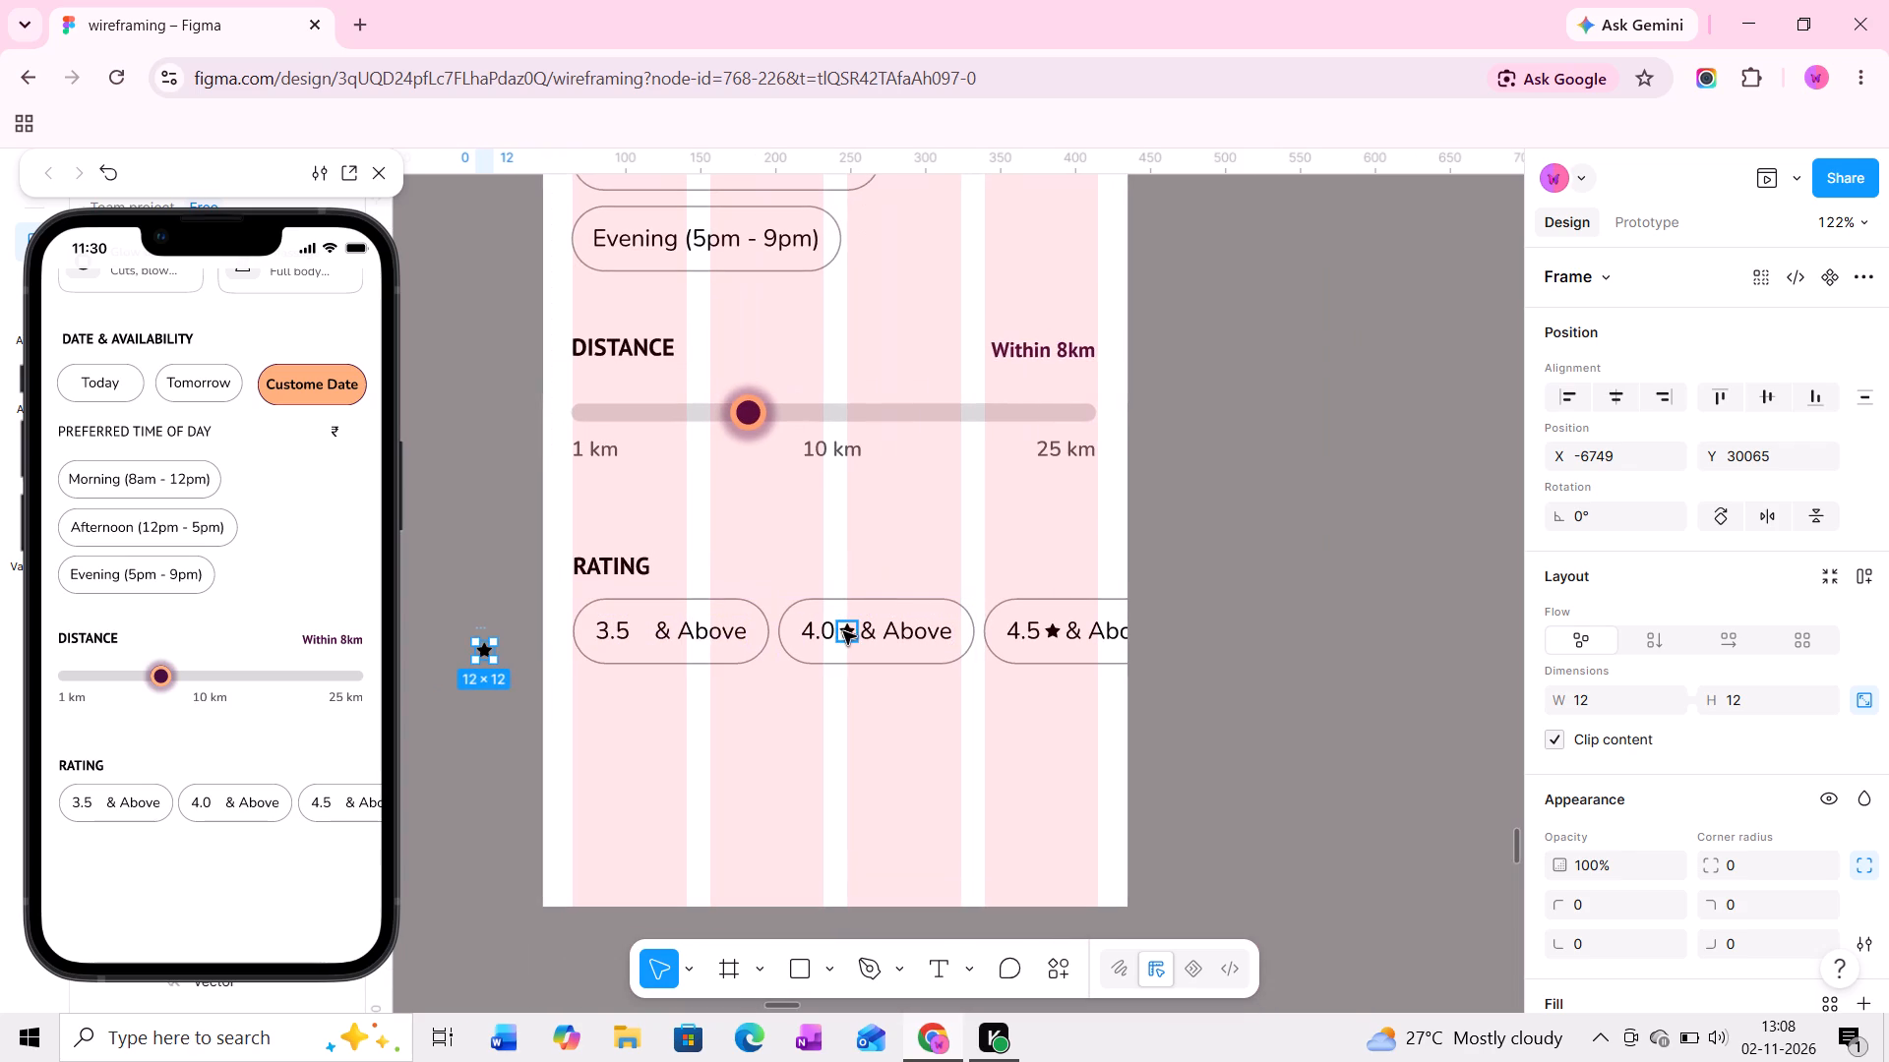
shift+click(658, 621)
shift+click(889, 621)
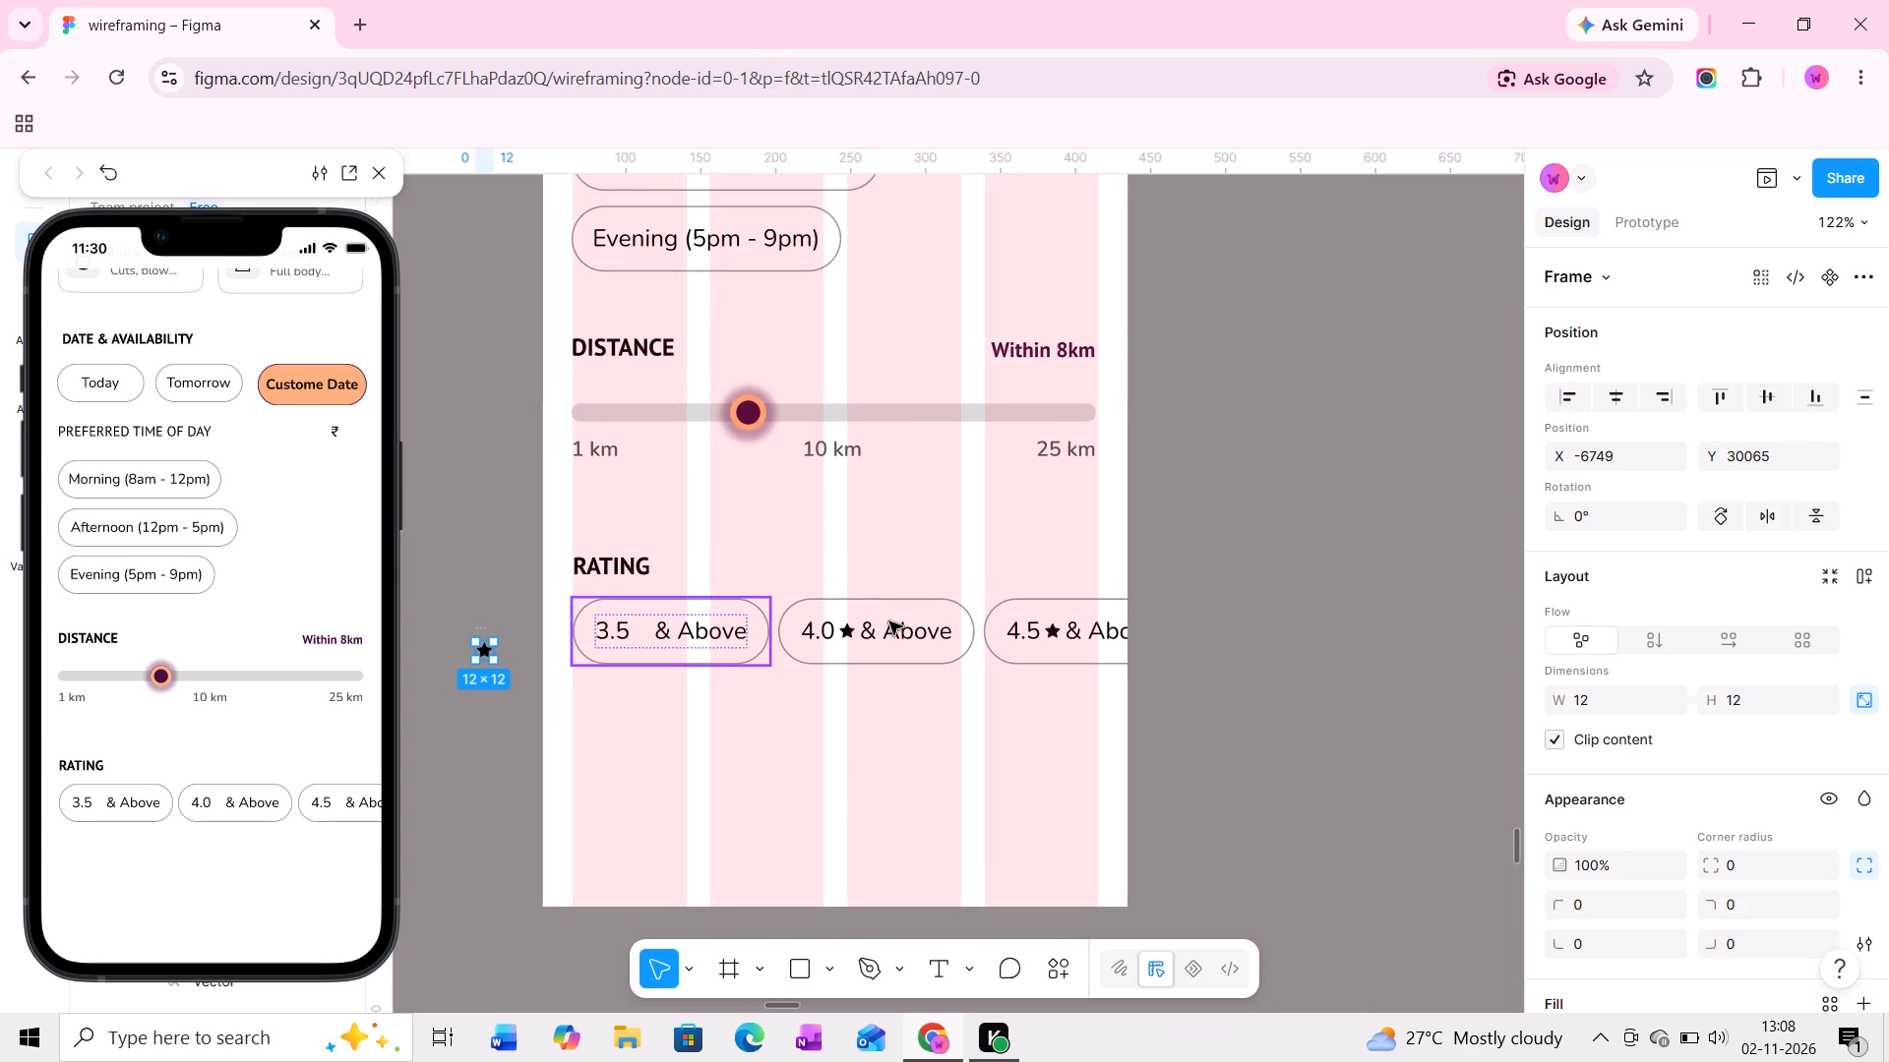
shift+click(1075, 612)
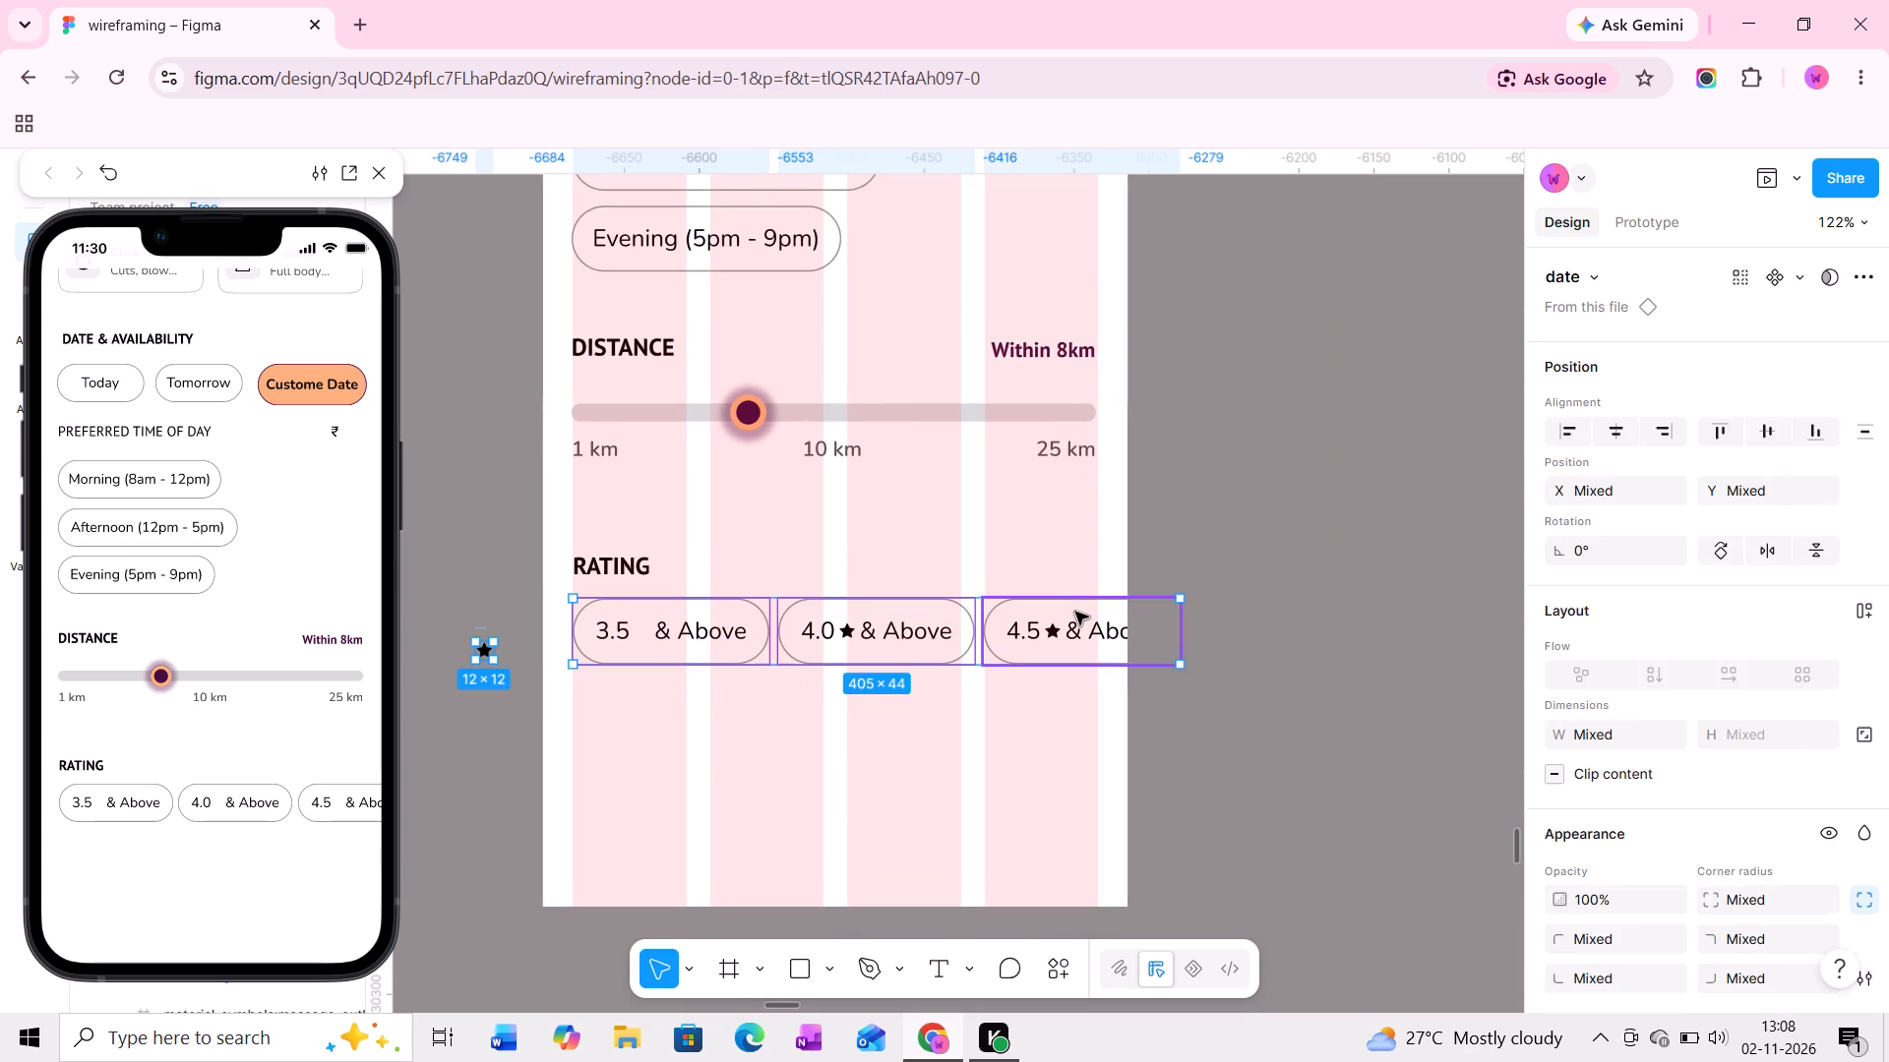
middle_drag(630, 646, 673, 645)
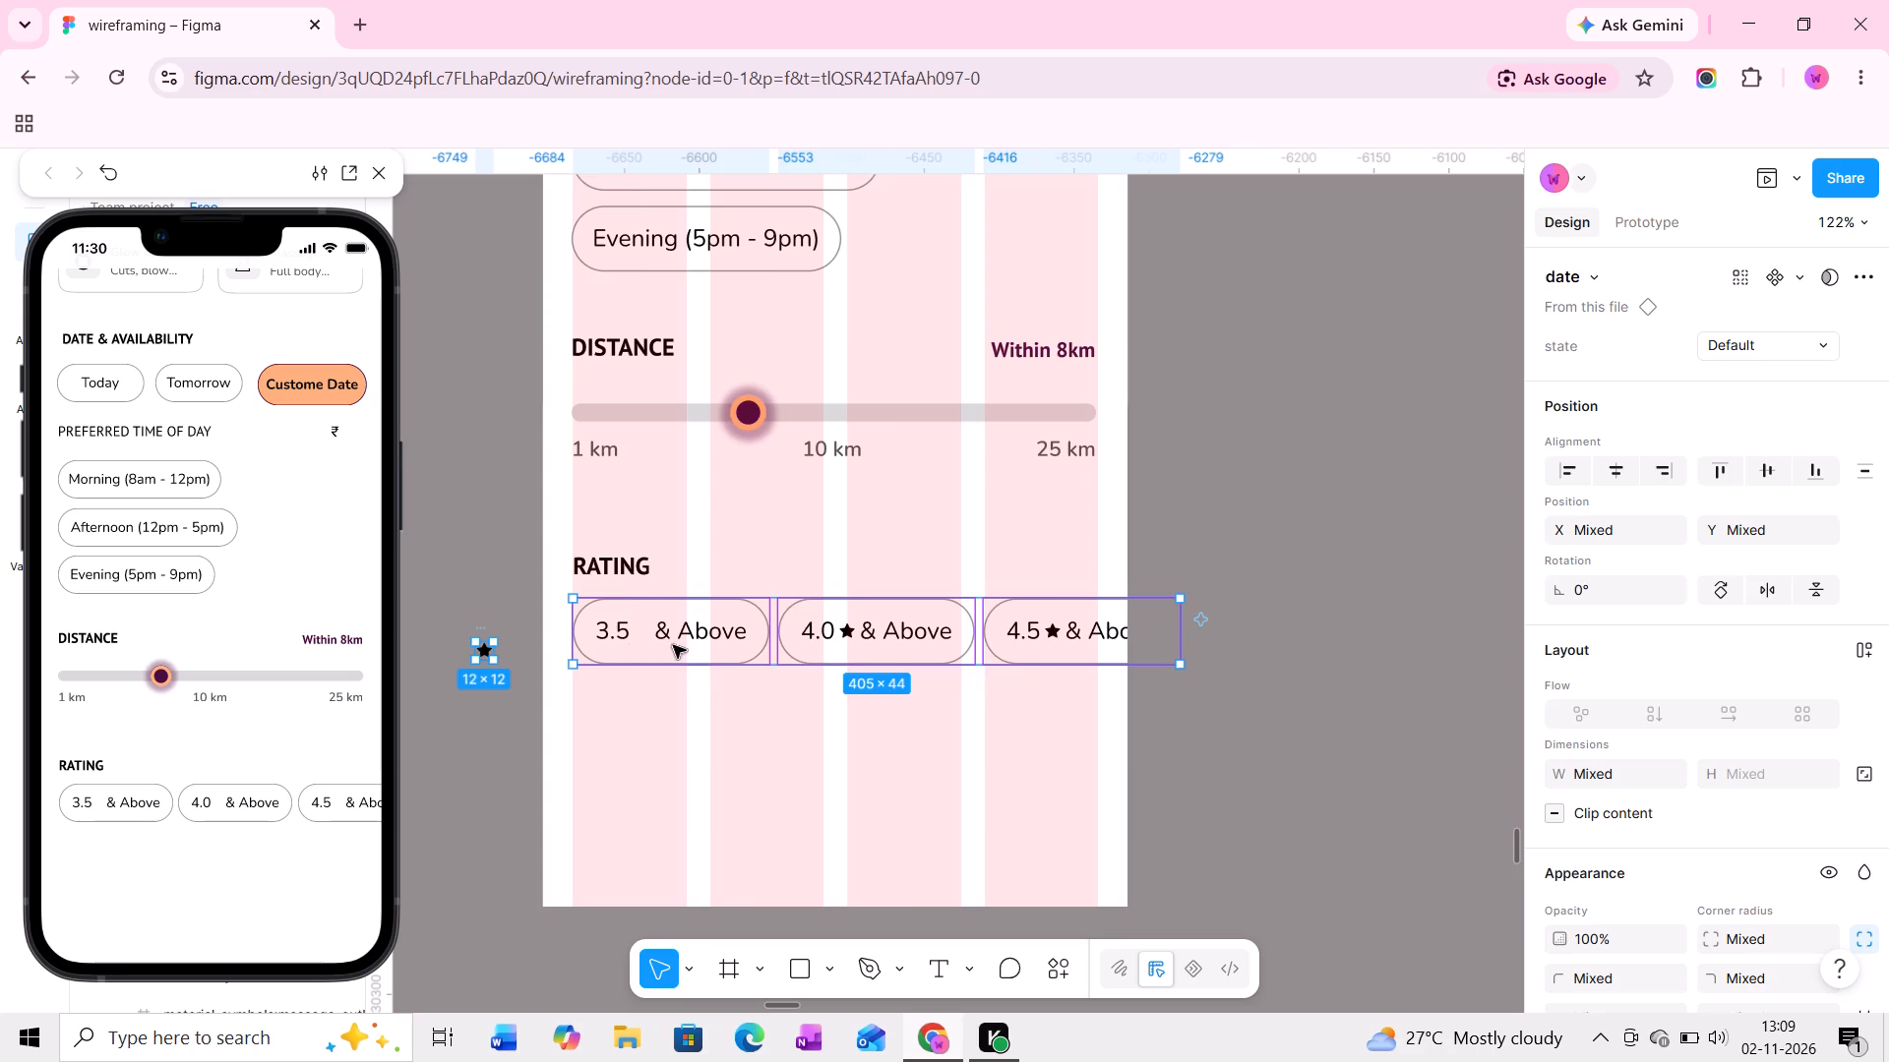
middle_drag(673, 645, 770, 645)
ctrl+scroll(734, 608, down, 7)
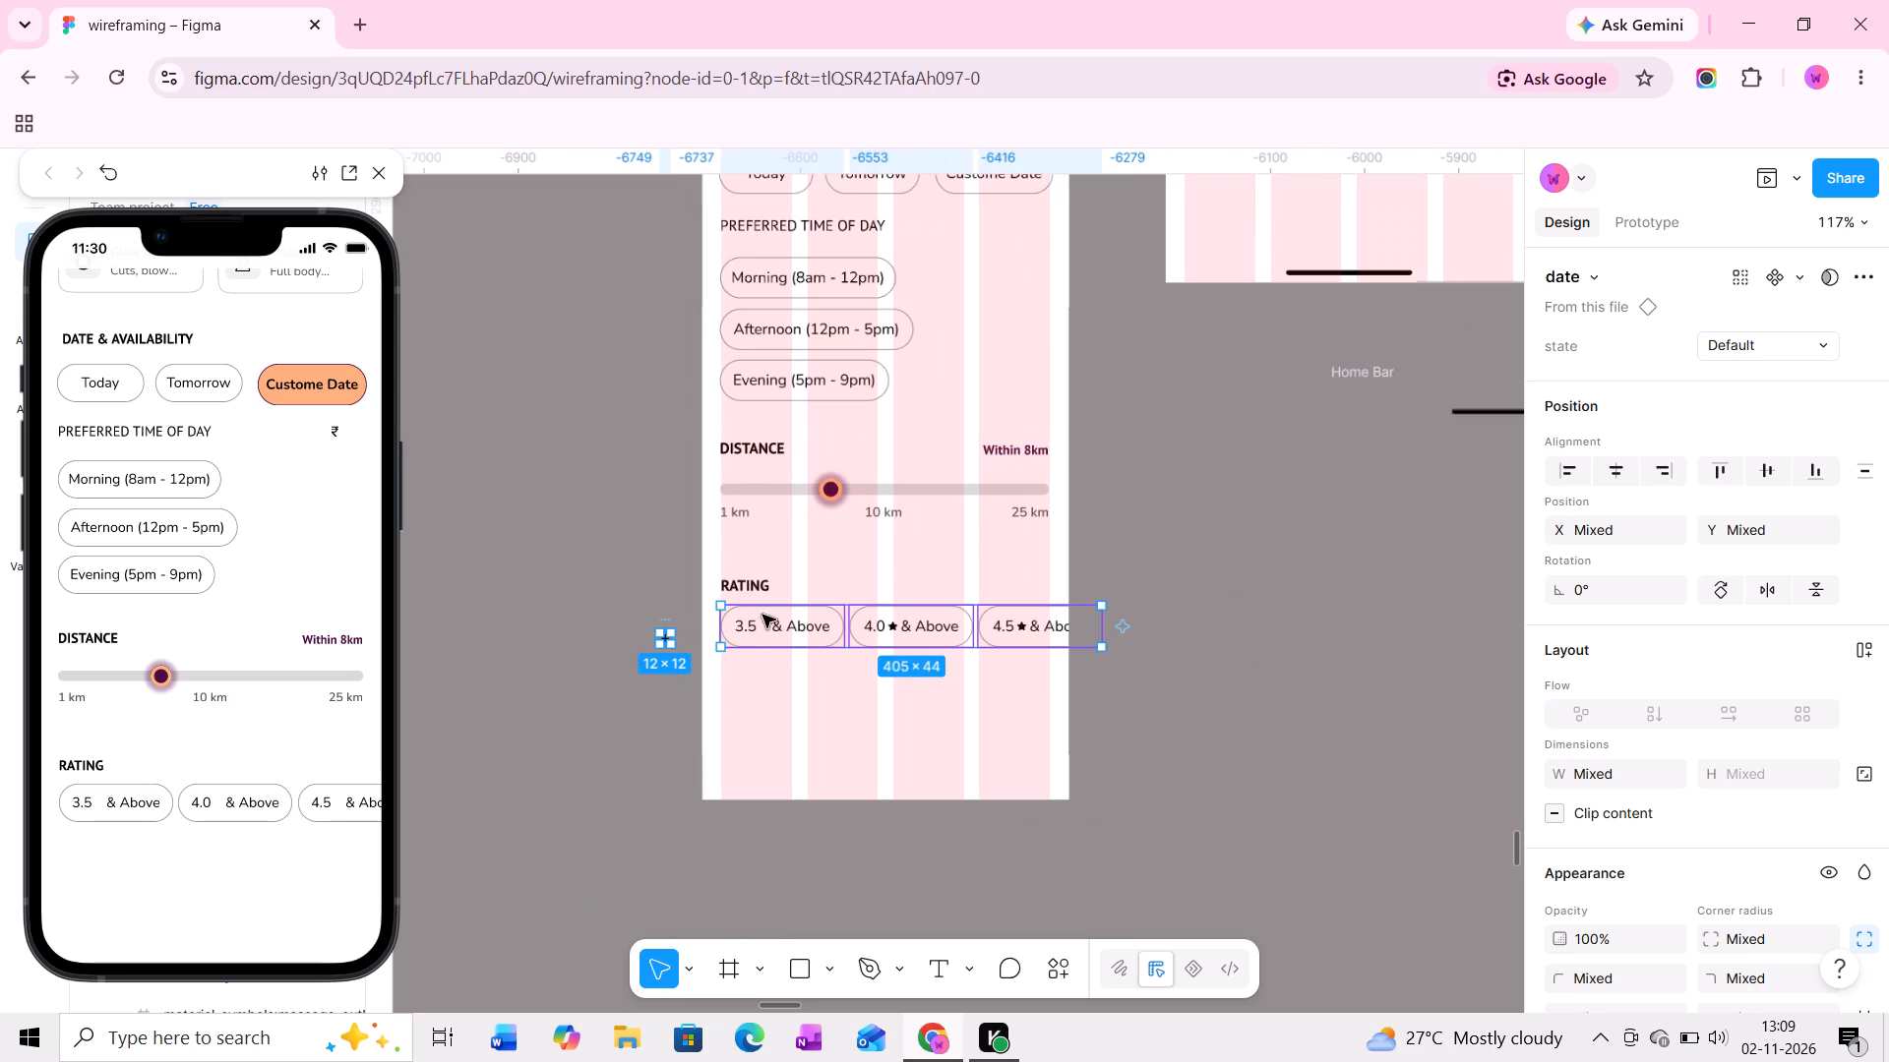
middle_drag(762, 618, 754, 651)
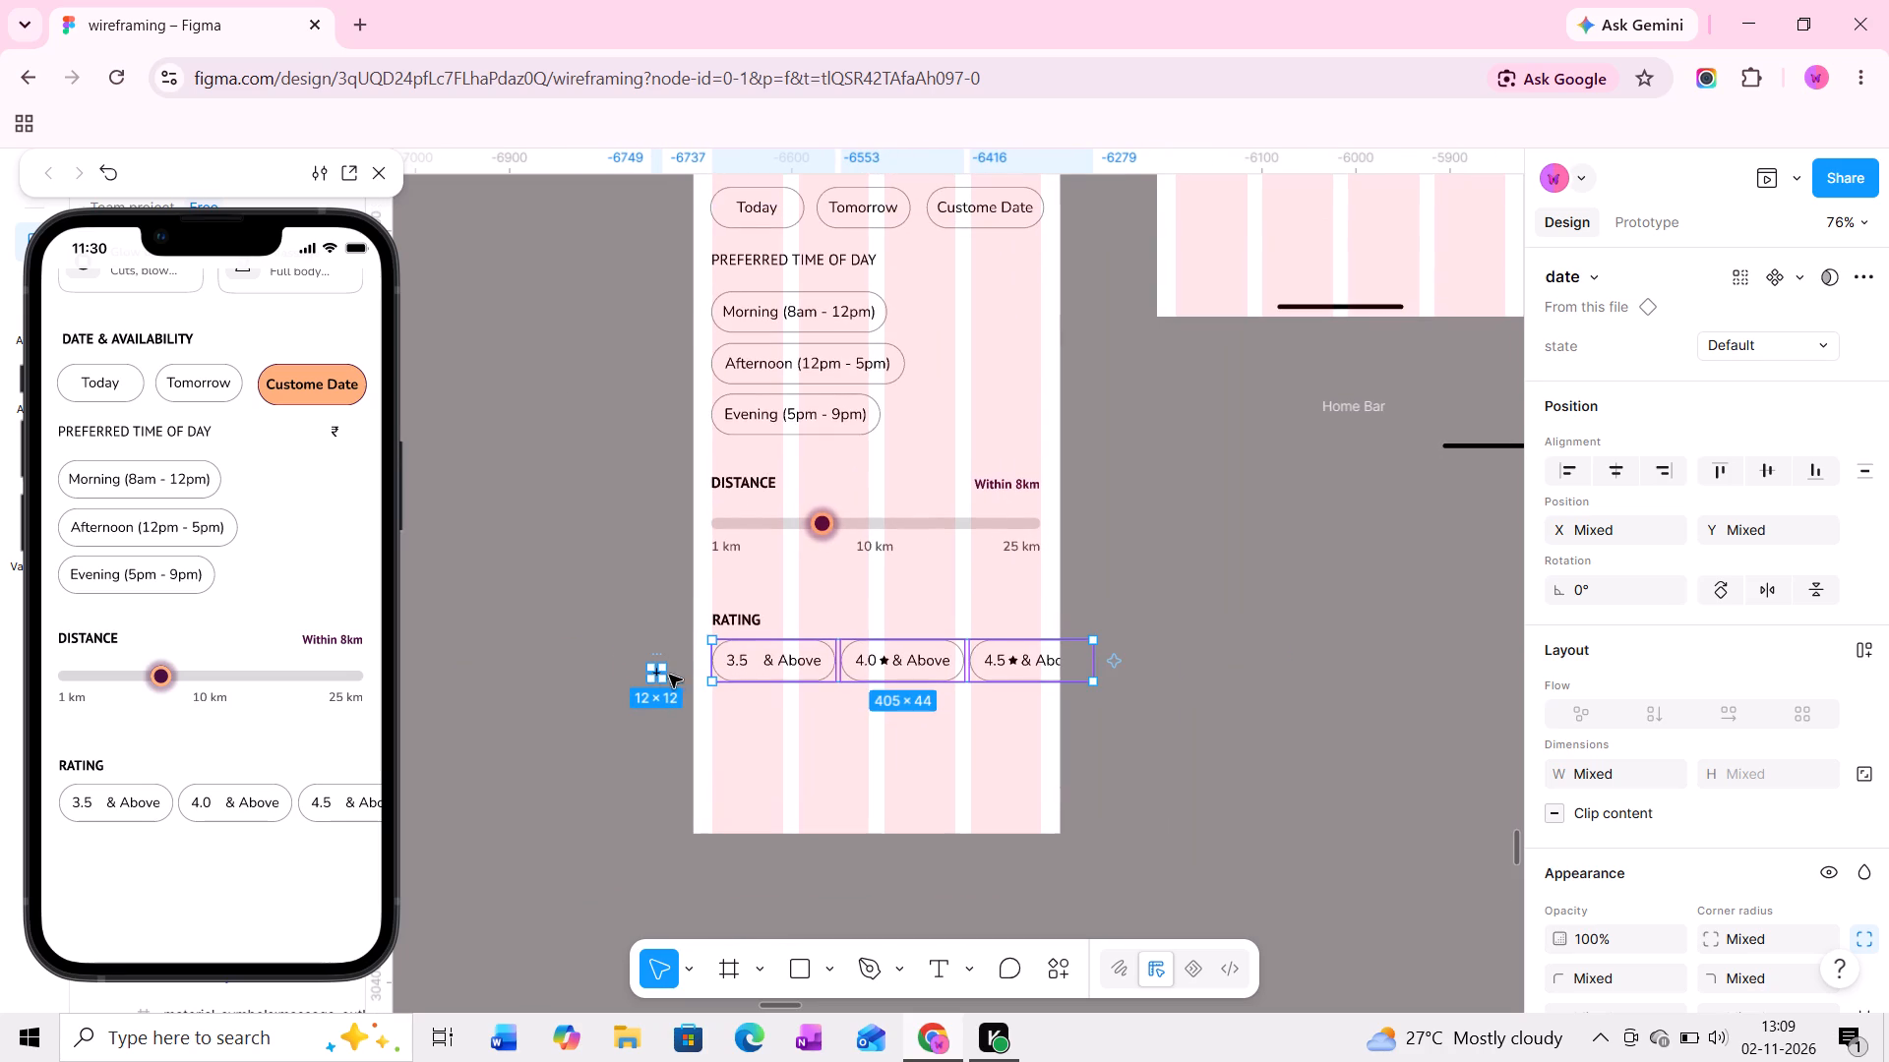
ctrl+scroll(765, 645, up, 6)
drag(795, 665, 469, 495)
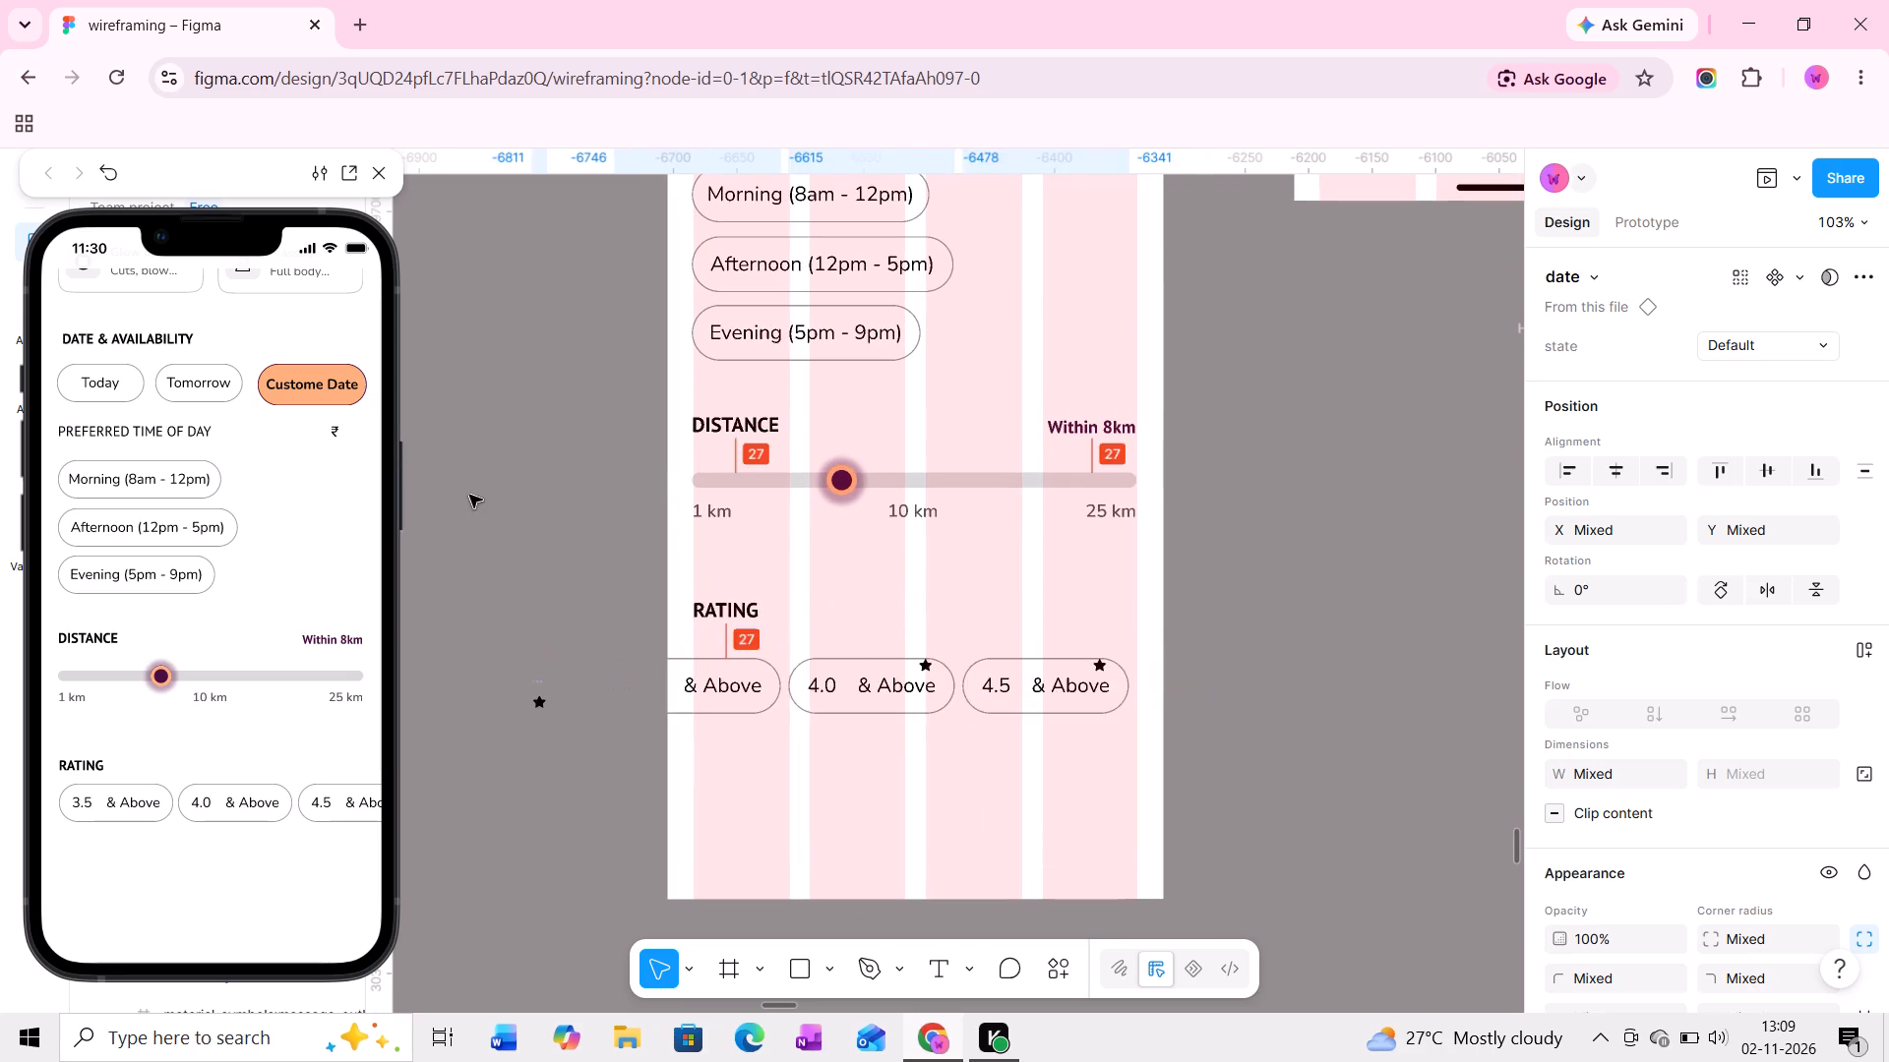
drag(469, 495, 398, 457)
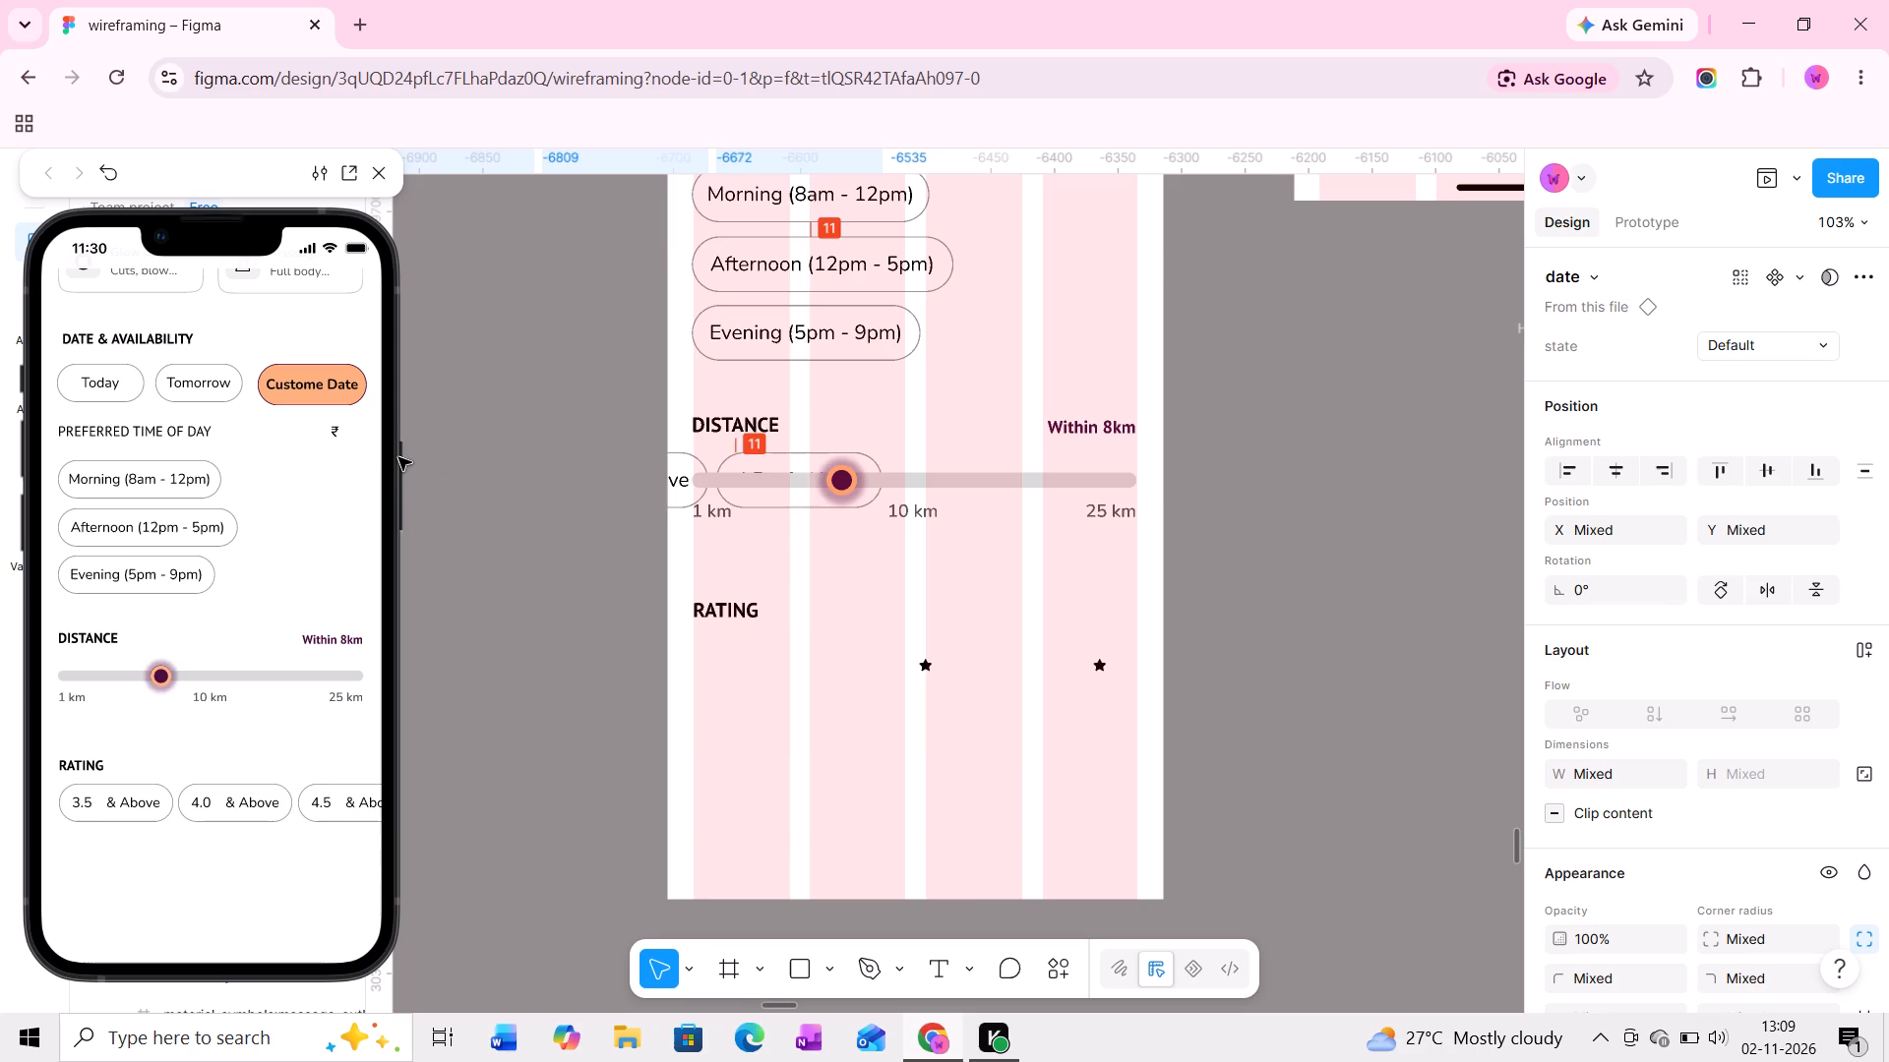
drag(398, 457, 372, 455)
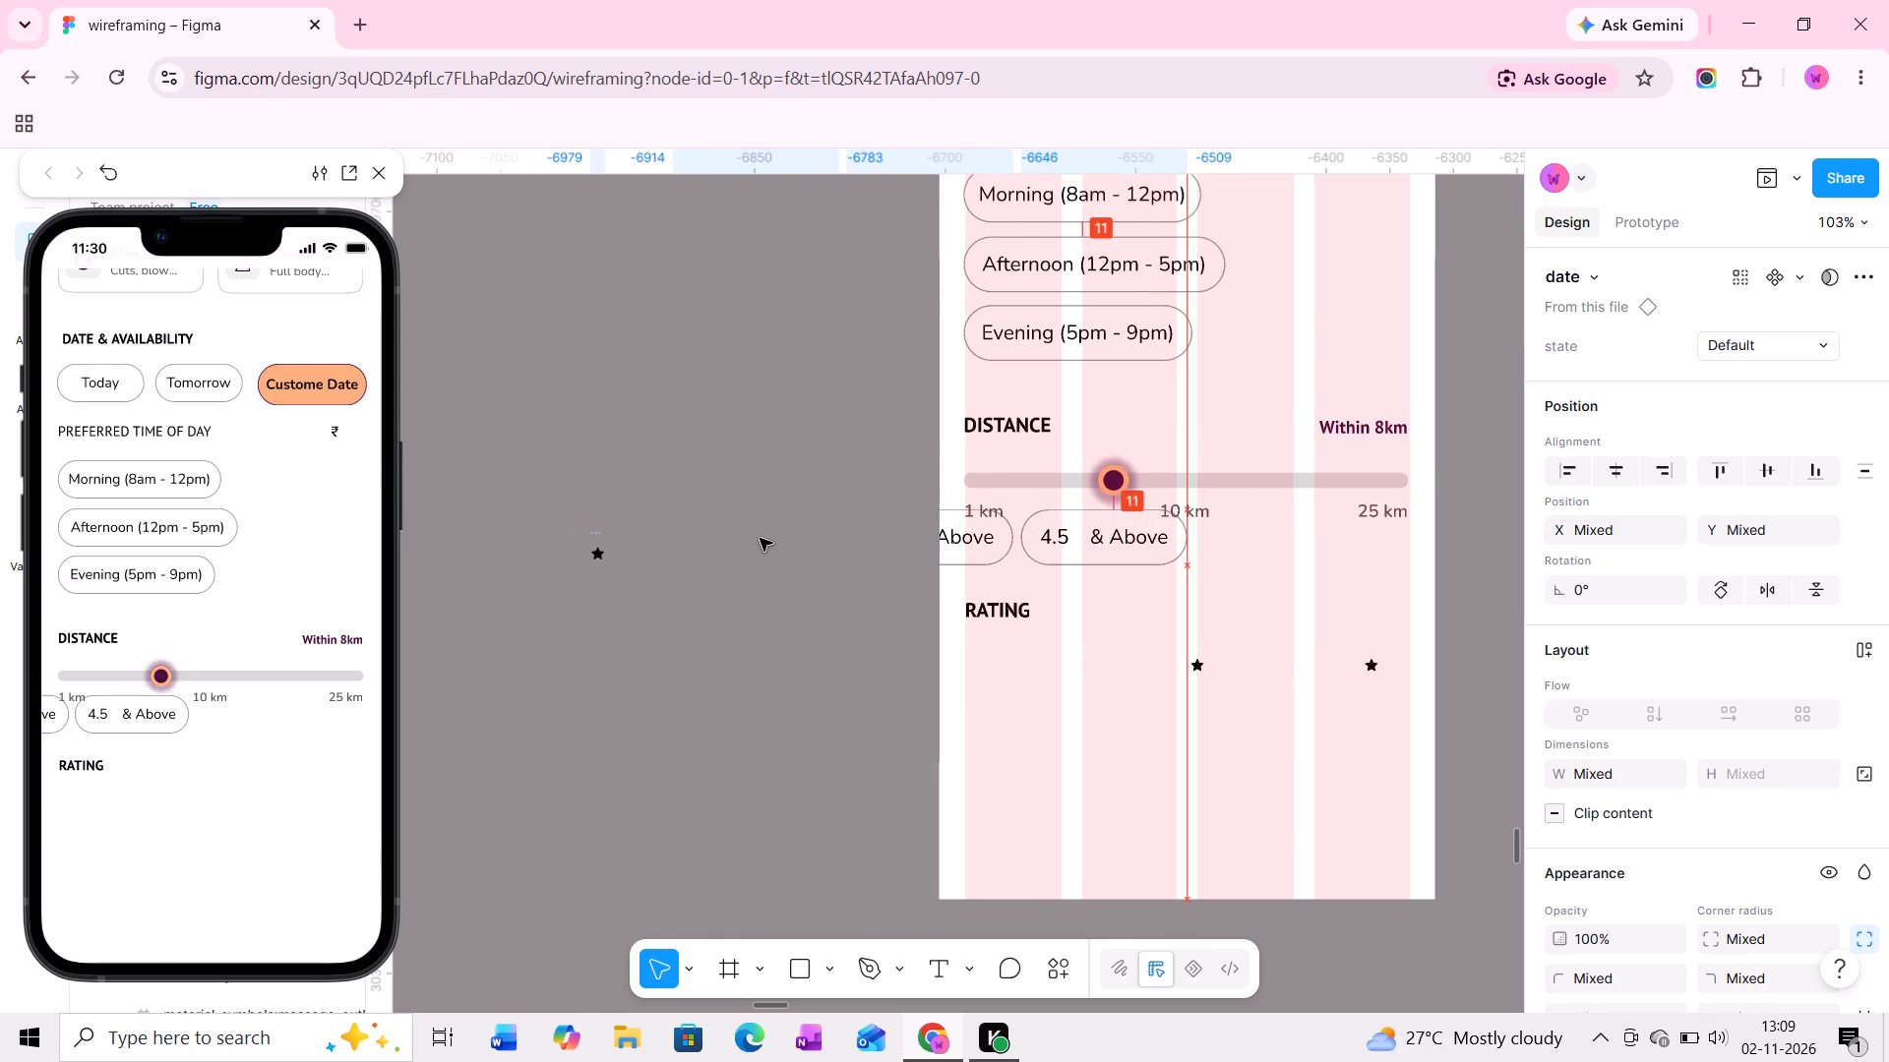
click(613, 433)
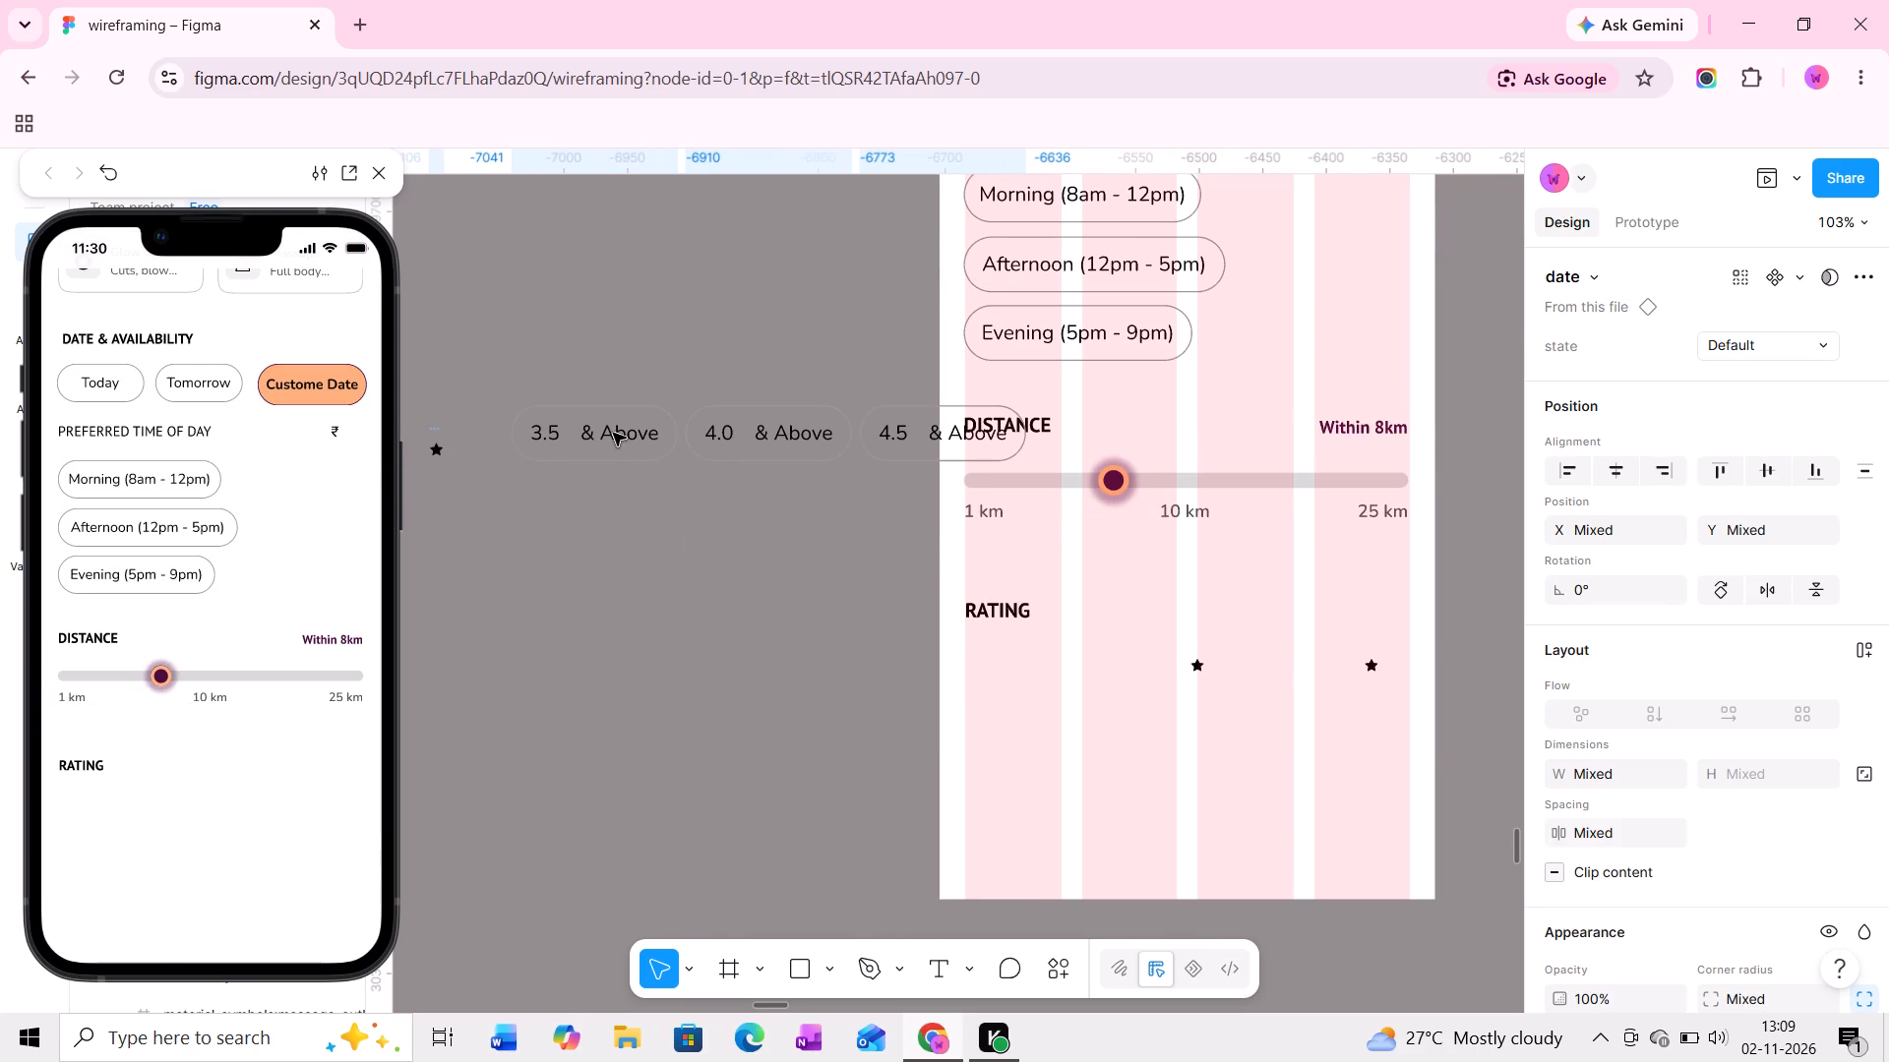
drag(845, 437, 746, 410)
Move the two remaining star icons from the RATING section onto the canvas below the rating pills.
click(1191, 668)
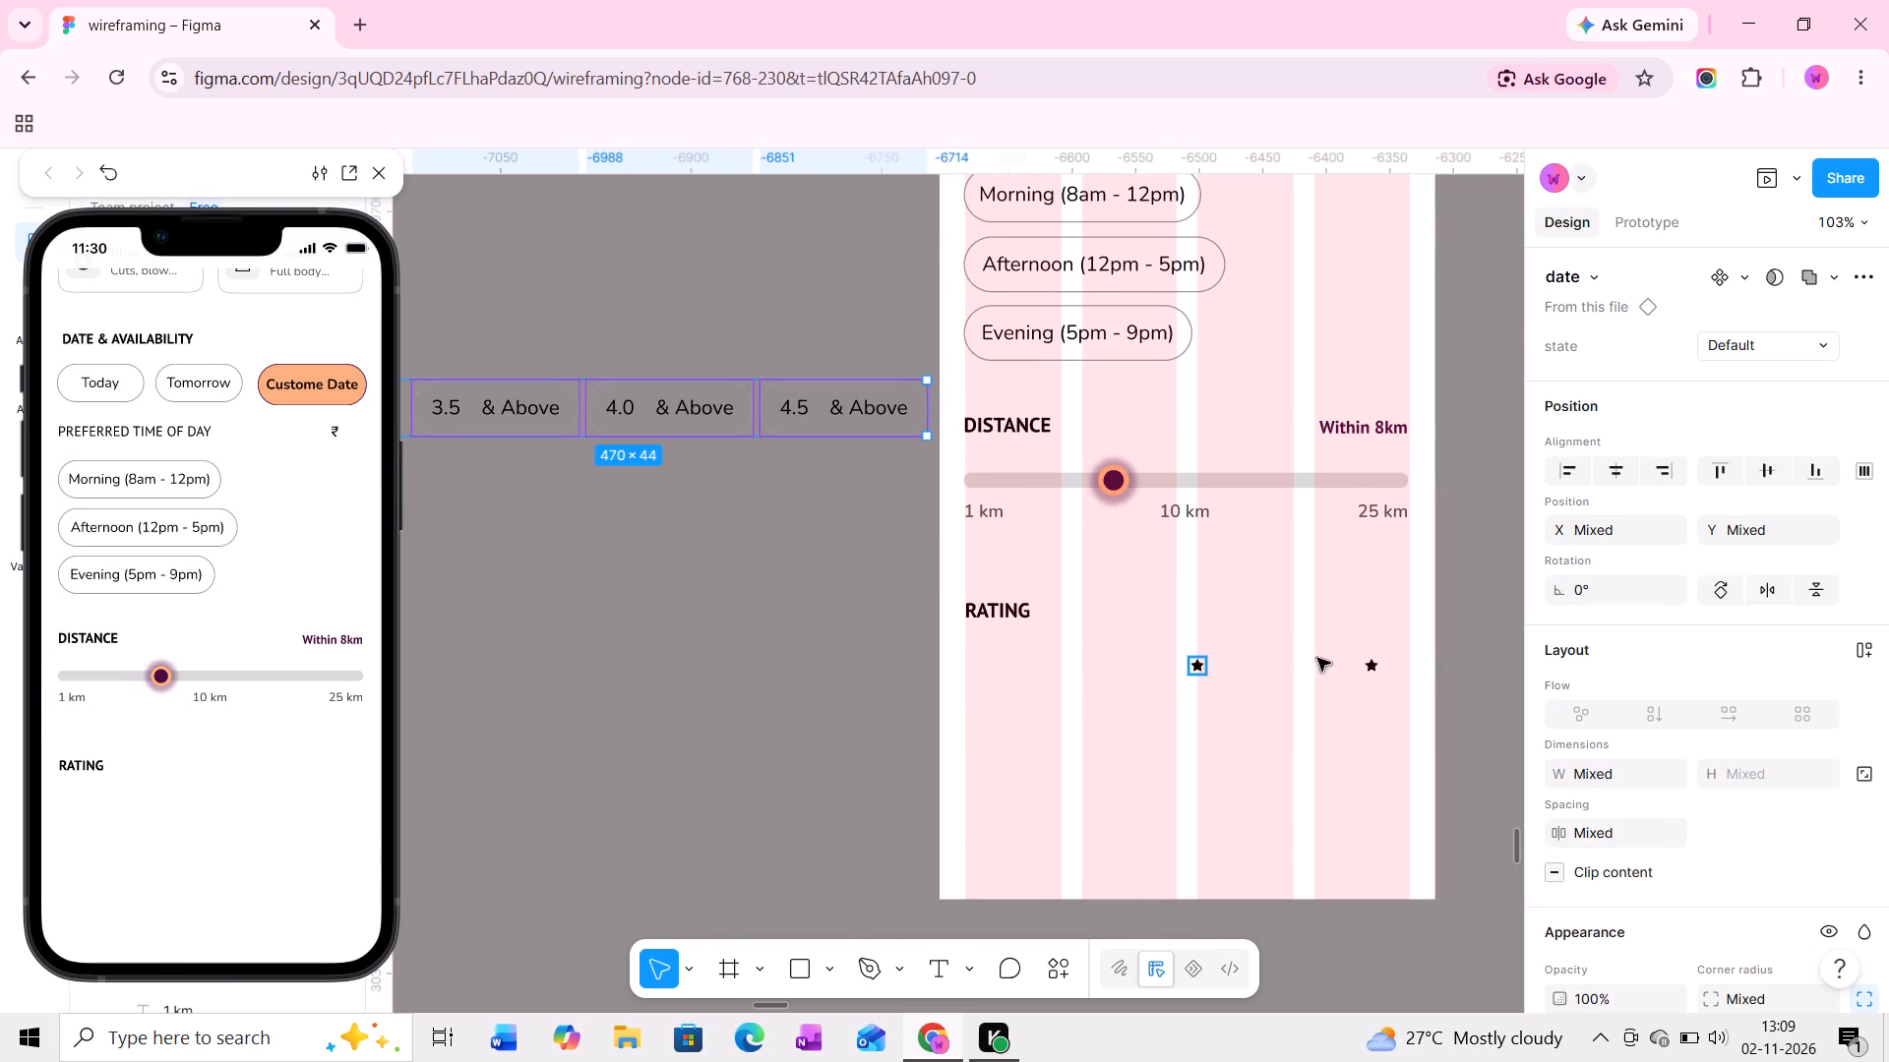
shift+click(1374, 667)
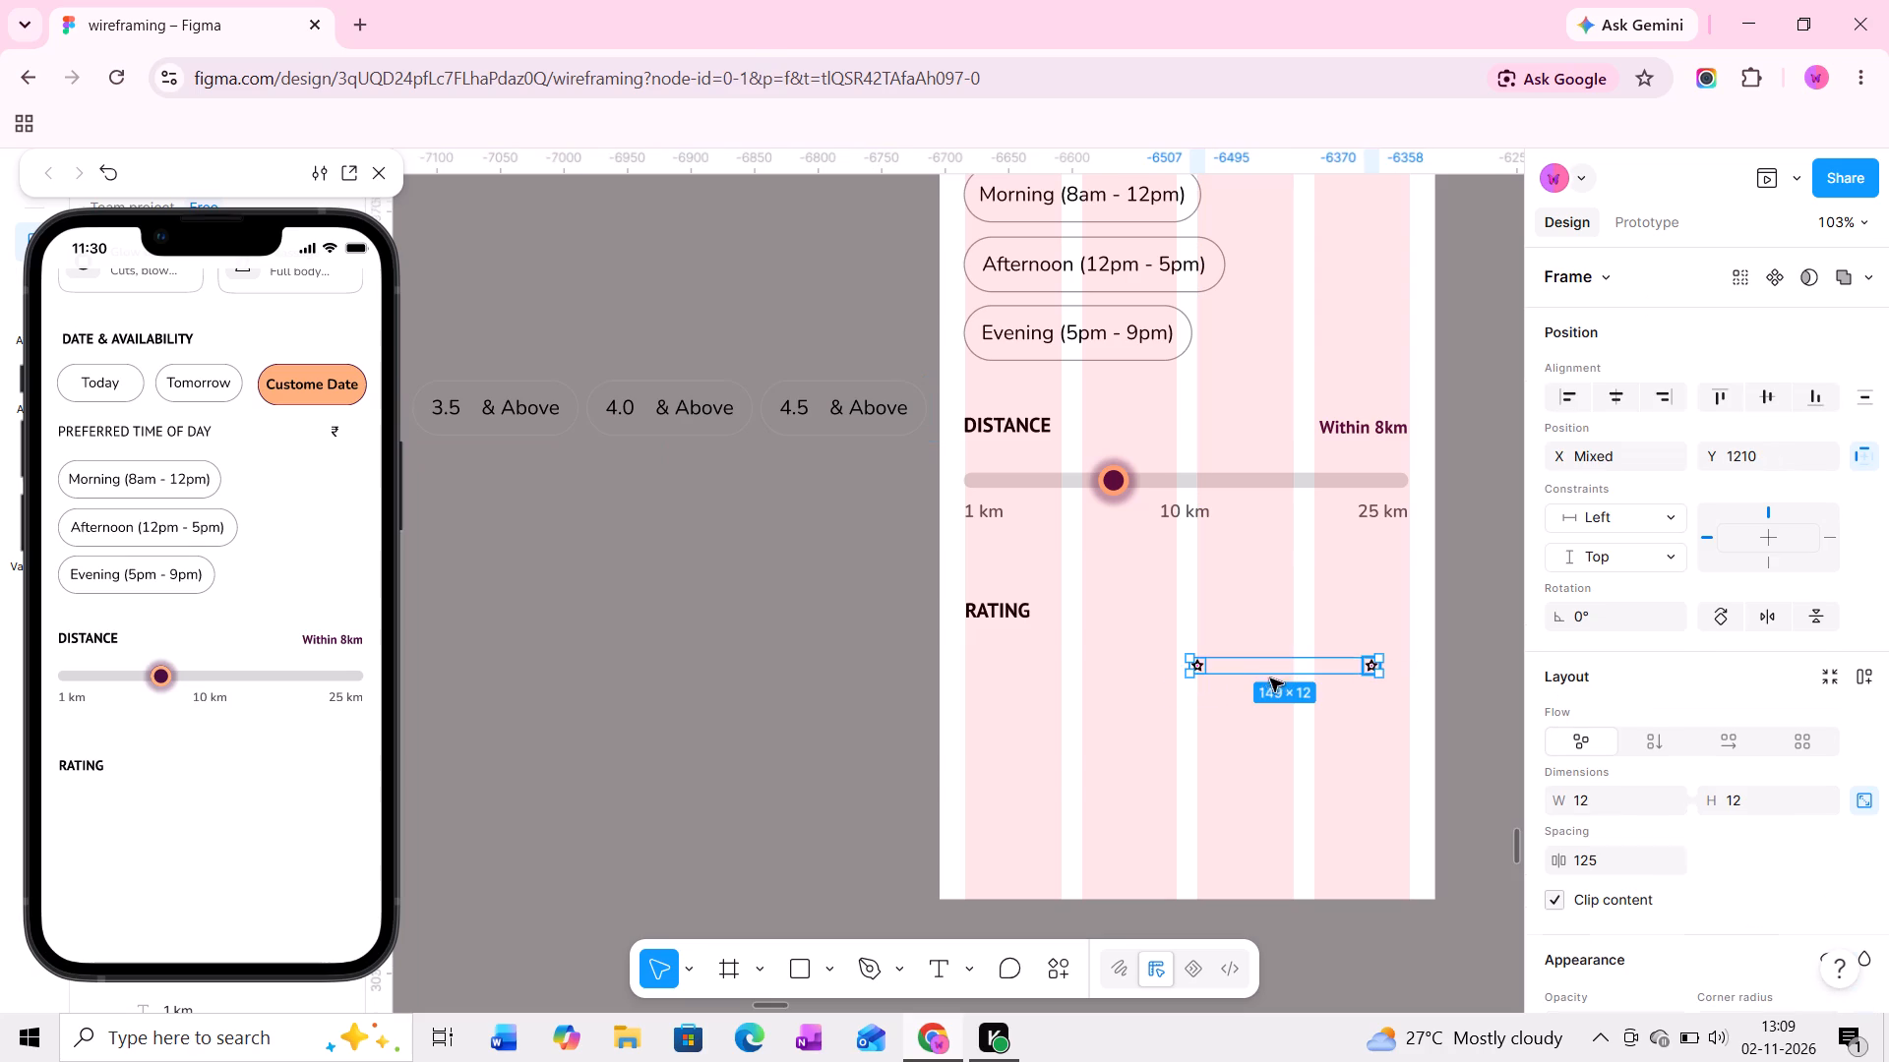
drag(1235, 668, 680, 655)
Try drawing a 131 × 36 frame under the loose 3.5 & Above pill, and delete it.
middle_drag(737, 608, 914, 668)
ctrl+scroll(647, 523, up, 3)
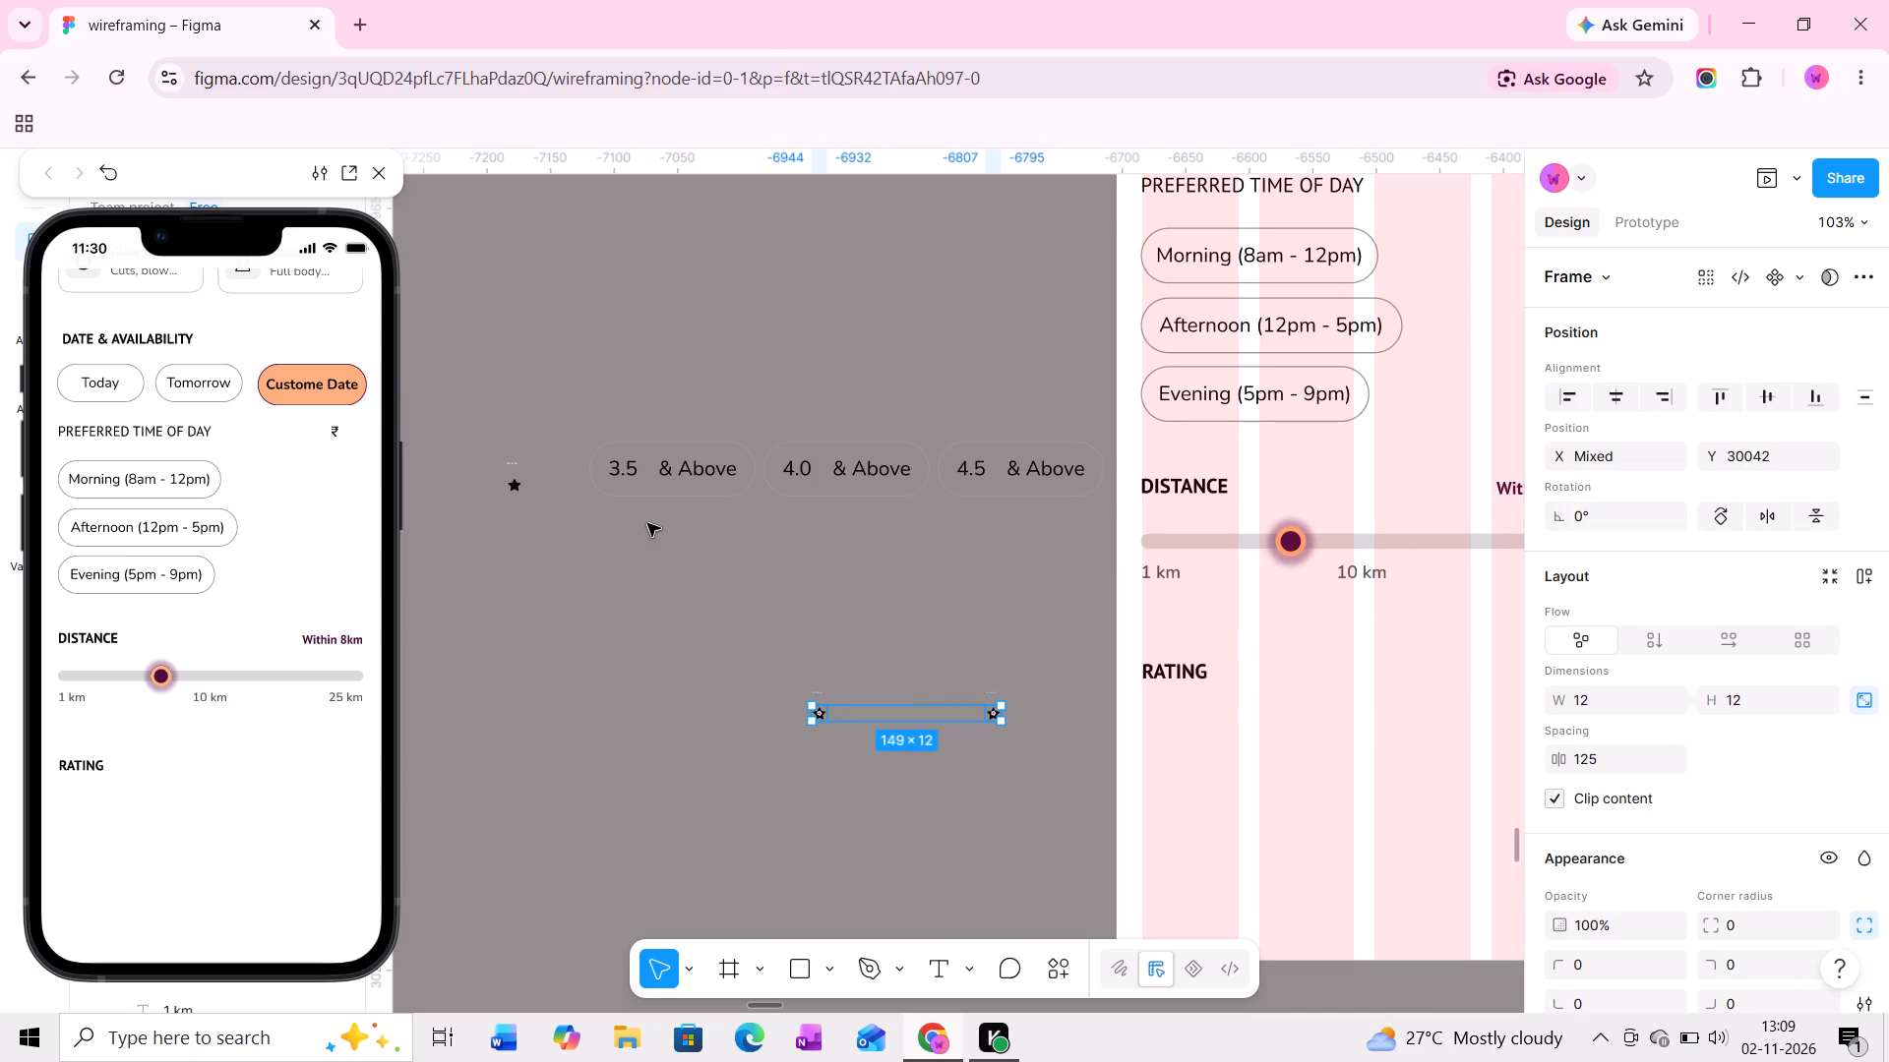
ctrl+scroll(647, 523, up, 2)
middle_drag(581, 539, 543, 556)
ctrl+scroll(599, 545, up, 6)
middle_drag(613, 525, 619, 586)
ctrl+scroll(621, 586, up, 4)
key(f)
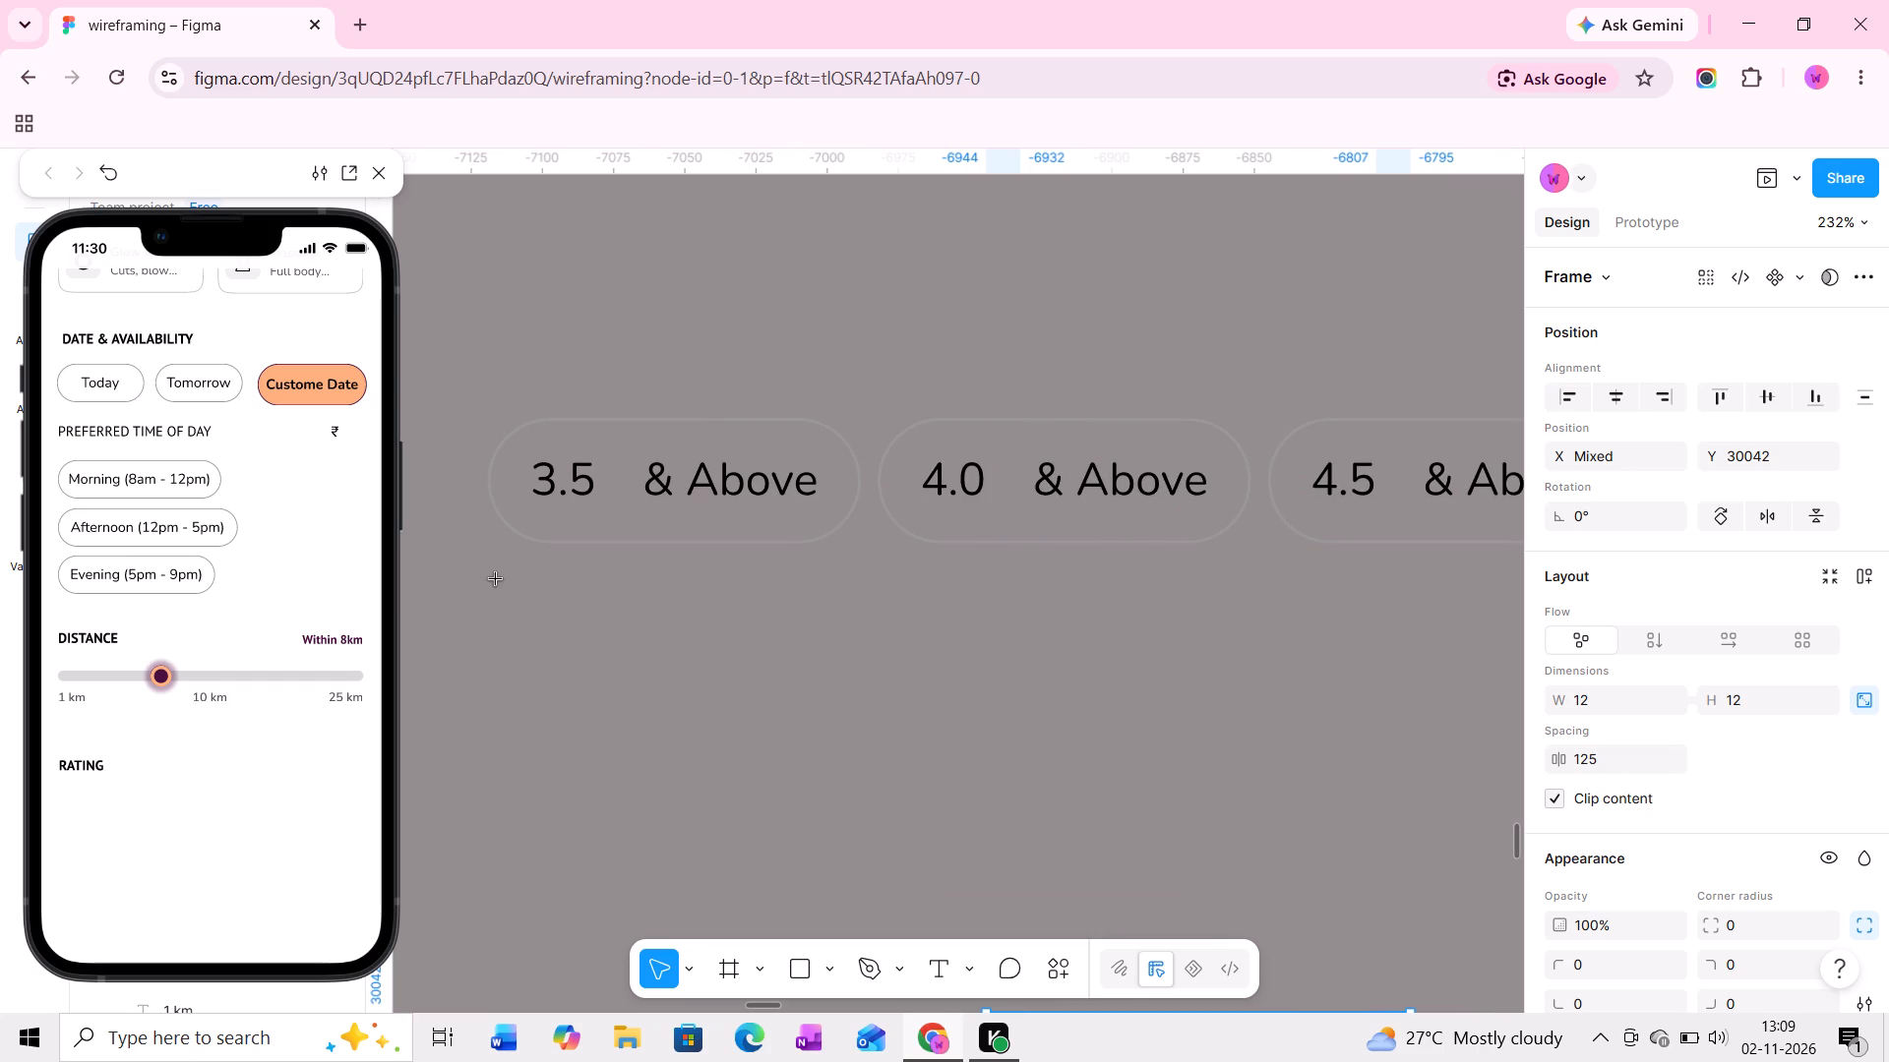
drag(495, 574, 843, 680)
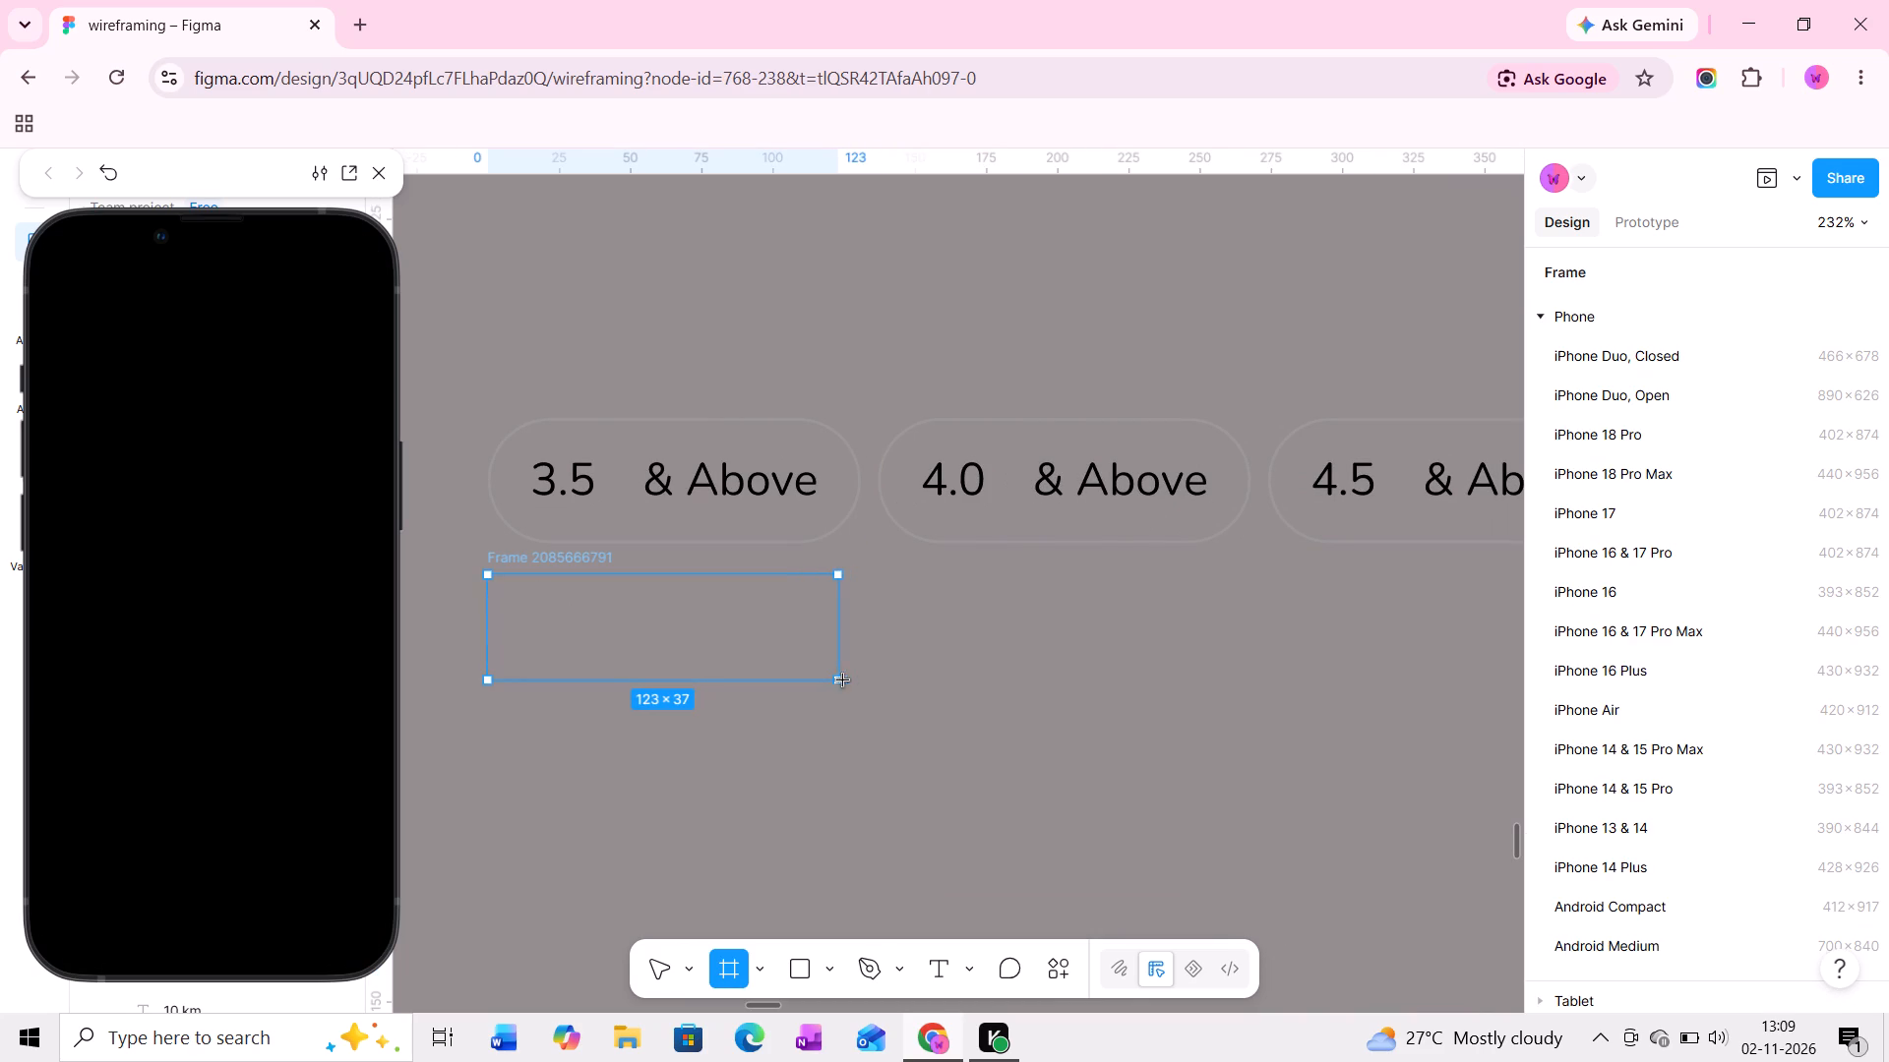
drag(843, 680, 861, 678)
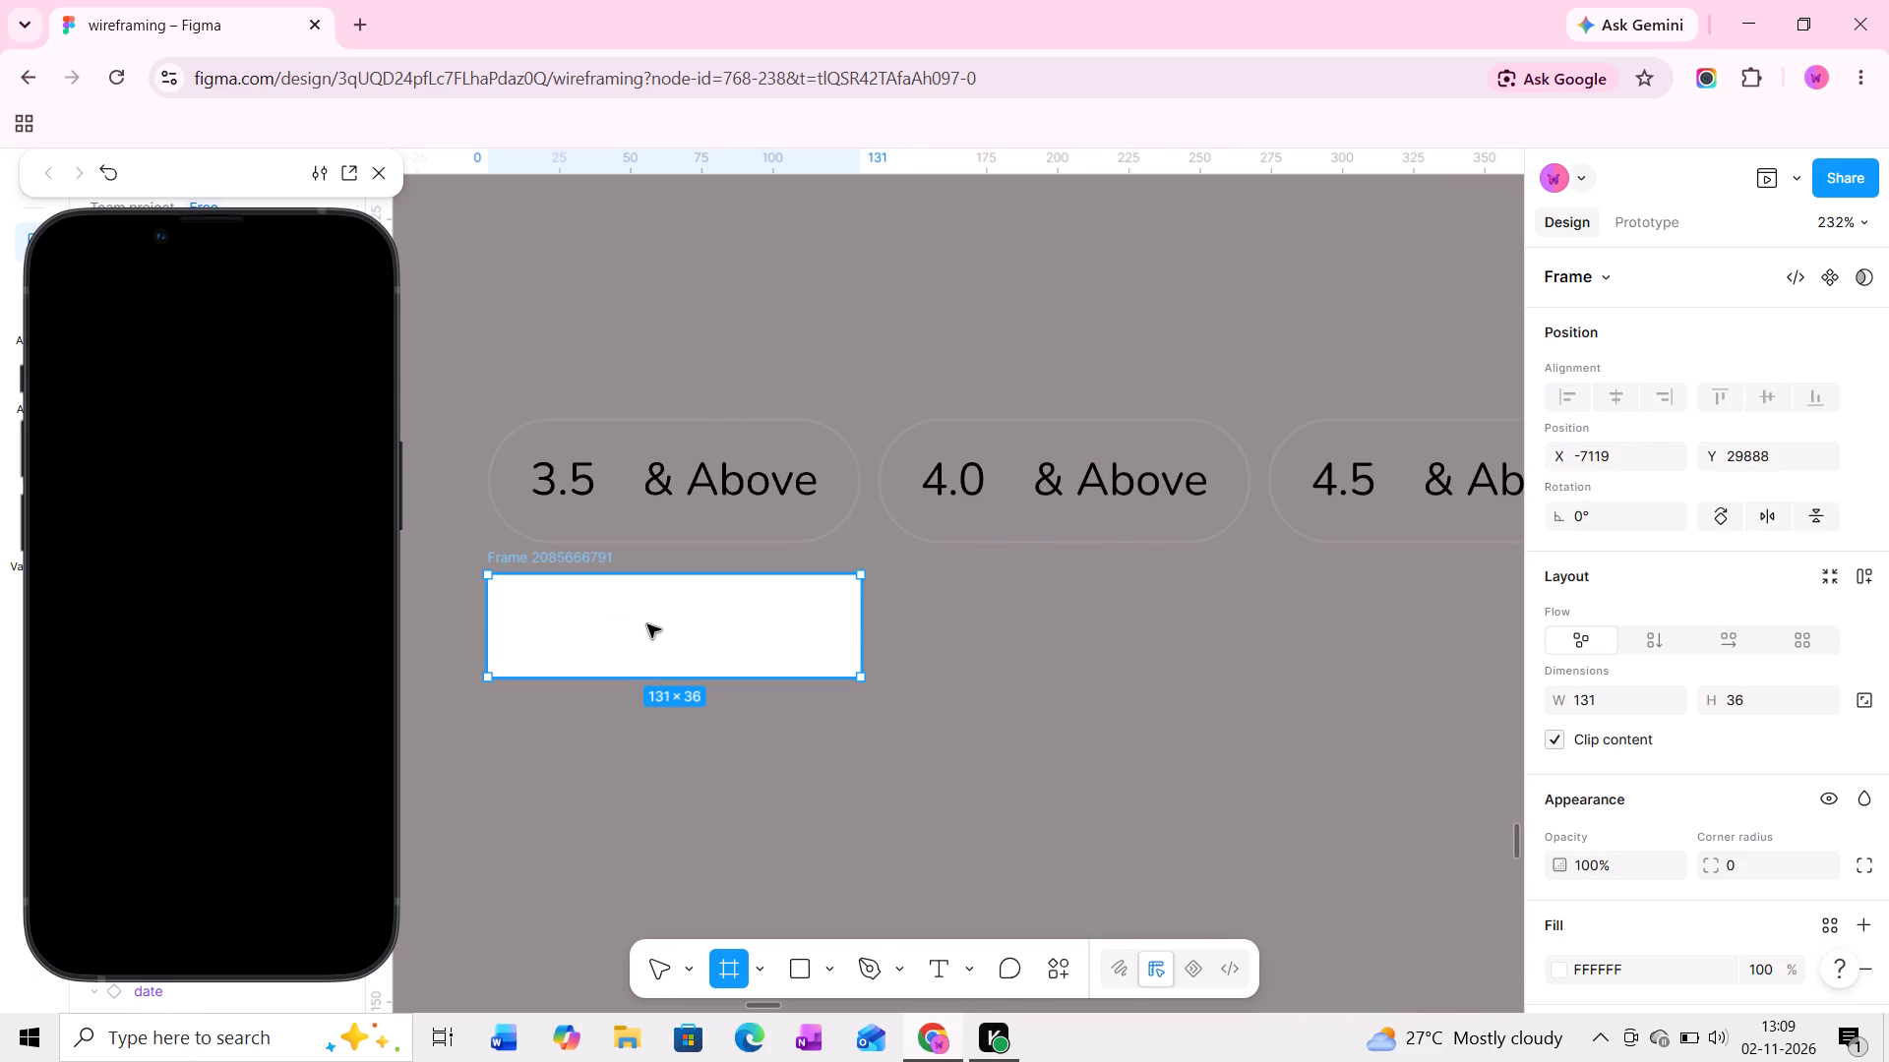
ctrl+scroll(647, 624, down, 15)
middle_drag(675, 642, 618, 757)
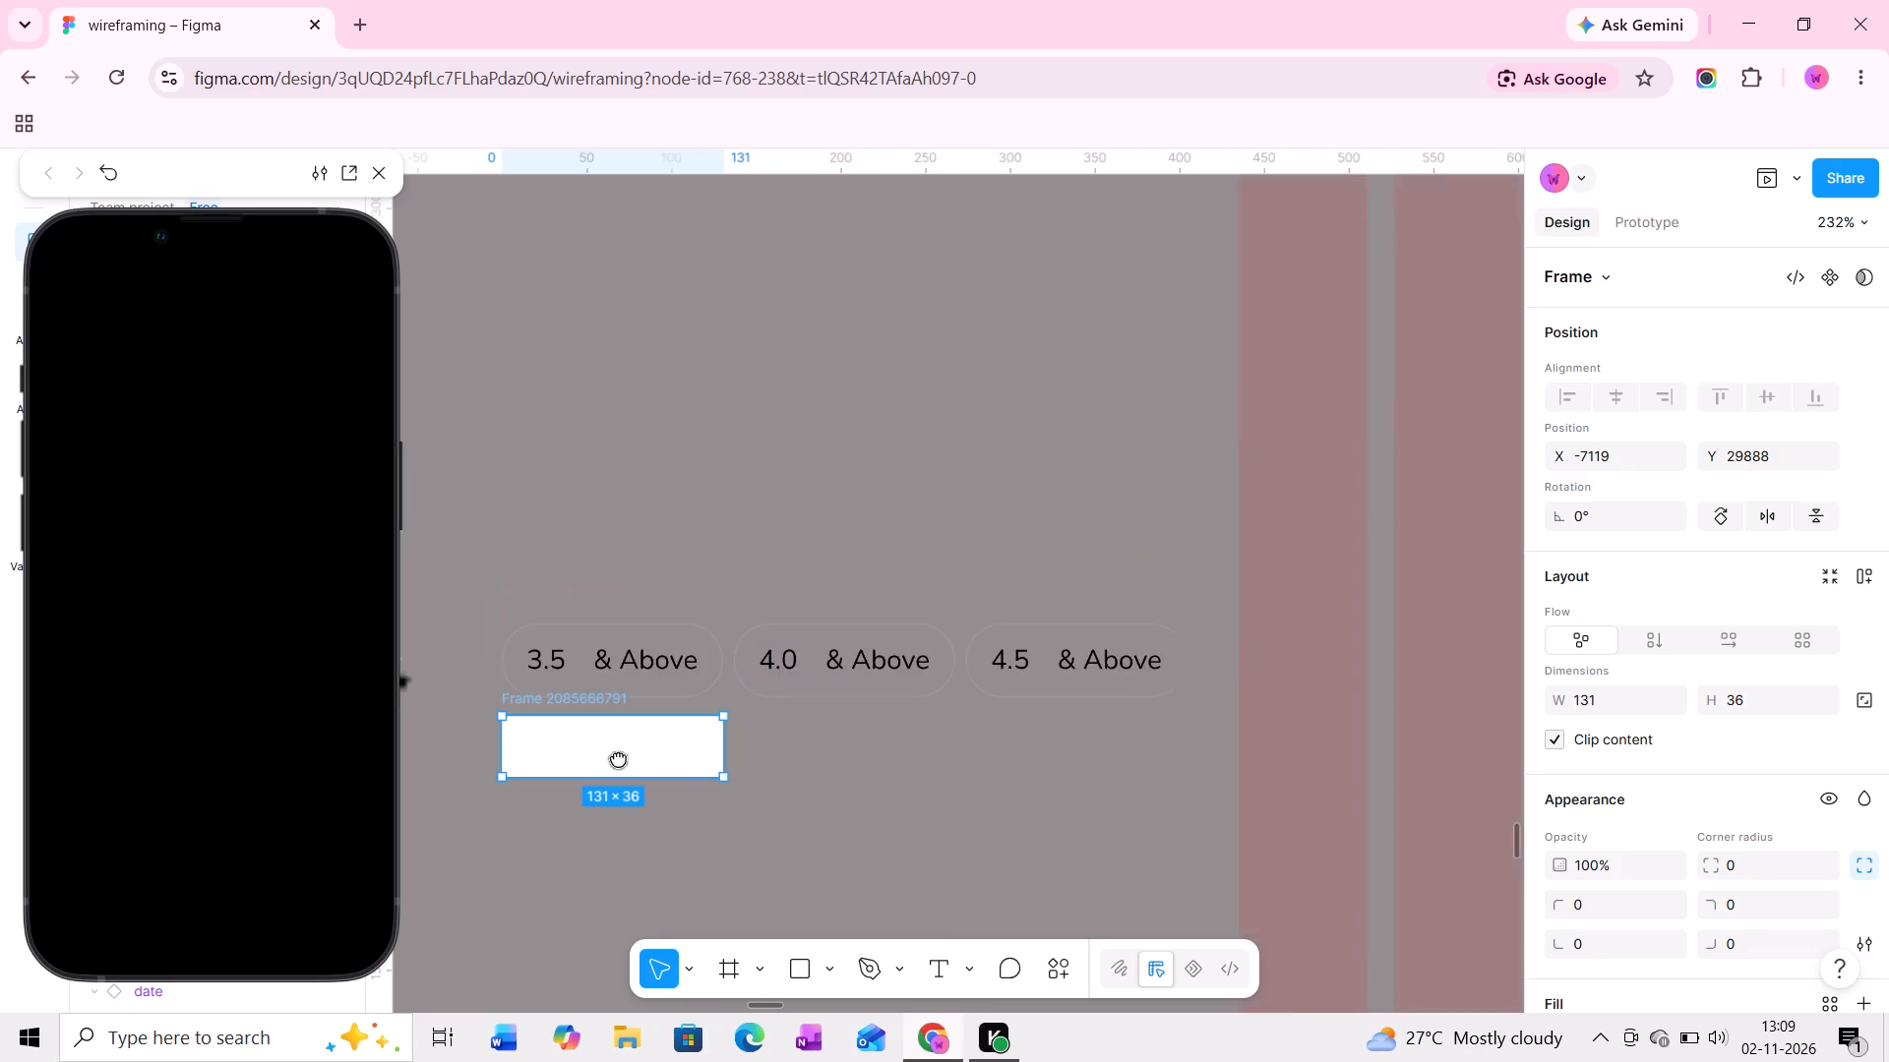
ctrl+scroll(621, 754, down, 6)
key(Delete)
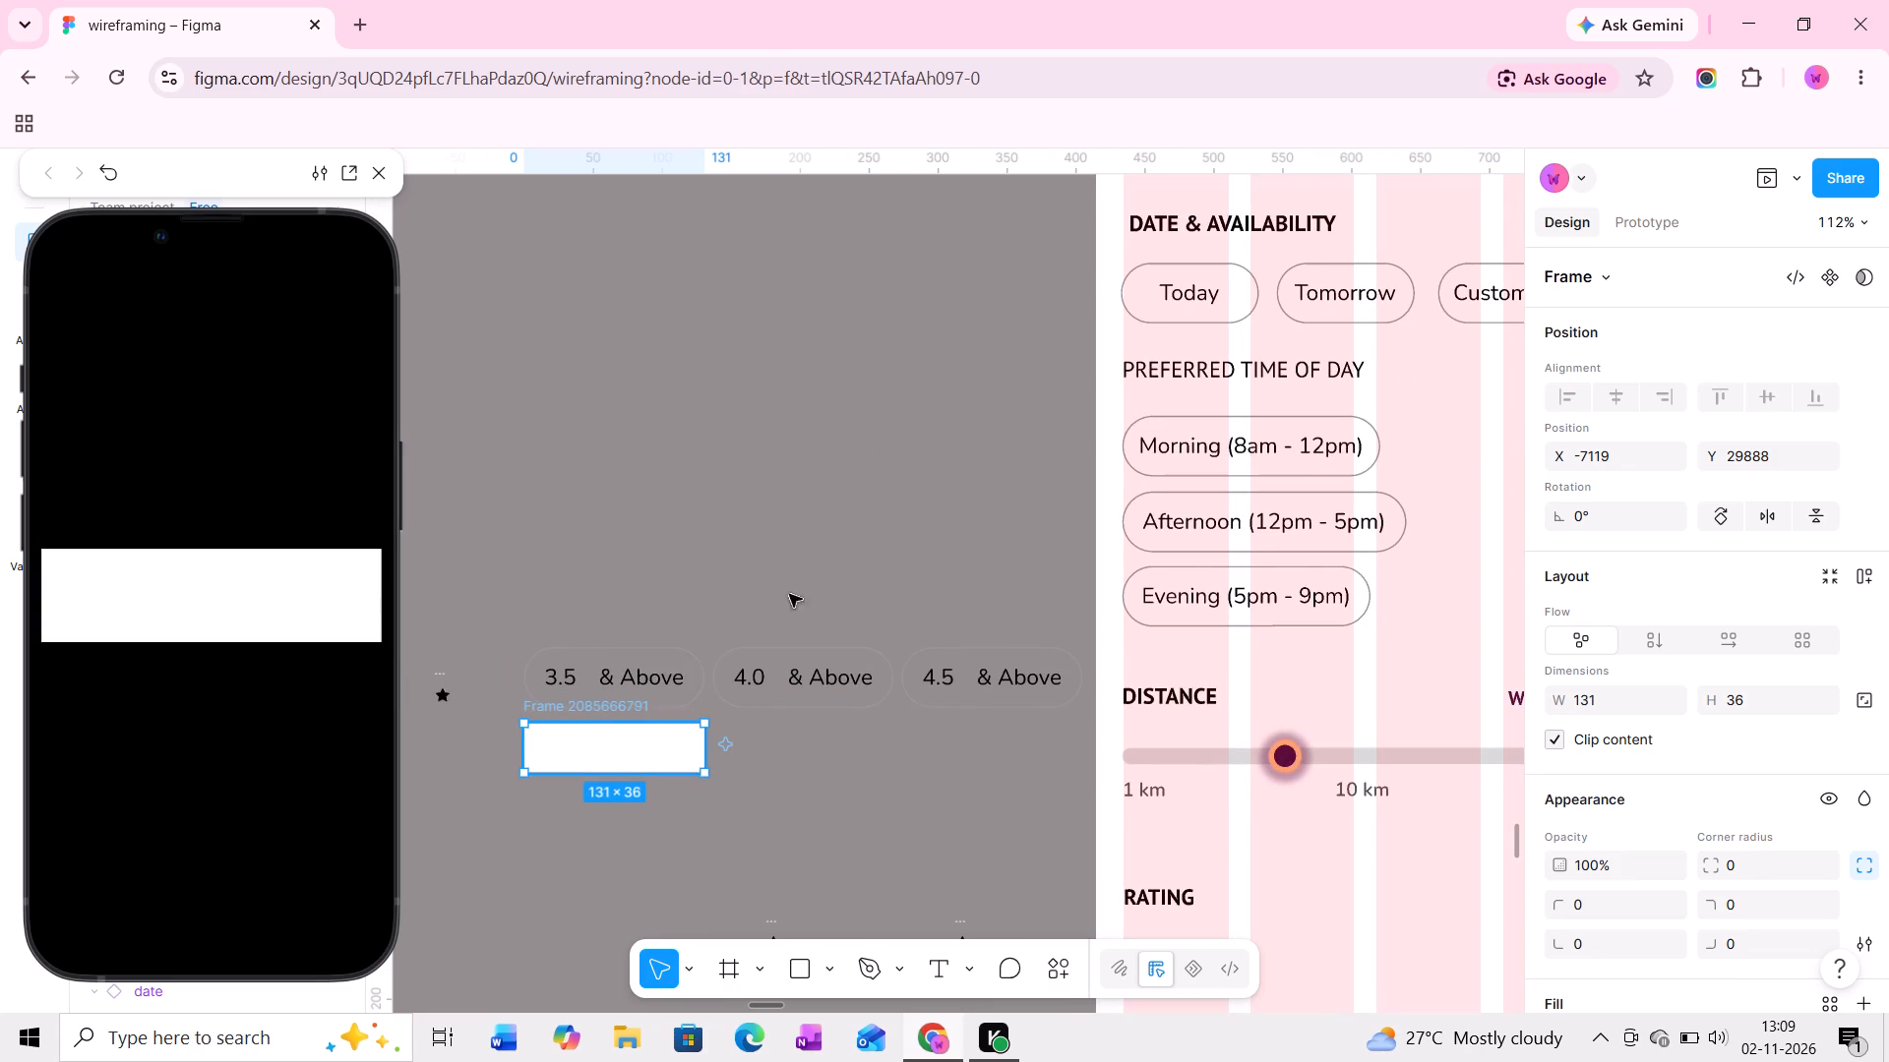
Add a third variant to the date component set beside the filter screen.
middle_drag(806, 562, 760, 696)
ctrl+scroll(842, 499, down, 10)
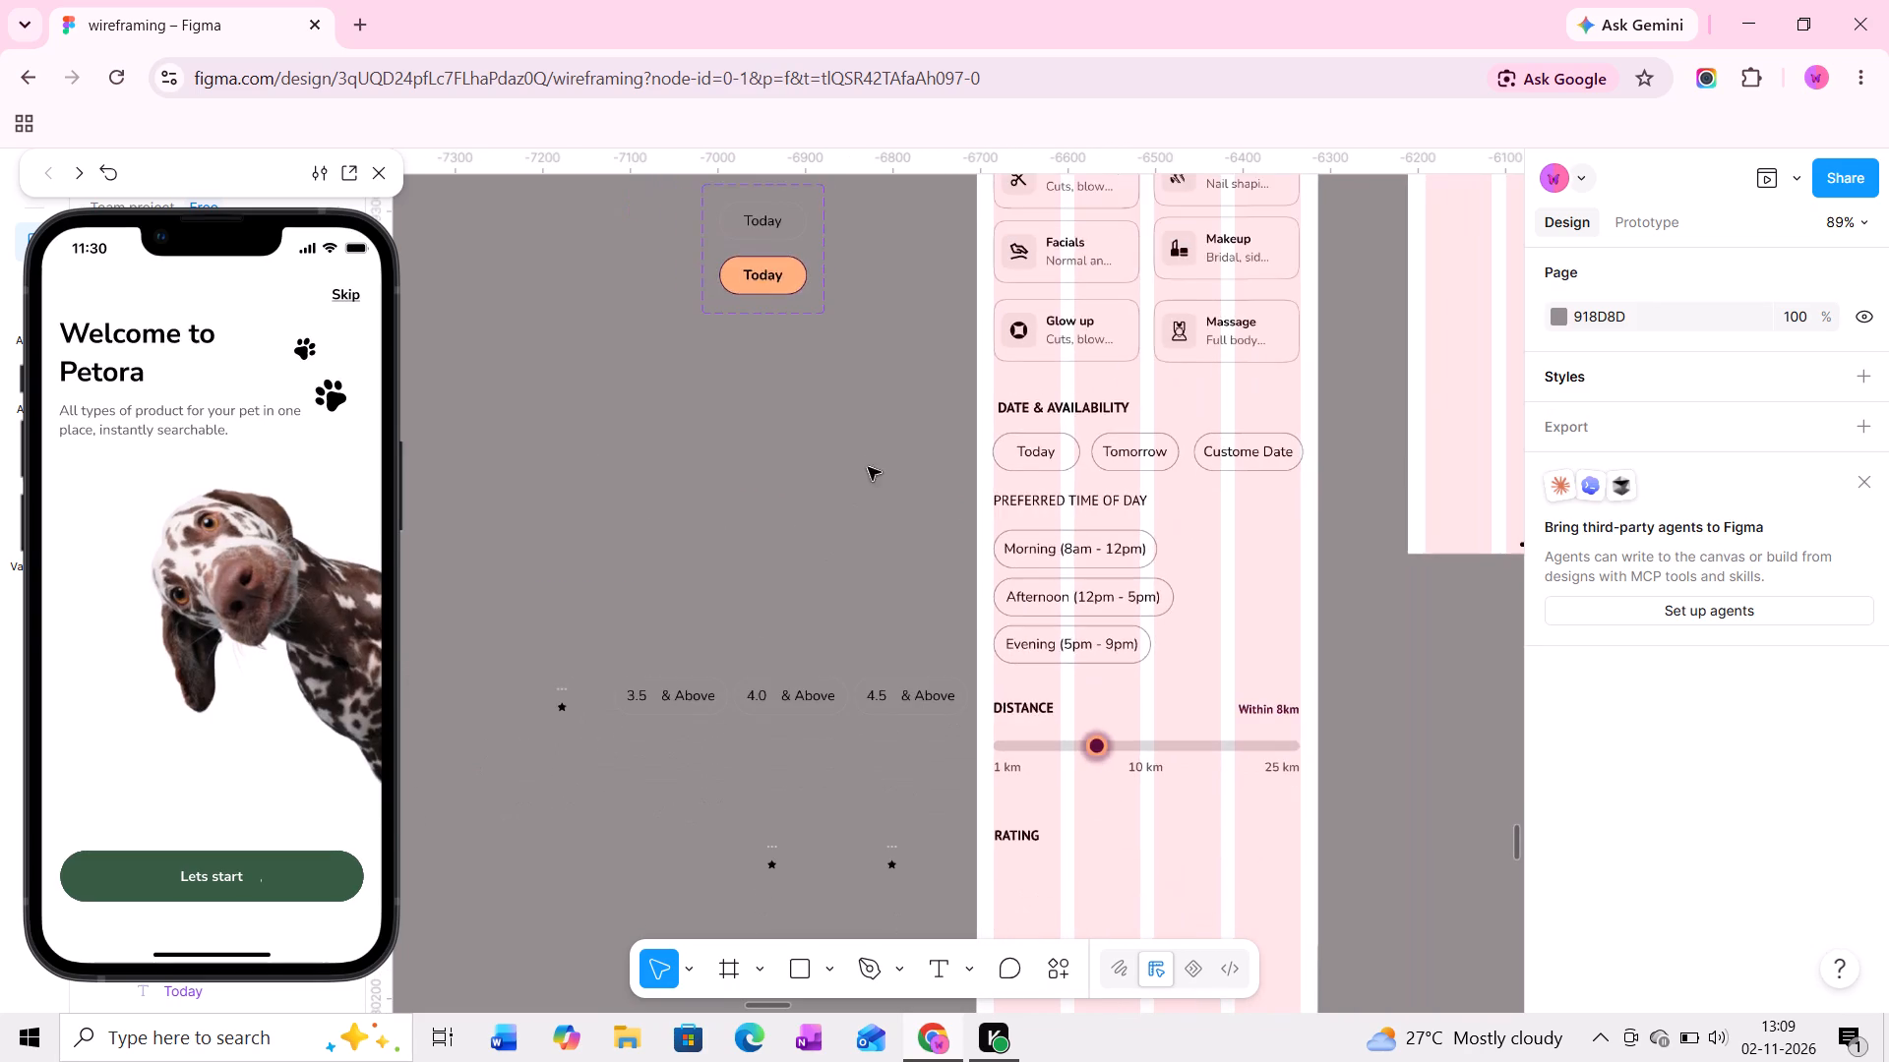
middle_drag(907, 383, 881, 496)
middle_drag(835, 368, 760, 616)
middle_drag(809, 462, 787, 537)
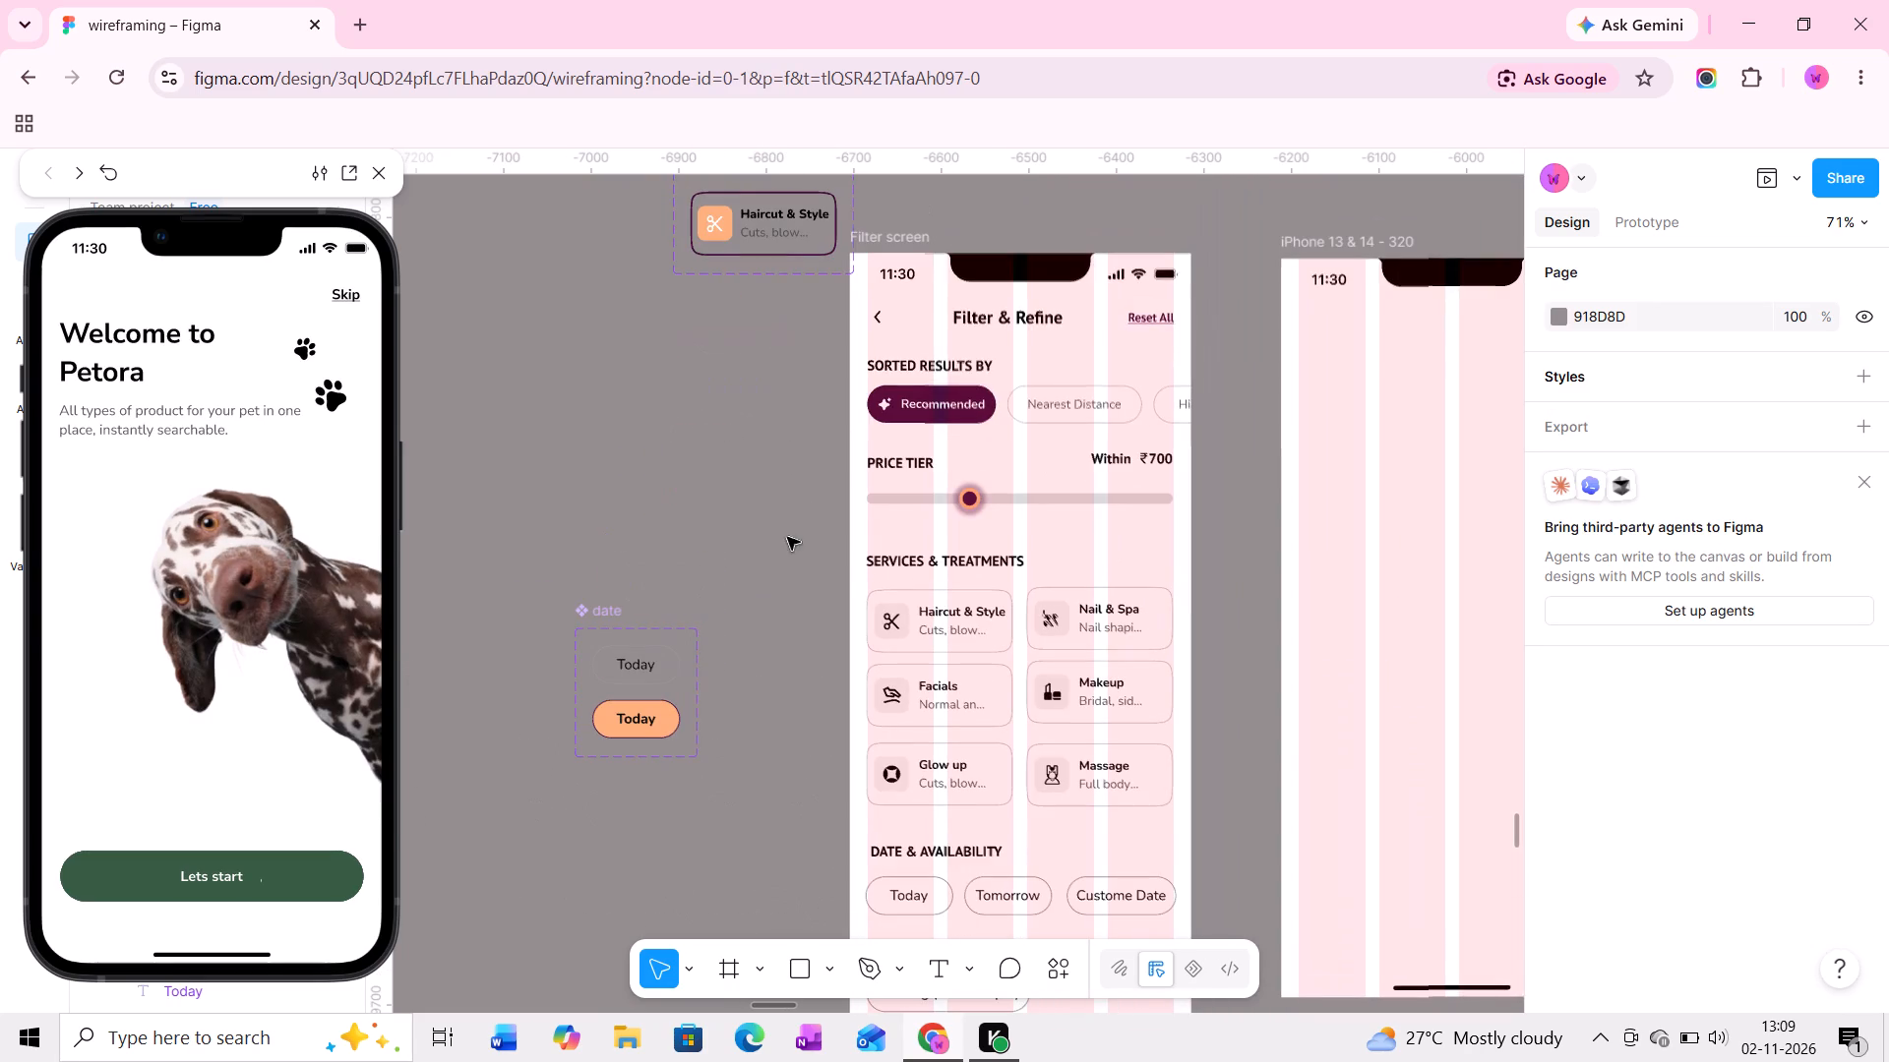
middle_drag(787, 537, 785, 545)
middle_drag(820, 451, 795, 534)
middle_drag(741, 691, 807, 442)
ctrl+scroll(711, 587, up, 4)
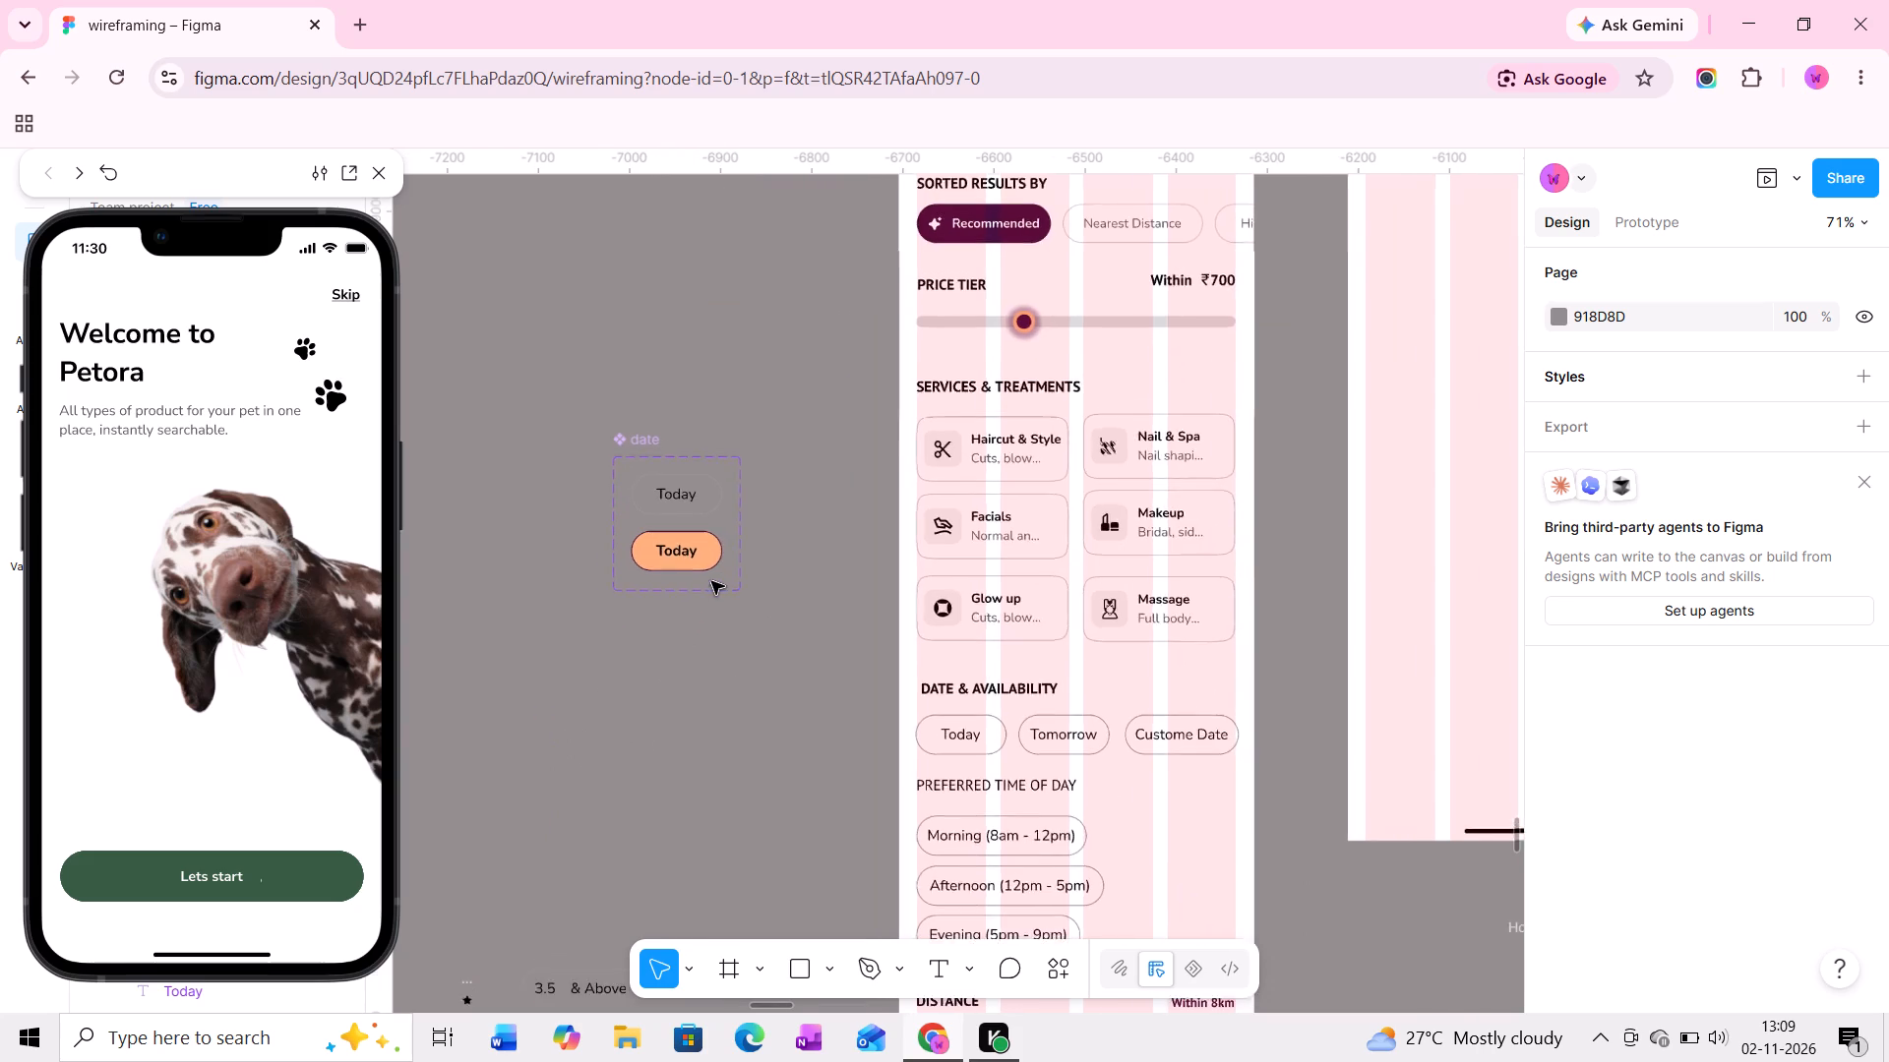
ctrl+scroll(711, 581, up, 7)
click(696, 571)
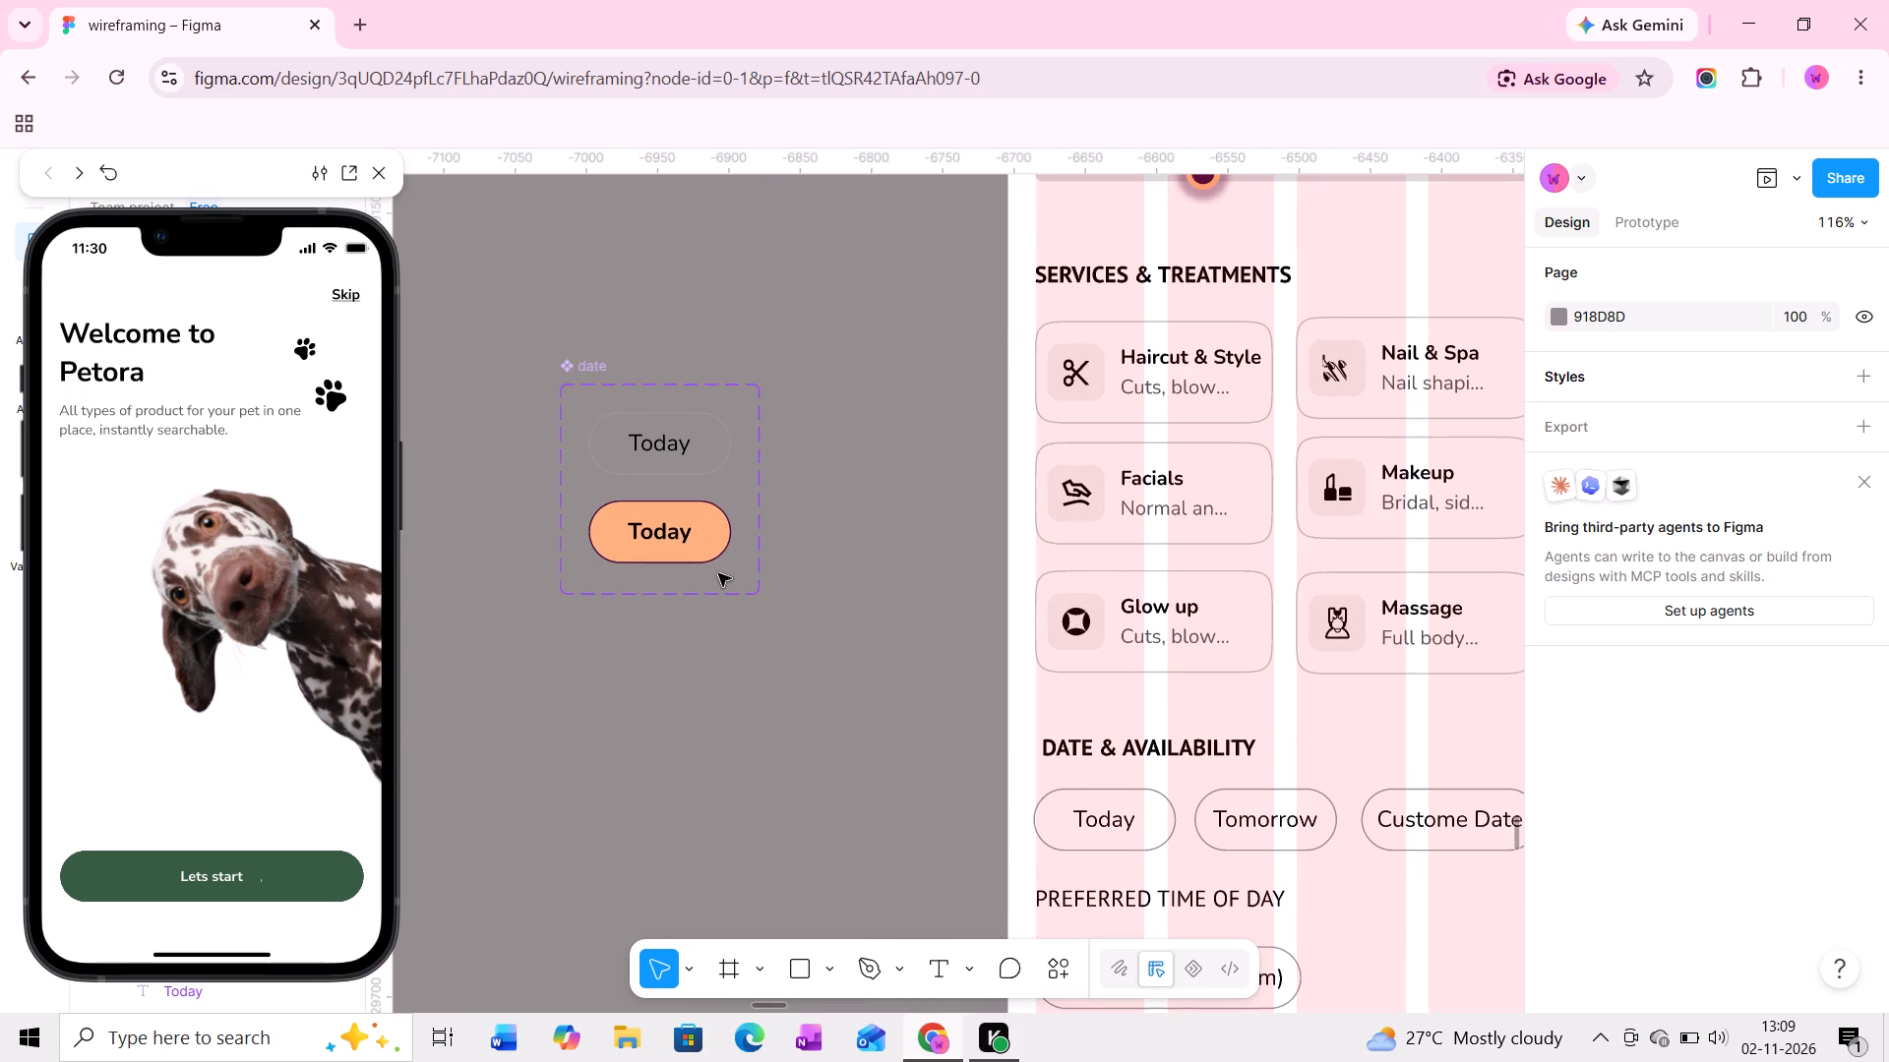
ctrl+click(707, 578)
ctrl+scroll(685, 582, up, 5)
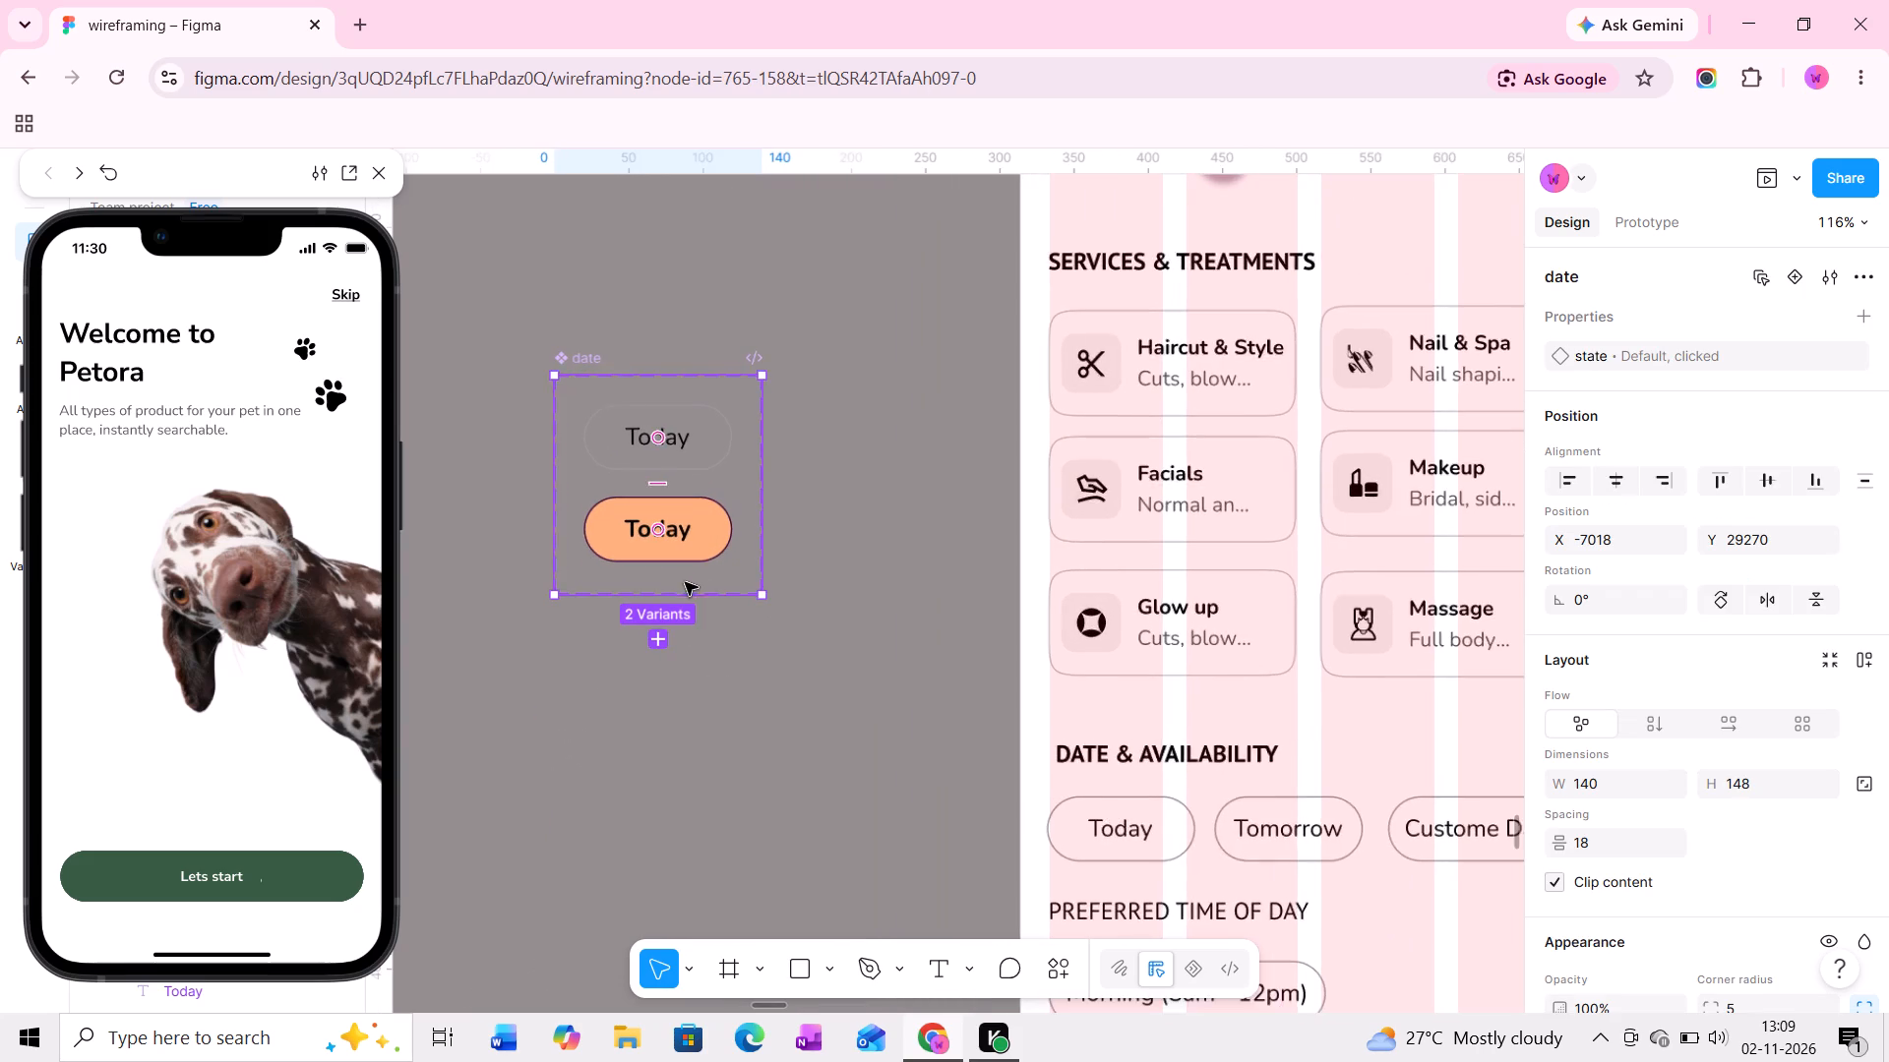
click(655, 643)
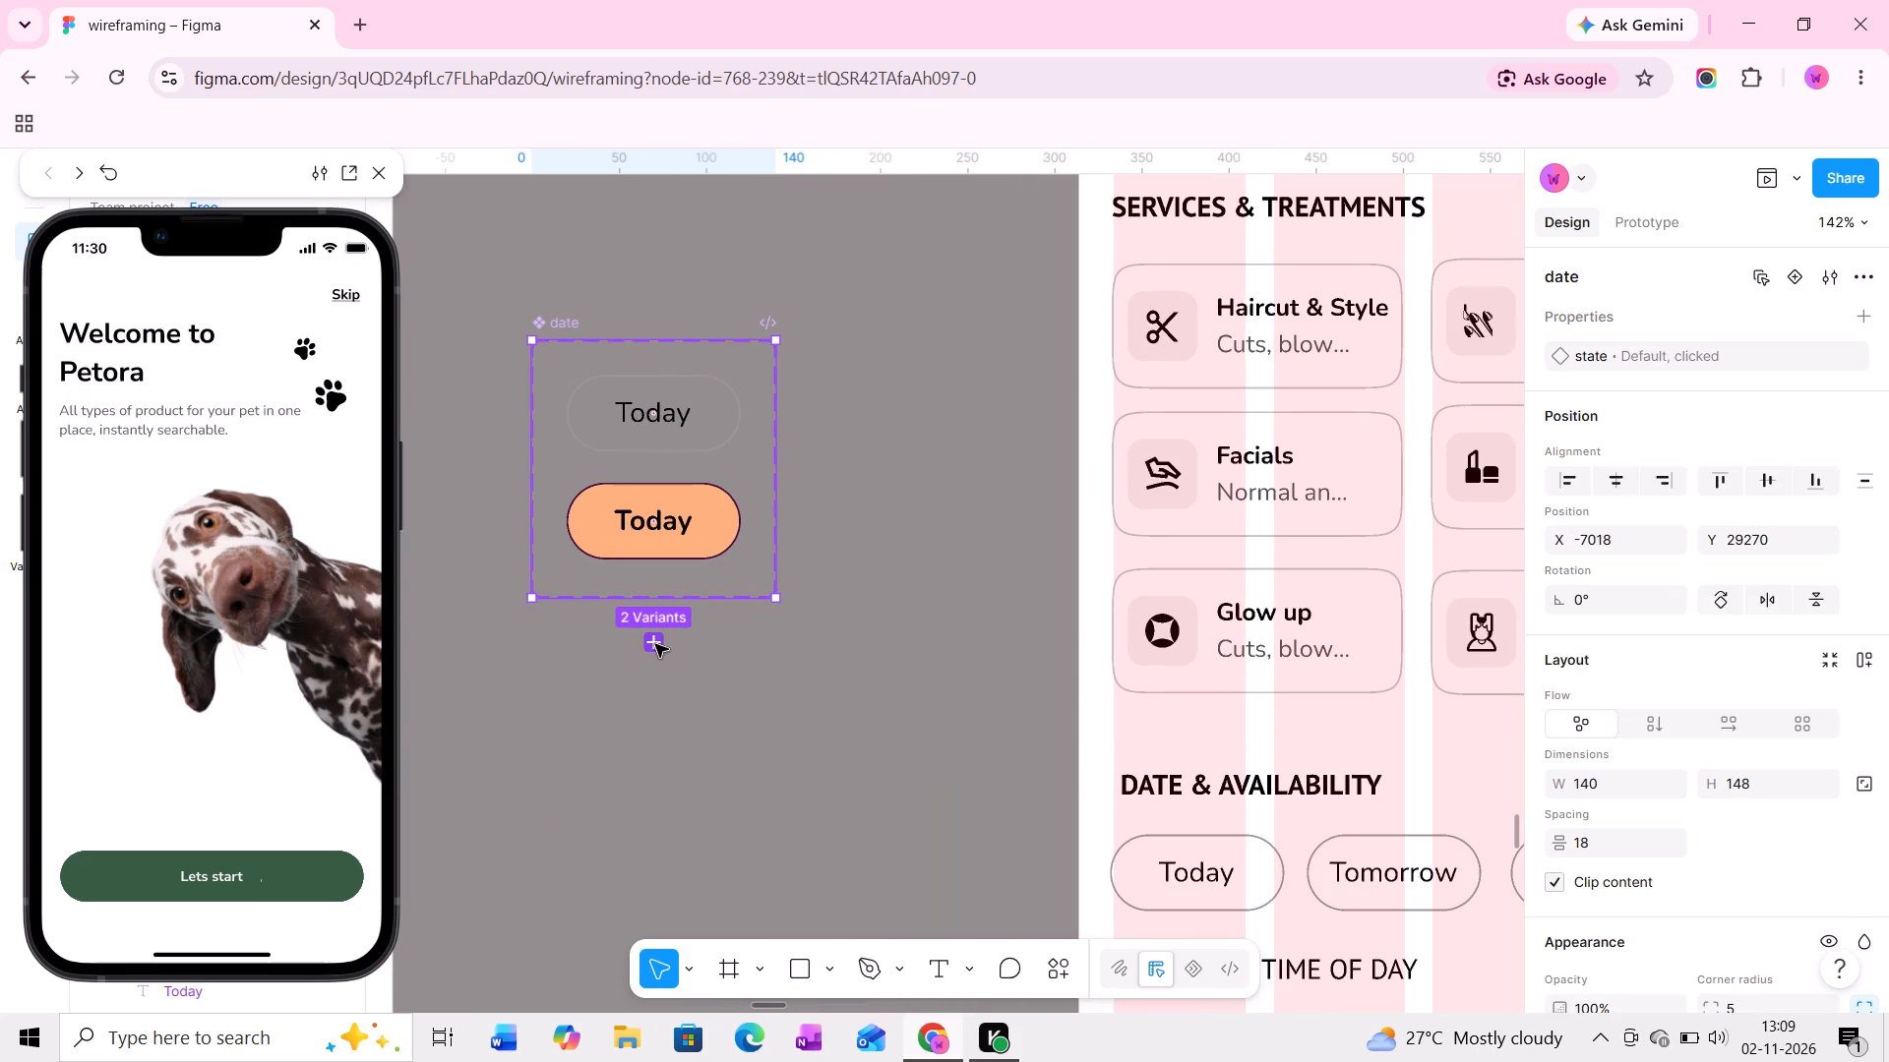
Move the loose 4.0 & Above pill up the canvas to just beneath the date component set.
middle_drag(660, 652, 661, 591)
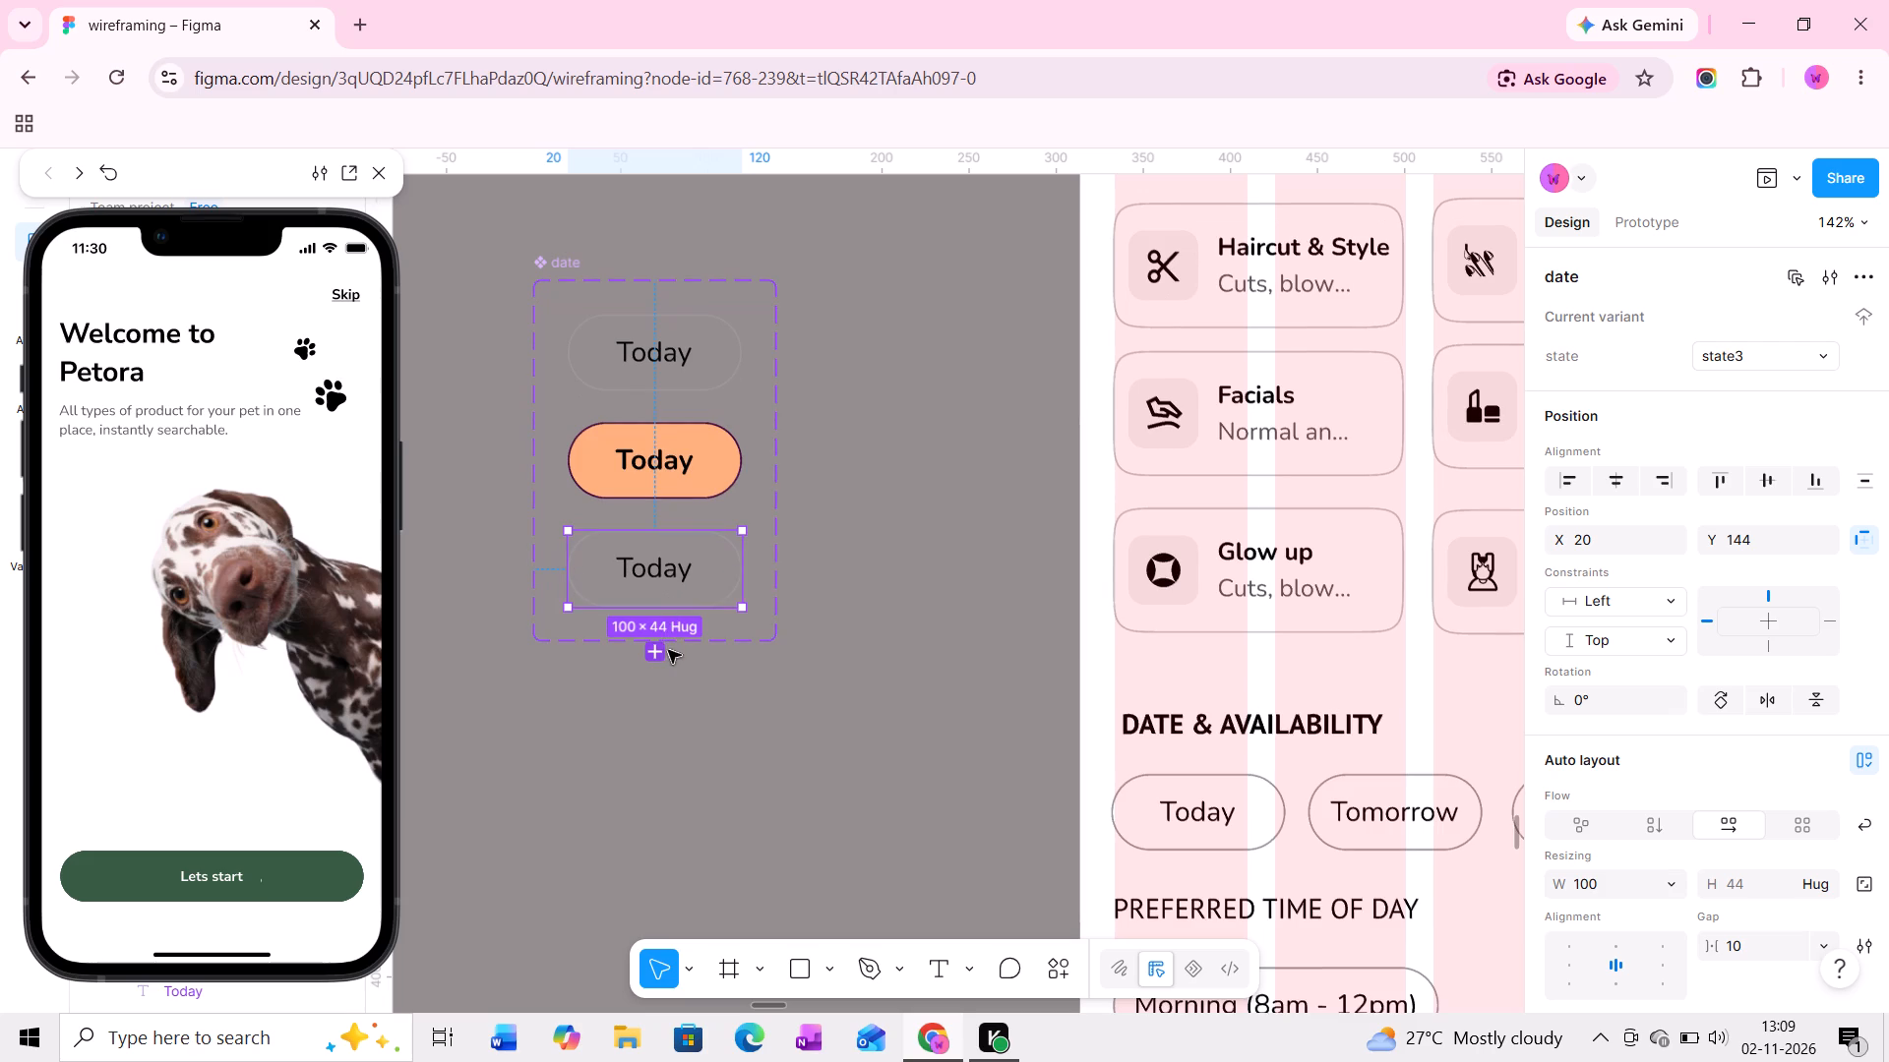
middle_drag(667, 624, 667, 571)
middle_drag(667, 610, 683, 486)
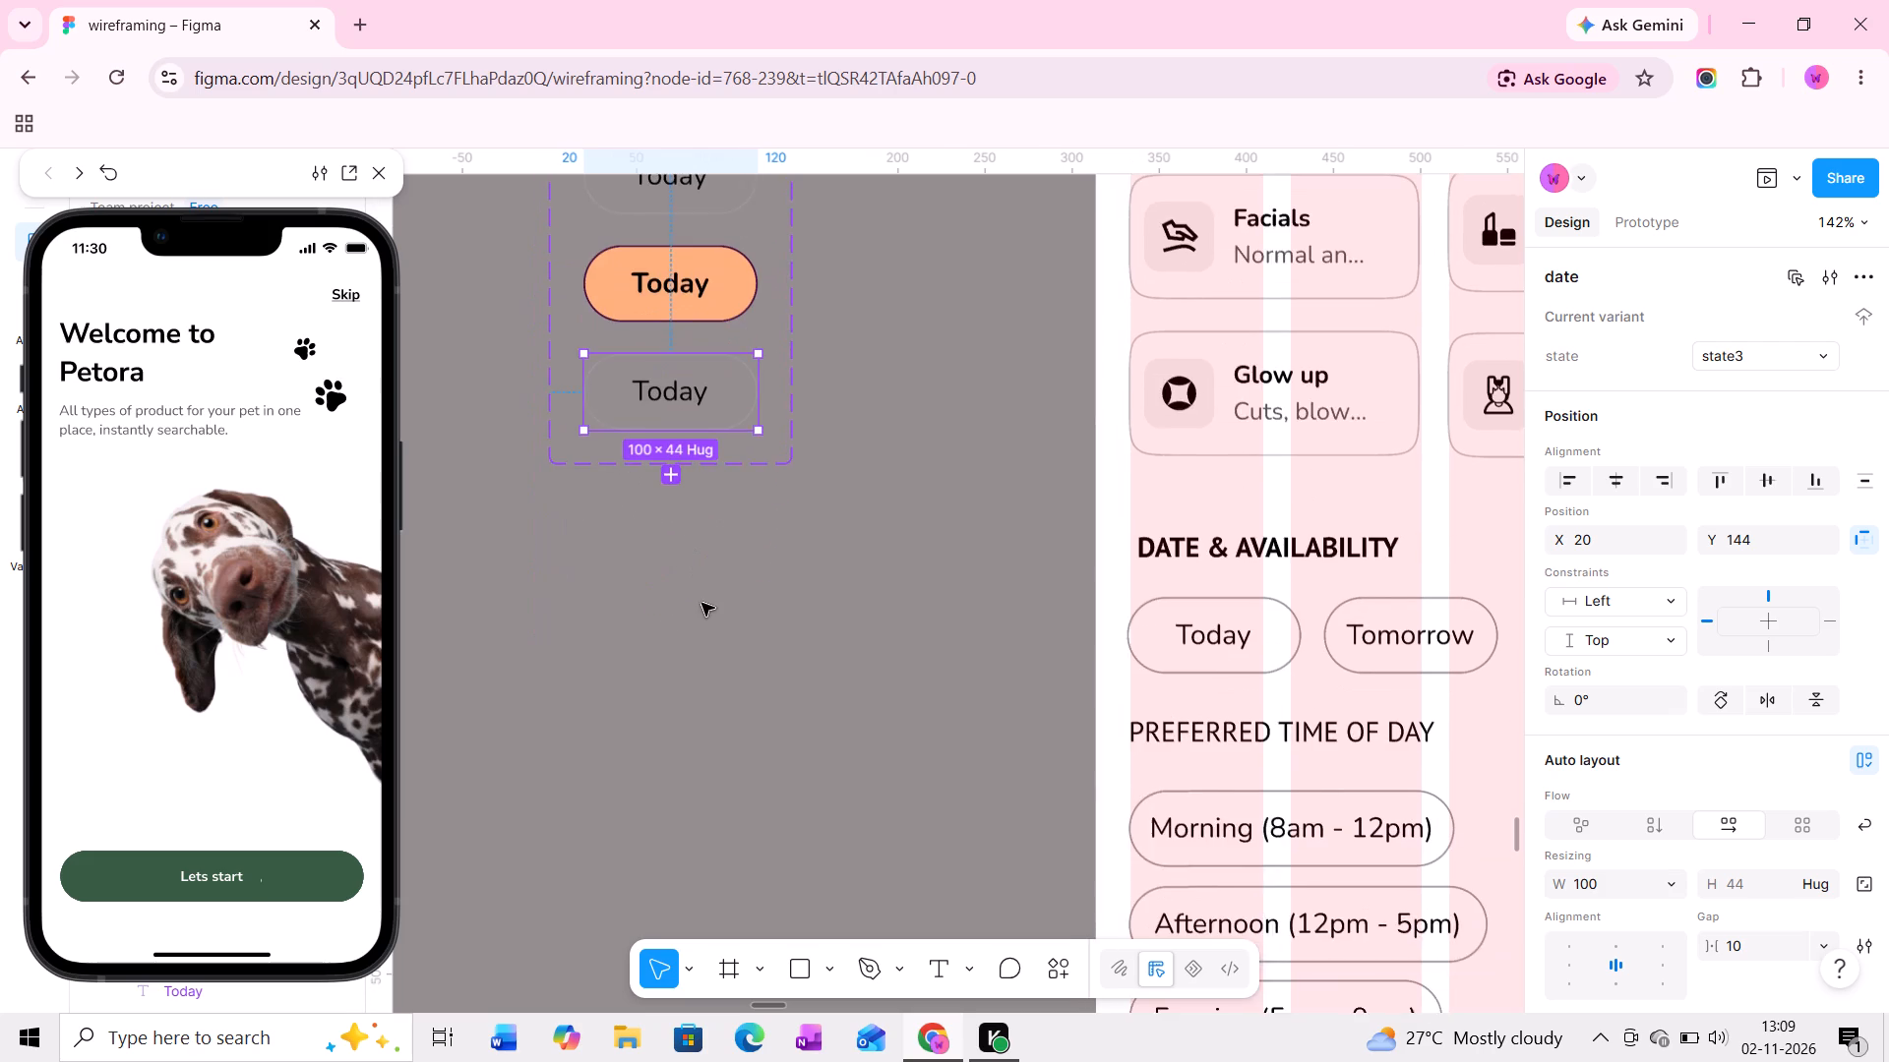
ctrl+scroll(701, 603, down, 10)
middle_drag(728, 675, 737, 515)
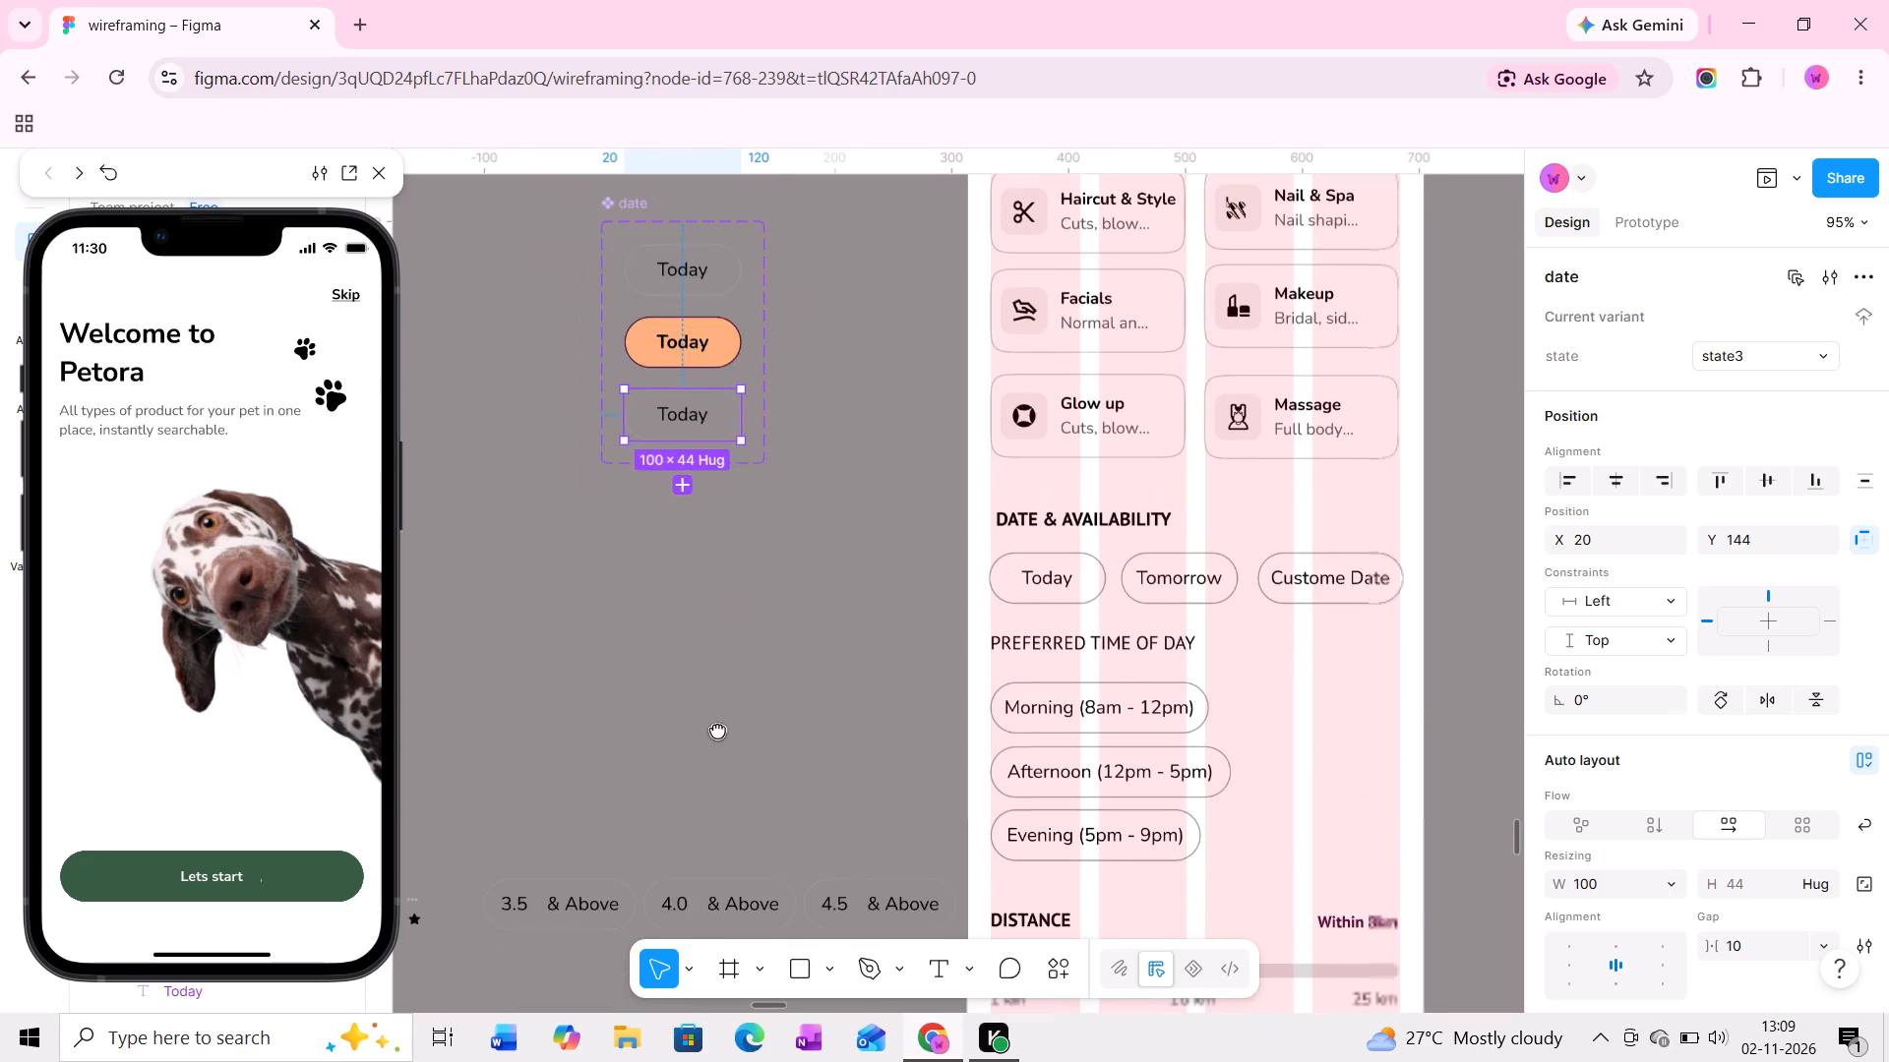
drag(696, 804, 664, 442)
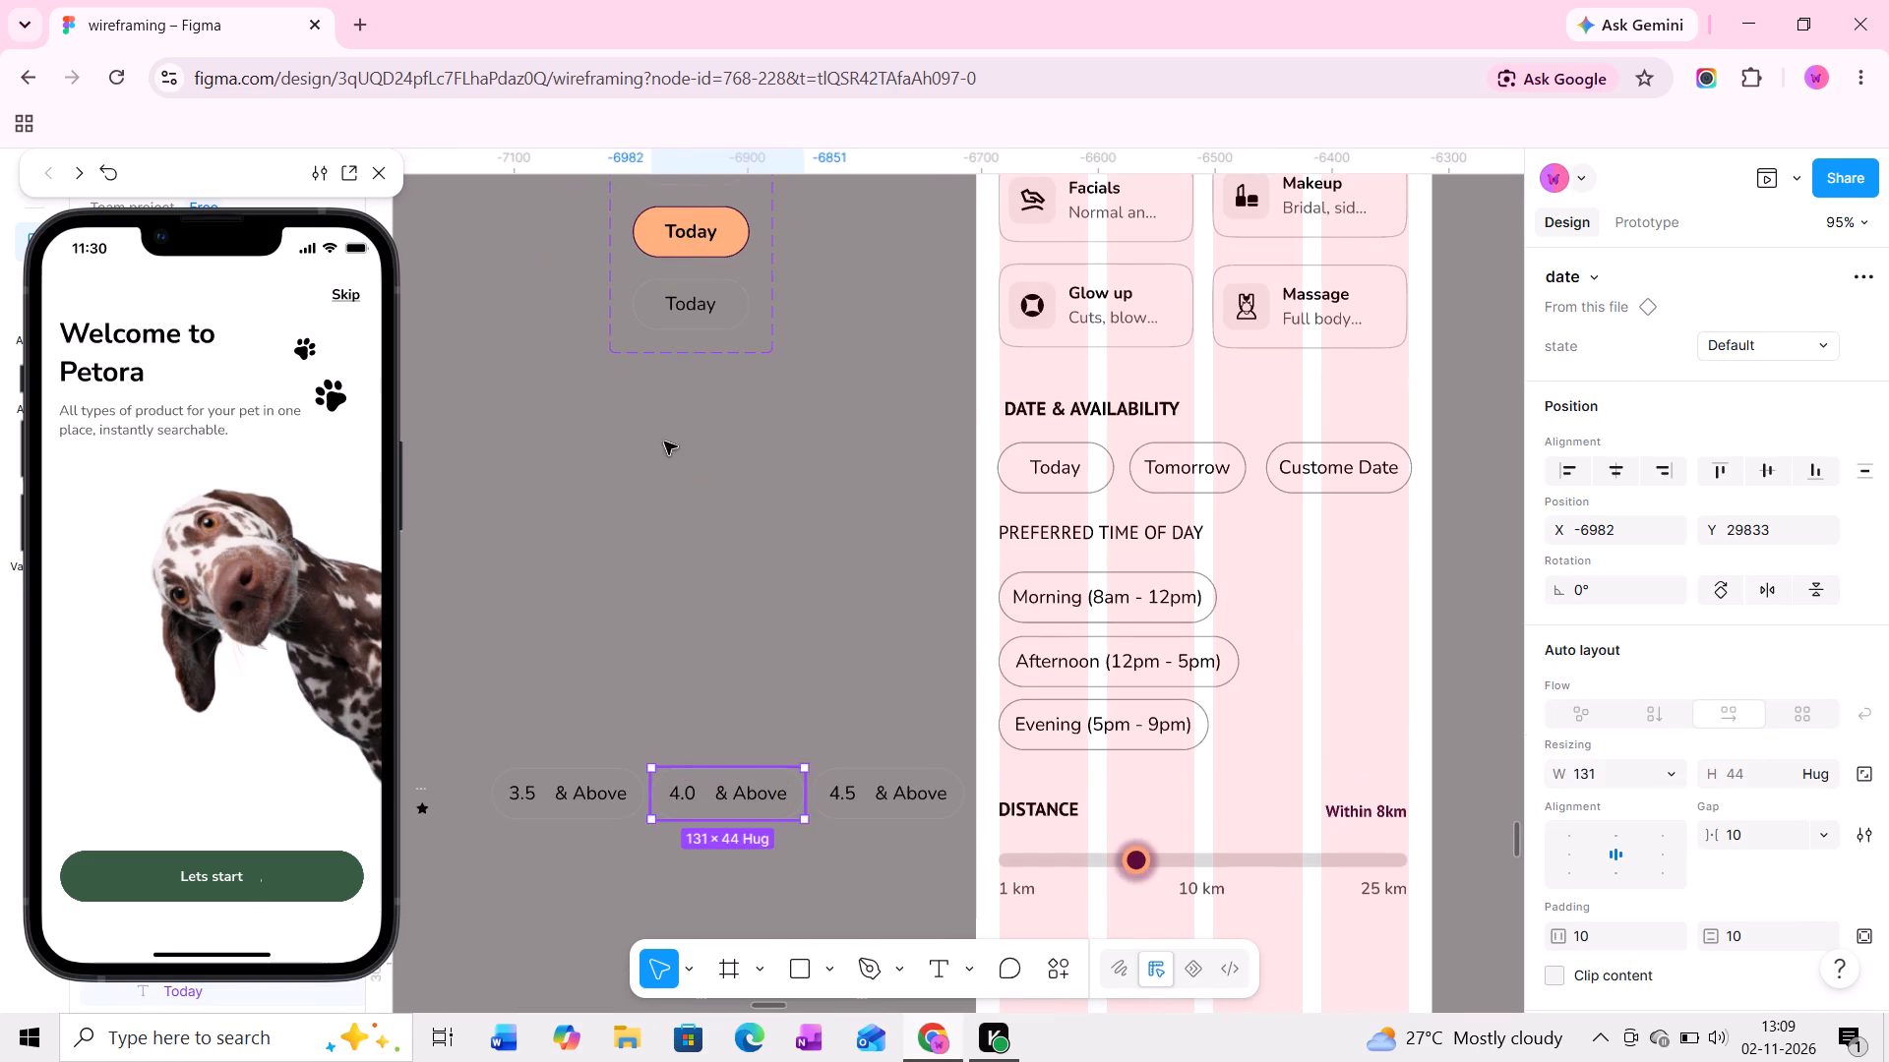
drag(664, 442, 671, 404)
Change the third date variant's text to "3.5 & Above".
middle_drag(696, 379, 669, 549)
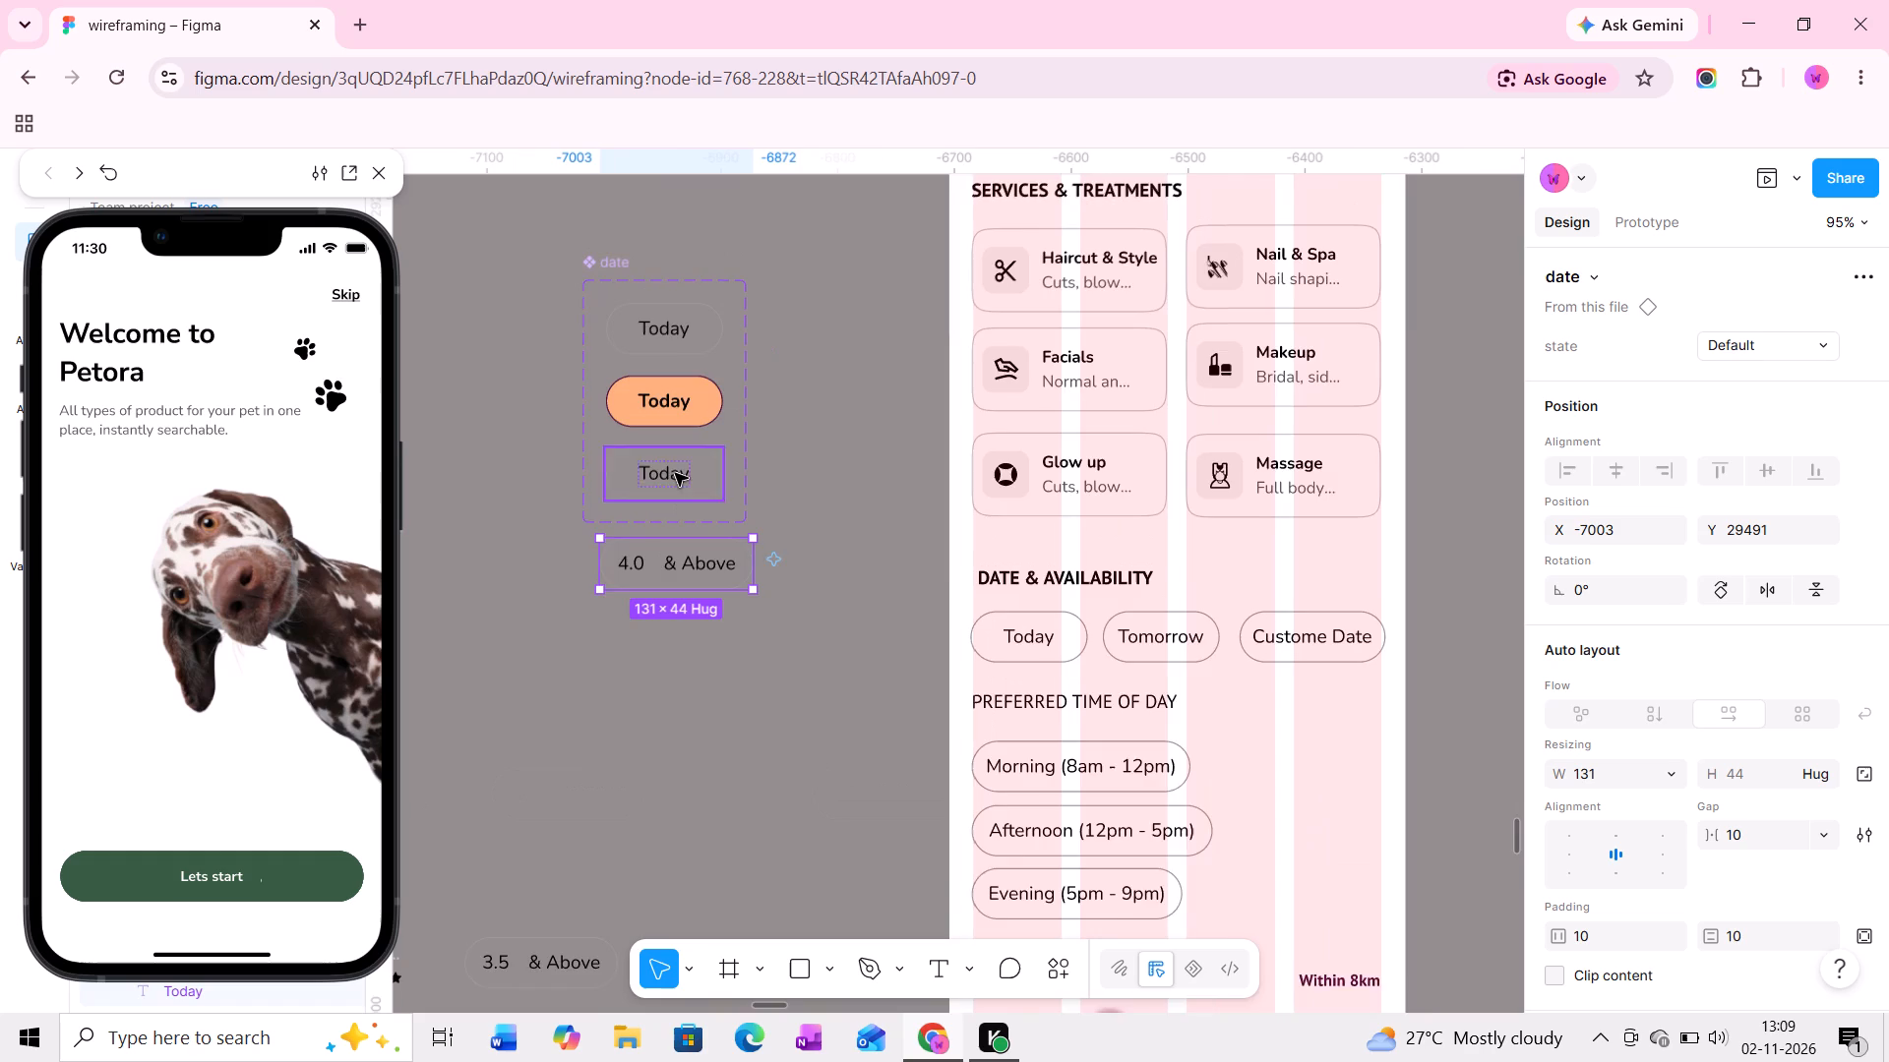
ctrl+scroll(675, 473, up, 16)
middle_drag(672, 493, 699, 458)
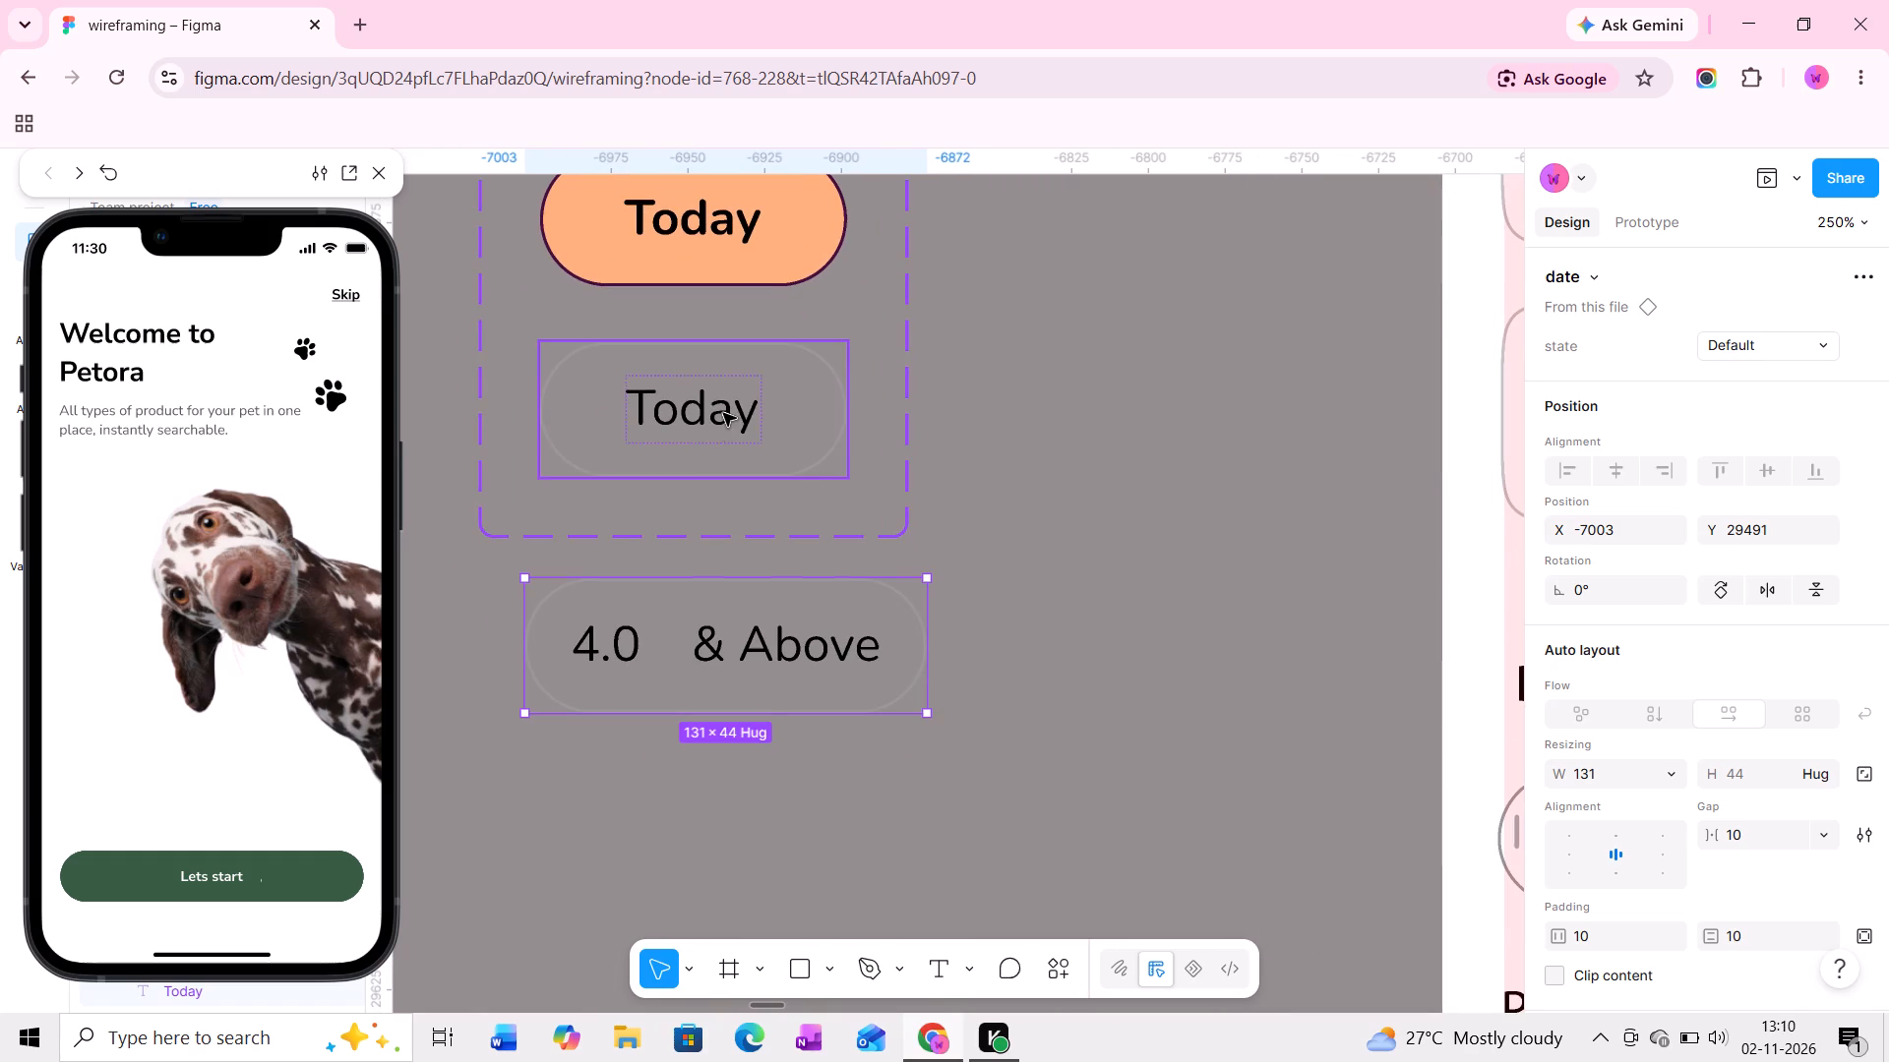
ctrl+double_click(723, 413)
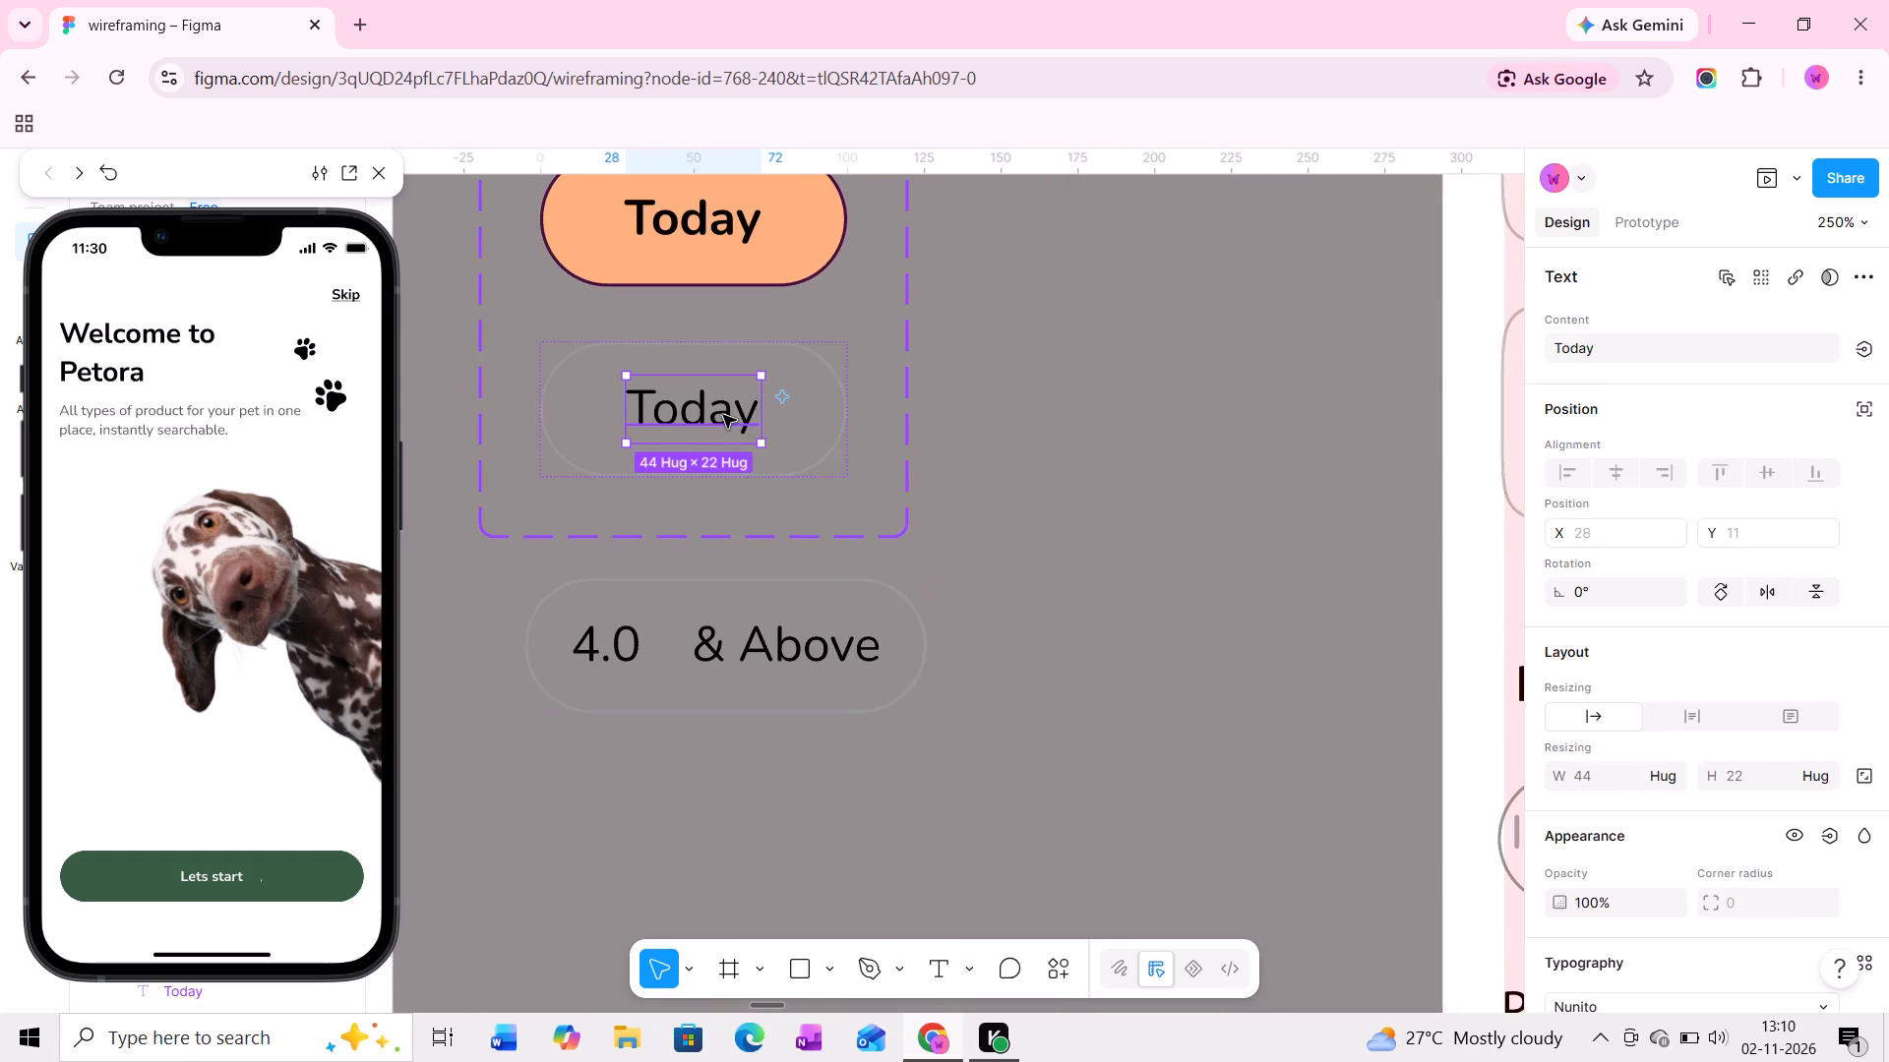
double_click(691, 419)
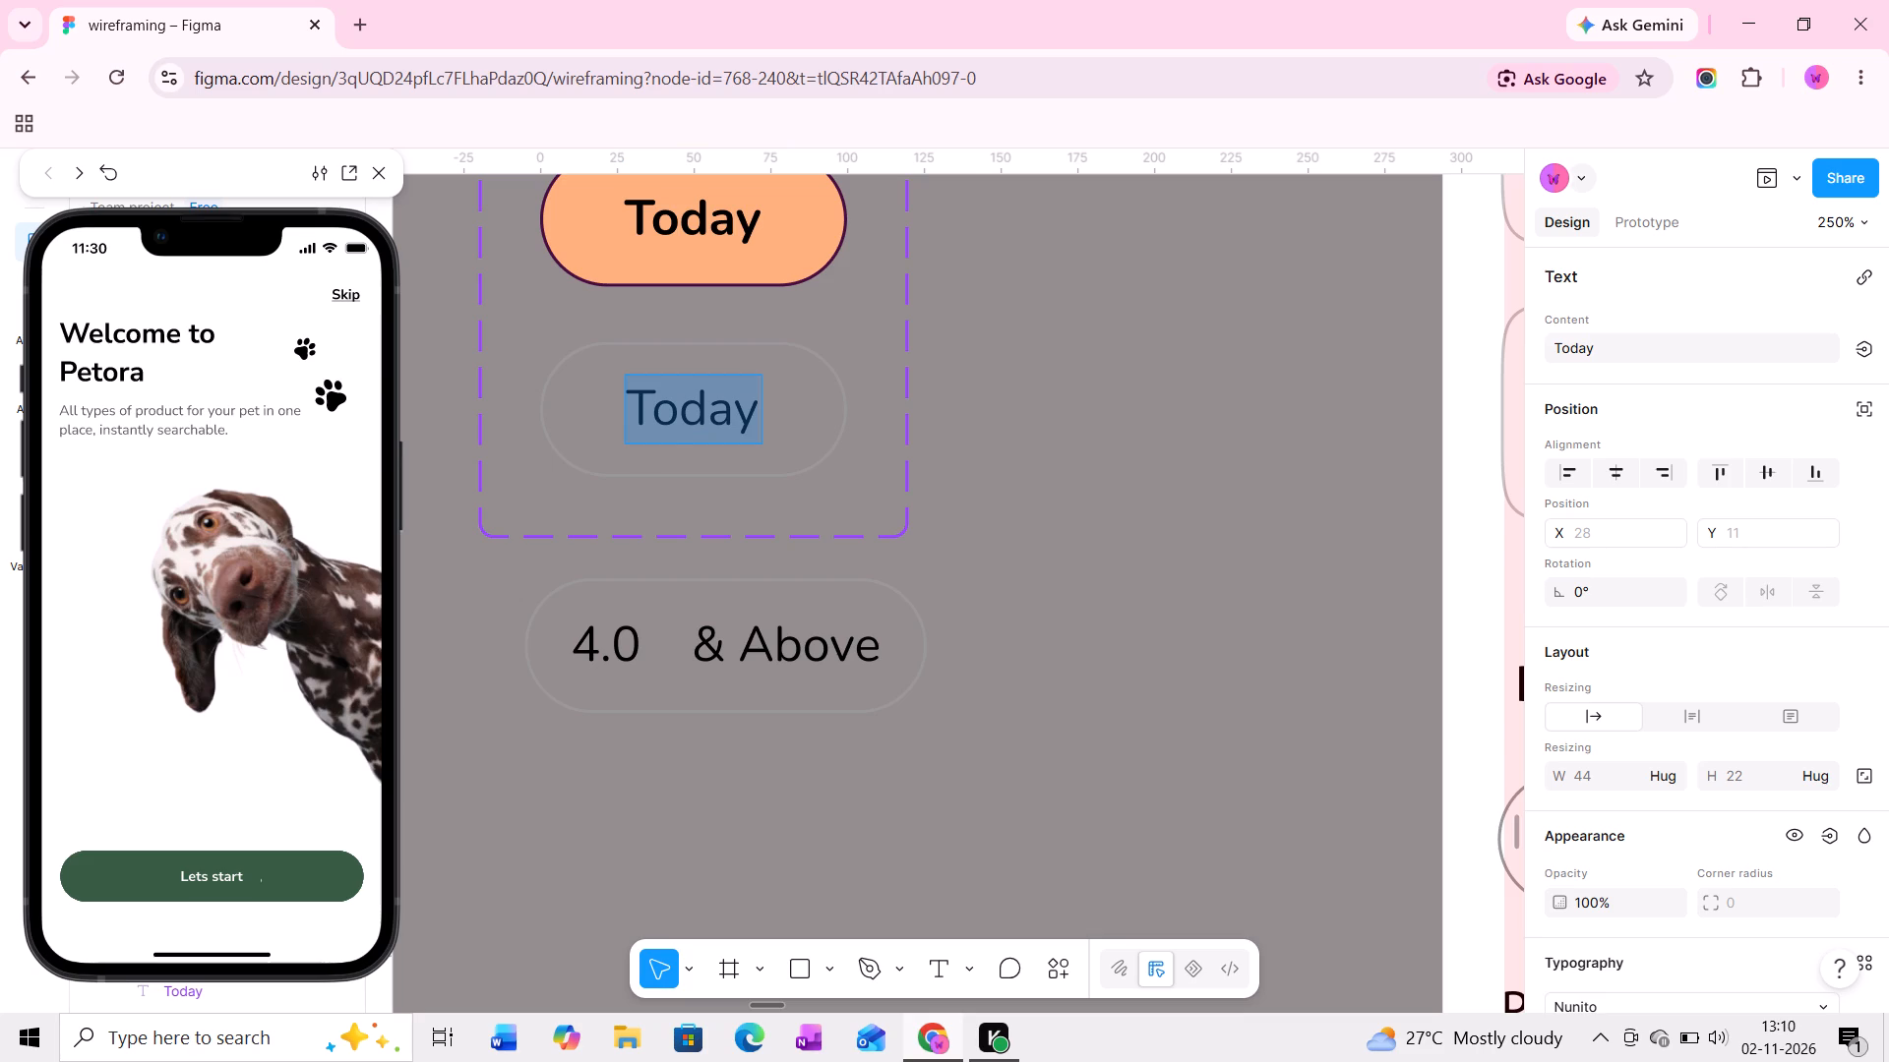
key(3)
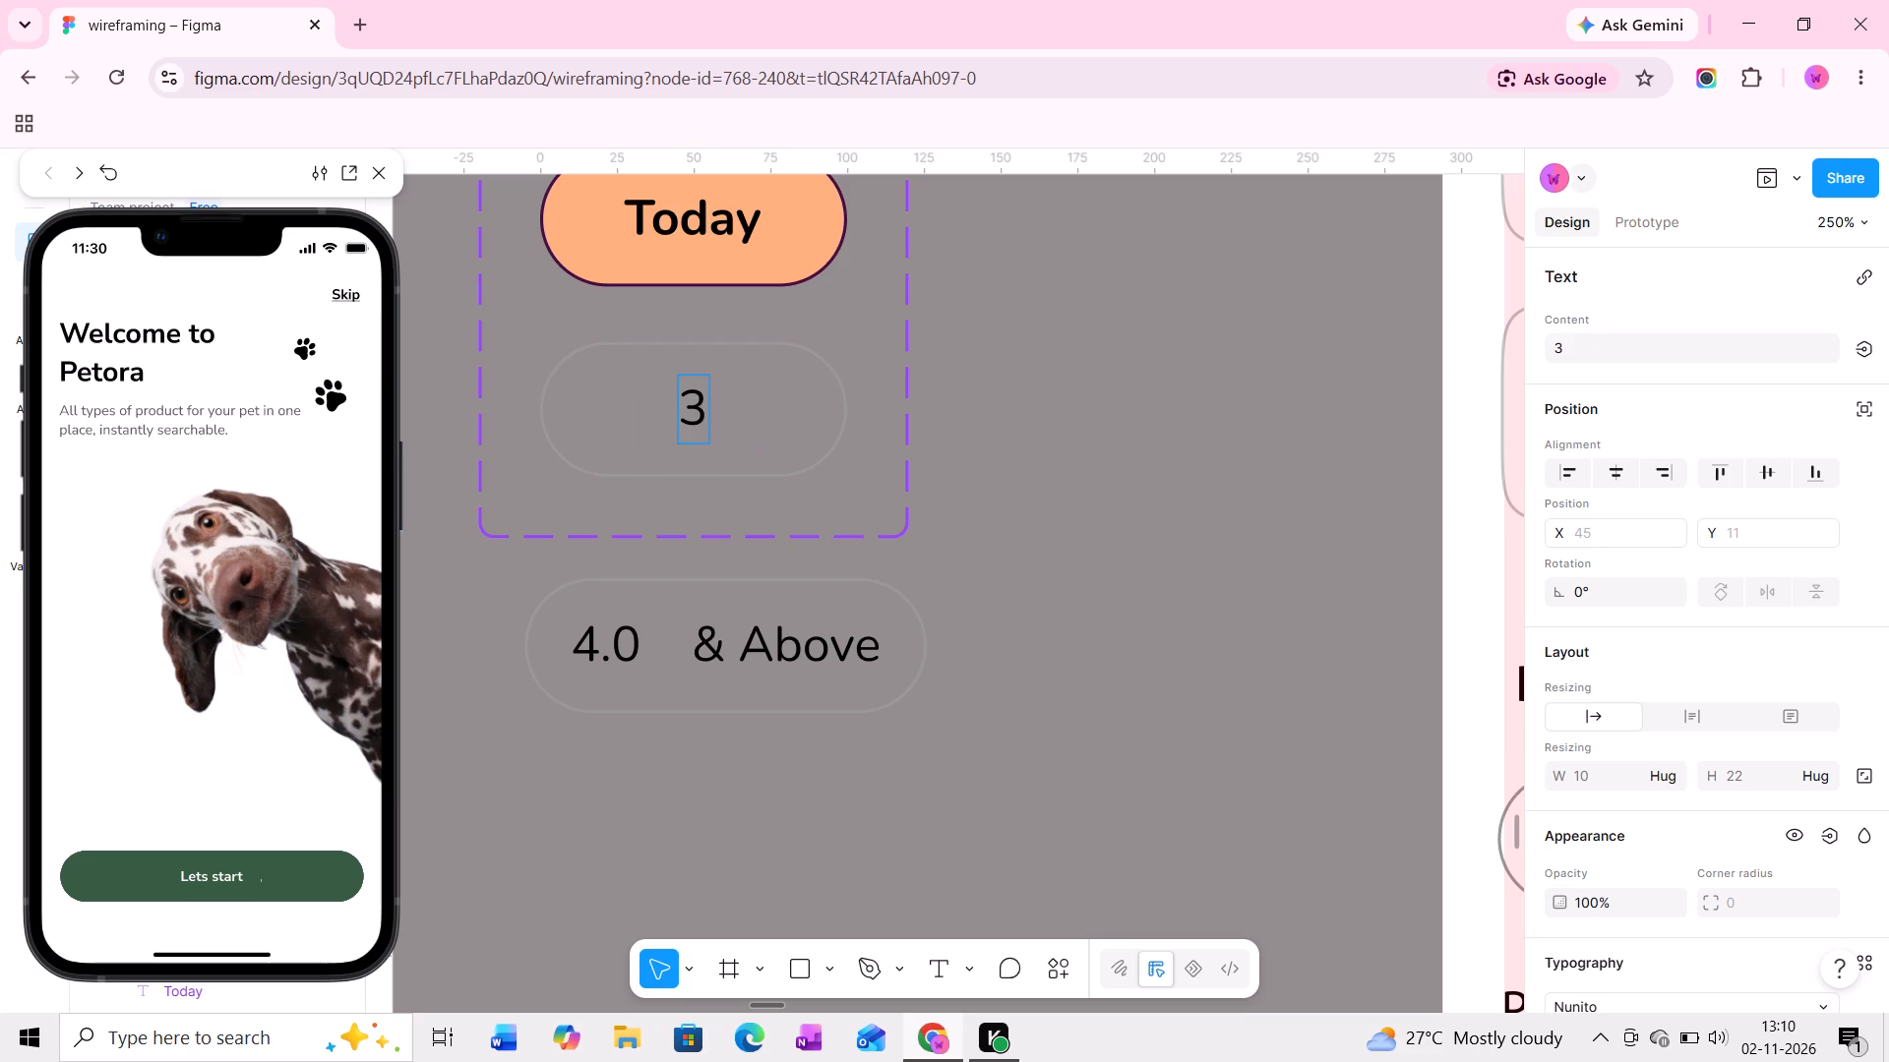
key(period)
key(5)
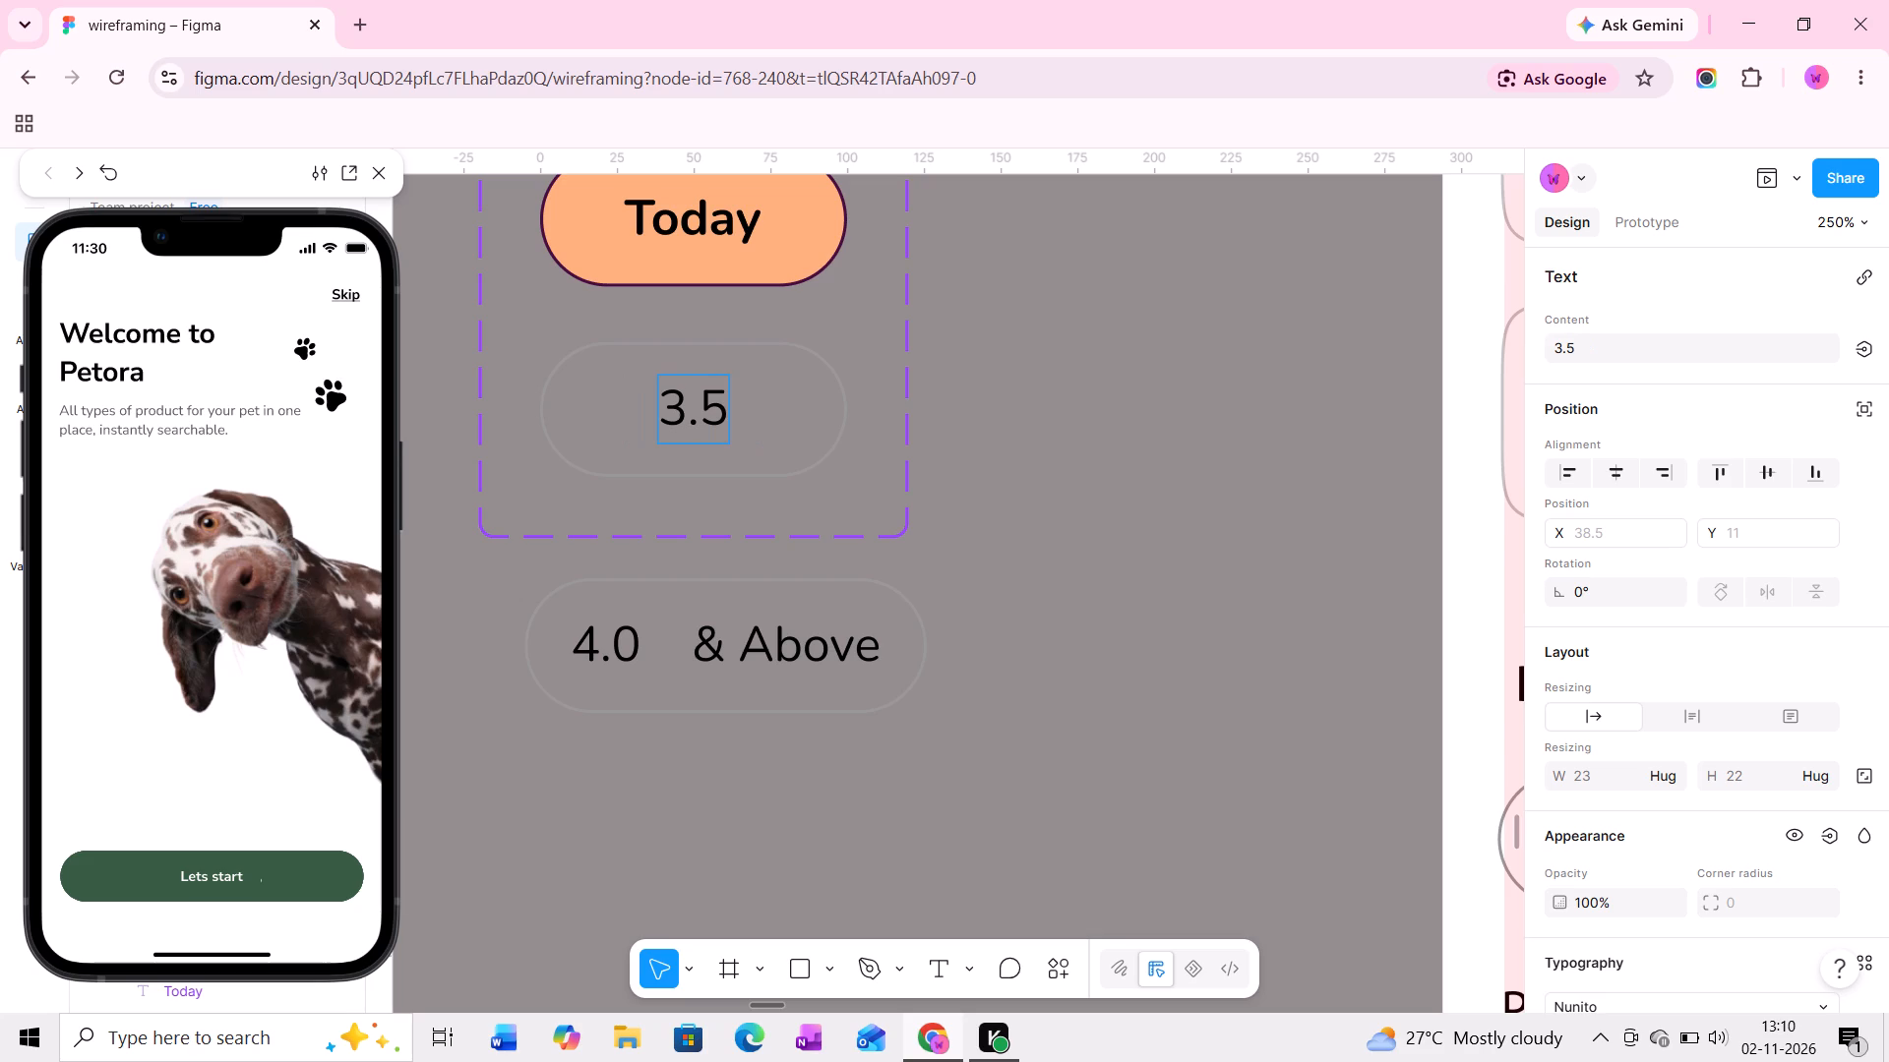
key(space)
key(shift+ampersand)
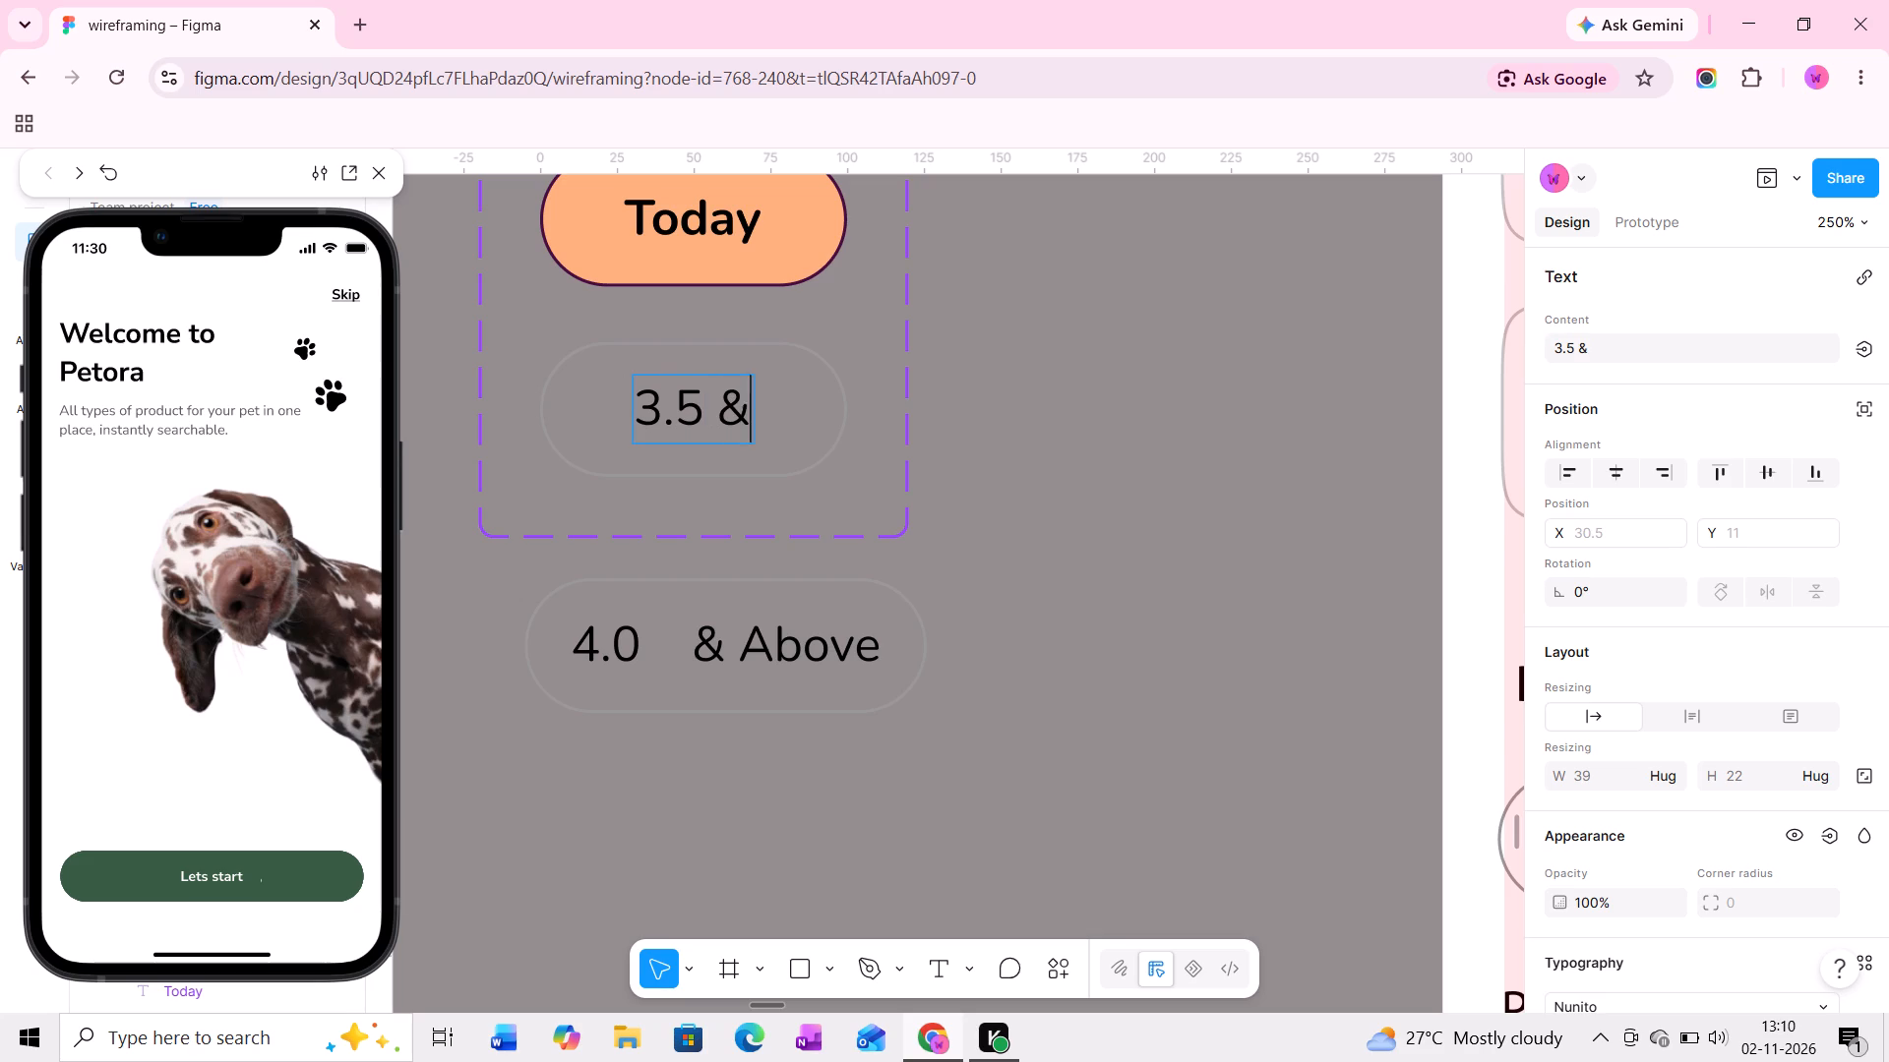
key(space)
key(shift+a)
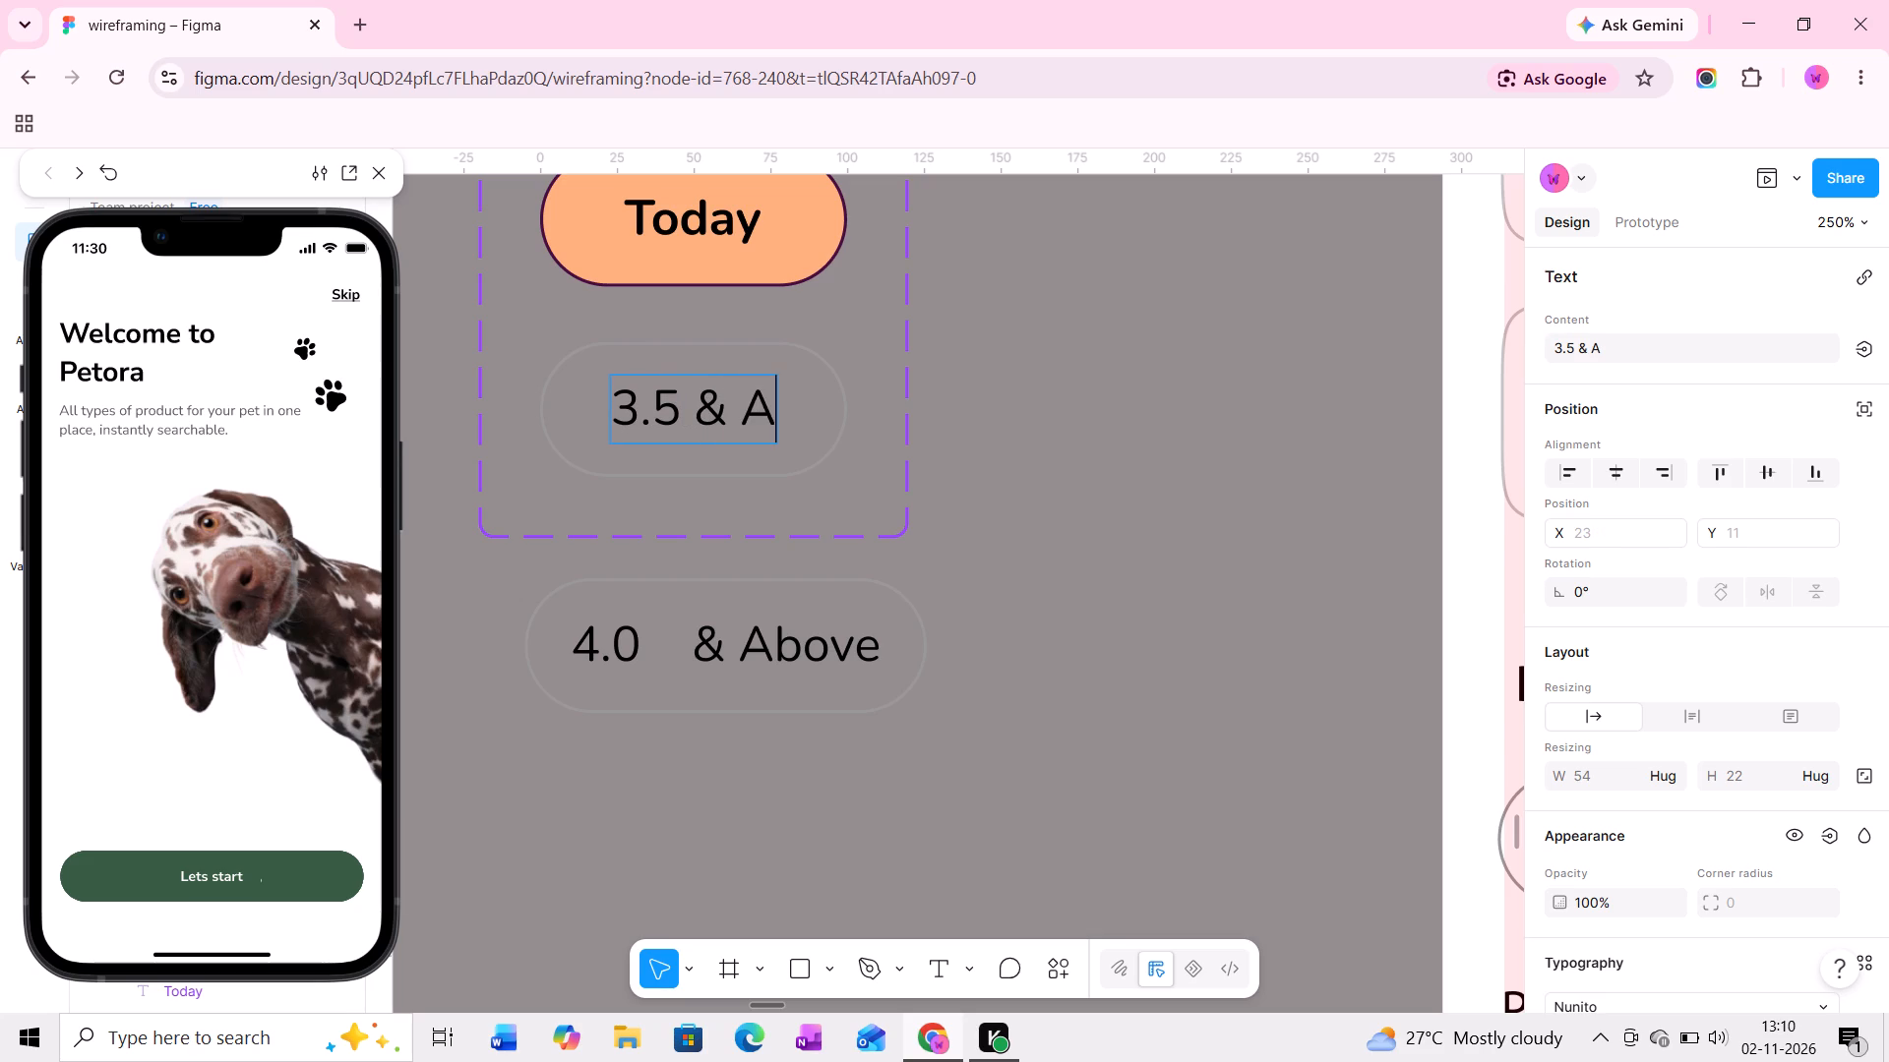
text(bo)
text(ve)
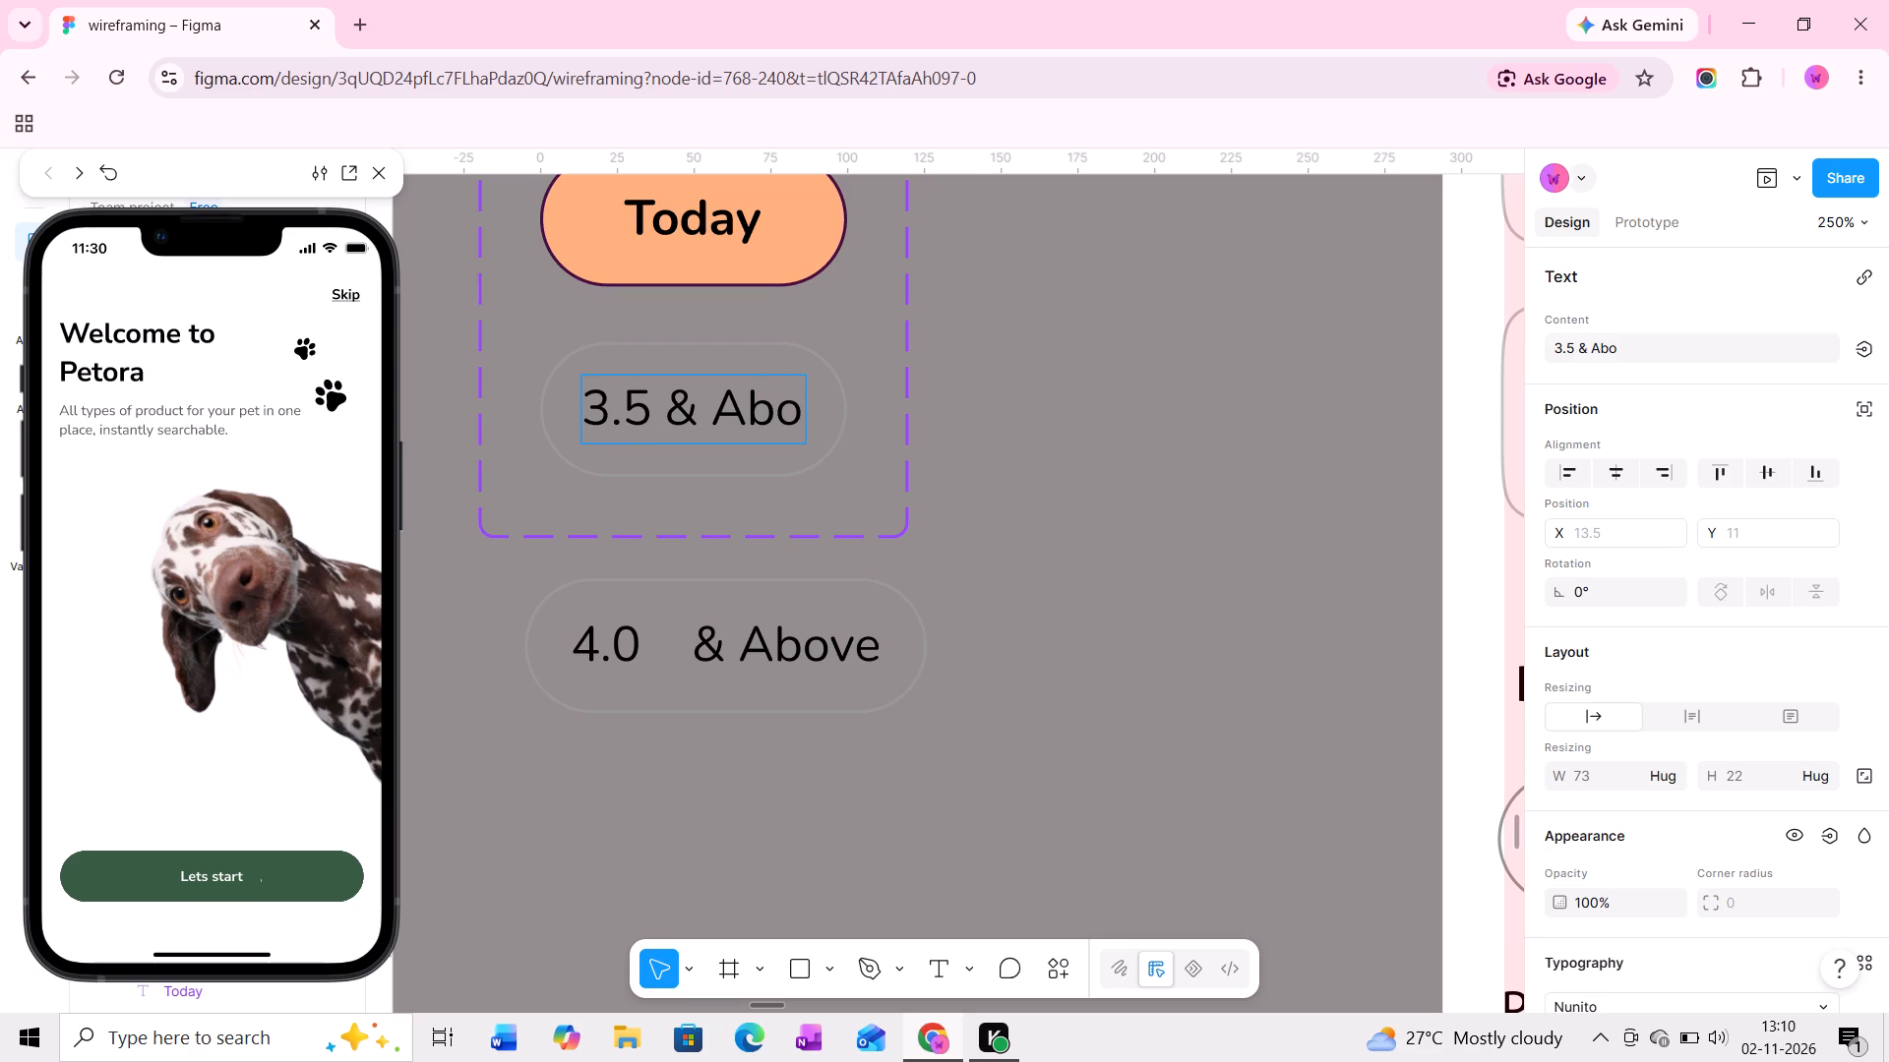
click(983, 430)
Widen the 3.5 & Above variant on both sides to about 126 px, placing it at about X 7 in the component set.
click(803, 350)
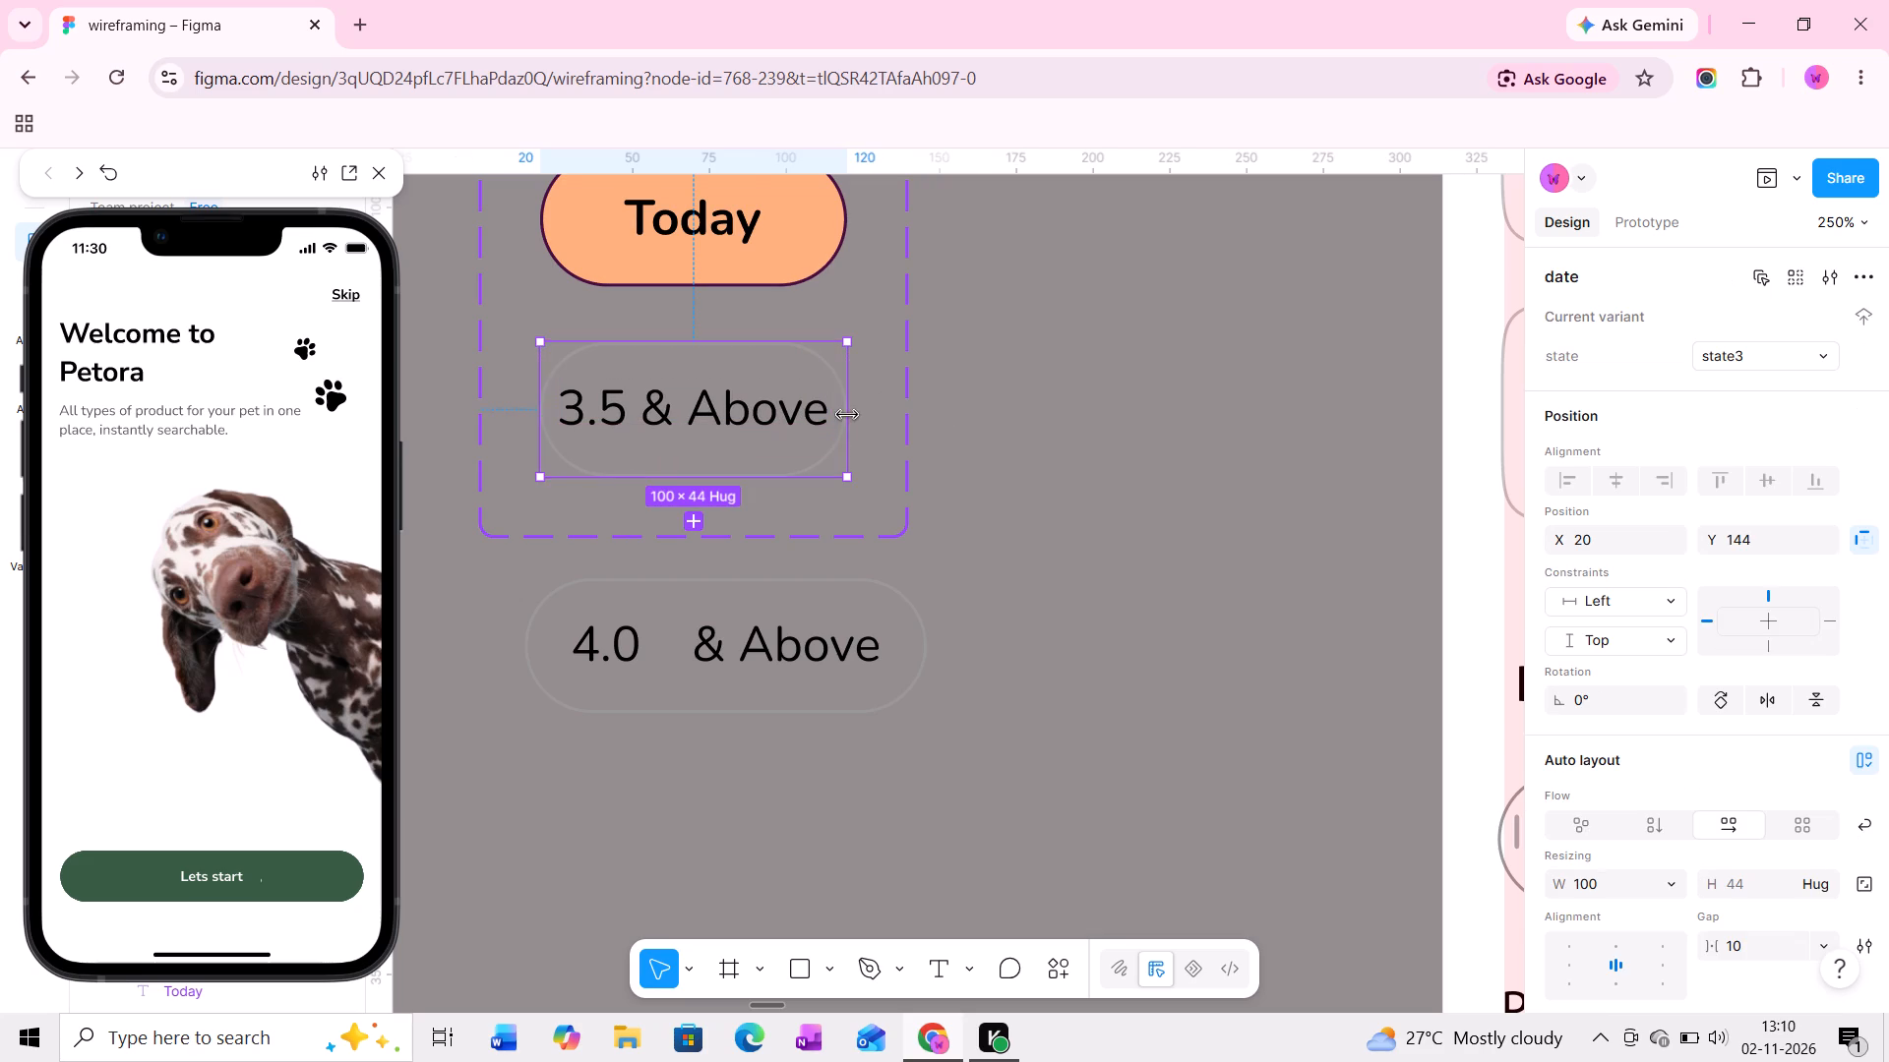
drag(847, 415, 886, 414)
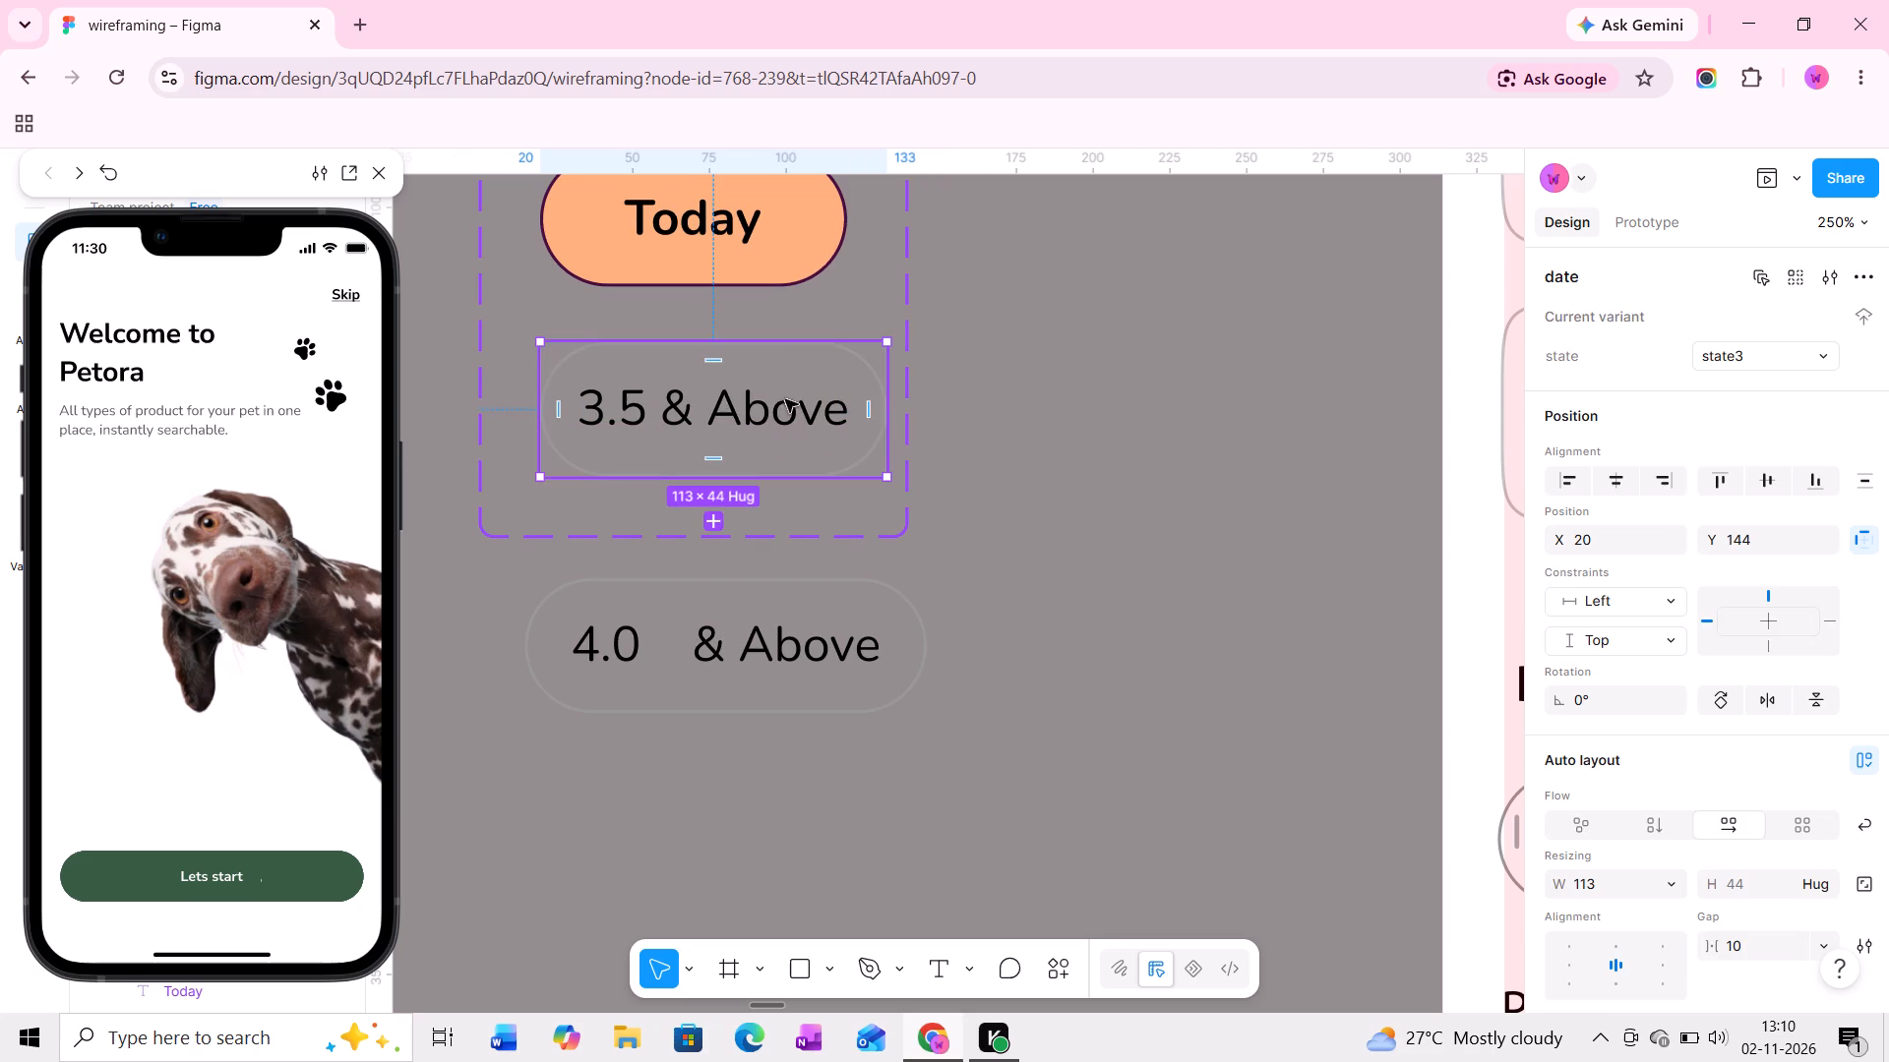
drag(768, 366, 747, 364)
ctrl+scroll(665, 468, down, 2)
middle_drag(658, 501, 684, 454)
drag(867, 364, 900, 364)
drag(839, 345, 822, 345)
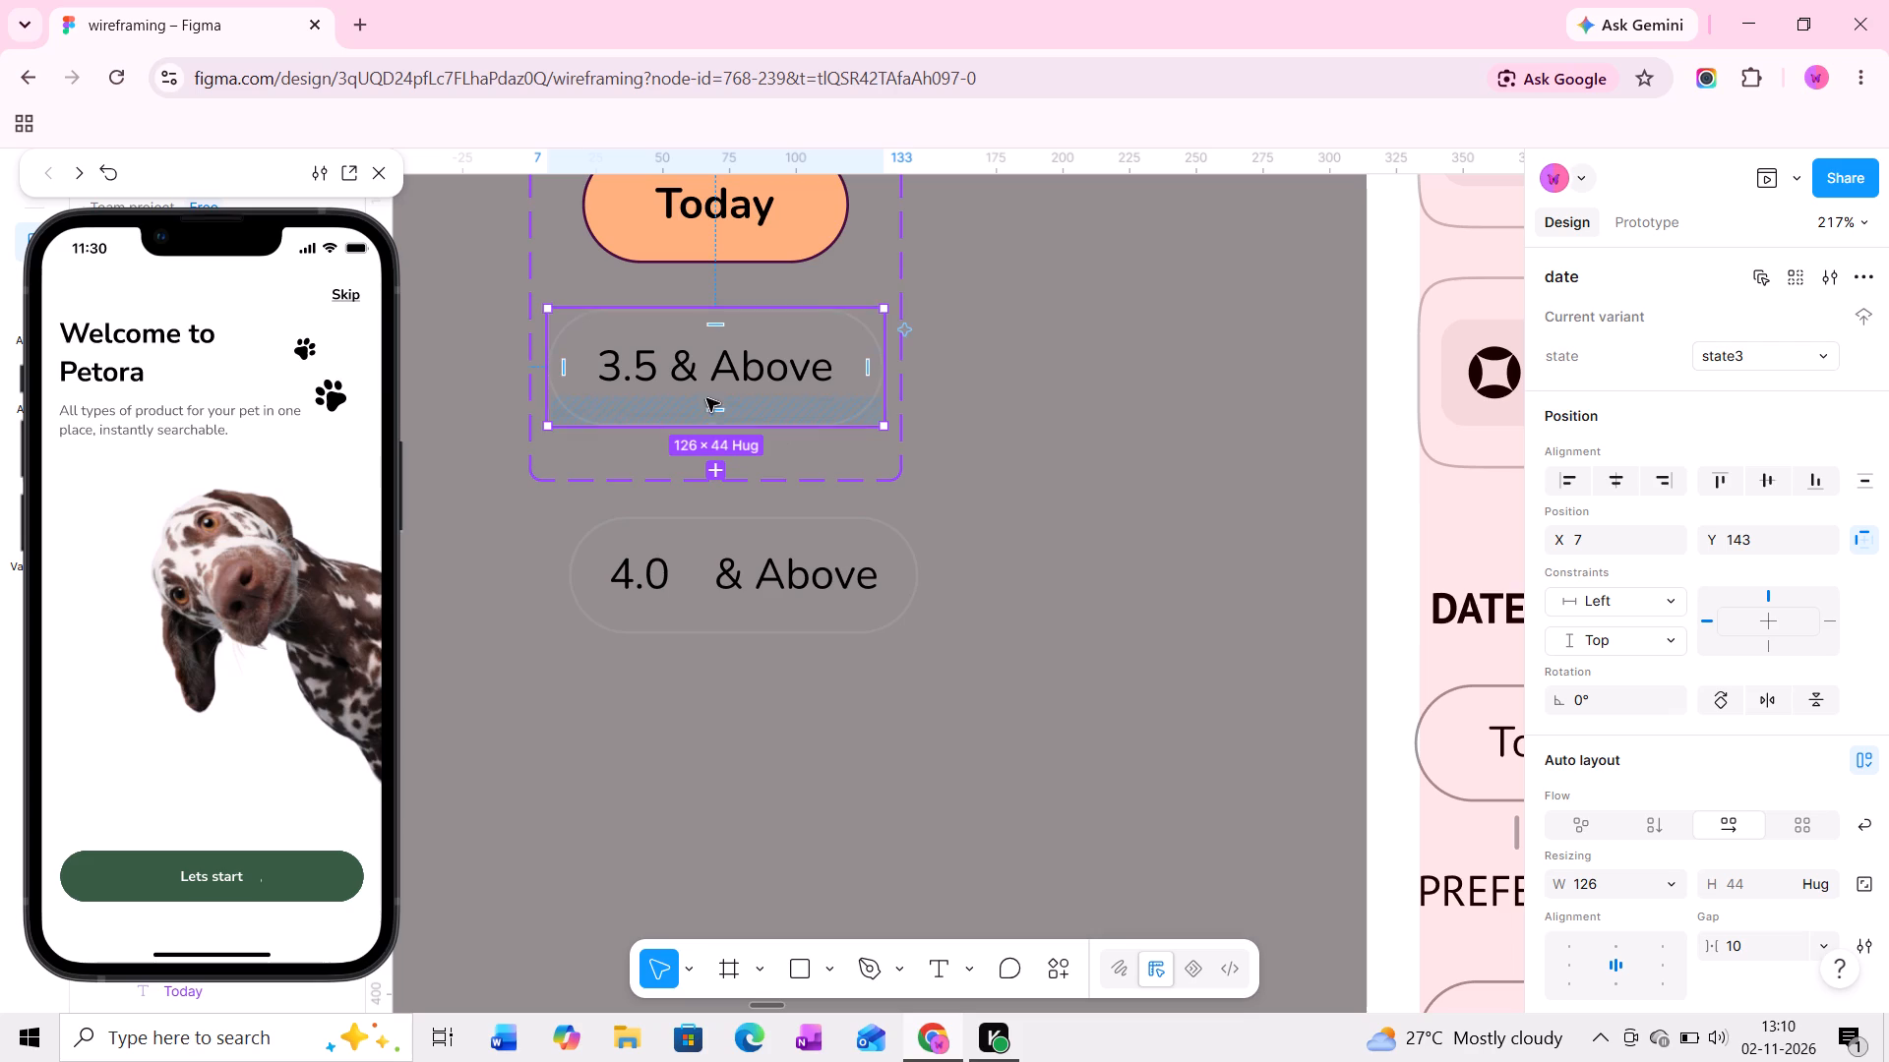
Move the loose star icon from beside the rating pills into the 3.5 & Above variant, in front of its text.
ctrl+scroll(915, 603, down, 6)
middle_drag(874, 730, 941, 333)
middle_drag(907, 656, 906, 464)
middle_drag(766, 556, 884, 548)
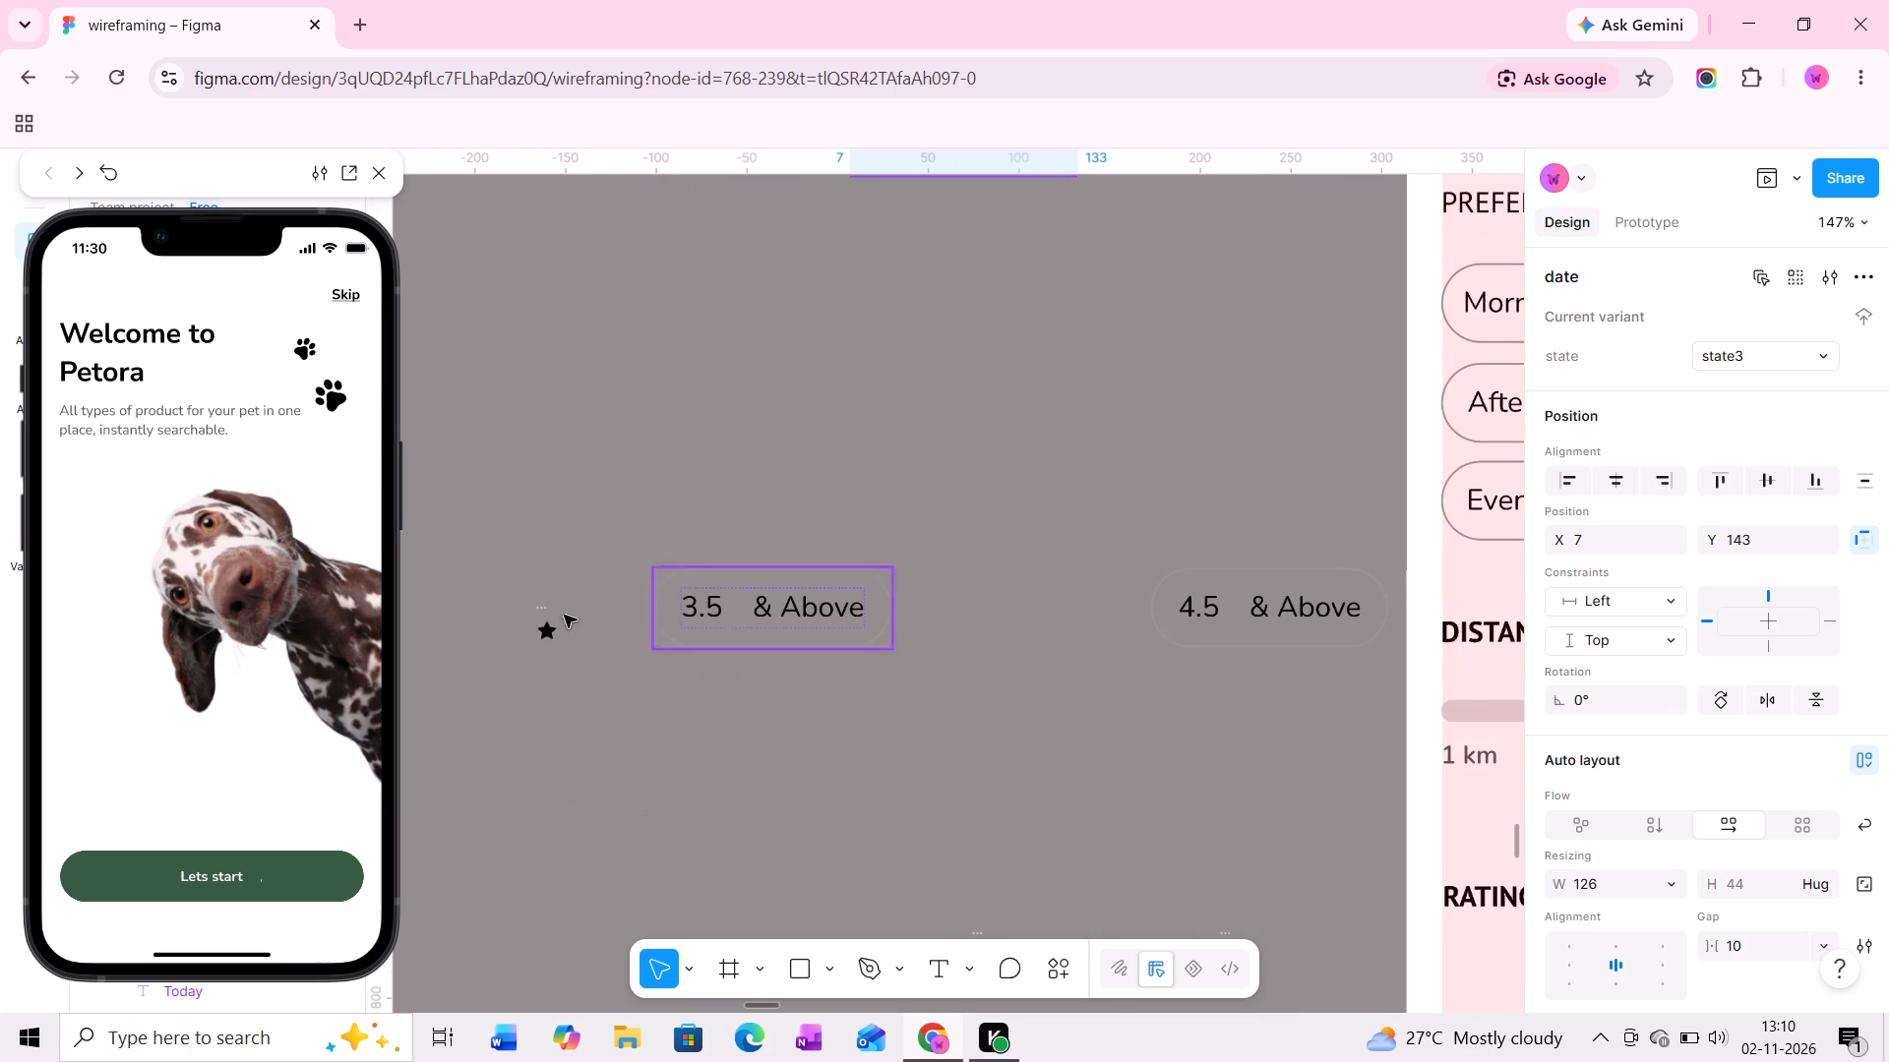
drag(544, 617, 862, 289)
middle_drag(862, 289, 837, 360)
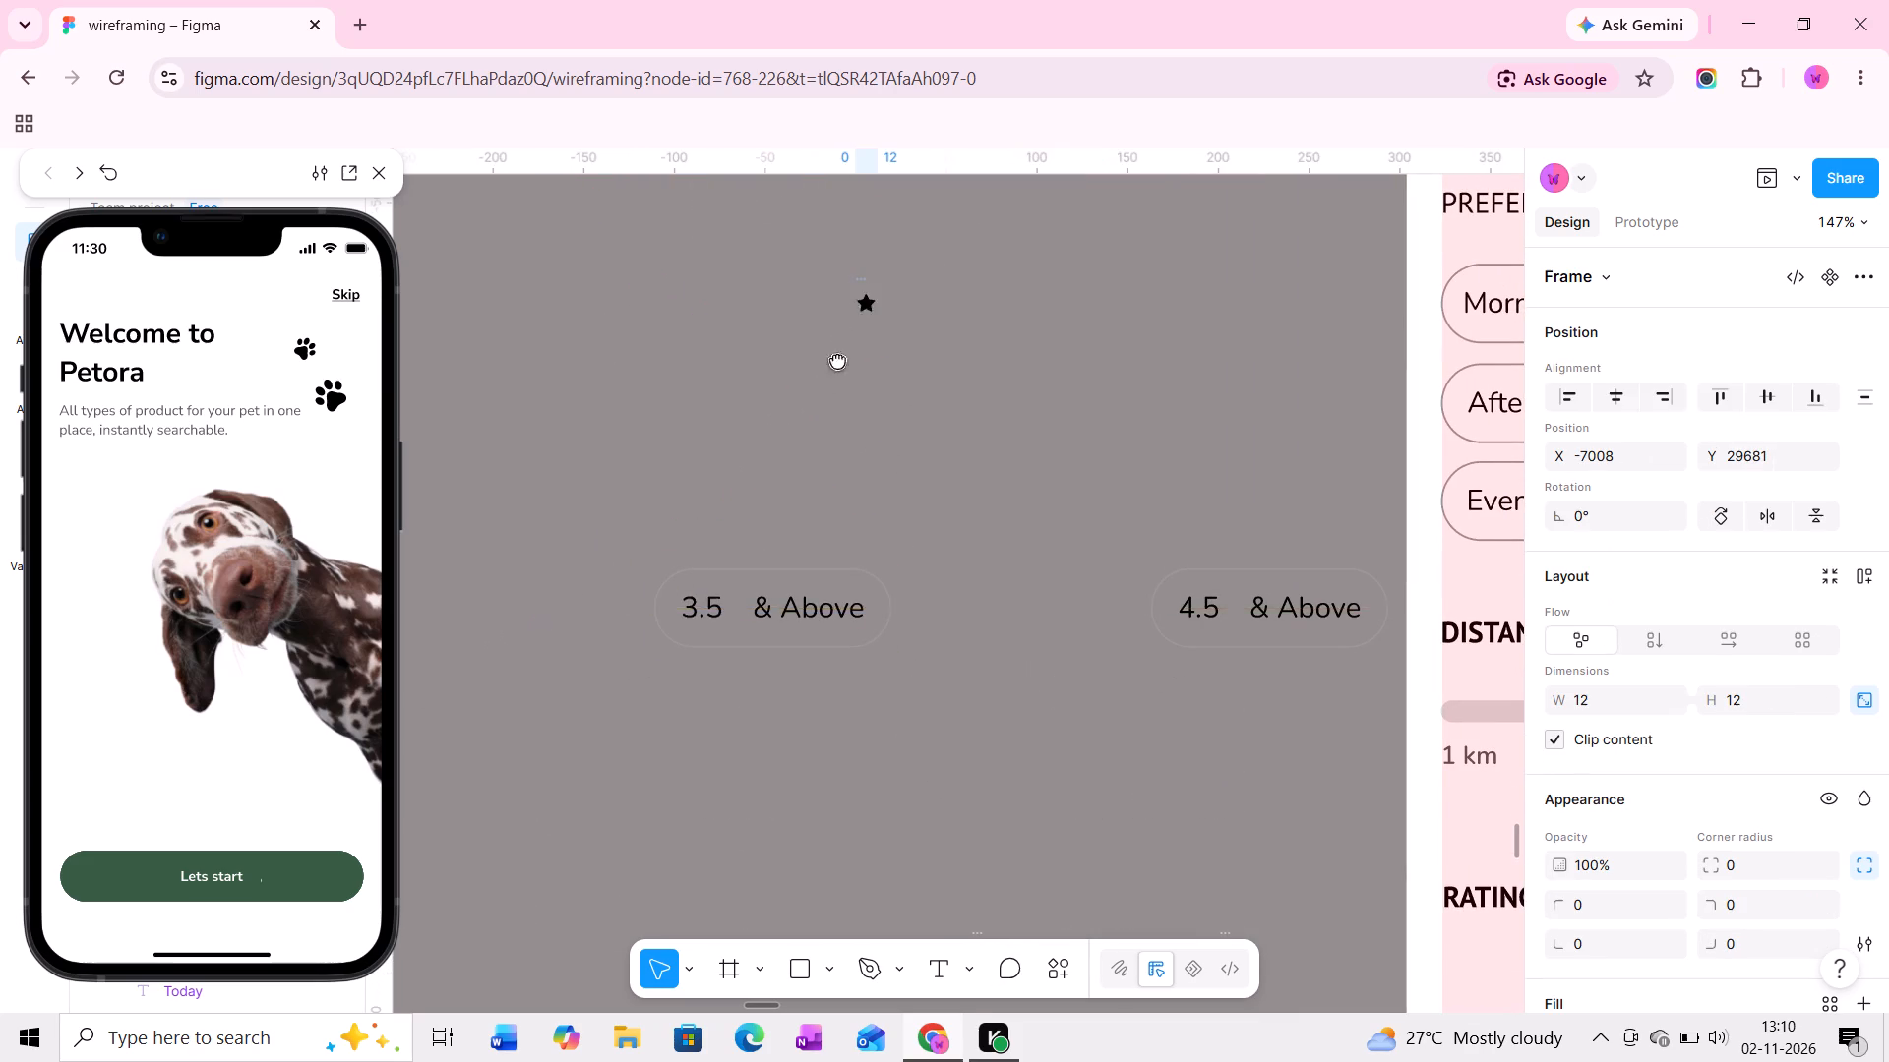
middle_drag(837, 360, 736, 540)
drag(744, 547, 803, 401)
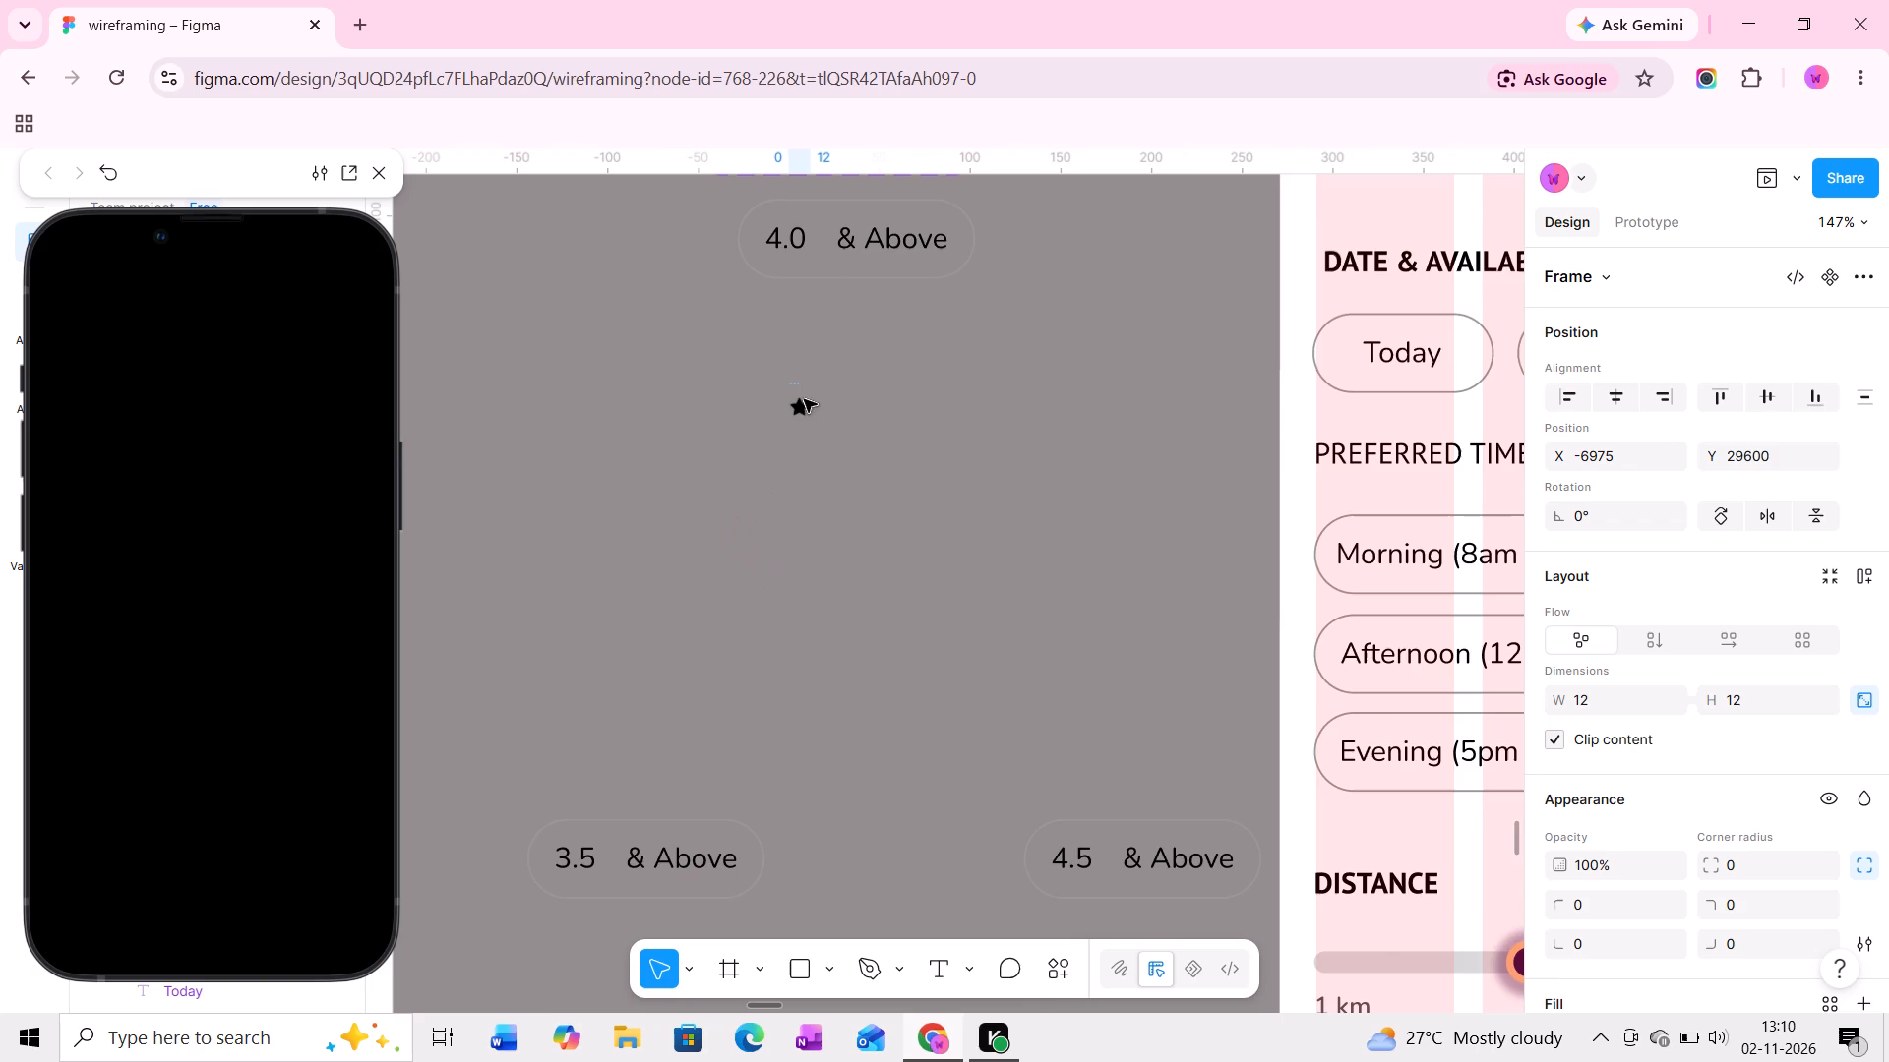
middle_drag(826, 346, 790, 486)
drag(762, 547, 789, 264)
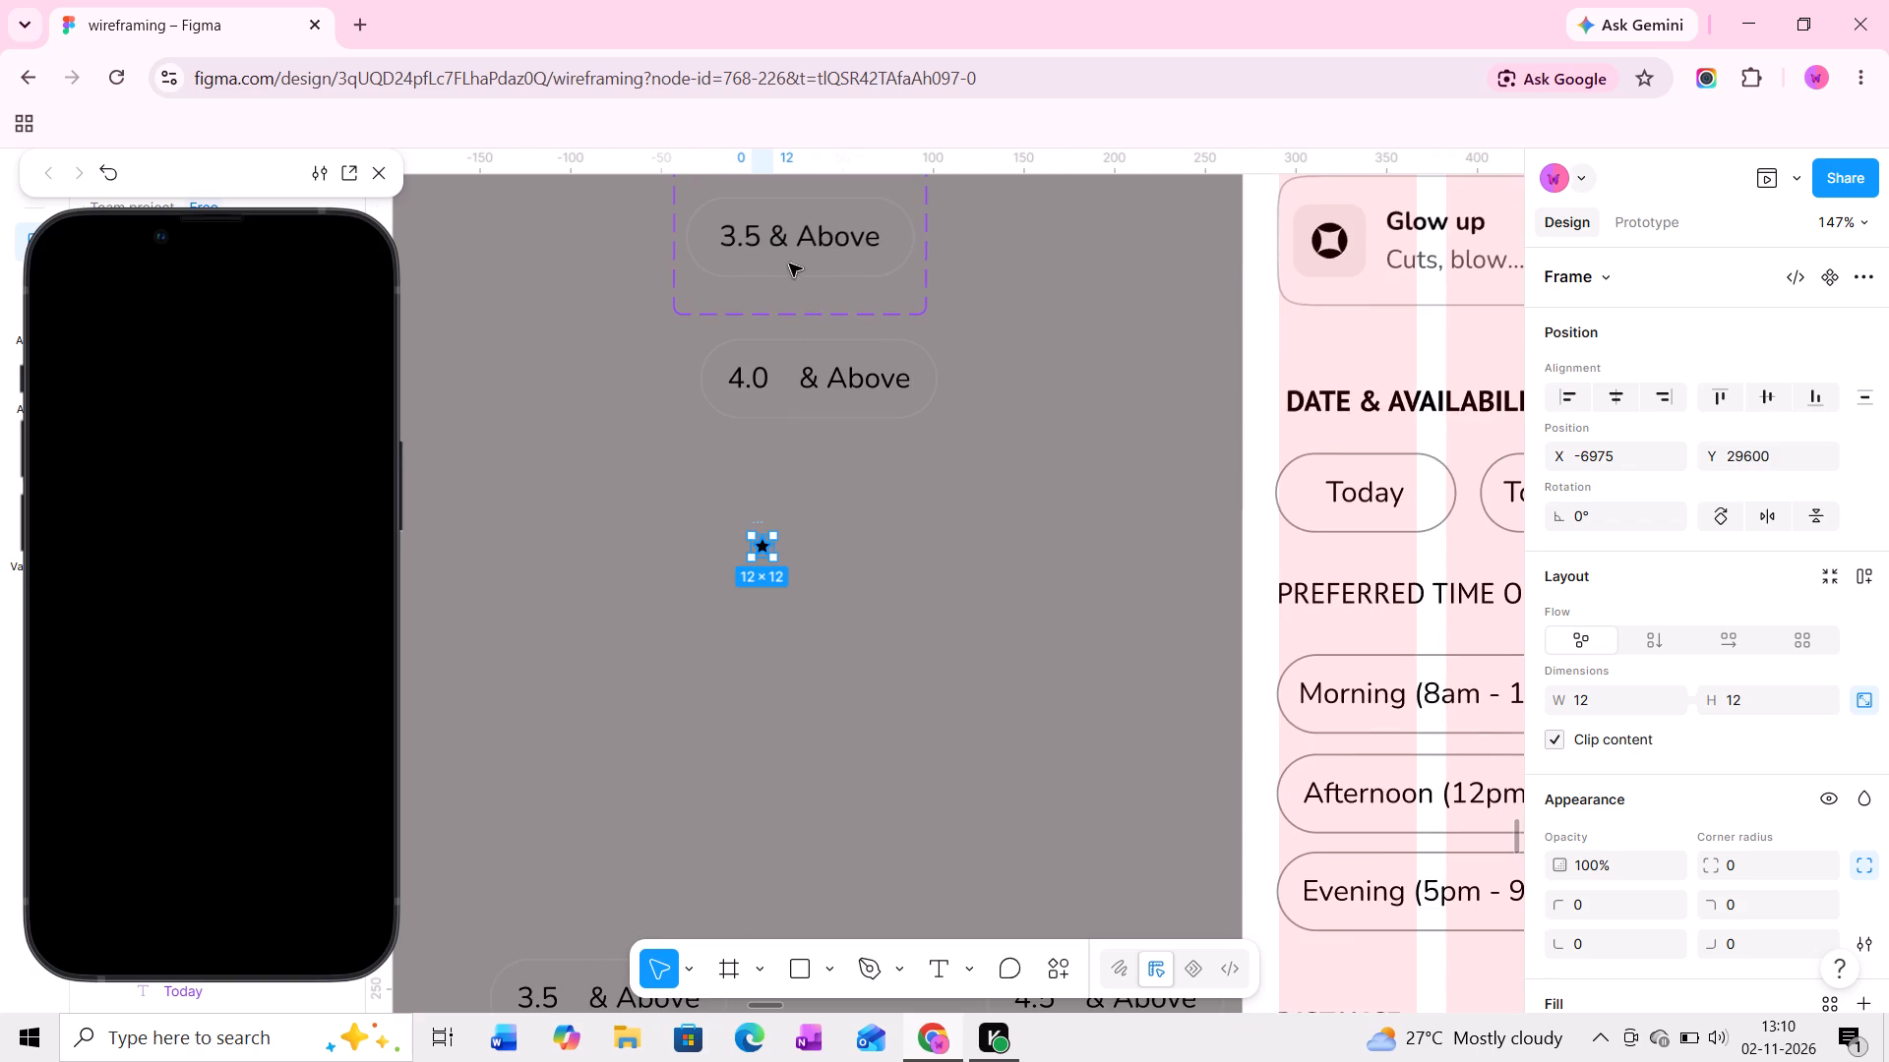
drag(789, 264, 768, 229)
middle_drag(813, 233, 841, 292)
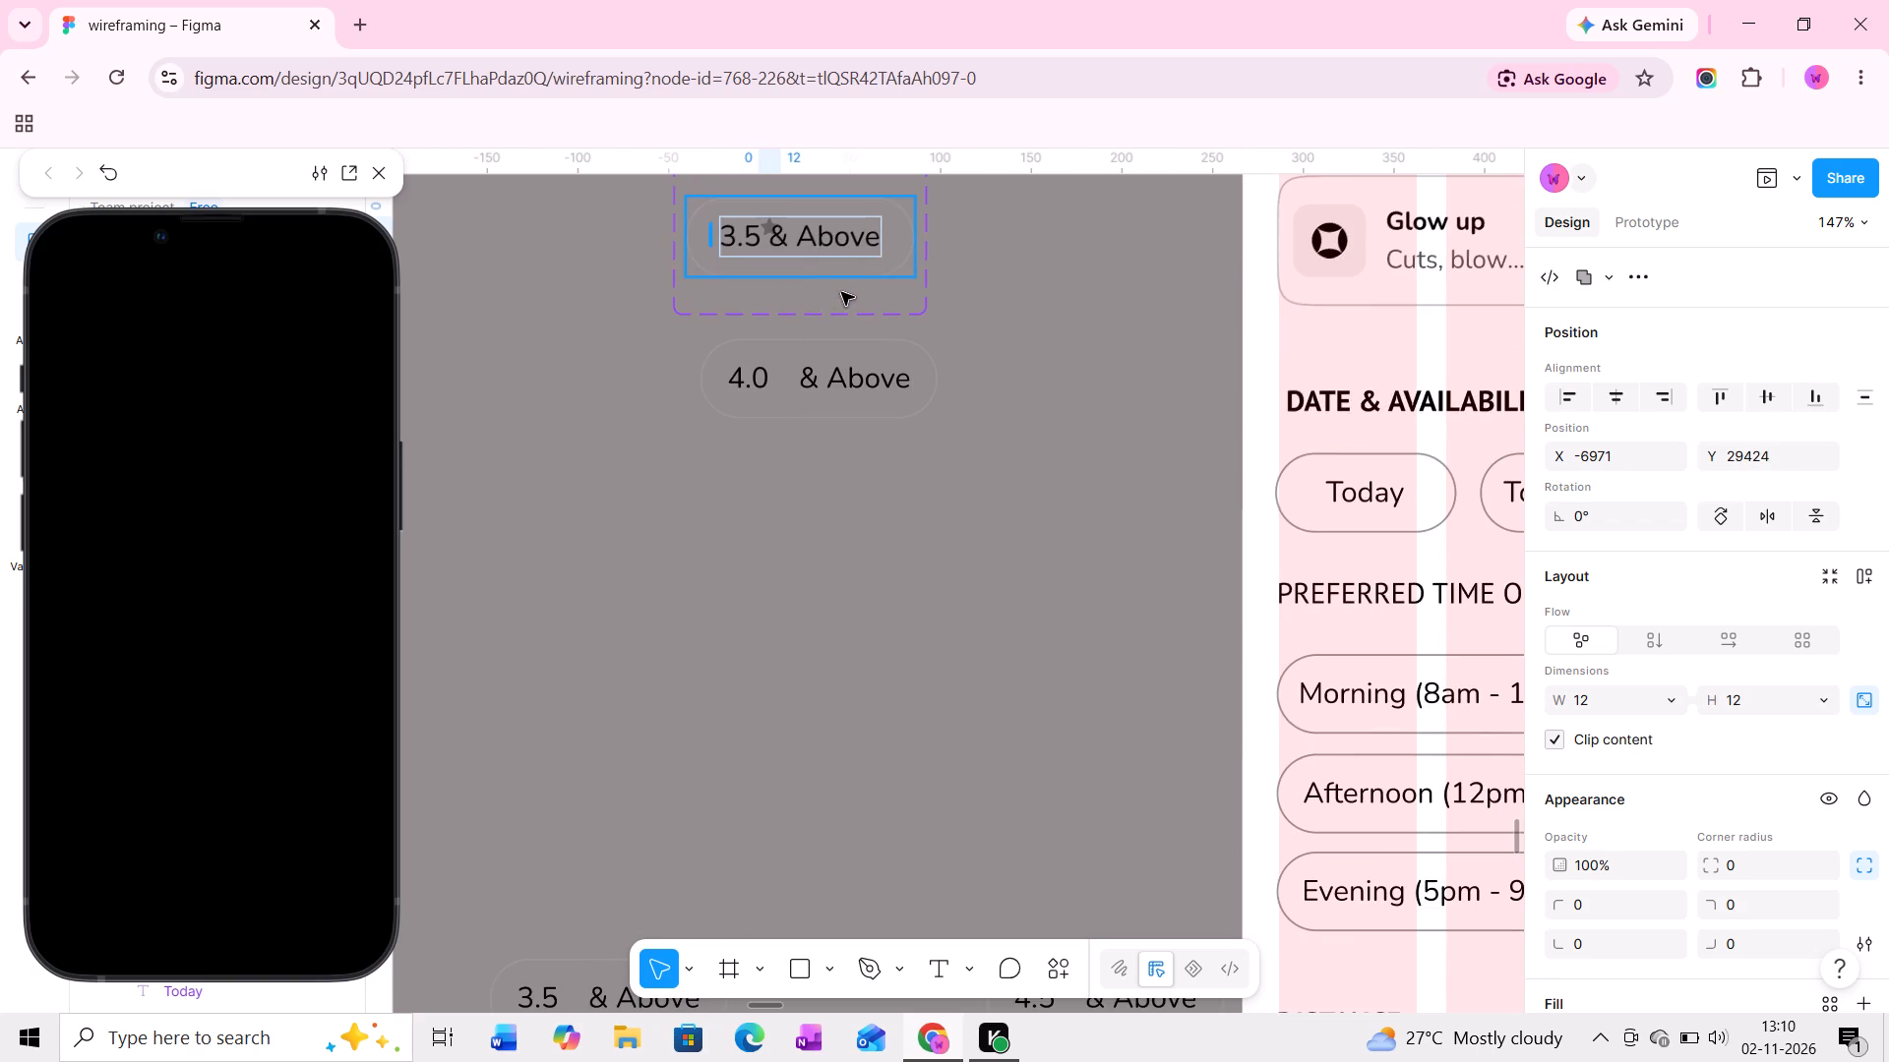
middle_drag(841, 292, 848, 294)
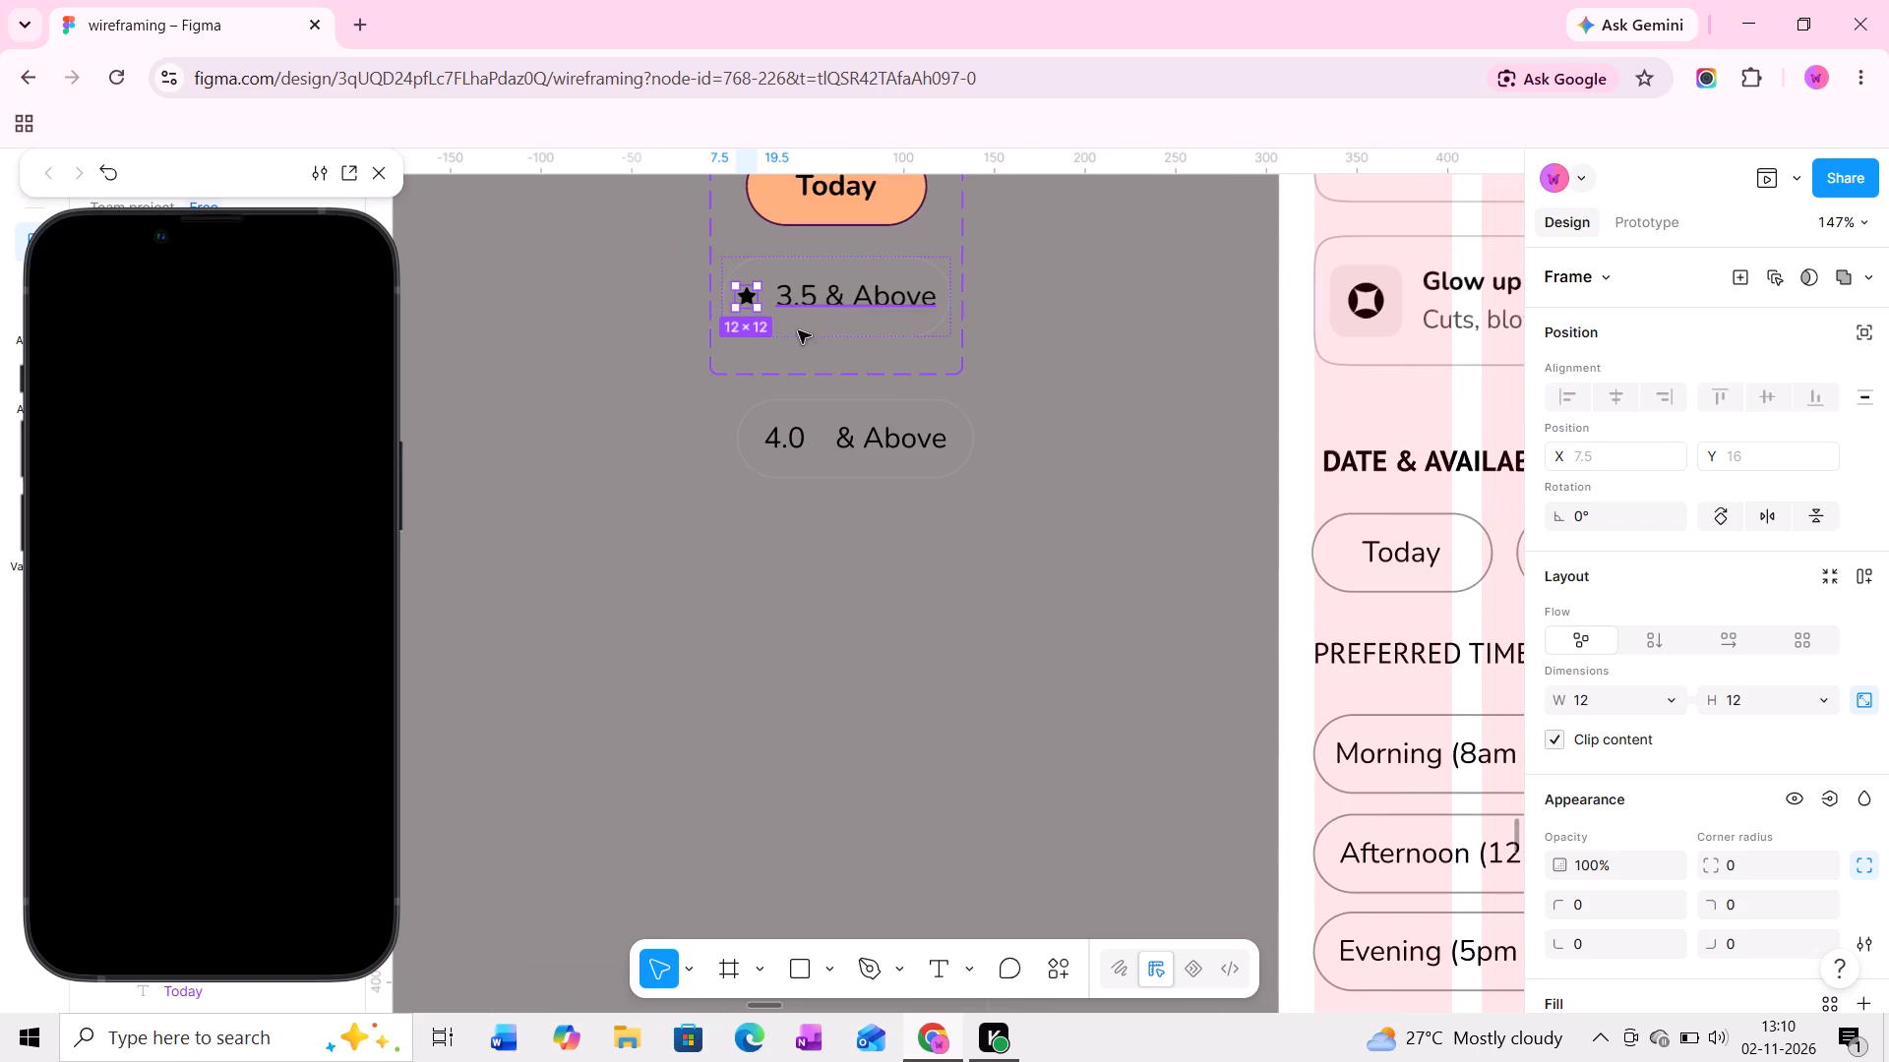
ctrl+scroll(792, 301, up, 12)
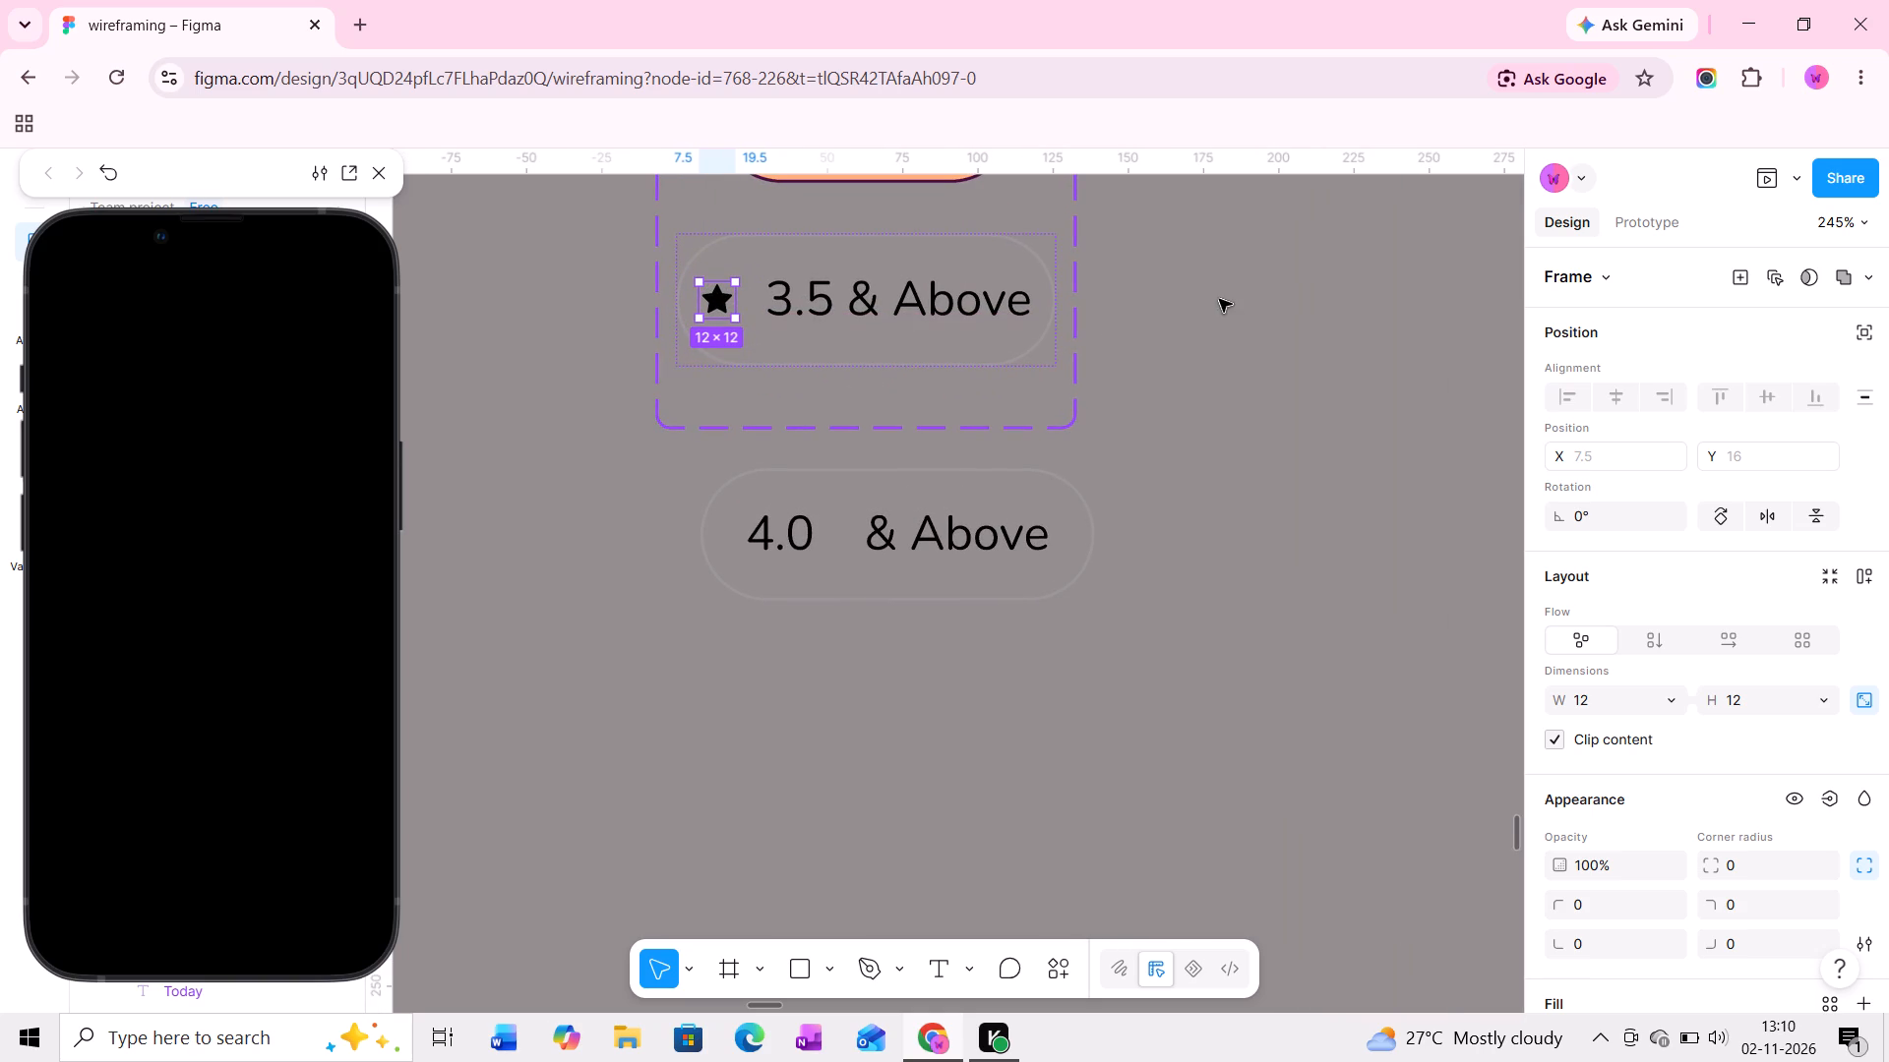
click(1189, 316)
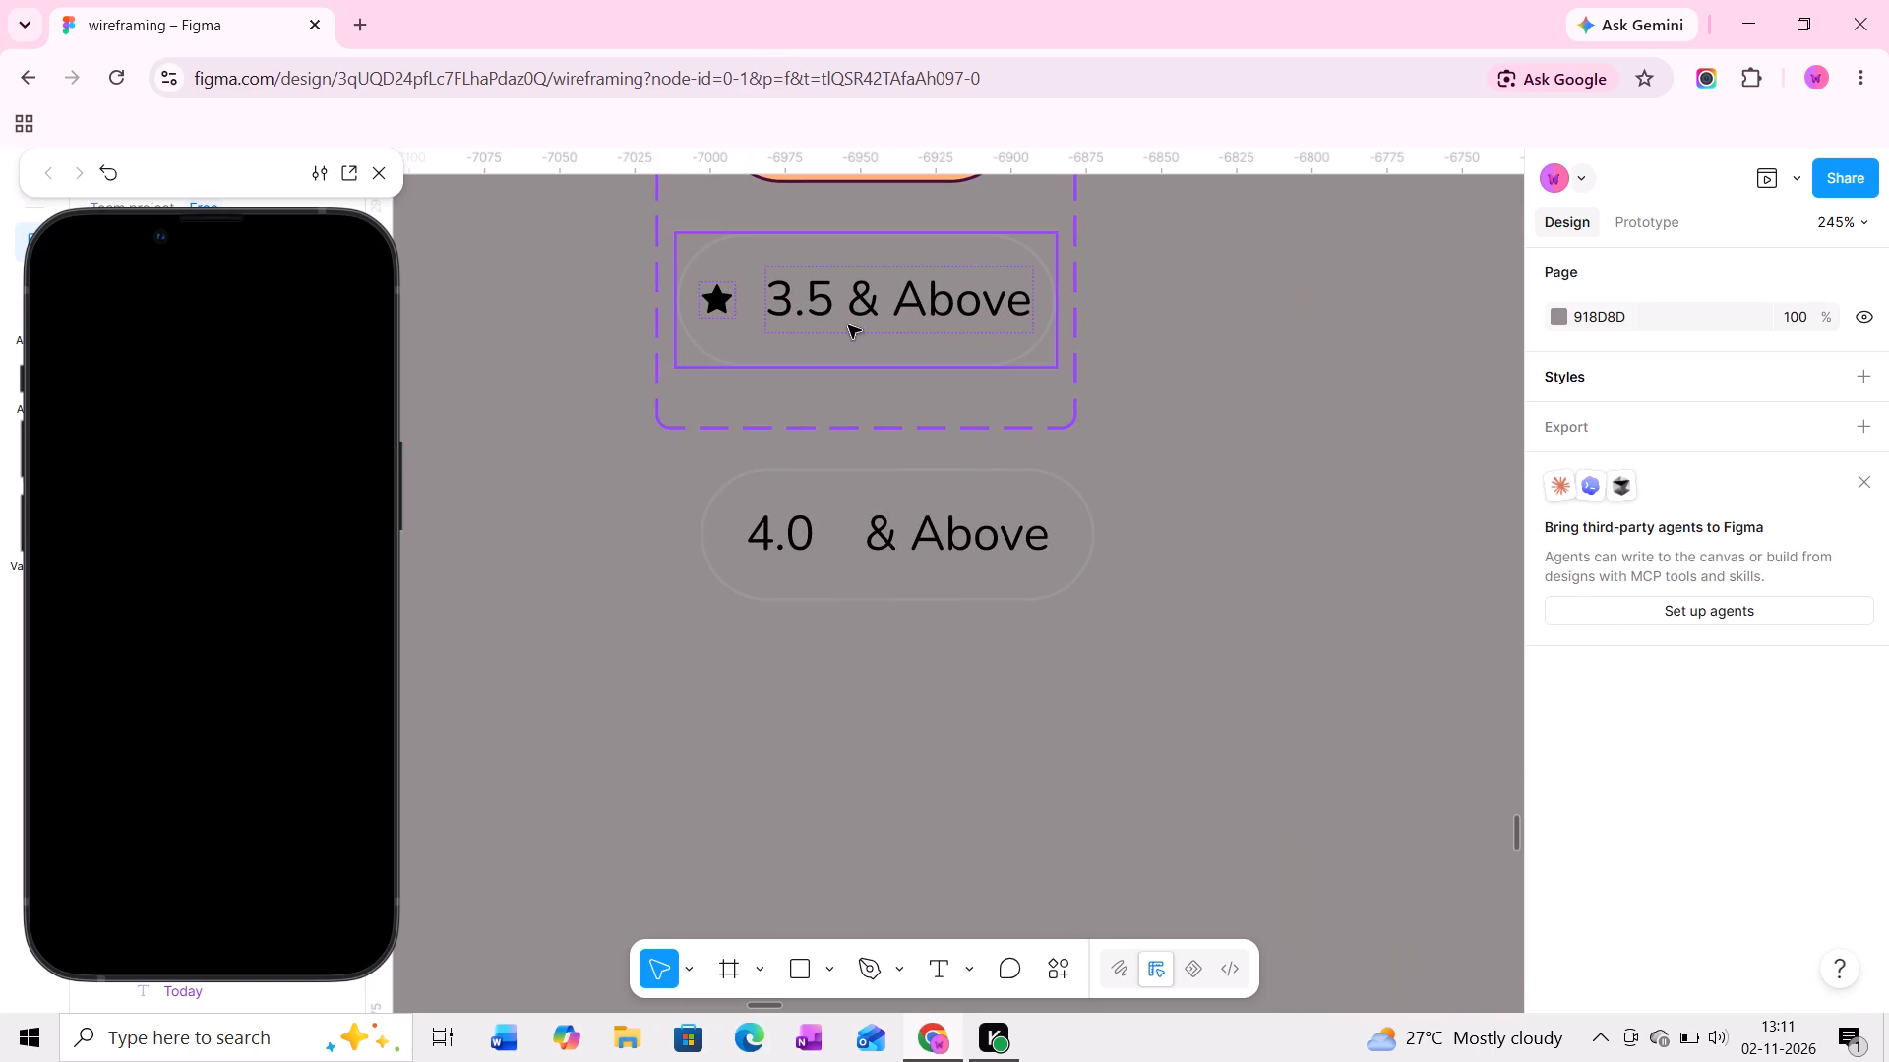
Add a fourth variant to the date component set based on the starred 3.5 & Above variant.
ctrl+scroll(844, 330, down, 3)
click(956, 281)
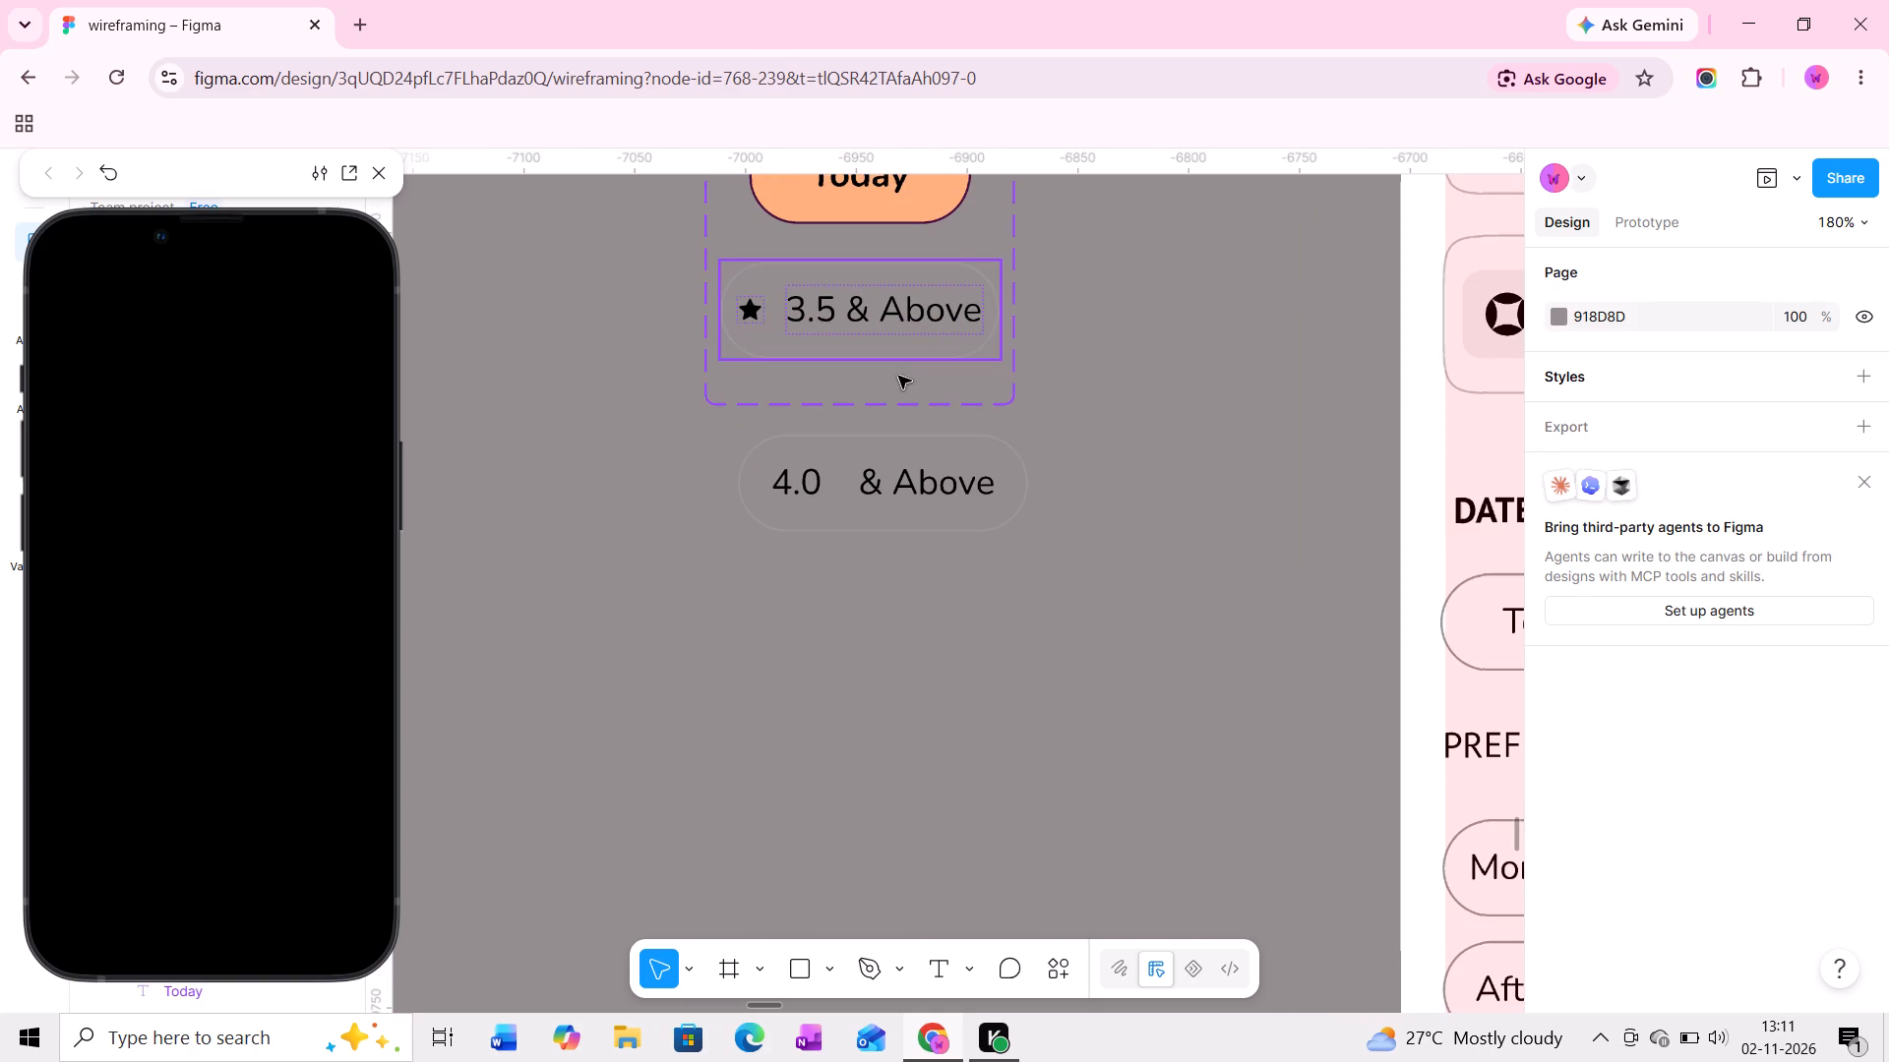
click(857, 404)
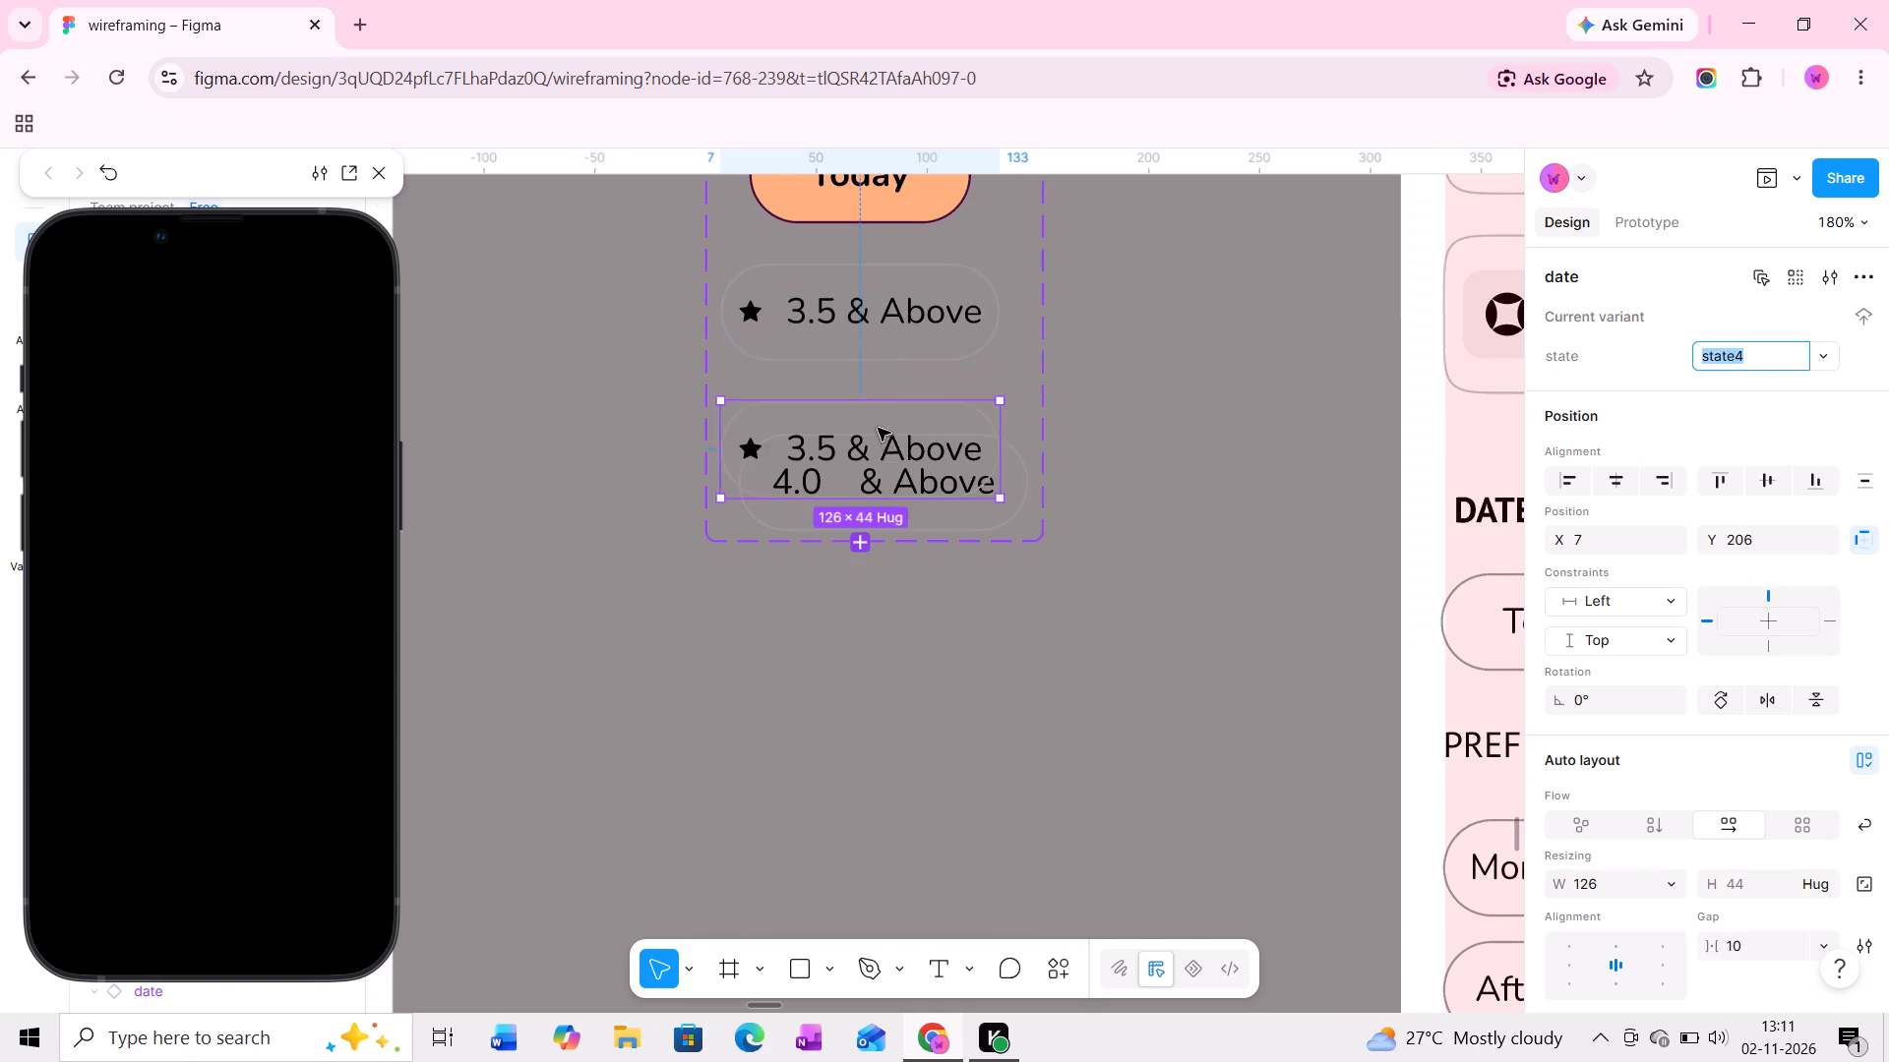
Move the loose 4.0 & Above pill clear of the date component set and delete it.
drag(995, 523, 843, 701)
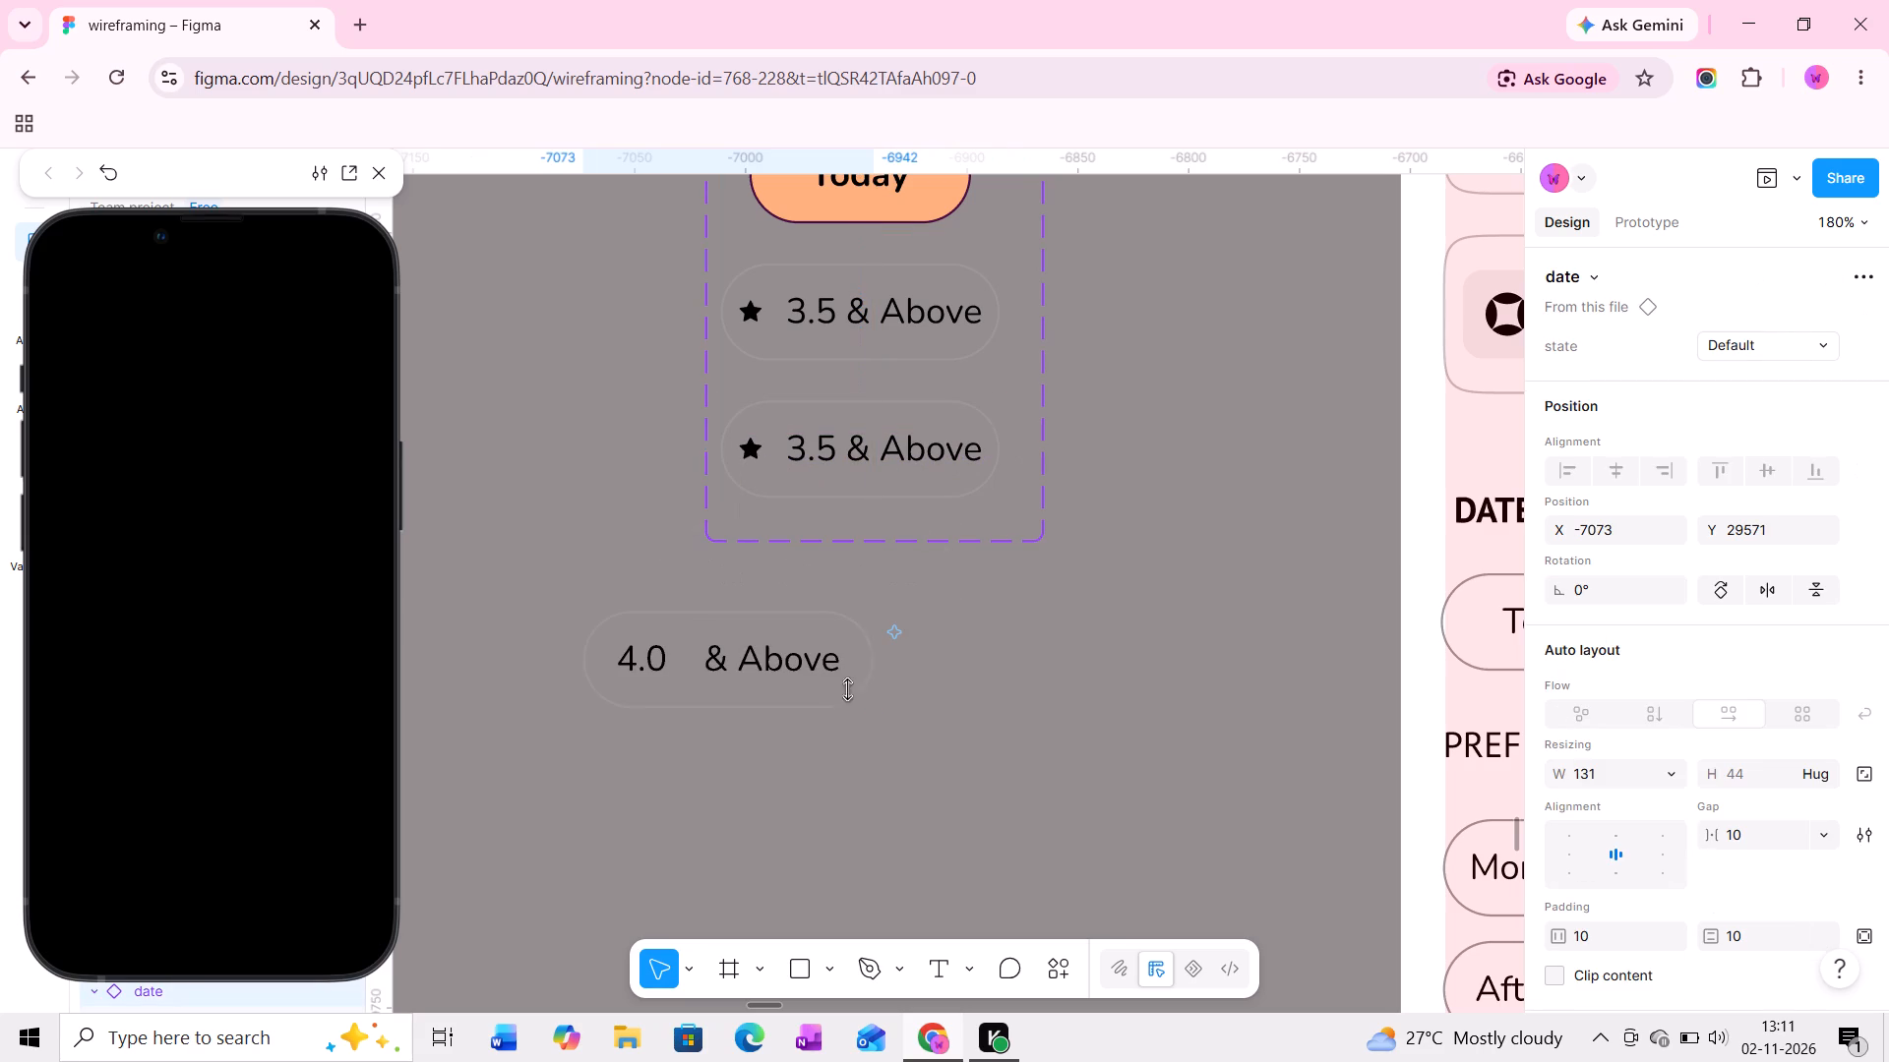
key(Delete)
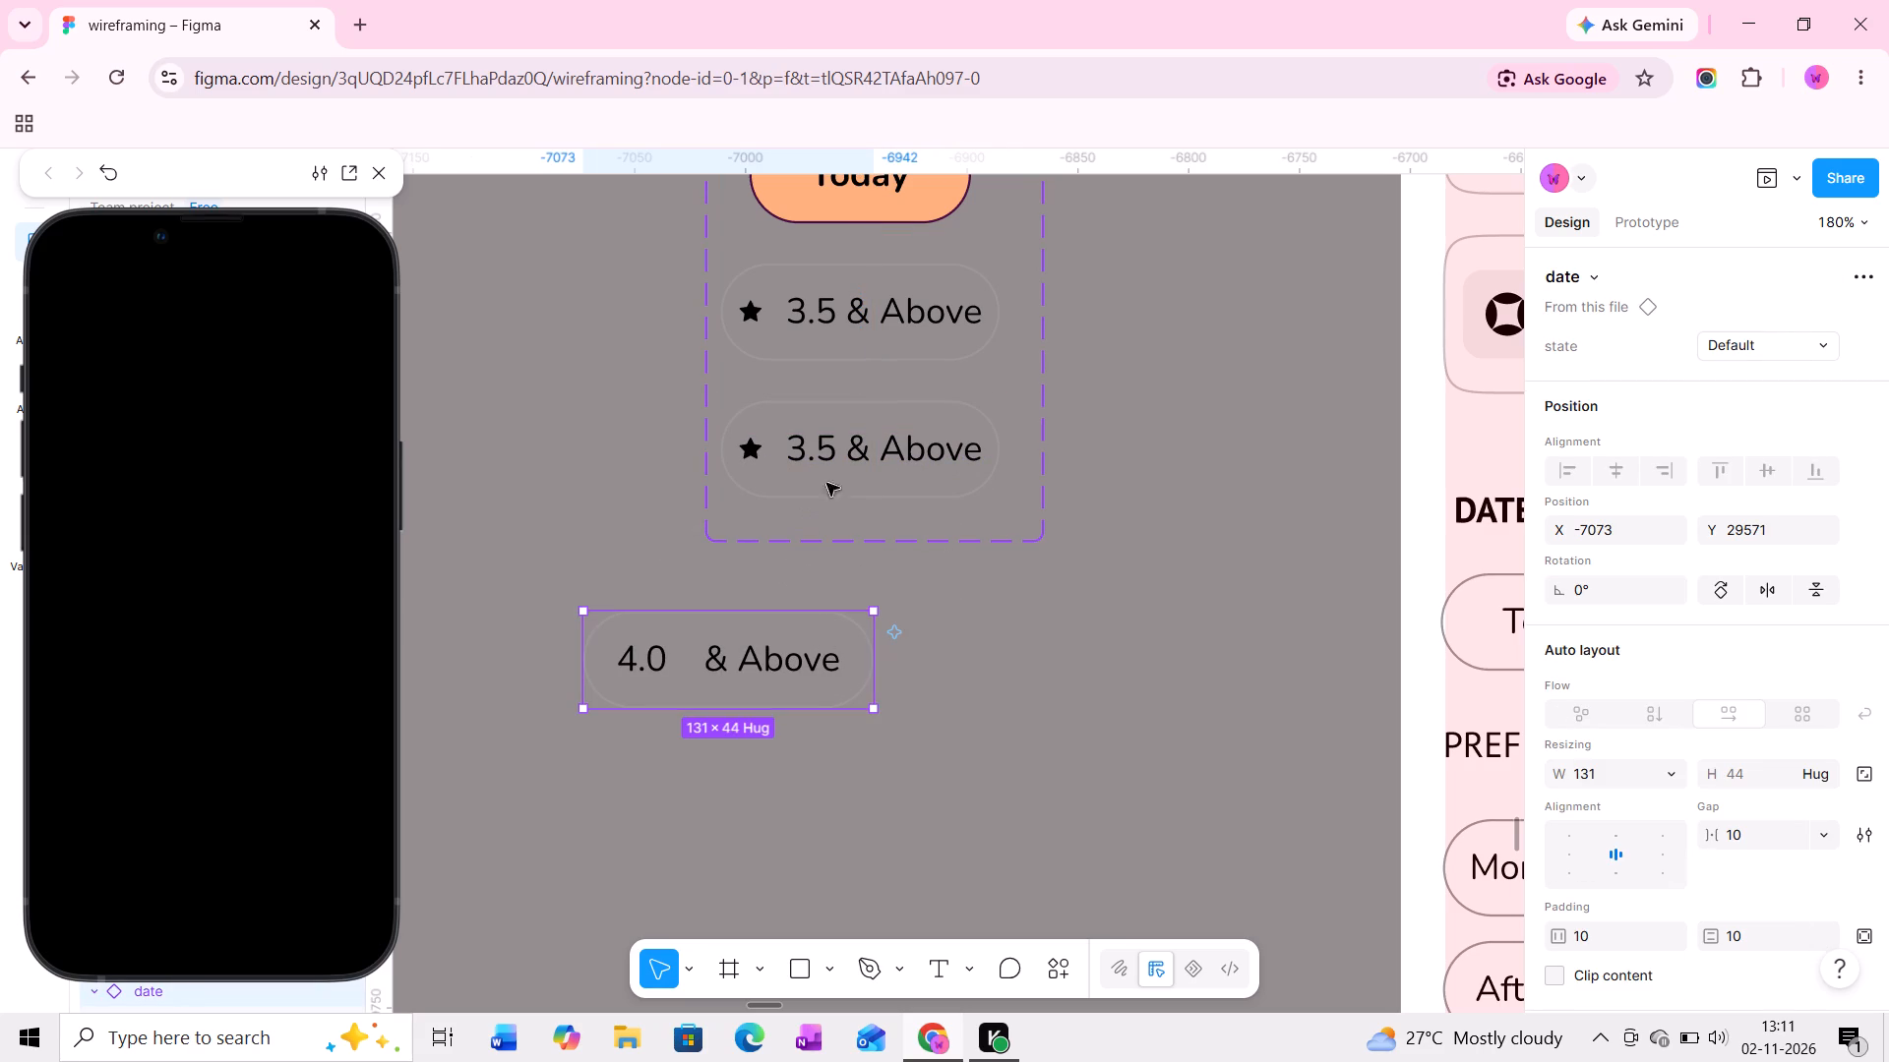
Add a fill to the fourth date variant, sampling the orange FEB17B from the clicked Today variant.
click(852, 418)
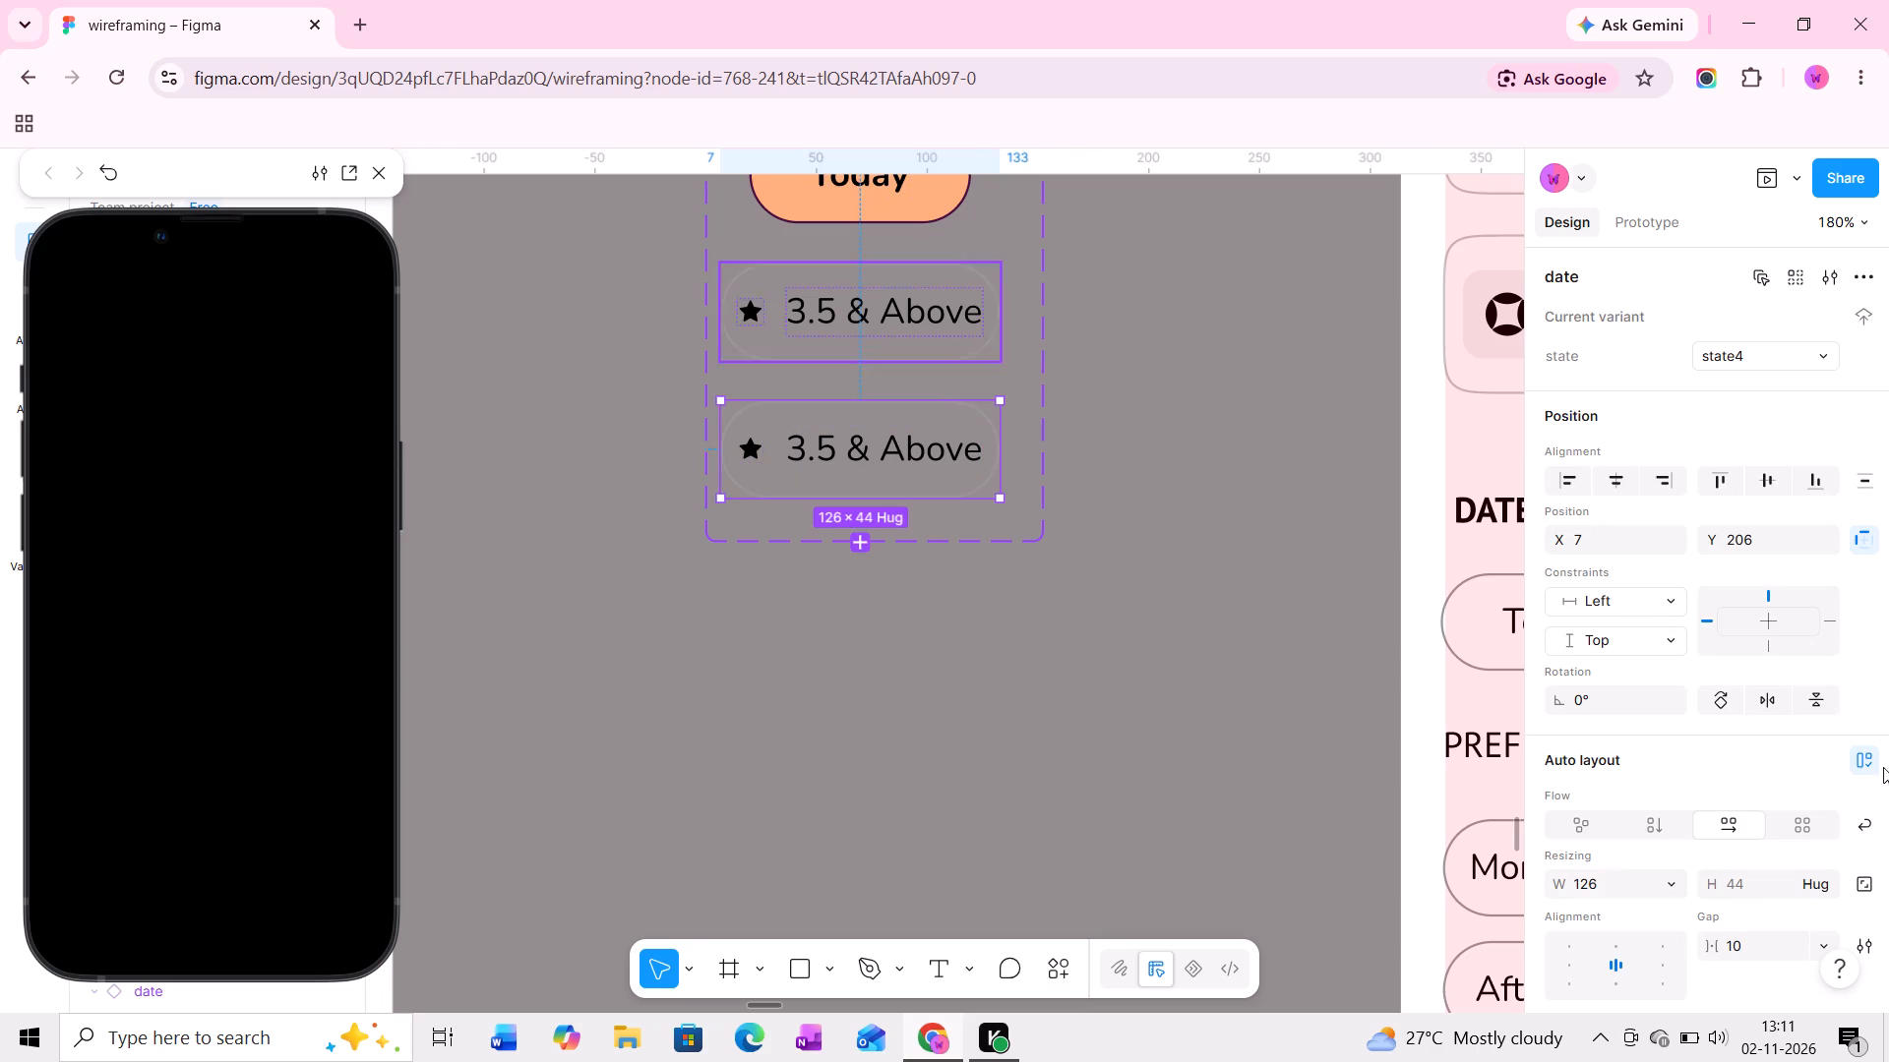
scroll(1888, 754, down, 6)
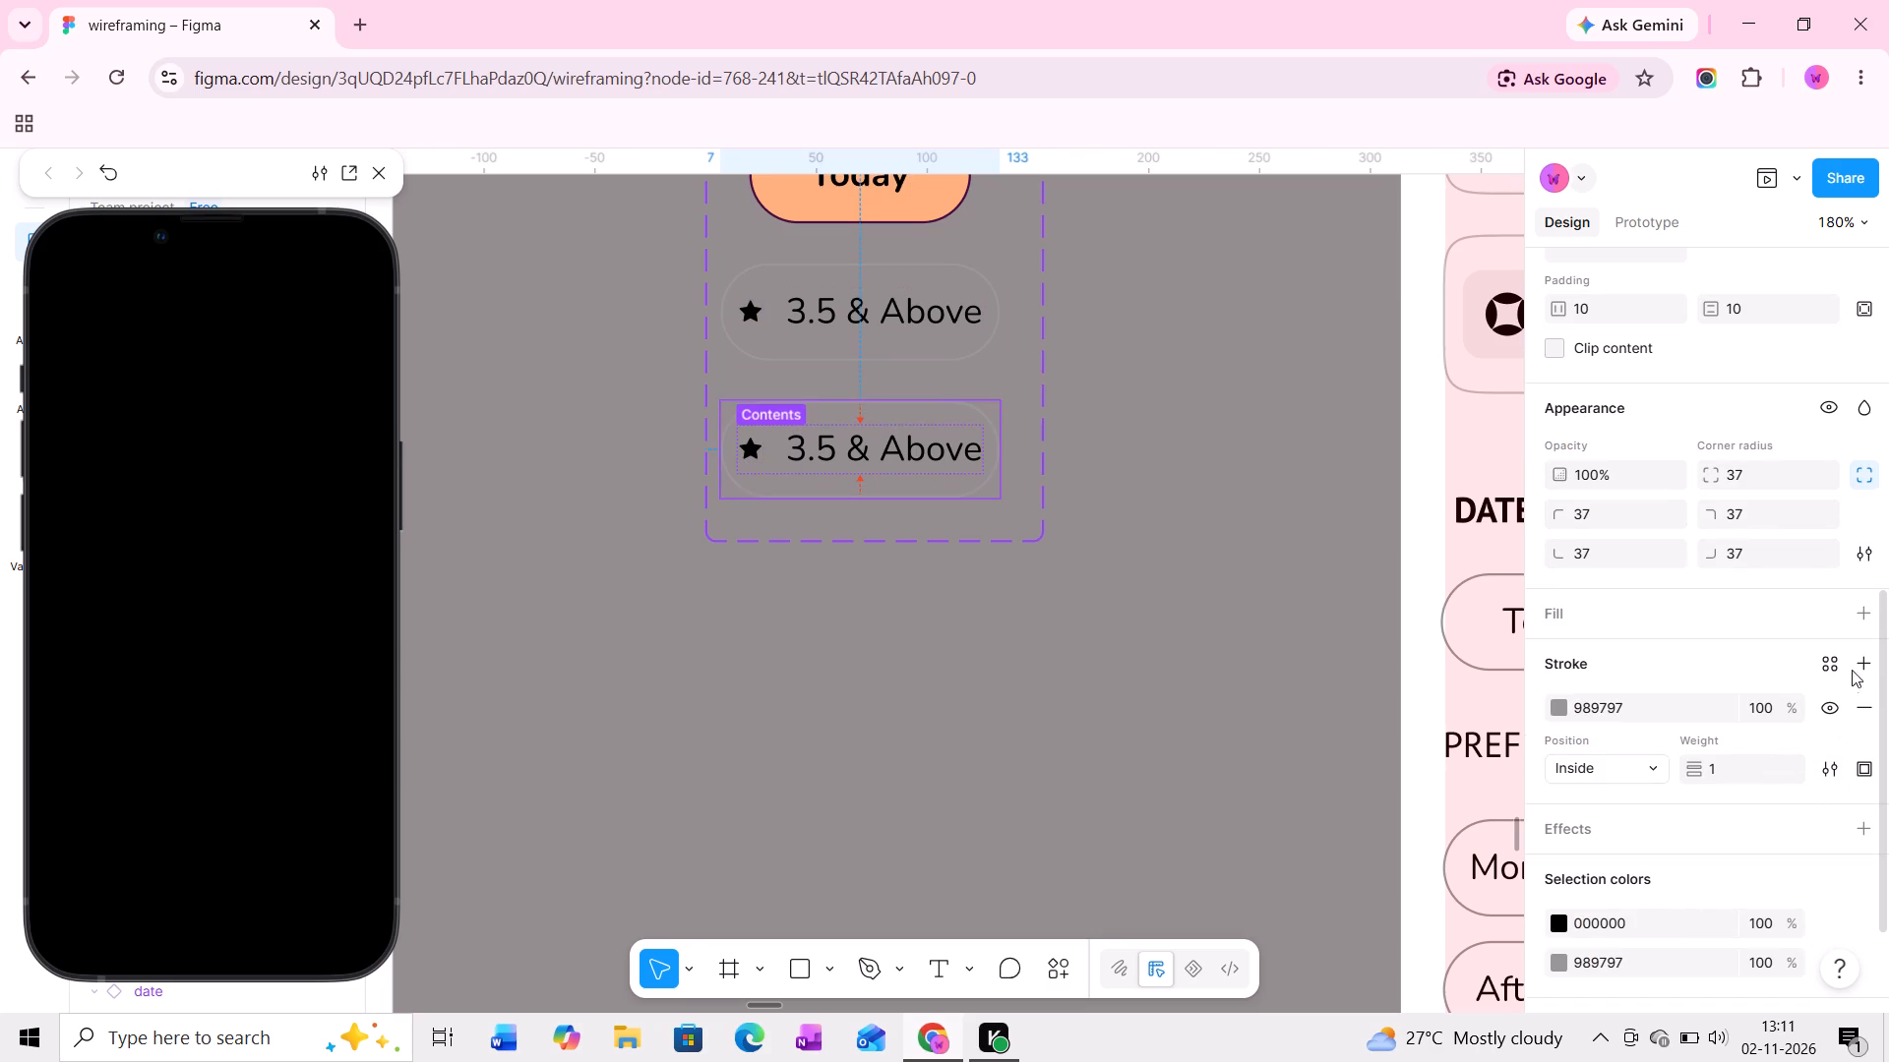
click(1860, 604)
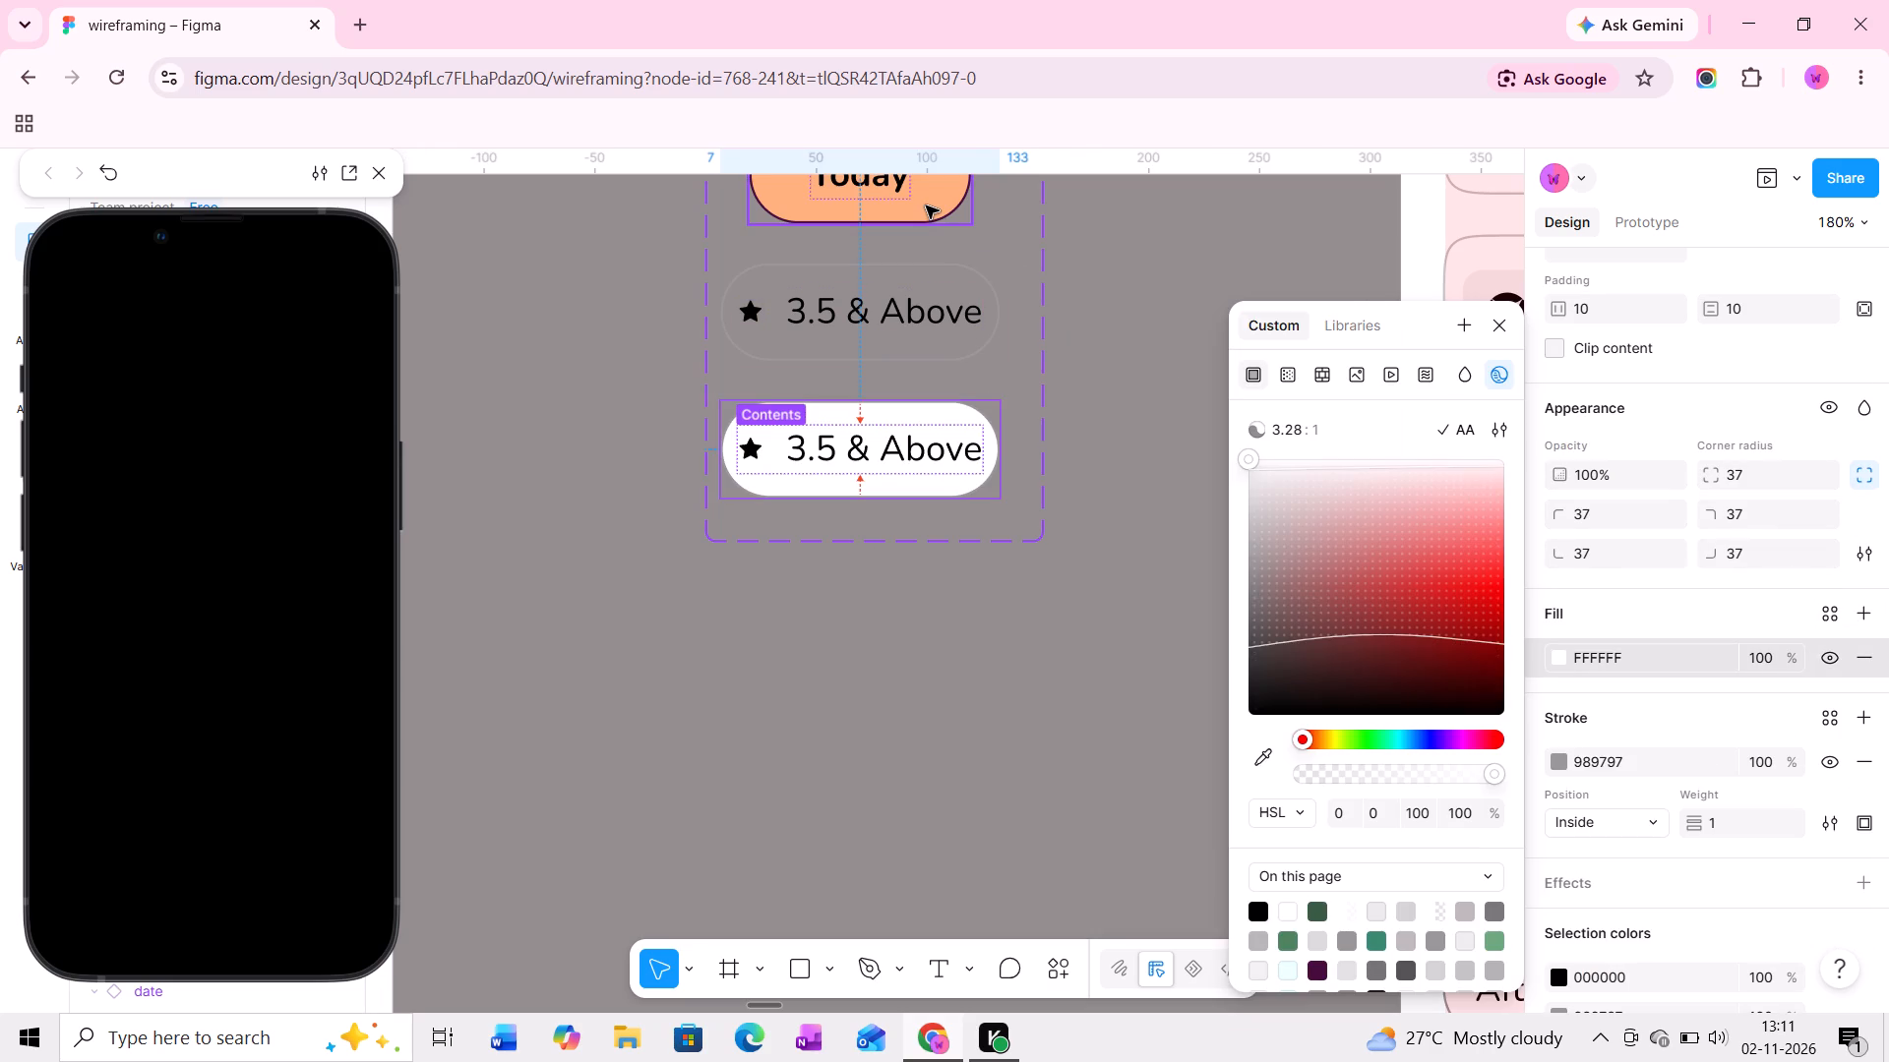
key(i)
click(926, 206)
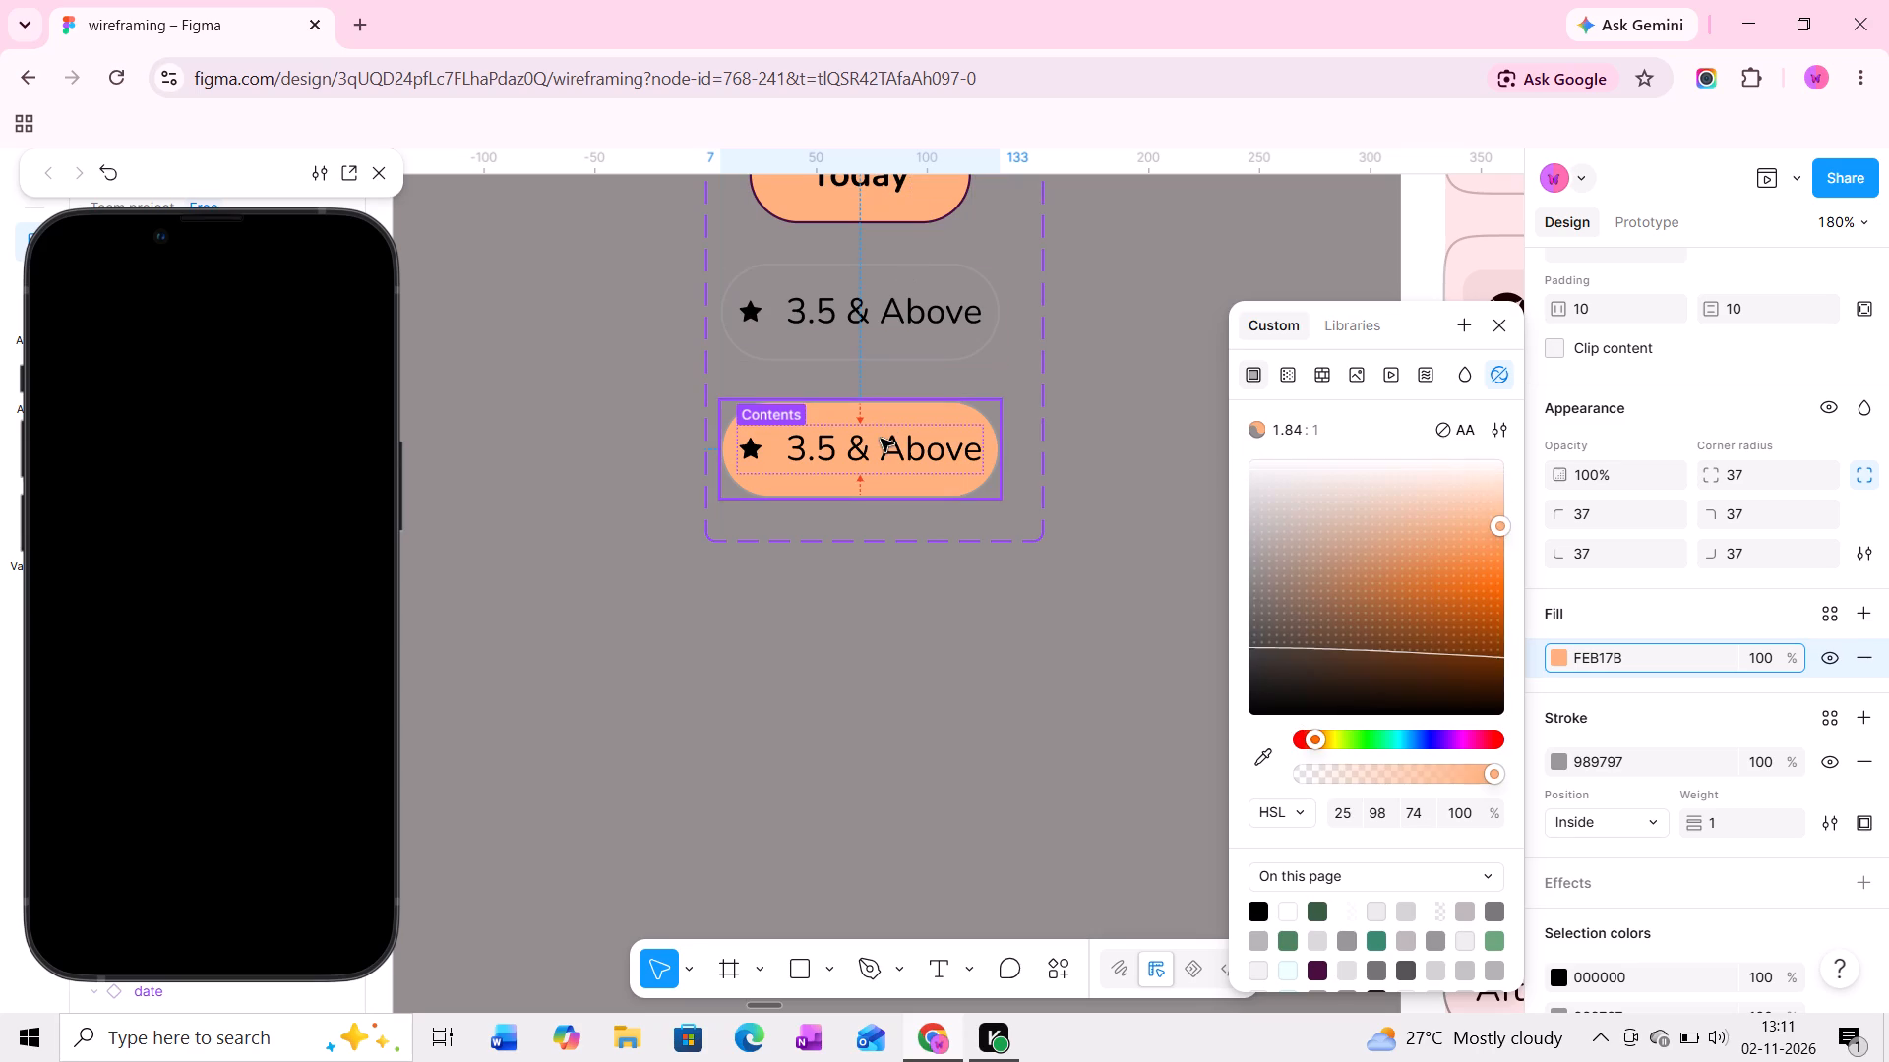
ctrl+scroll(876, 440, up, 3)
middle_drag(895, 441, 839, 452)
ctrl+scroll(835, 455, down, 2)
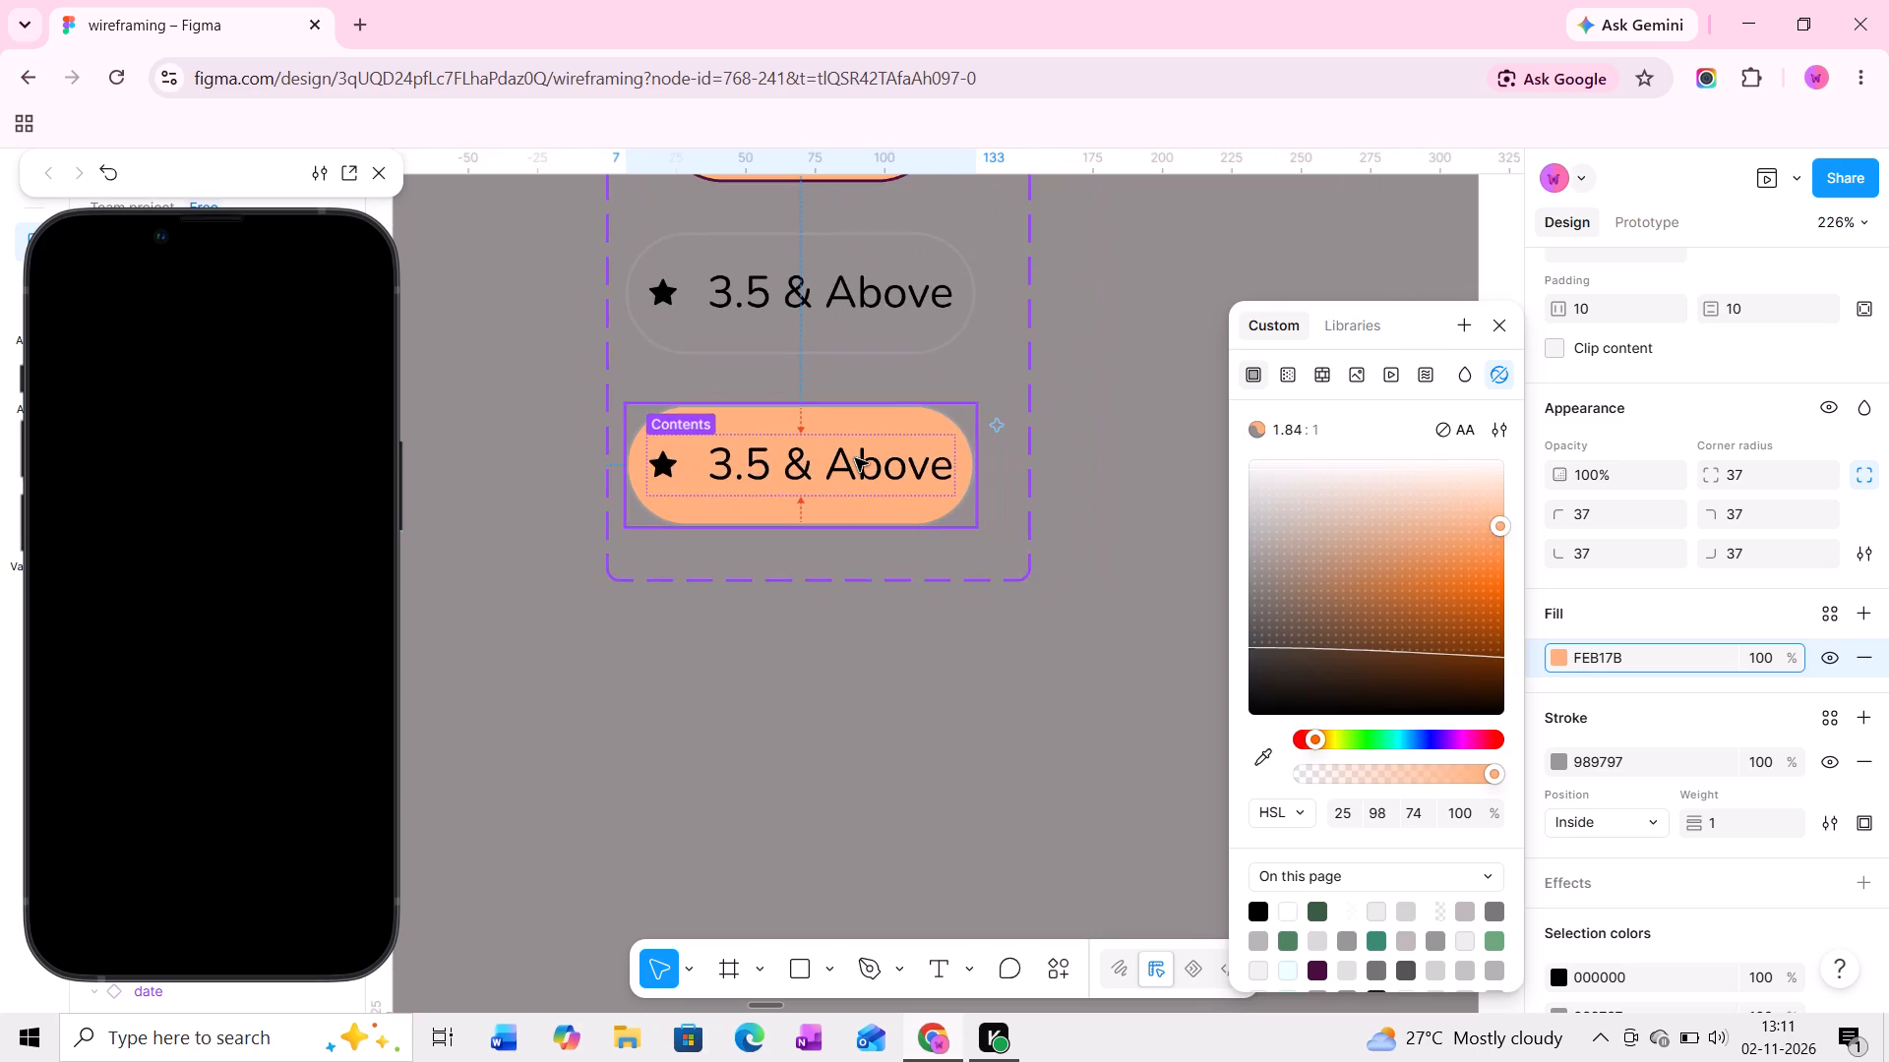
middle_drag(855, 458, 809, 501)
ctrl+scroll(809, 501, down, 2)
middle_drag(806, 515, 792, 575)
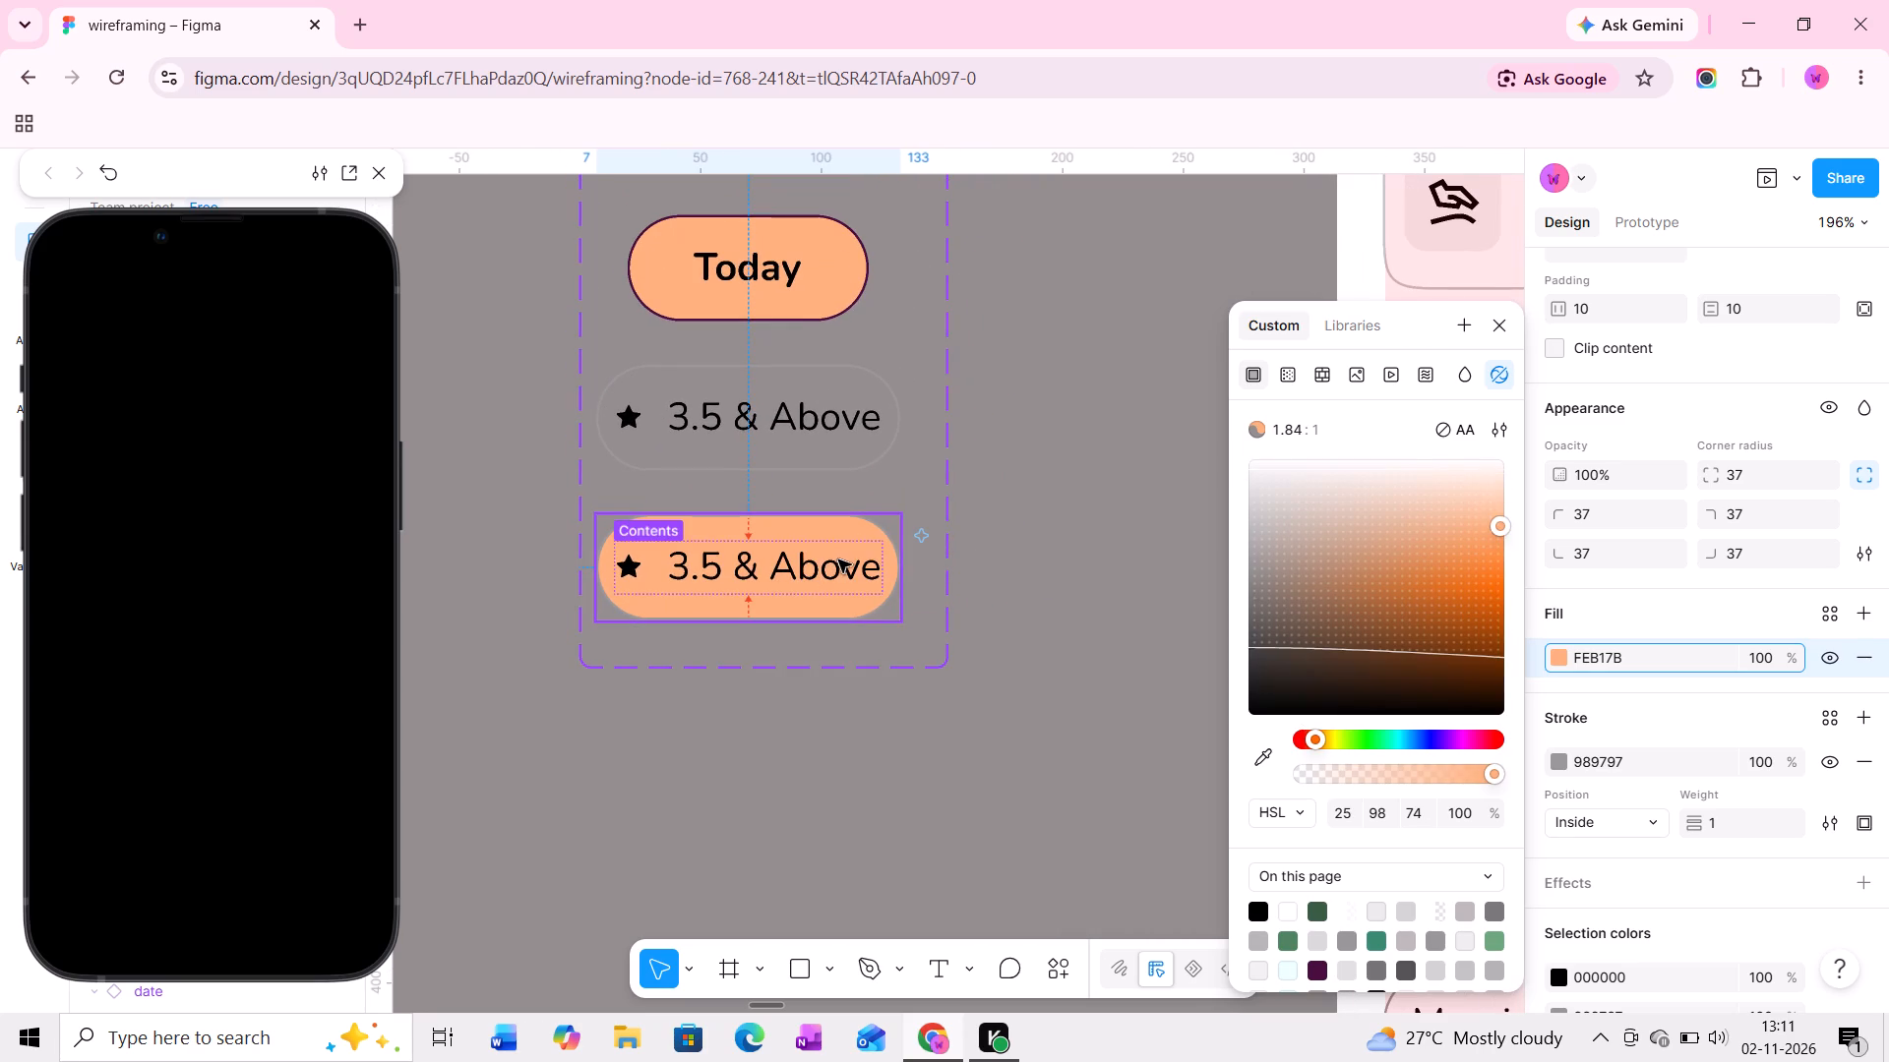
Set the state of the unfilled starred 3.5 & Above variant in the date component set to Rating.
ctrl+scroll(779, 540, up, 2)
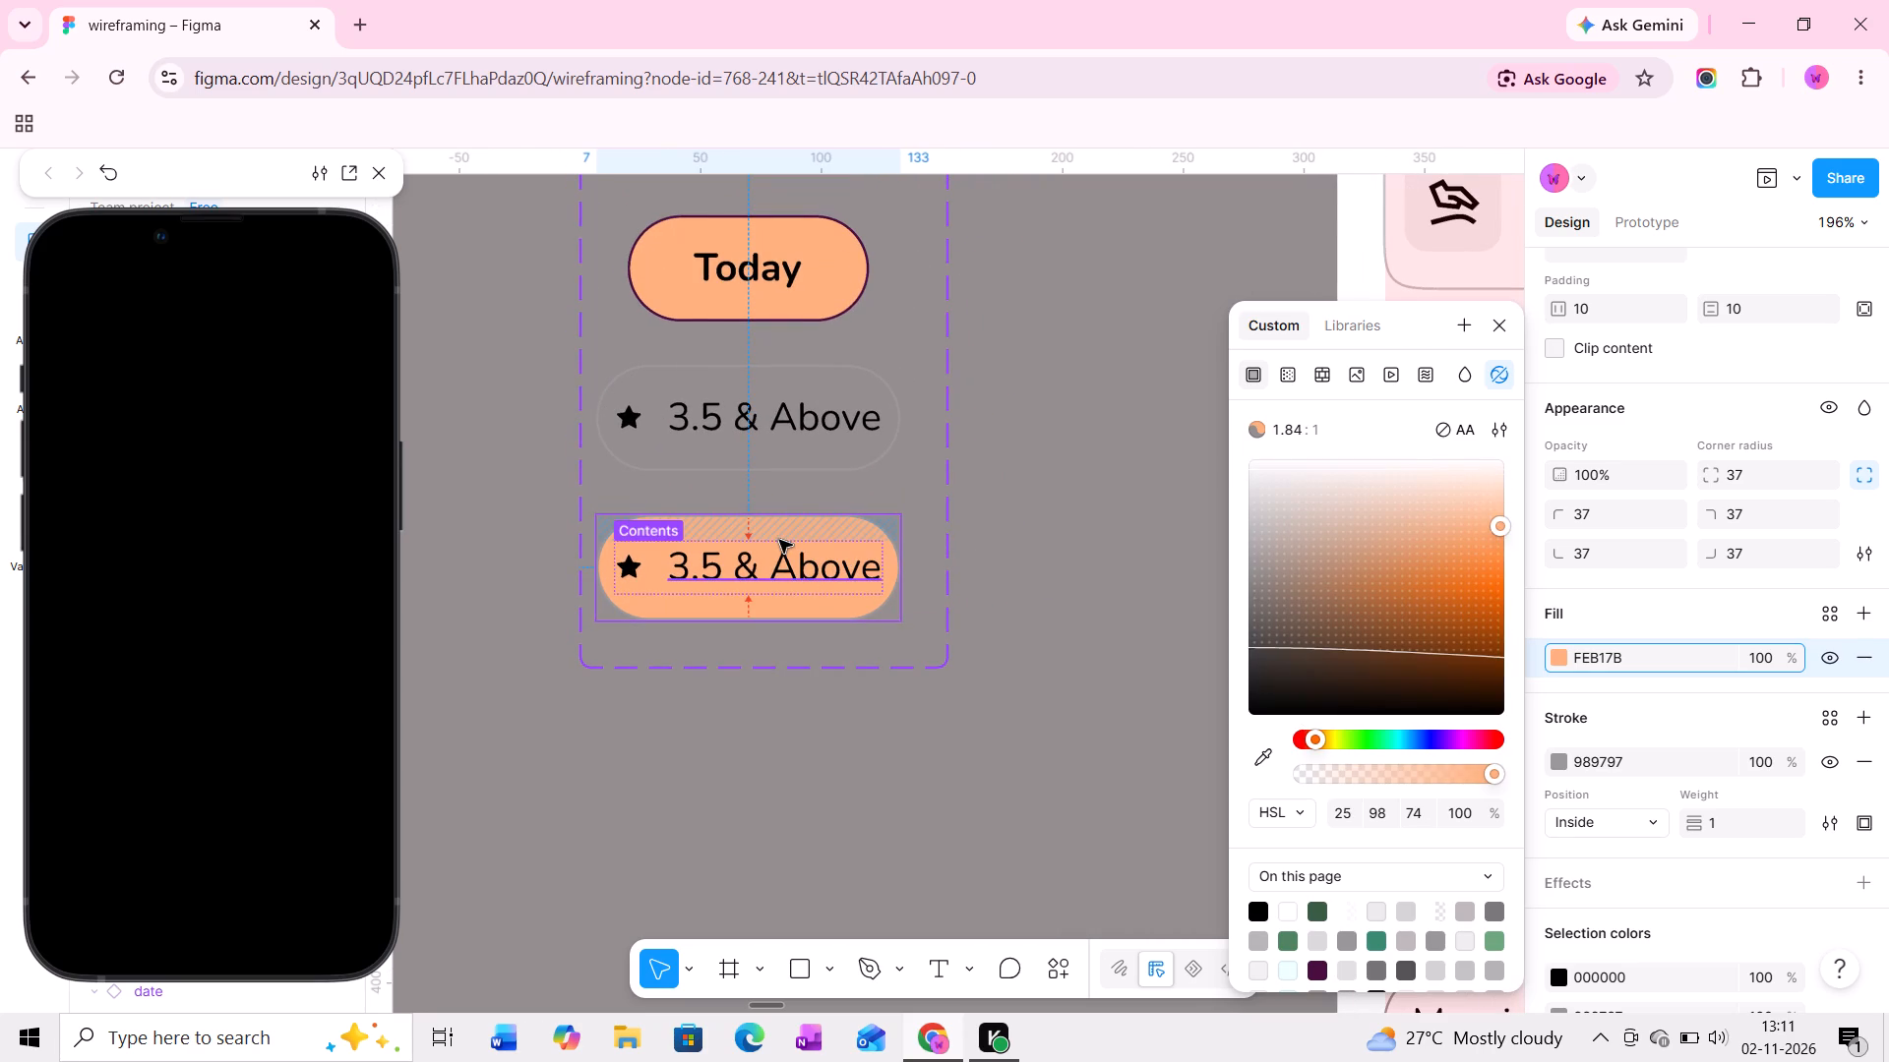
middle_drag(775, 564, 772, 600)
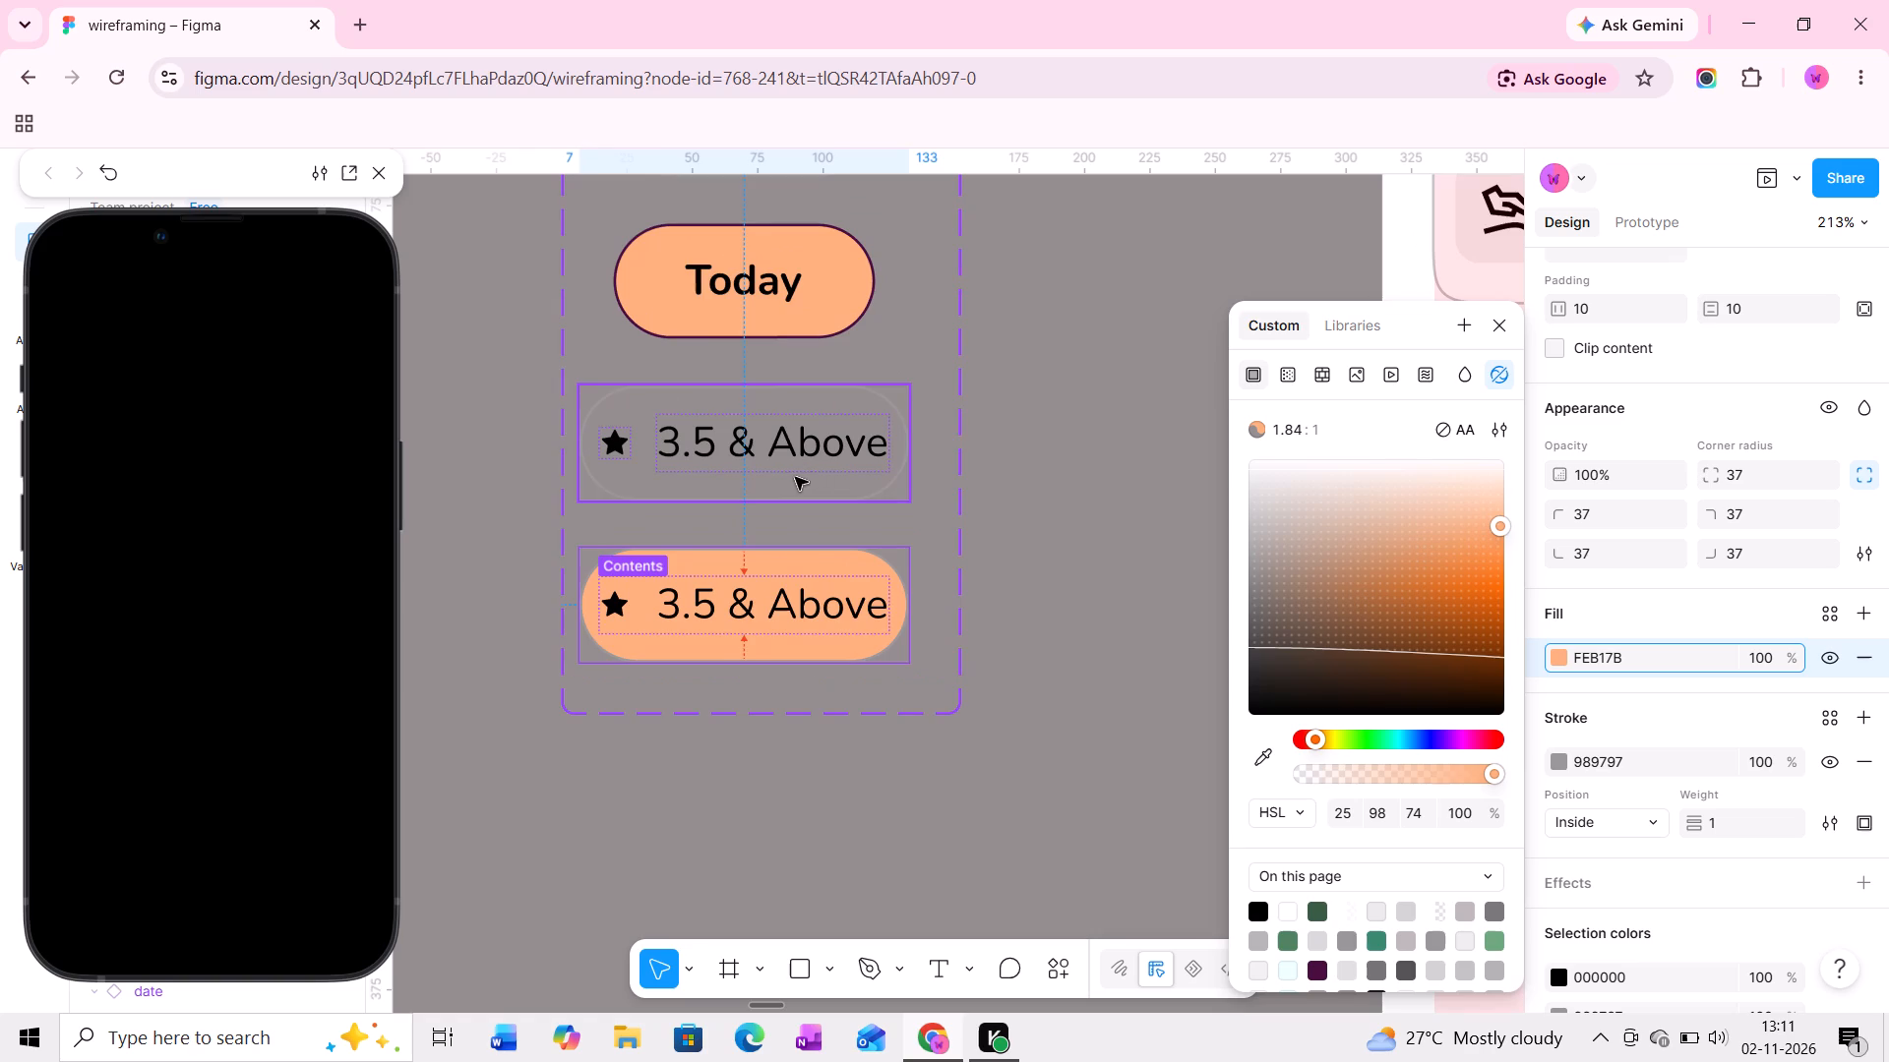
ctrl+scroll(792, 477, up, 2)
middle_drag(788, 504, 787, 529)
click(844, 426)
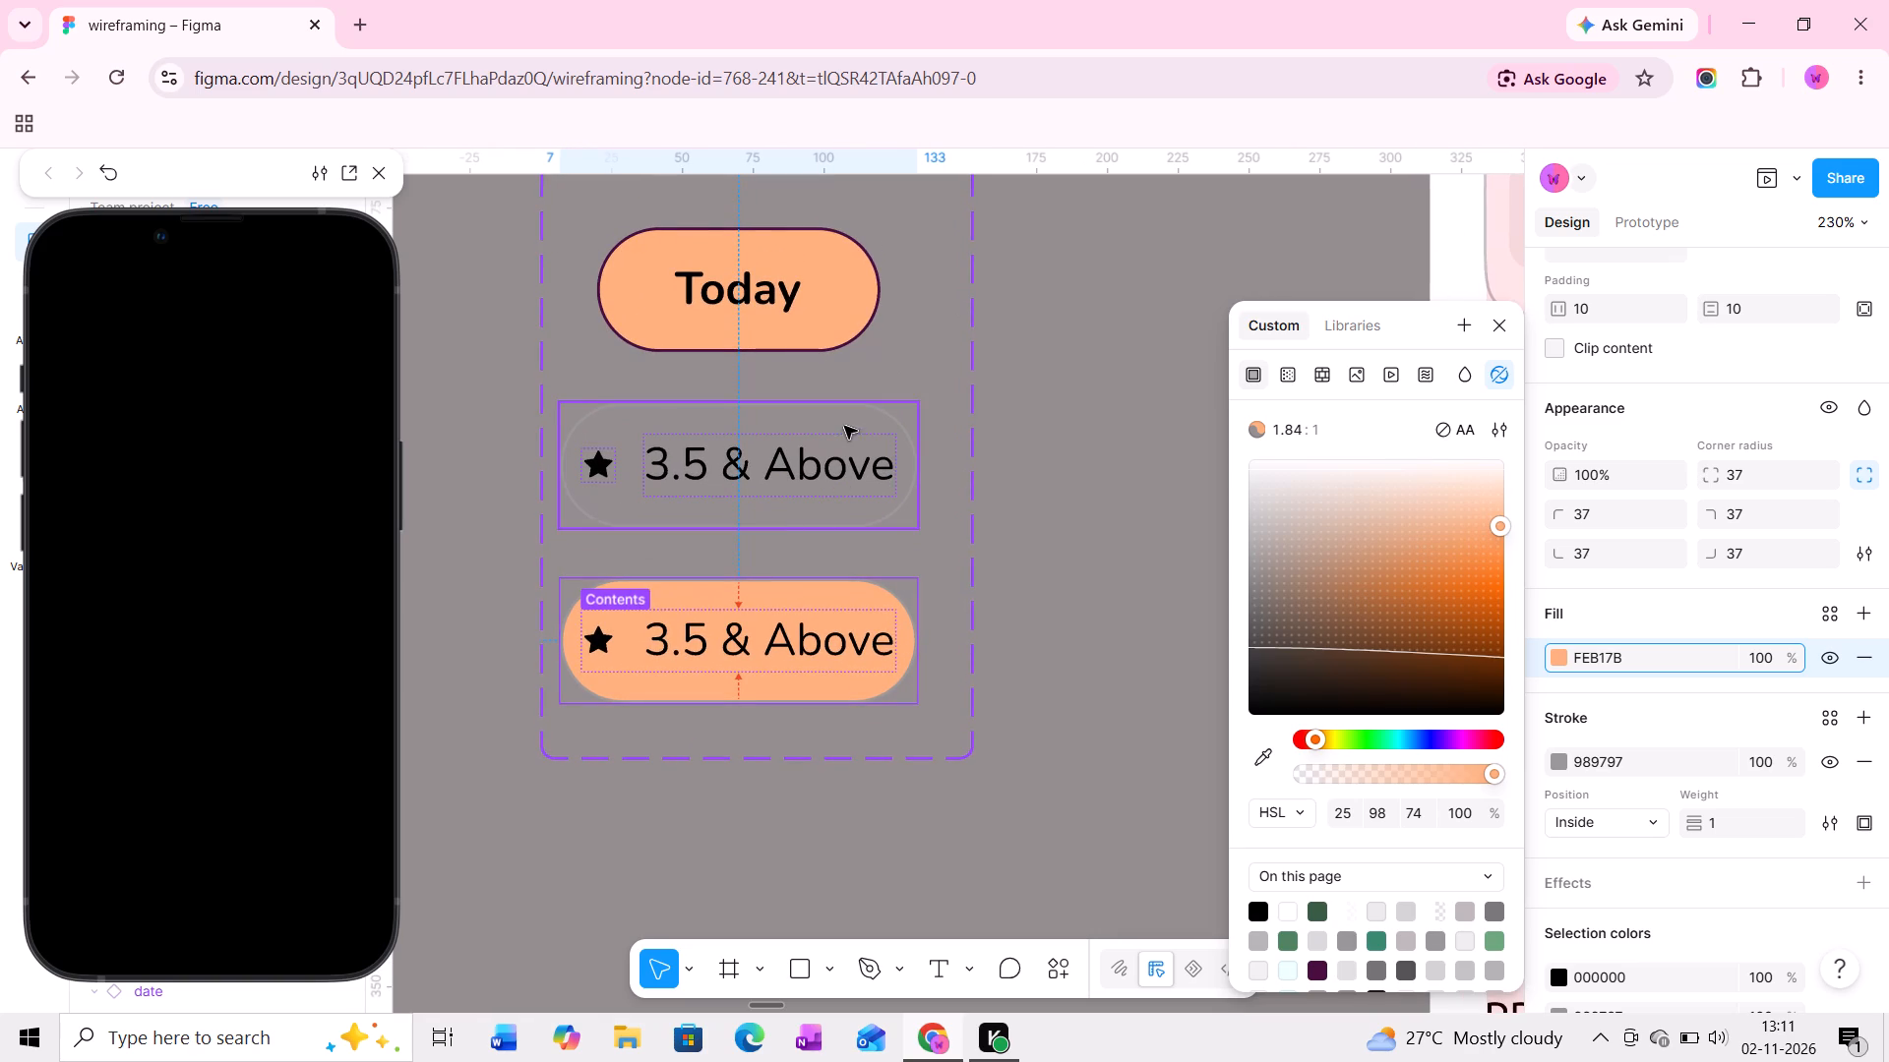
scroll(1611, 366, up, 2)
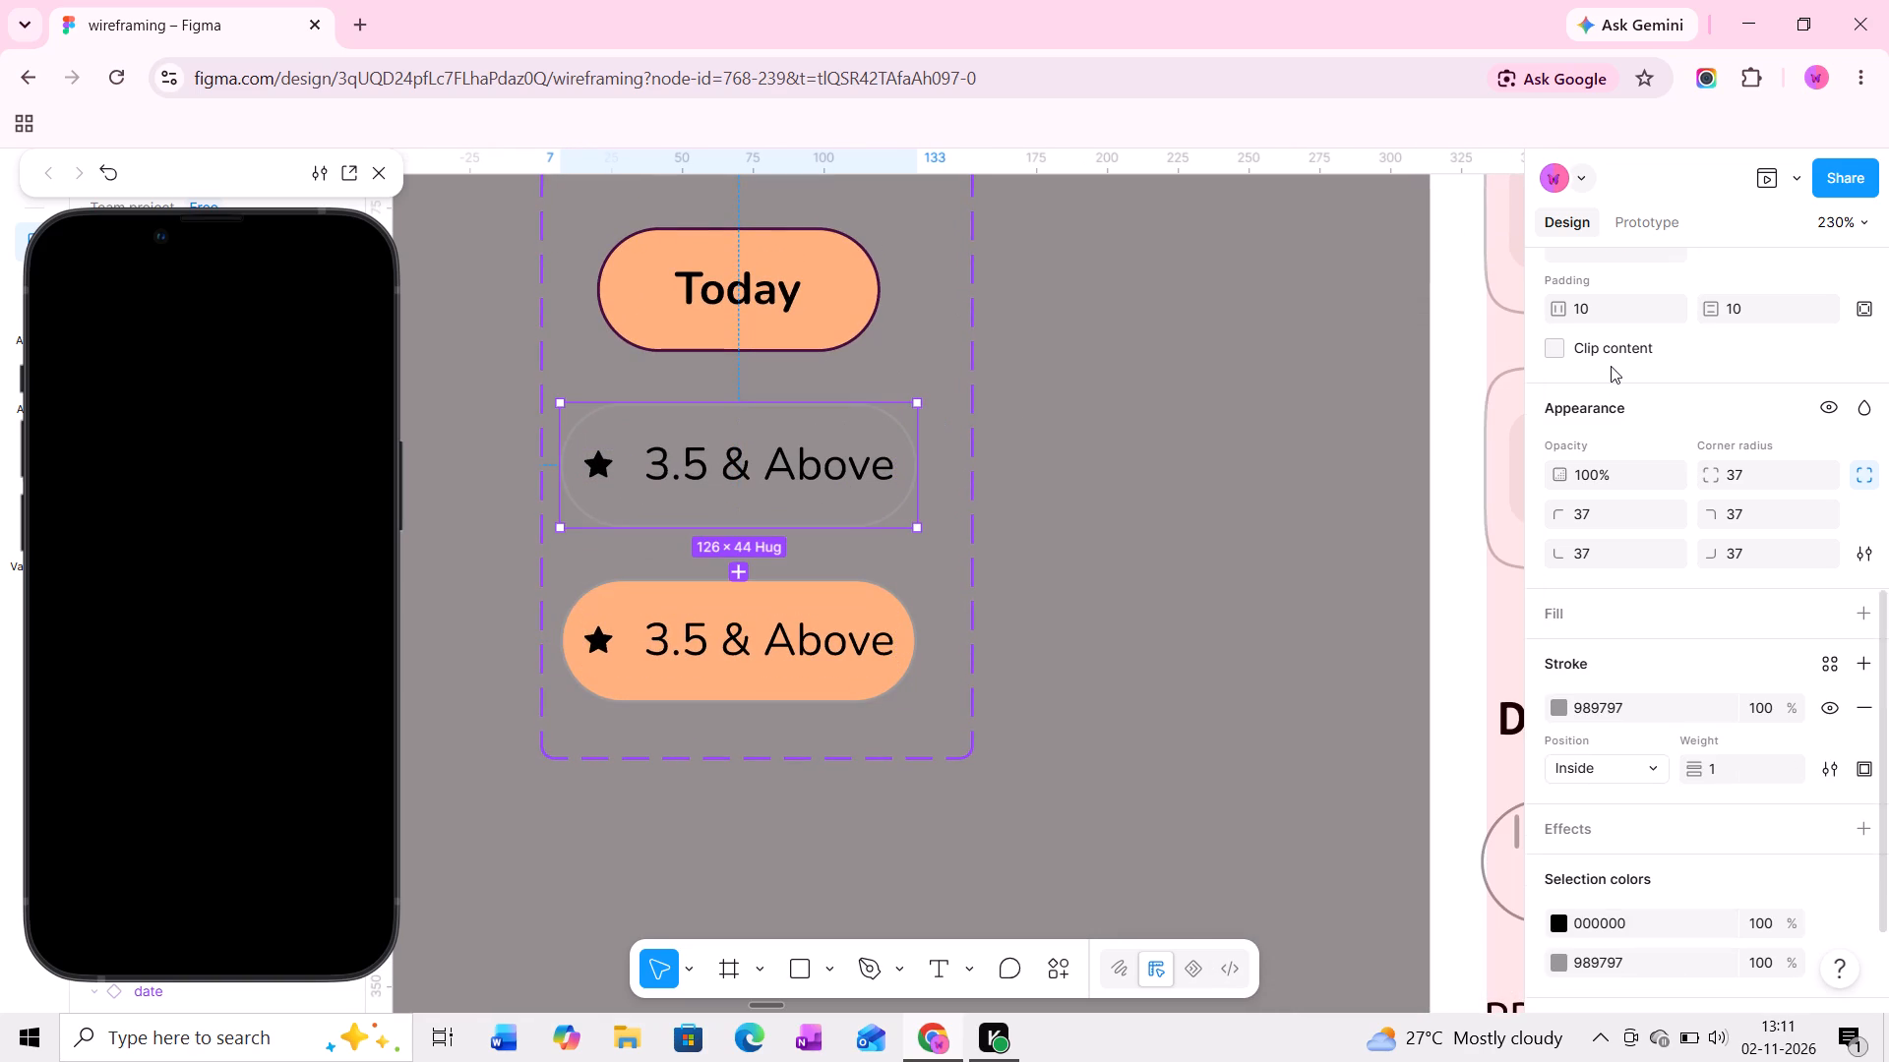
scroll(1611, 366, up, 10)
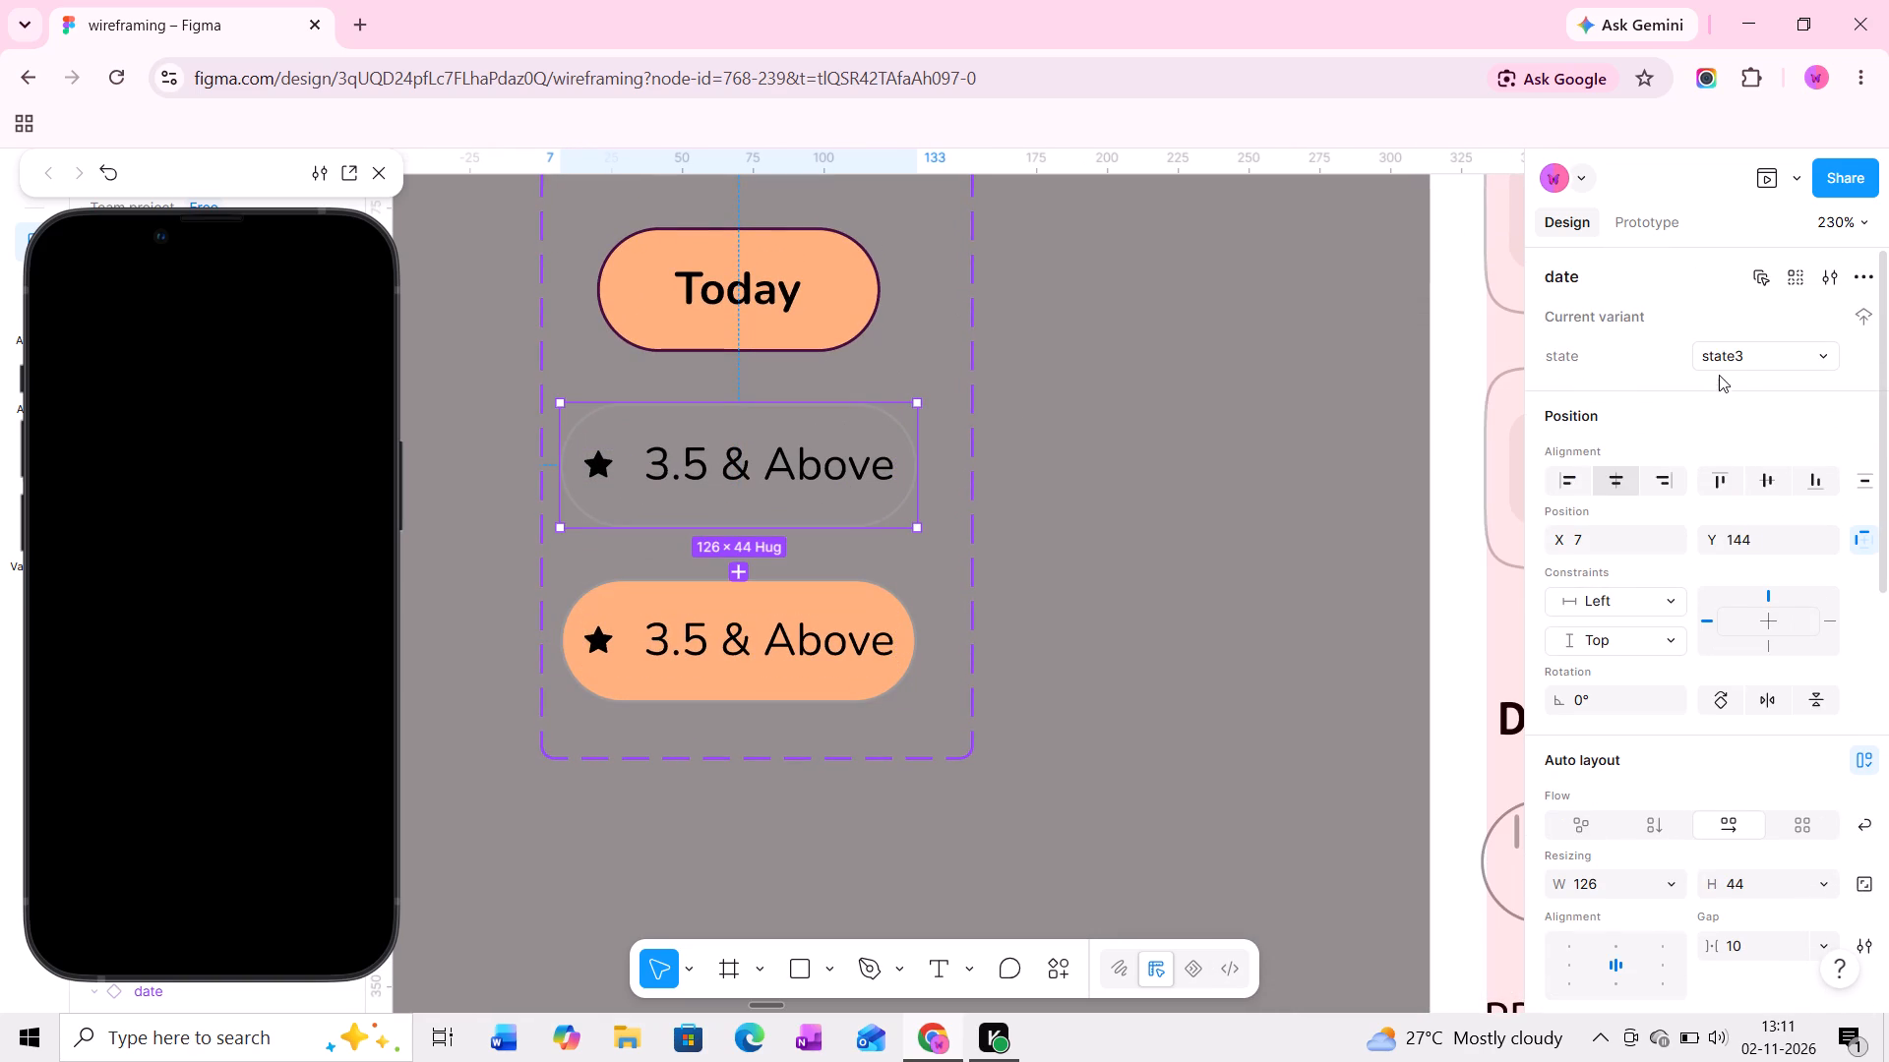
click(1743, 355)
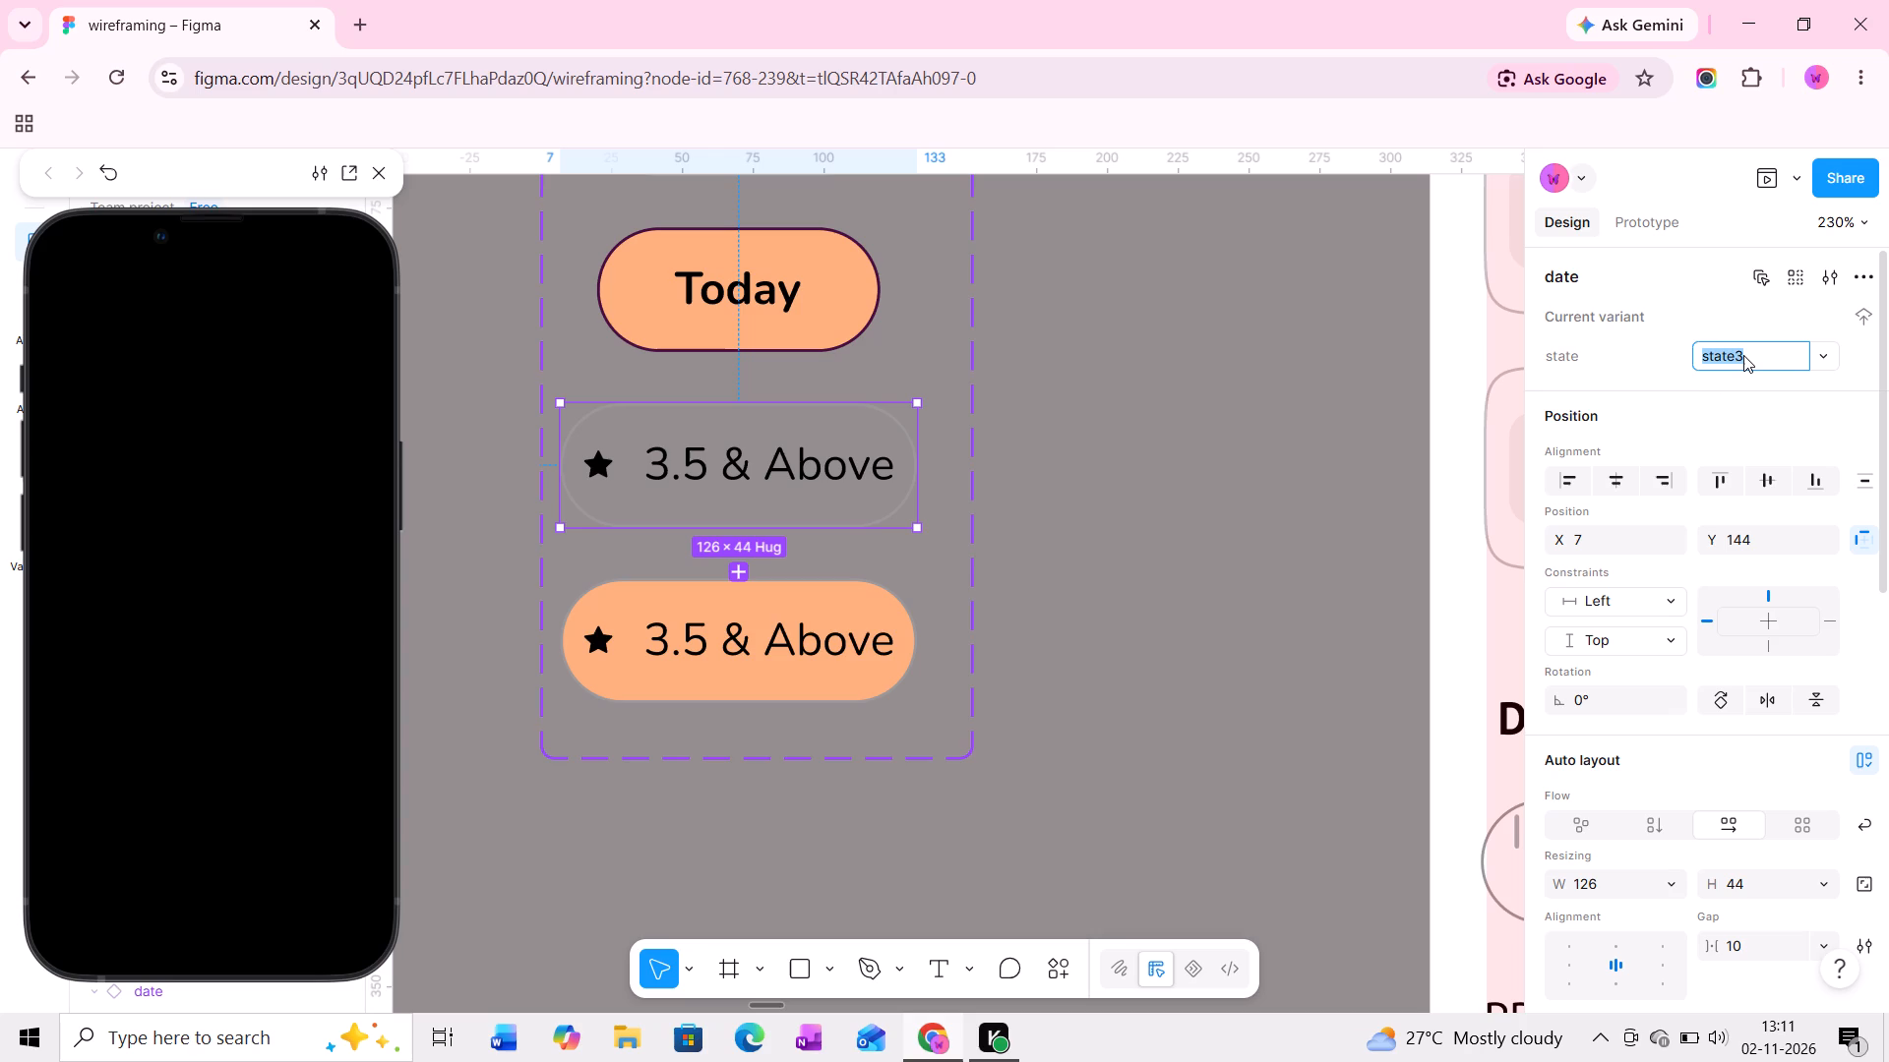
text(Rating)
click(1144, 474)
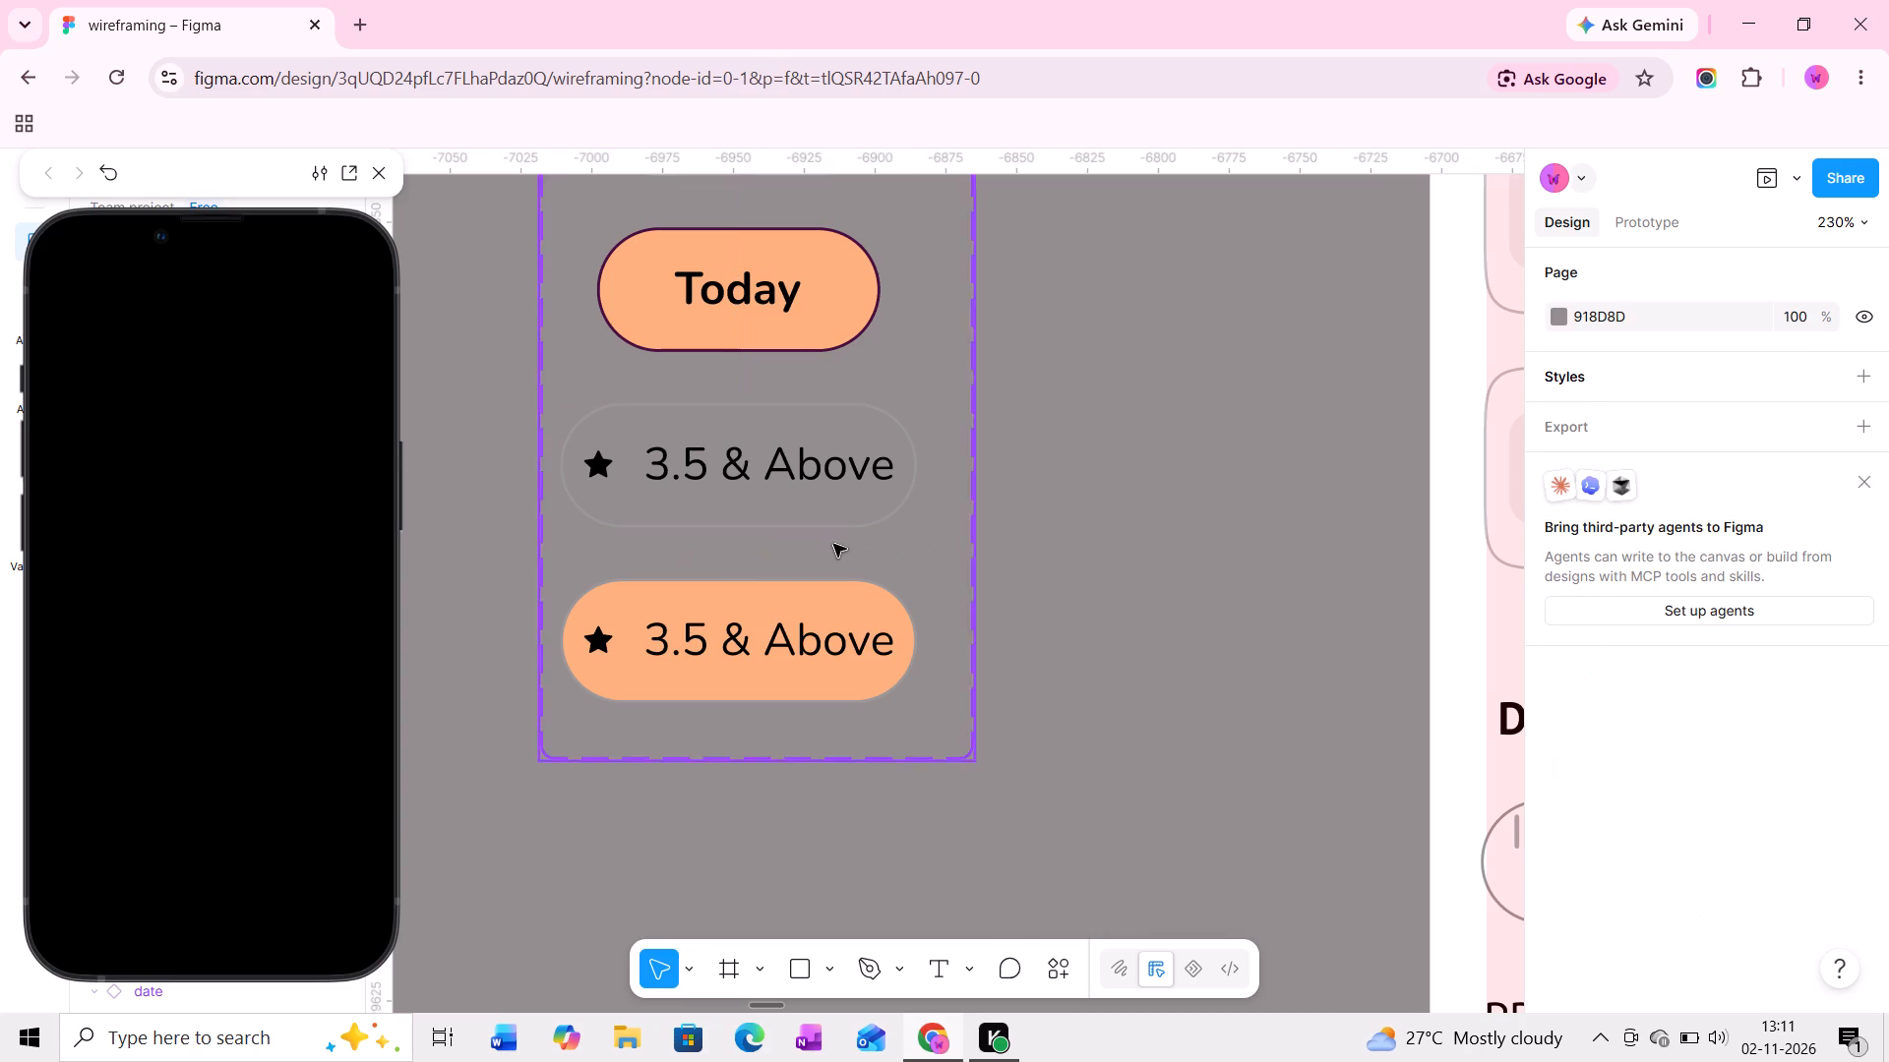
Recolour the stroke of the orange 3.5 & Above variant, sampling the dark purple 480E40 from the Recommended pill.
ctrl+scroll(833, 544, down, 2)
middle_drag(832, 544, 839, 498)
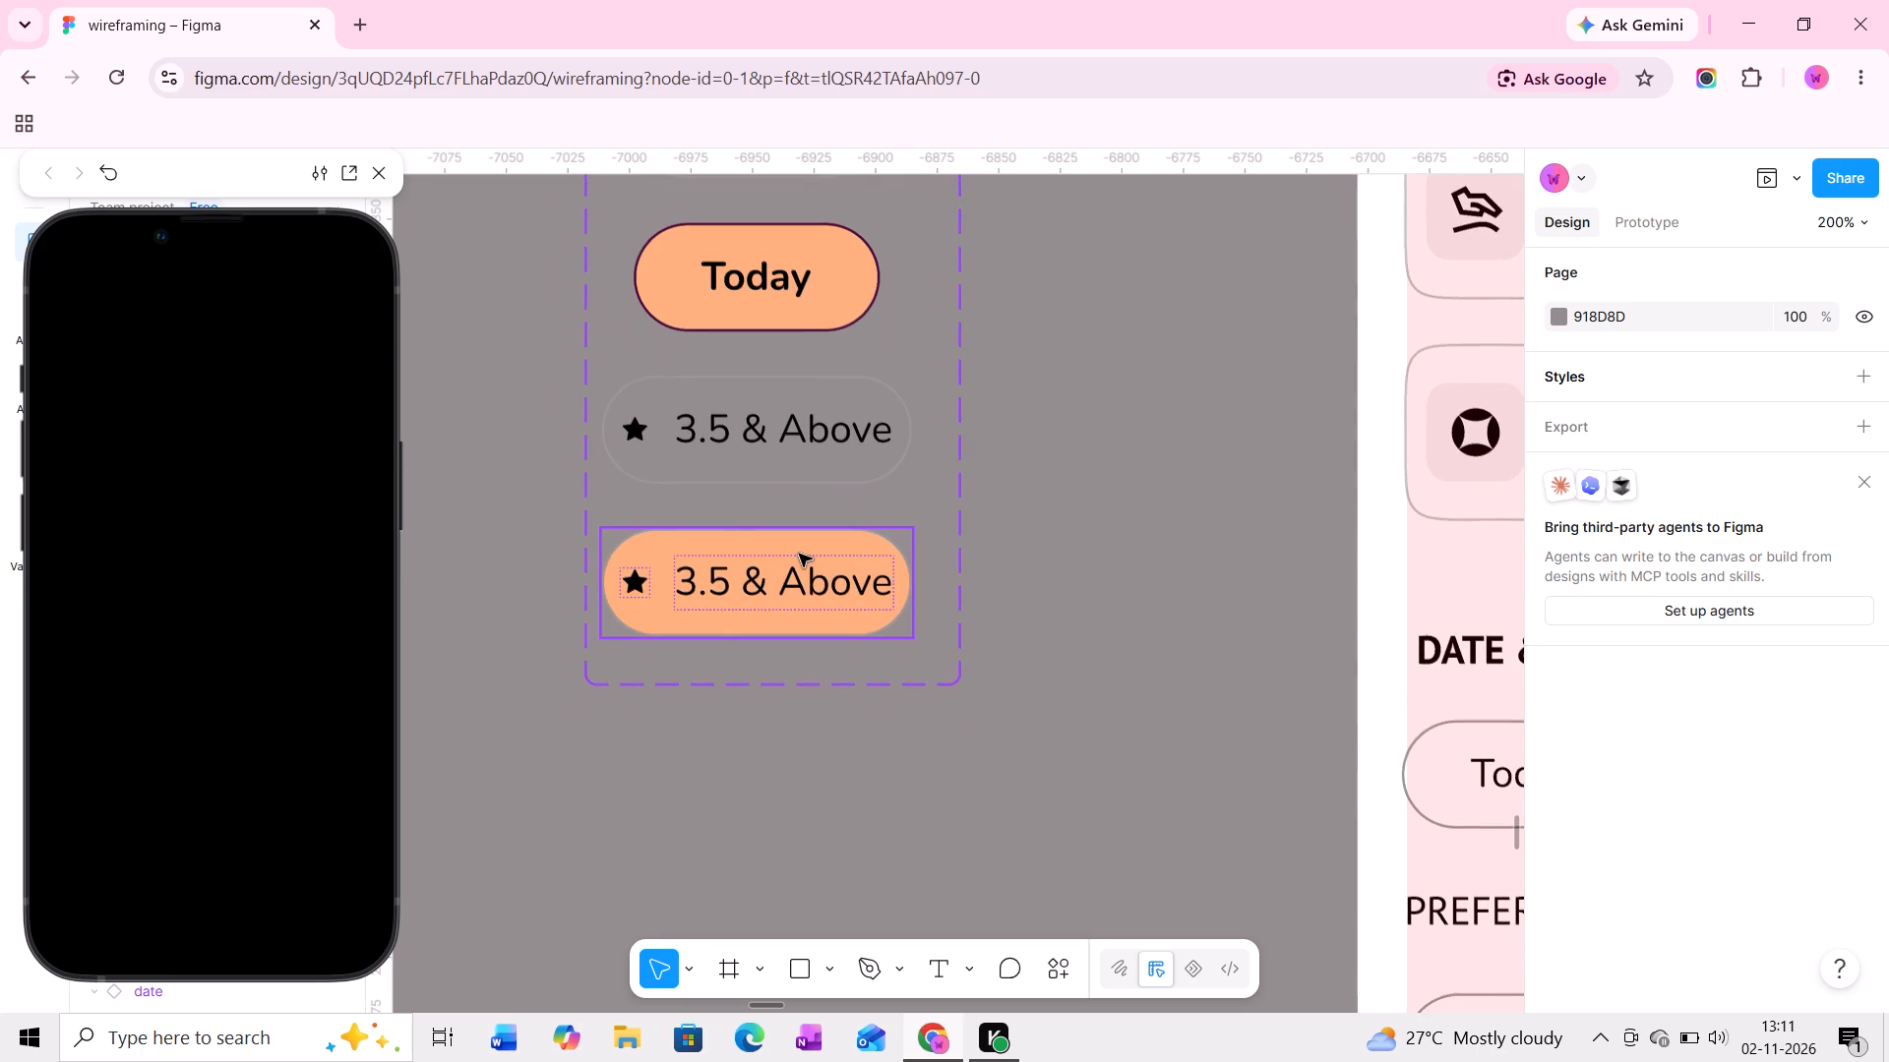
click(799, 554)
ctrl+scroll(750, 560, up, 3)
middle_drag(749, 559, 782, 459)
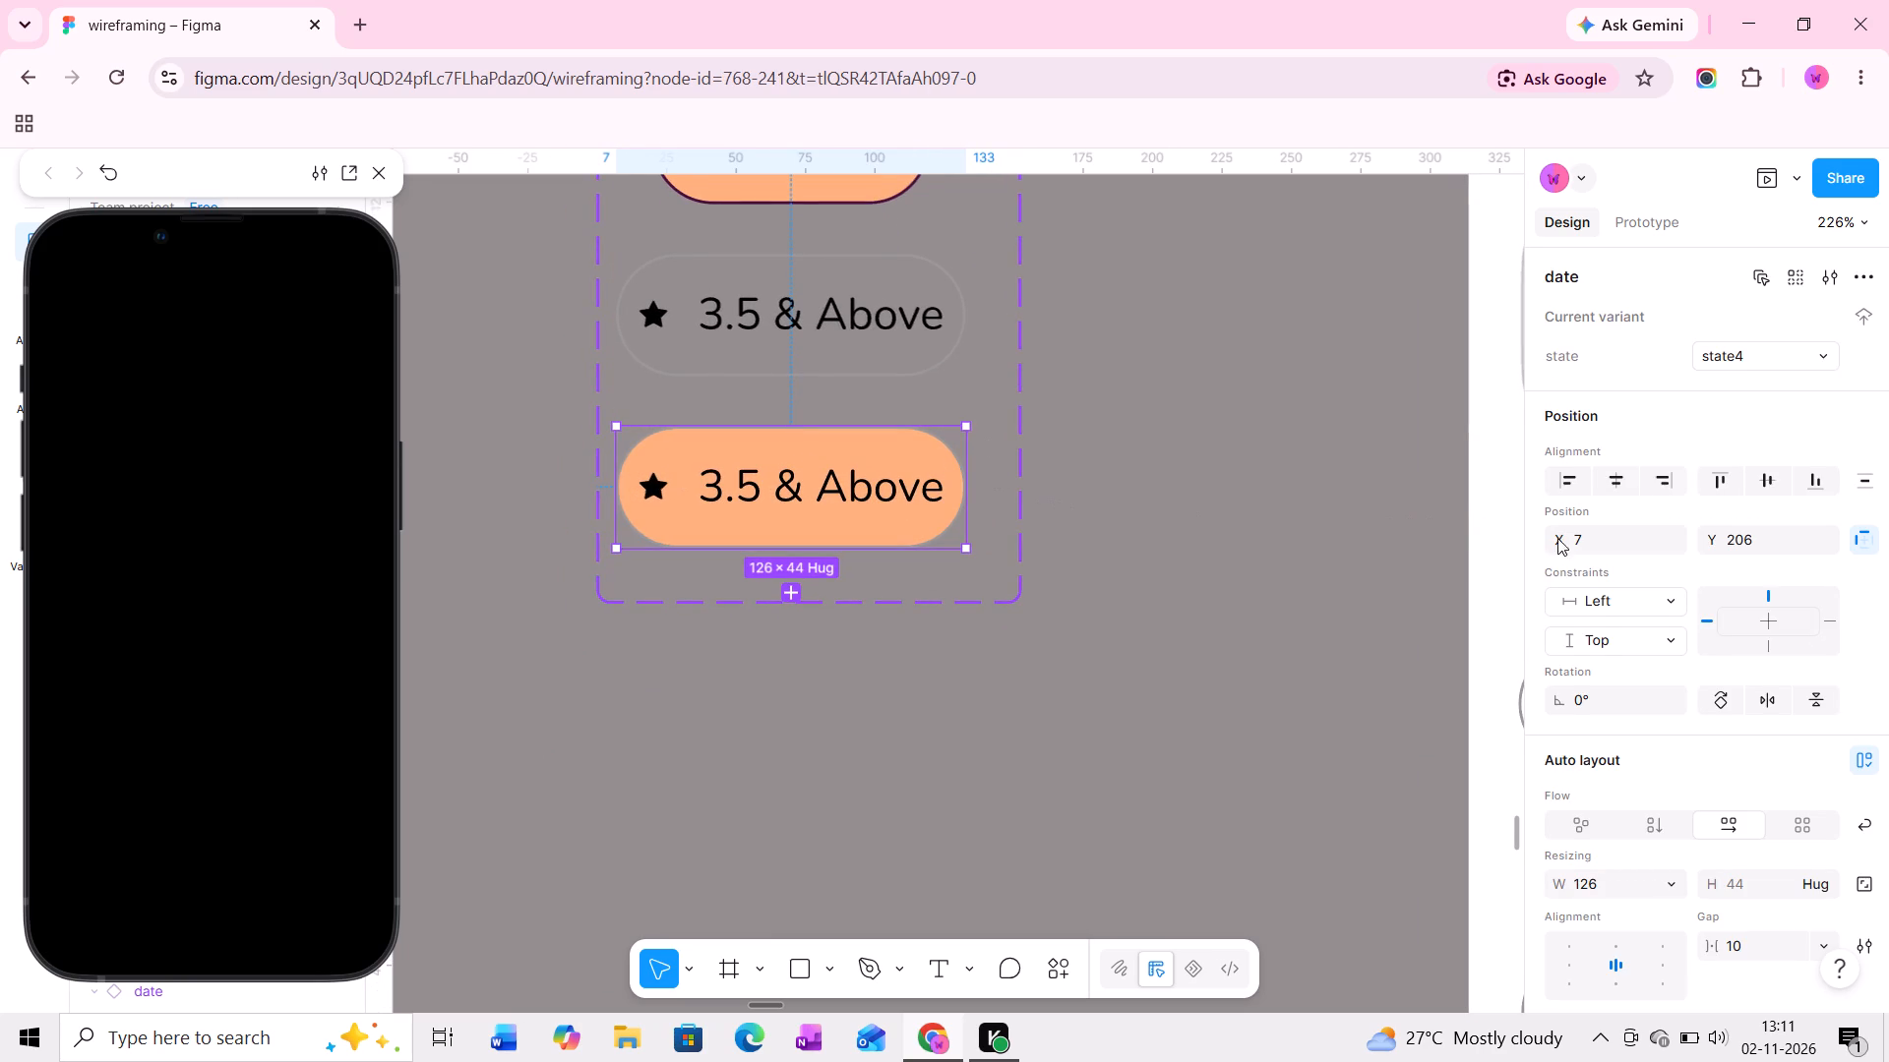
scroll(1584, 546, down, 5)
ctrl+scroll(803, 430, up, 4)
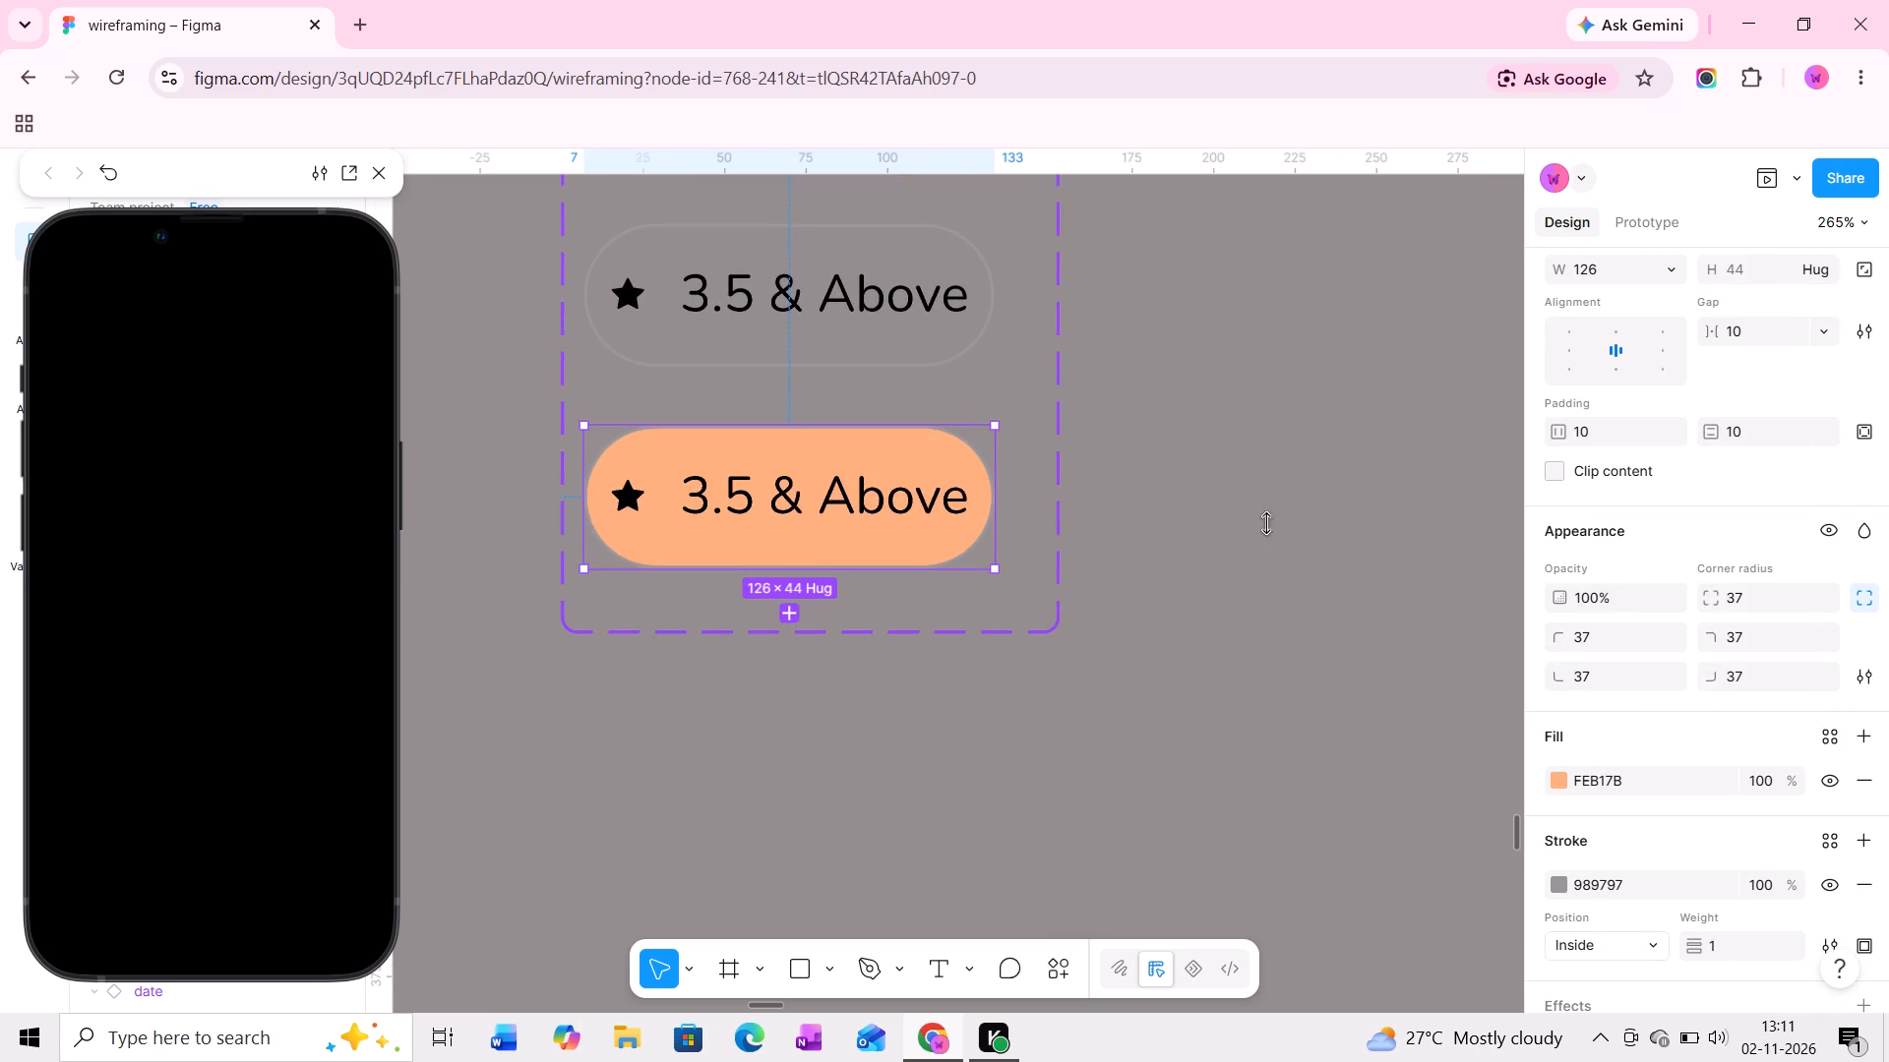
scroll(1649, 625, down, 3)
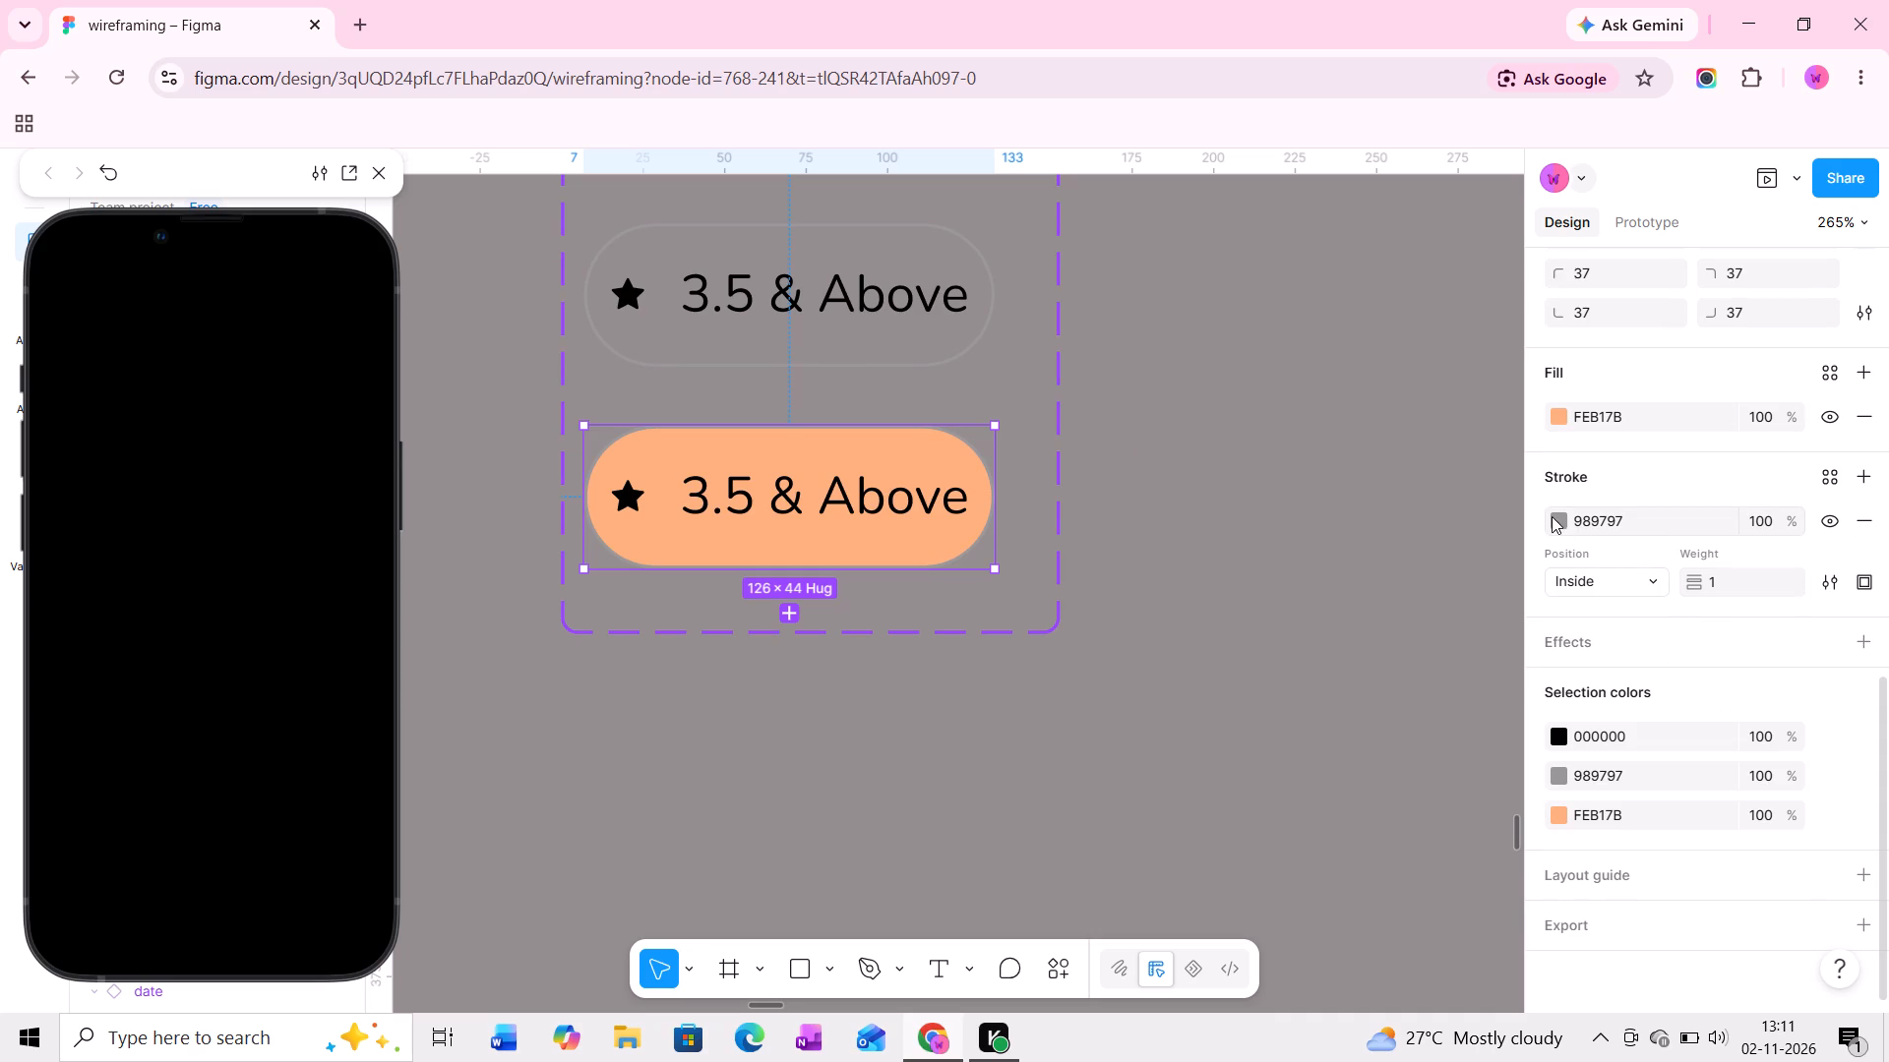
click(1552, 516)
ctrl+scroll(971, 391, down, 10)
middle_drag(970, 409, 888, 536)
middle_drag(1143, 609, 896, 599)
middle_drag(1030, 605, 791, 589)
scroll(946, 490, up, 10)
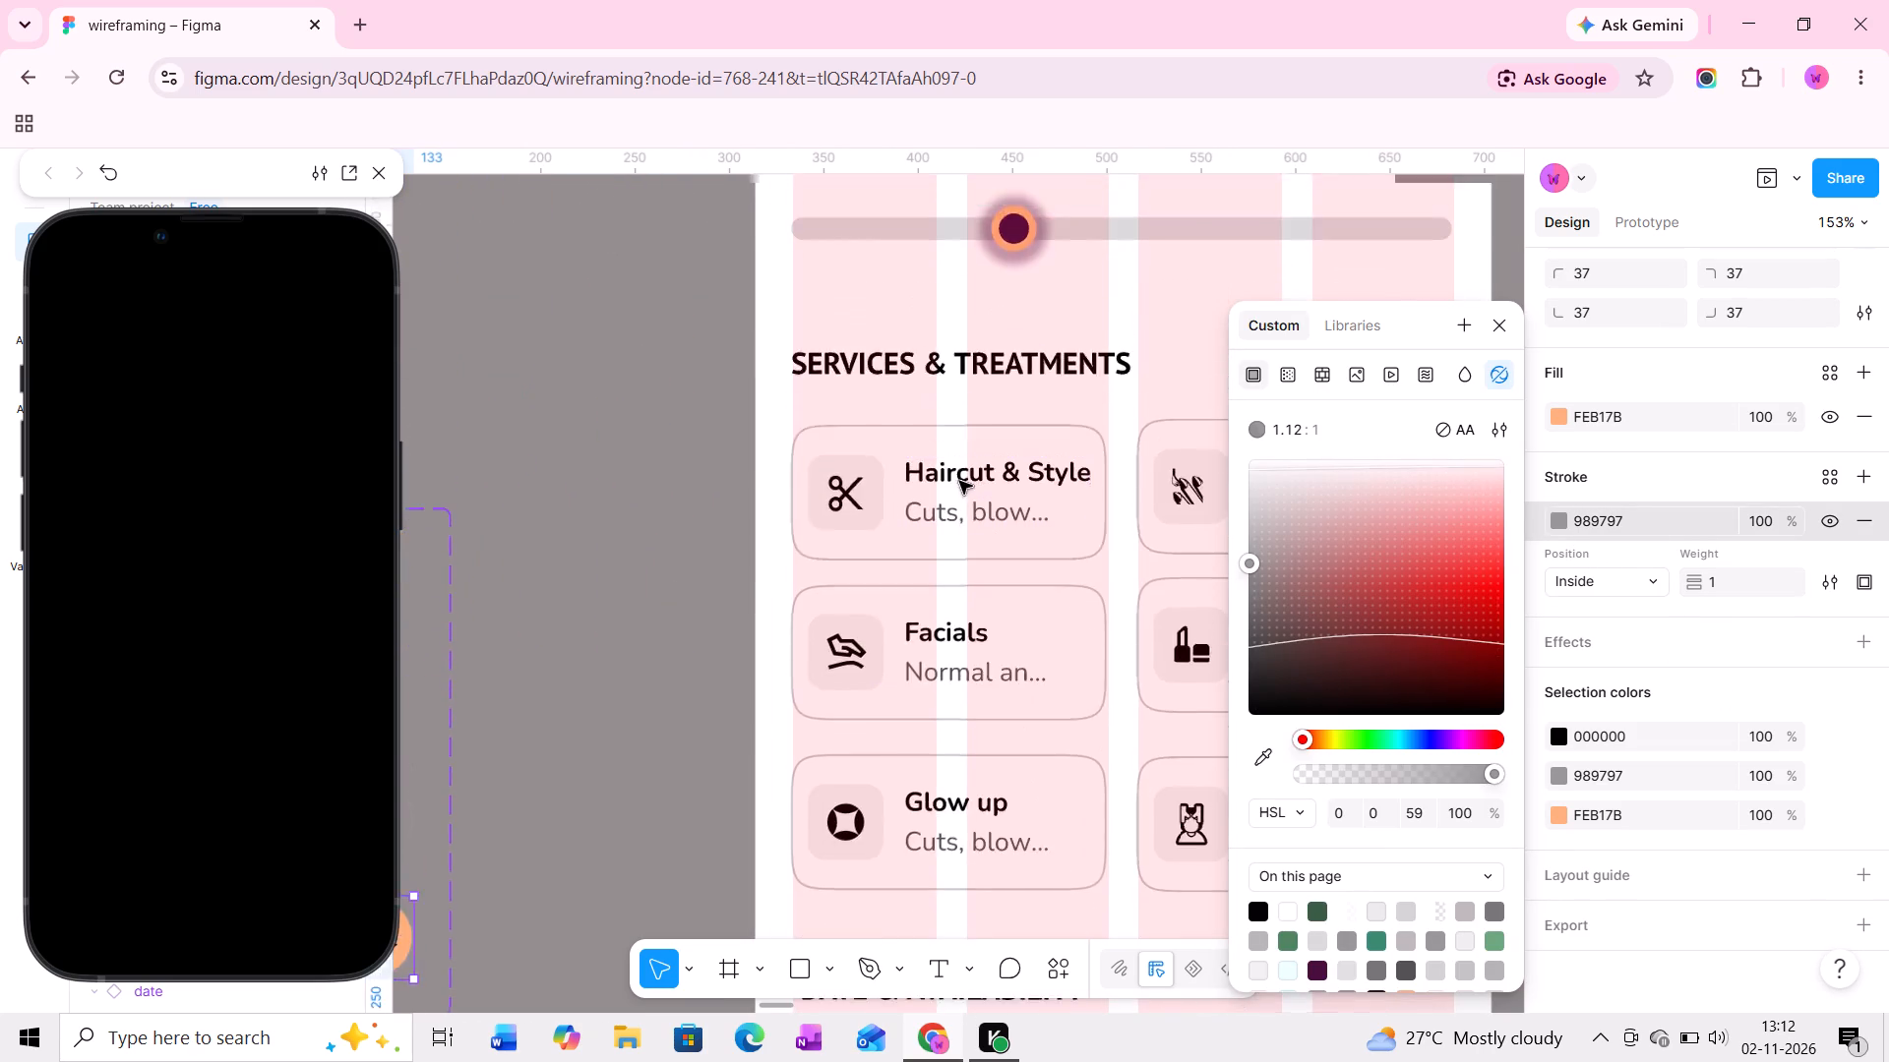
key(i)
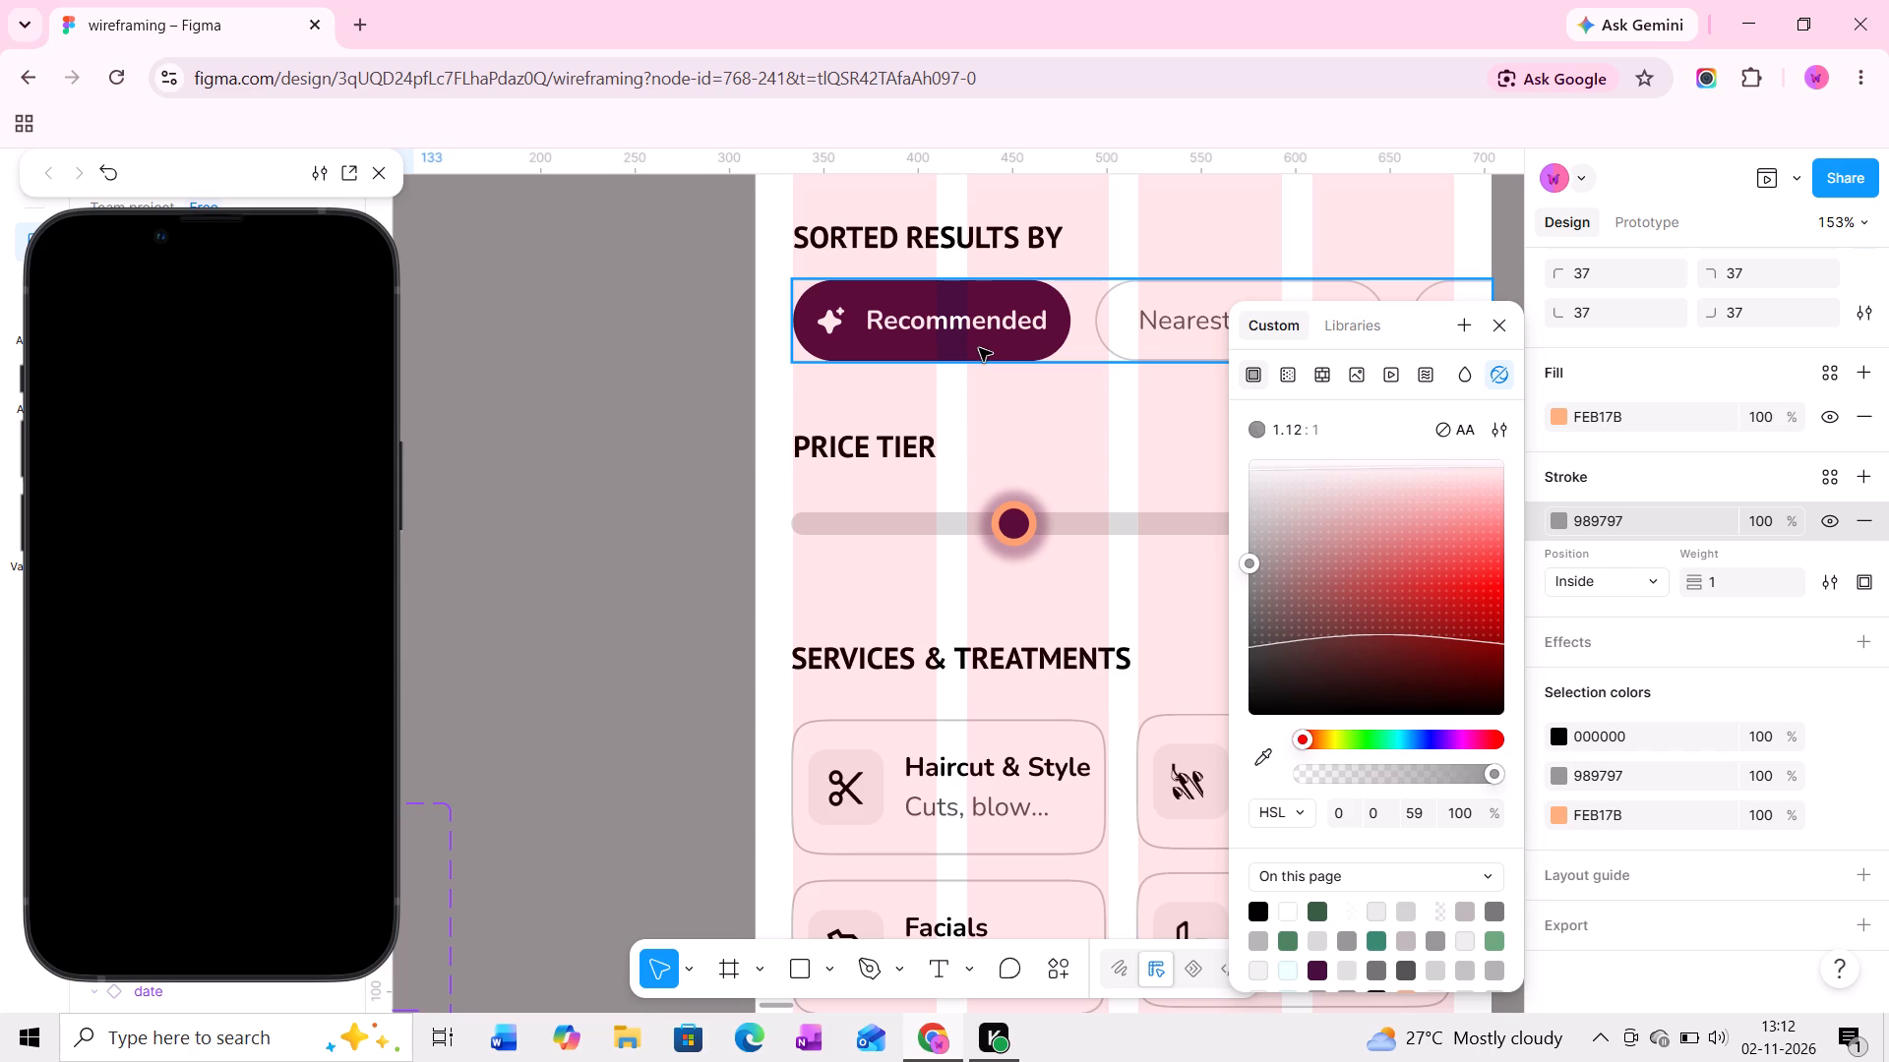
click(979, 348)
middle_drag(778, 509, 1005, 386)
middle_drag(815, 500, 1026, 384)
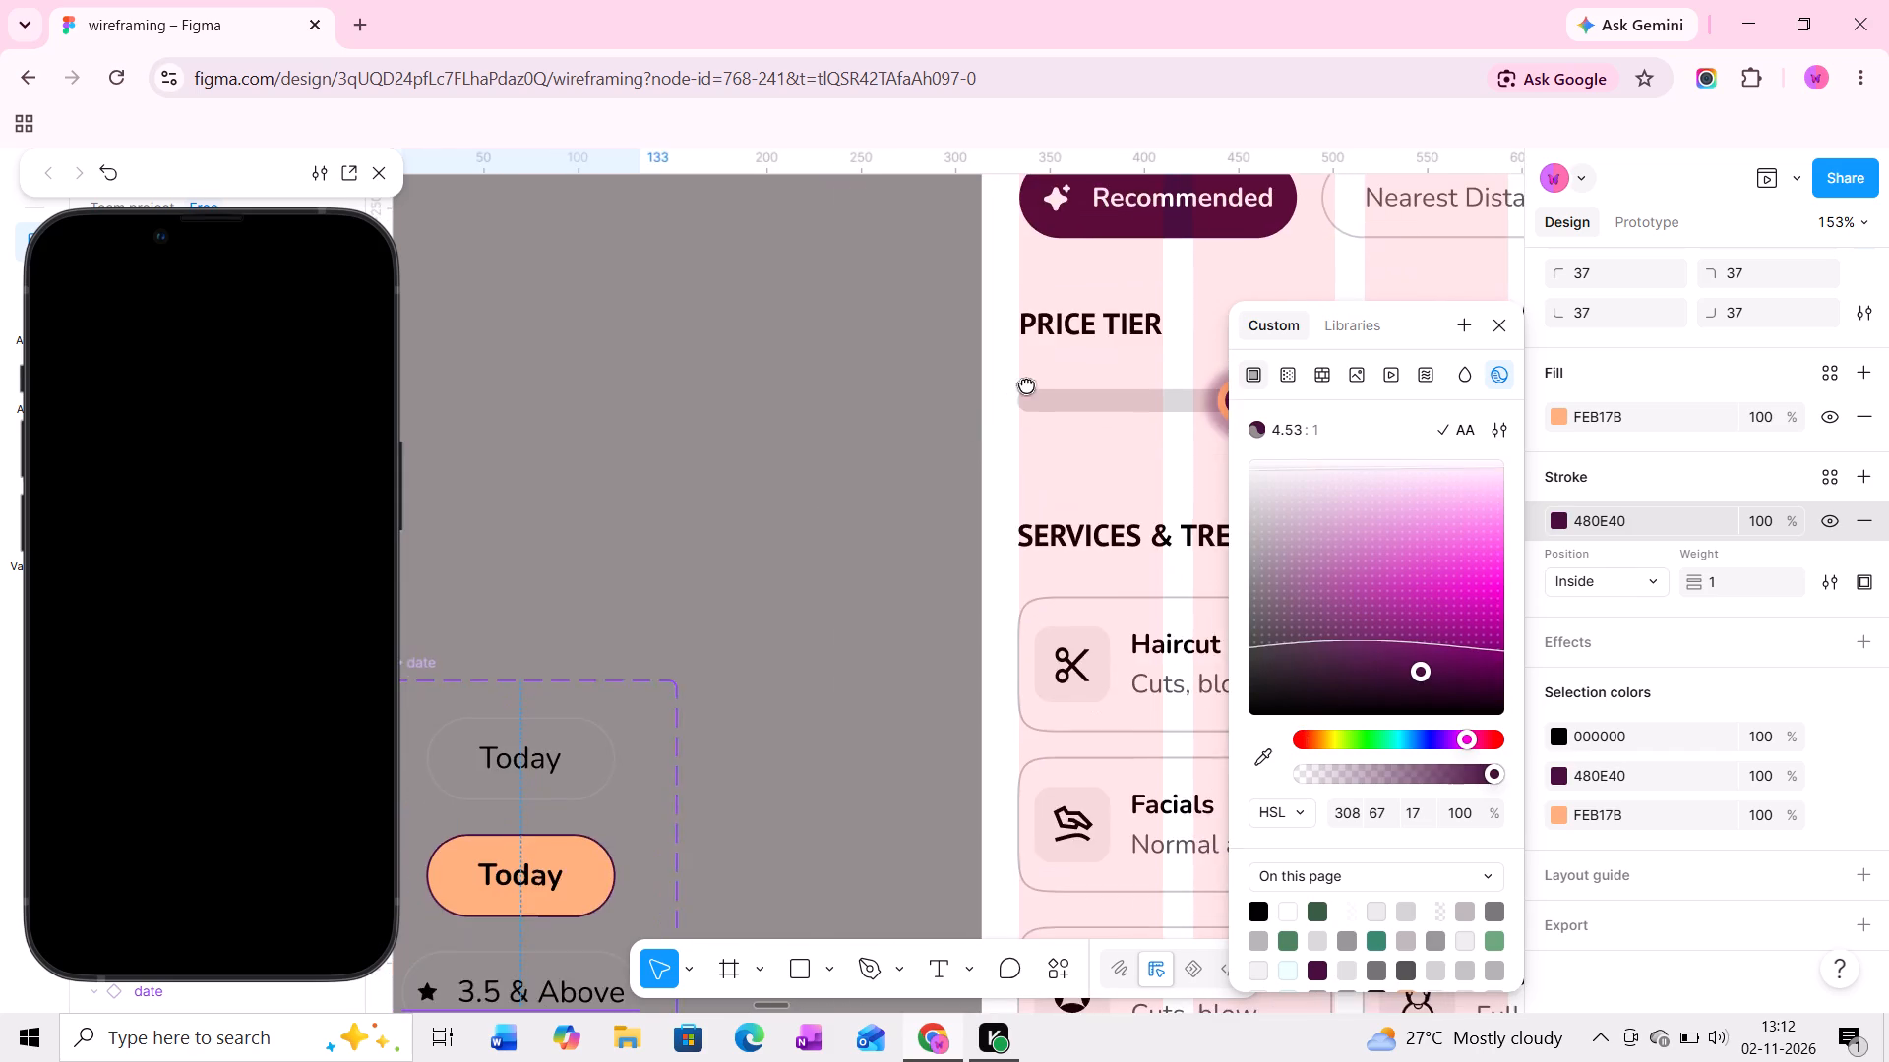
middle_drag(1026, 384, 1036, 379)
middle_drag(888, 555, 920, 383)
middle_drag(956, 580, 944, 473)
click(968, 673)
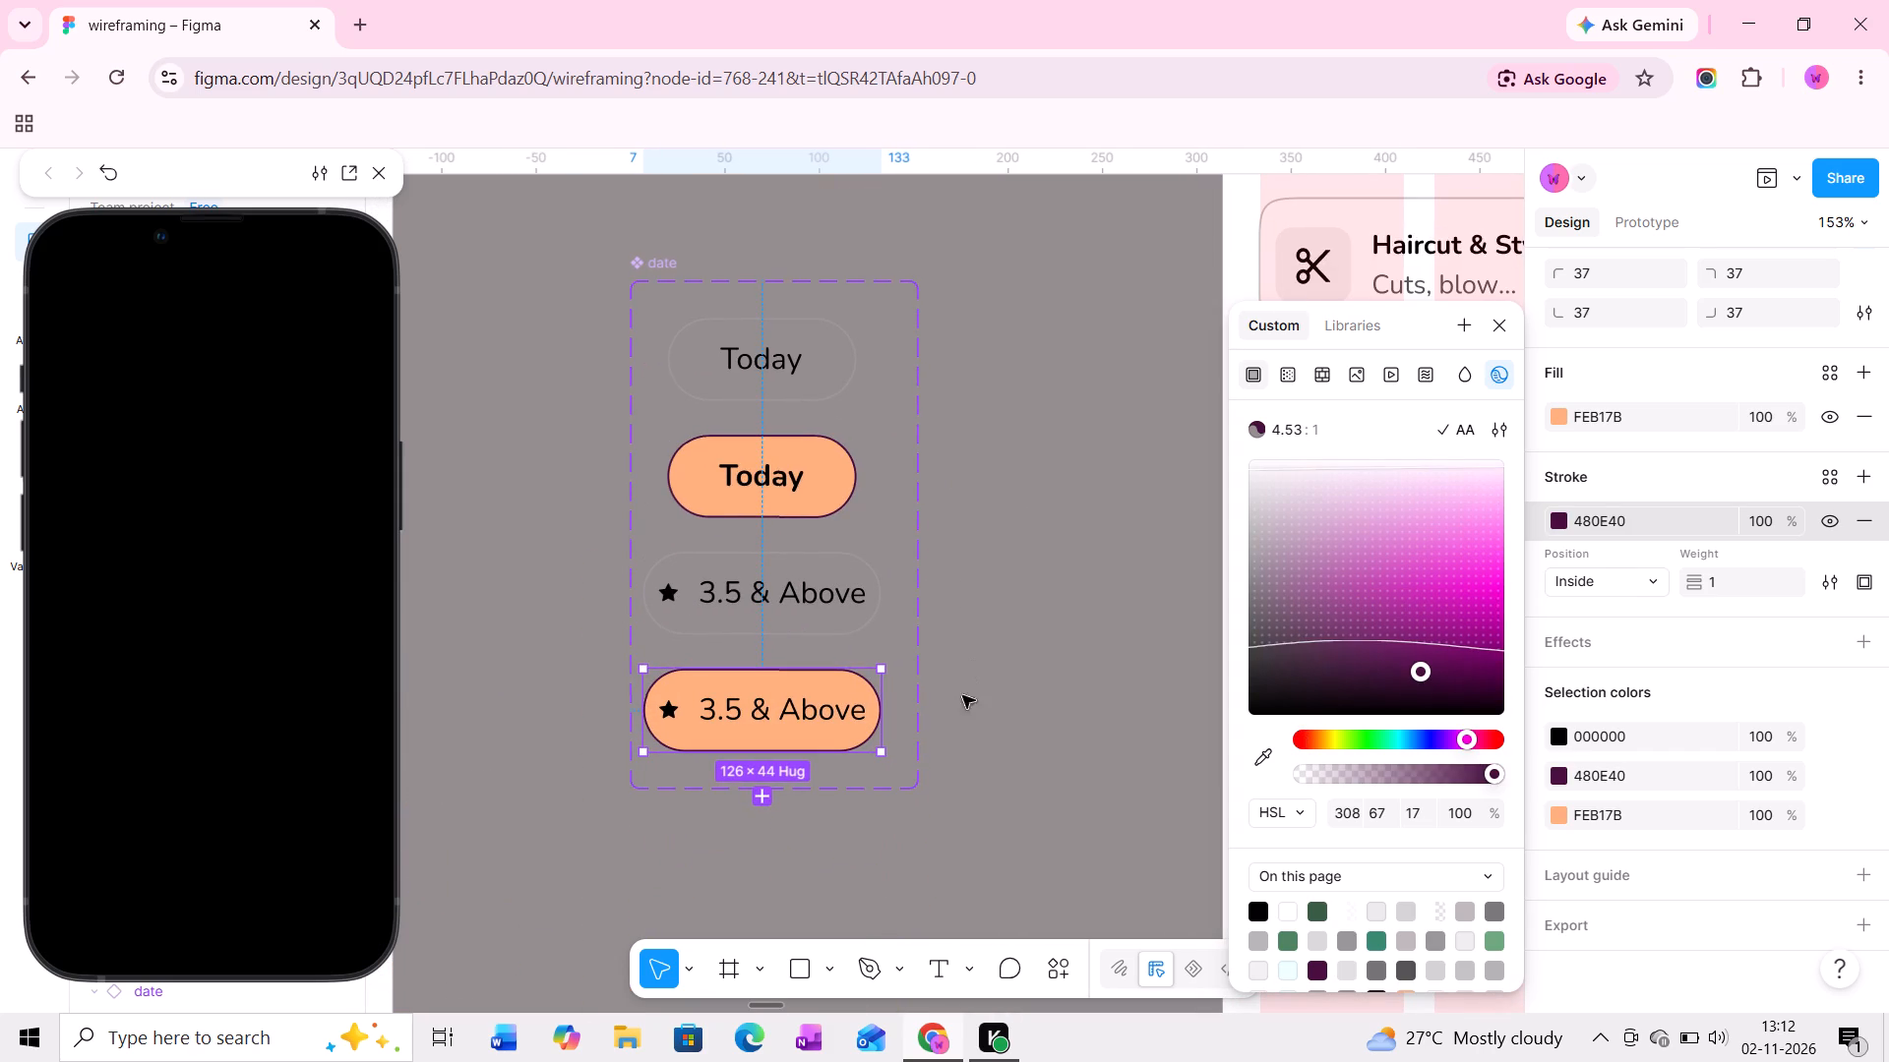
Delete the loose 4.5 & Above pill from the canvas beside the Filter & Refine screen.
middle_drag(944, 746, 961, 642)
ctrl+scroll(957, 646, down, 2)
scroll(956, 746, down, 1)
middle_drag(956, 746, 958, 676)
middle_drag(1021, 725, 885, 530)
middle_drag(1063, 677, 922, 532)
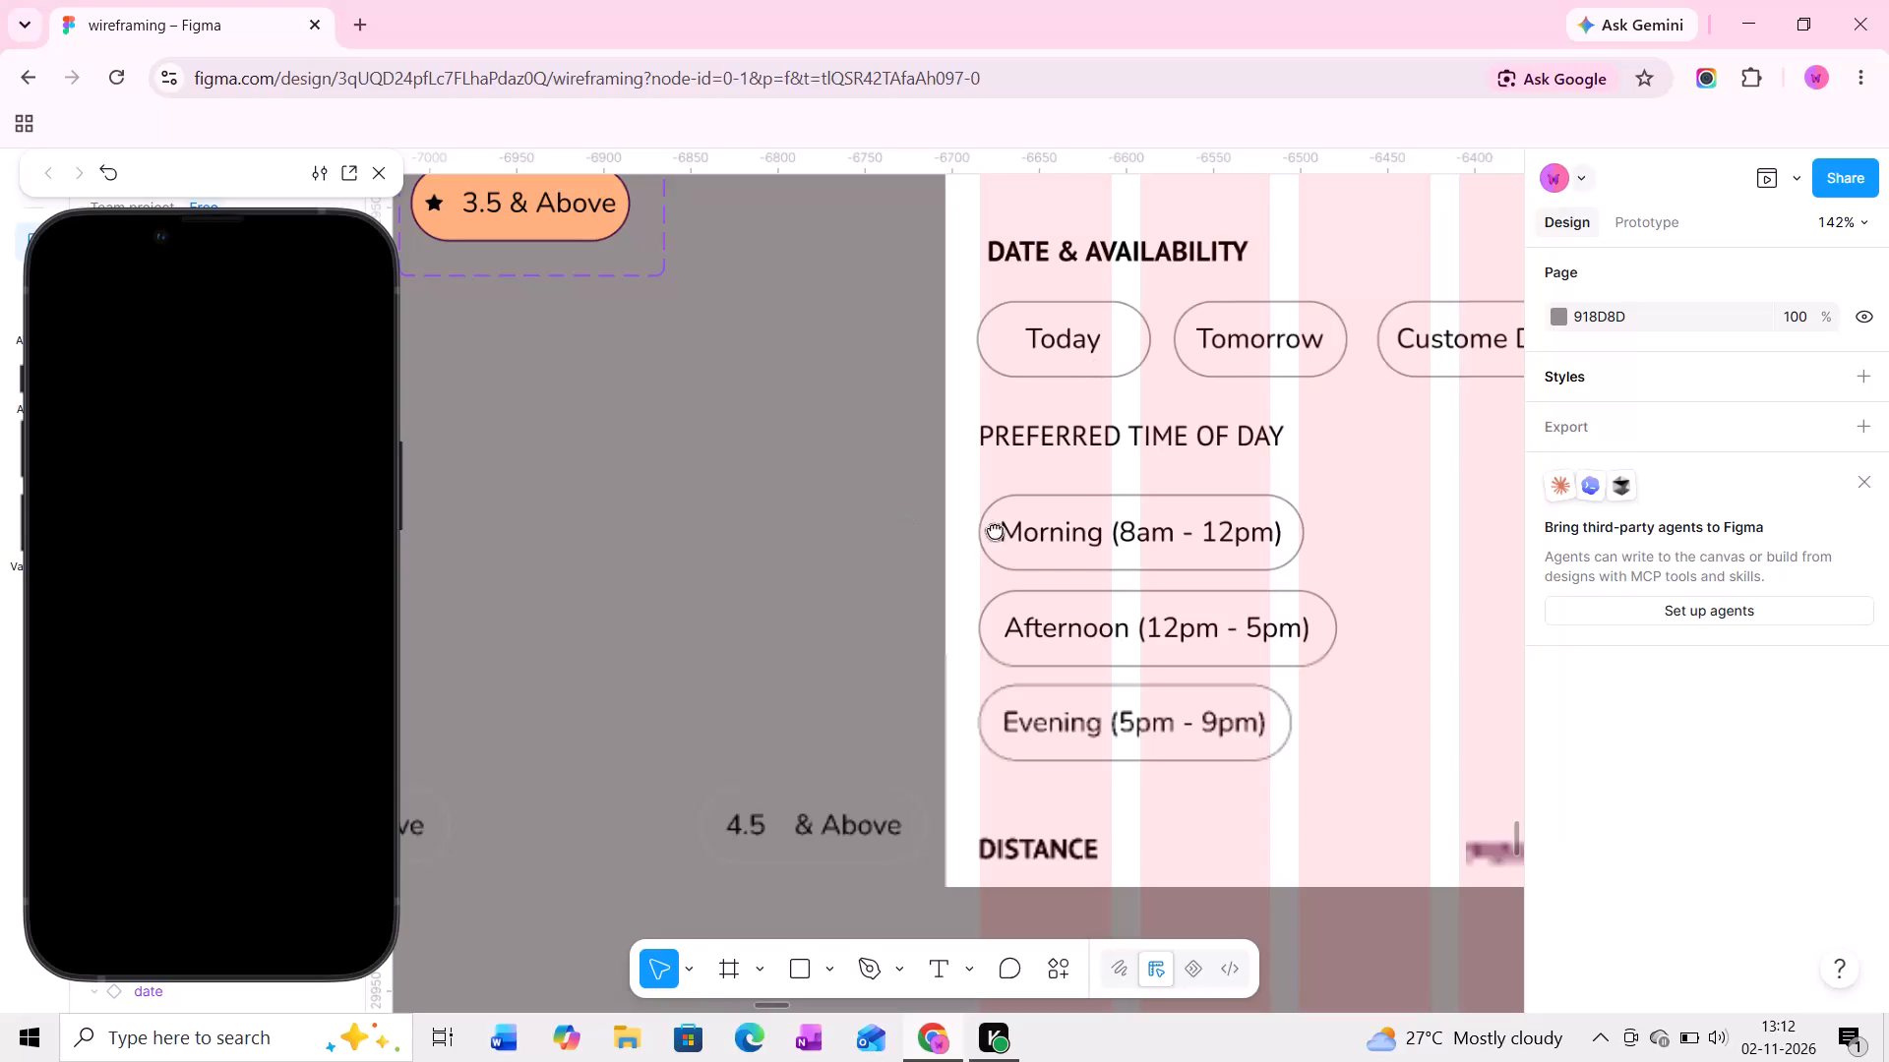
middle_click(799, 586)
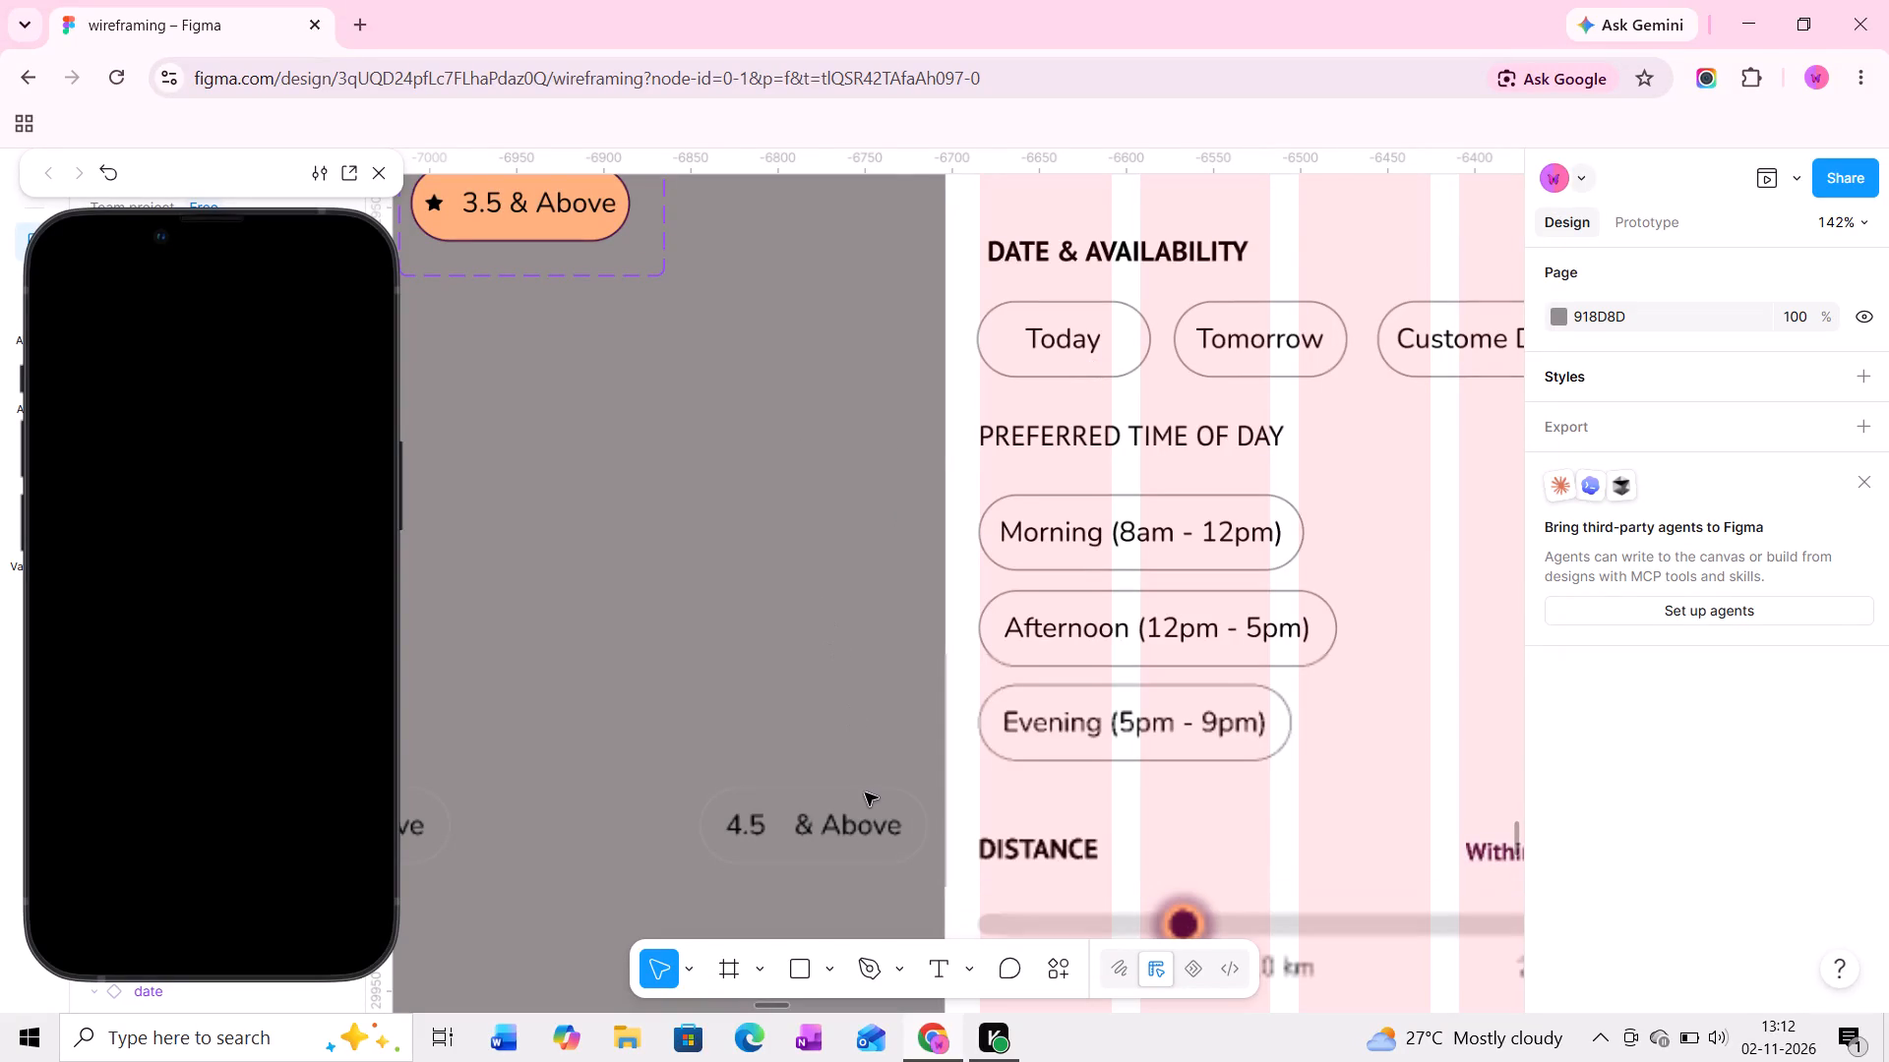
click(866, 799)
key(Delete)
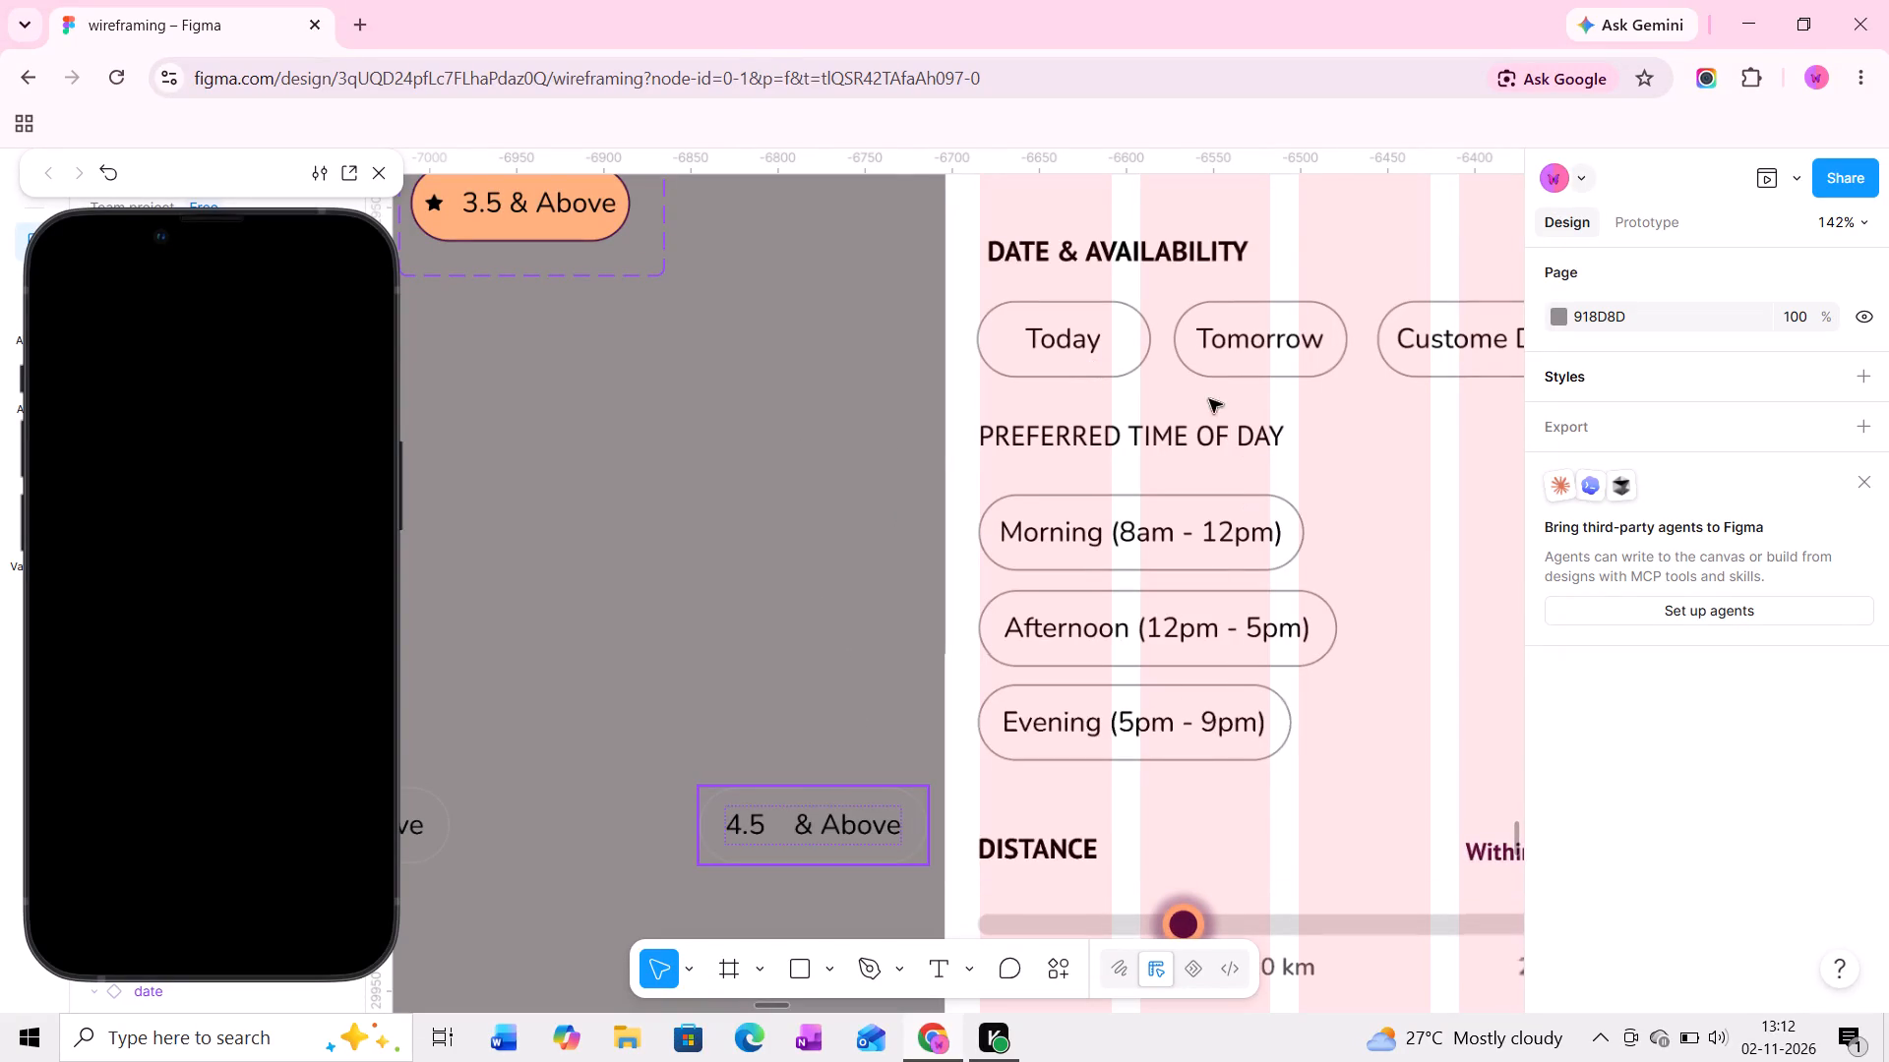
Check the Today pill under DATE & AVAILABILITY against the starred variants in the date component set.
click(1113, 319)
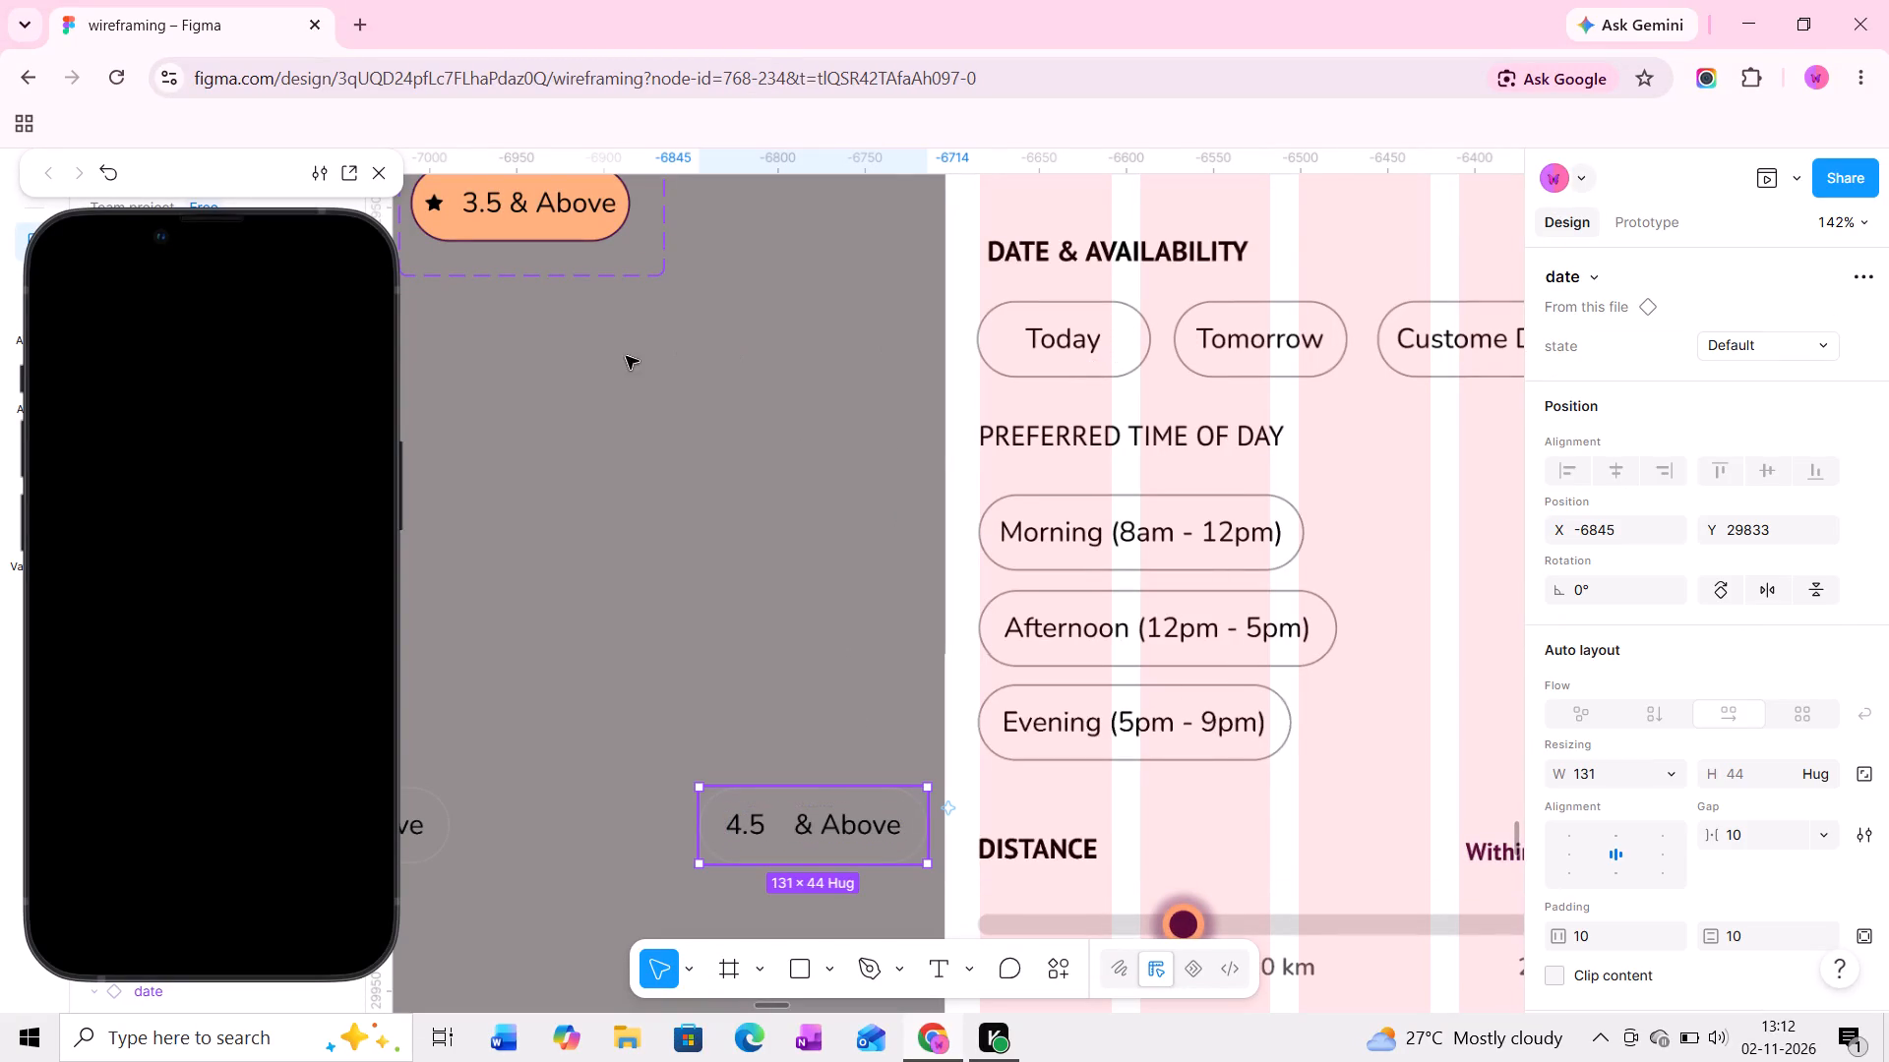
middle_drag(626, 356, 897, 527)
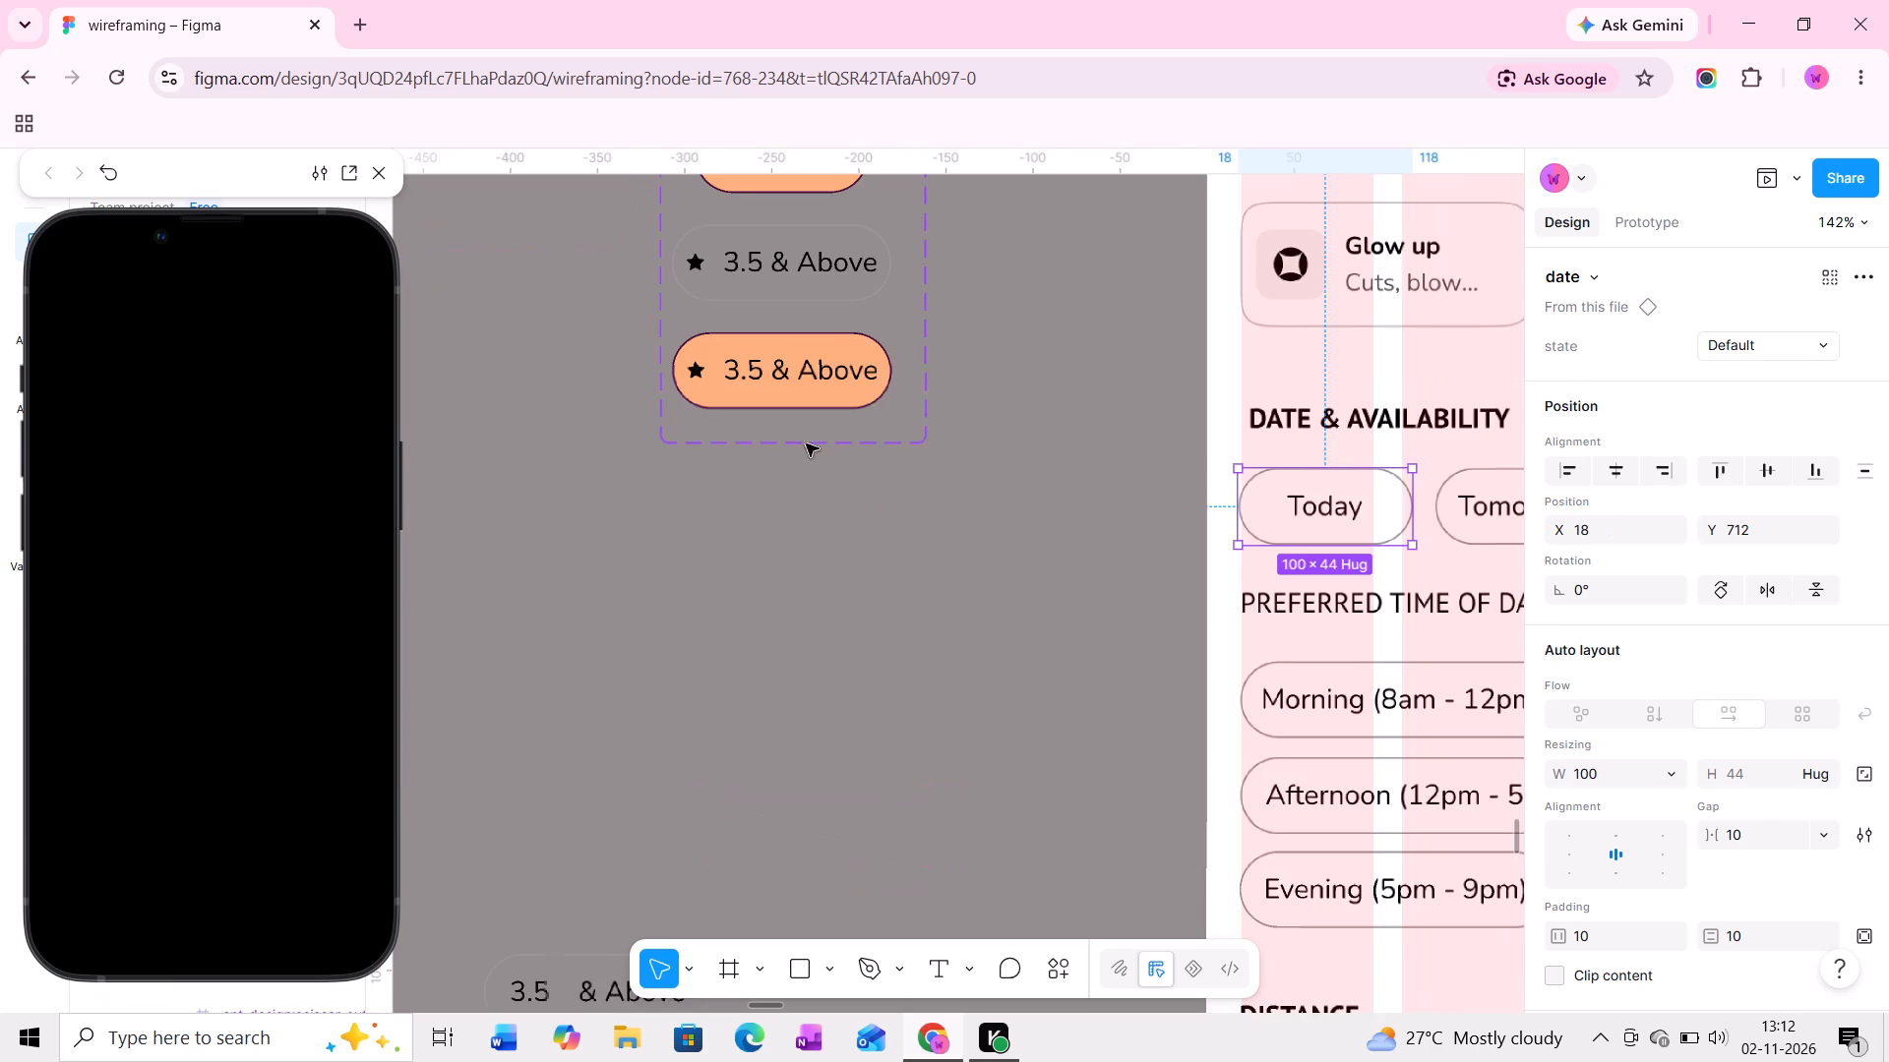
ctrl+scroll(784, 318, up, 17)
middle_drag(795, 353, 792, 335)
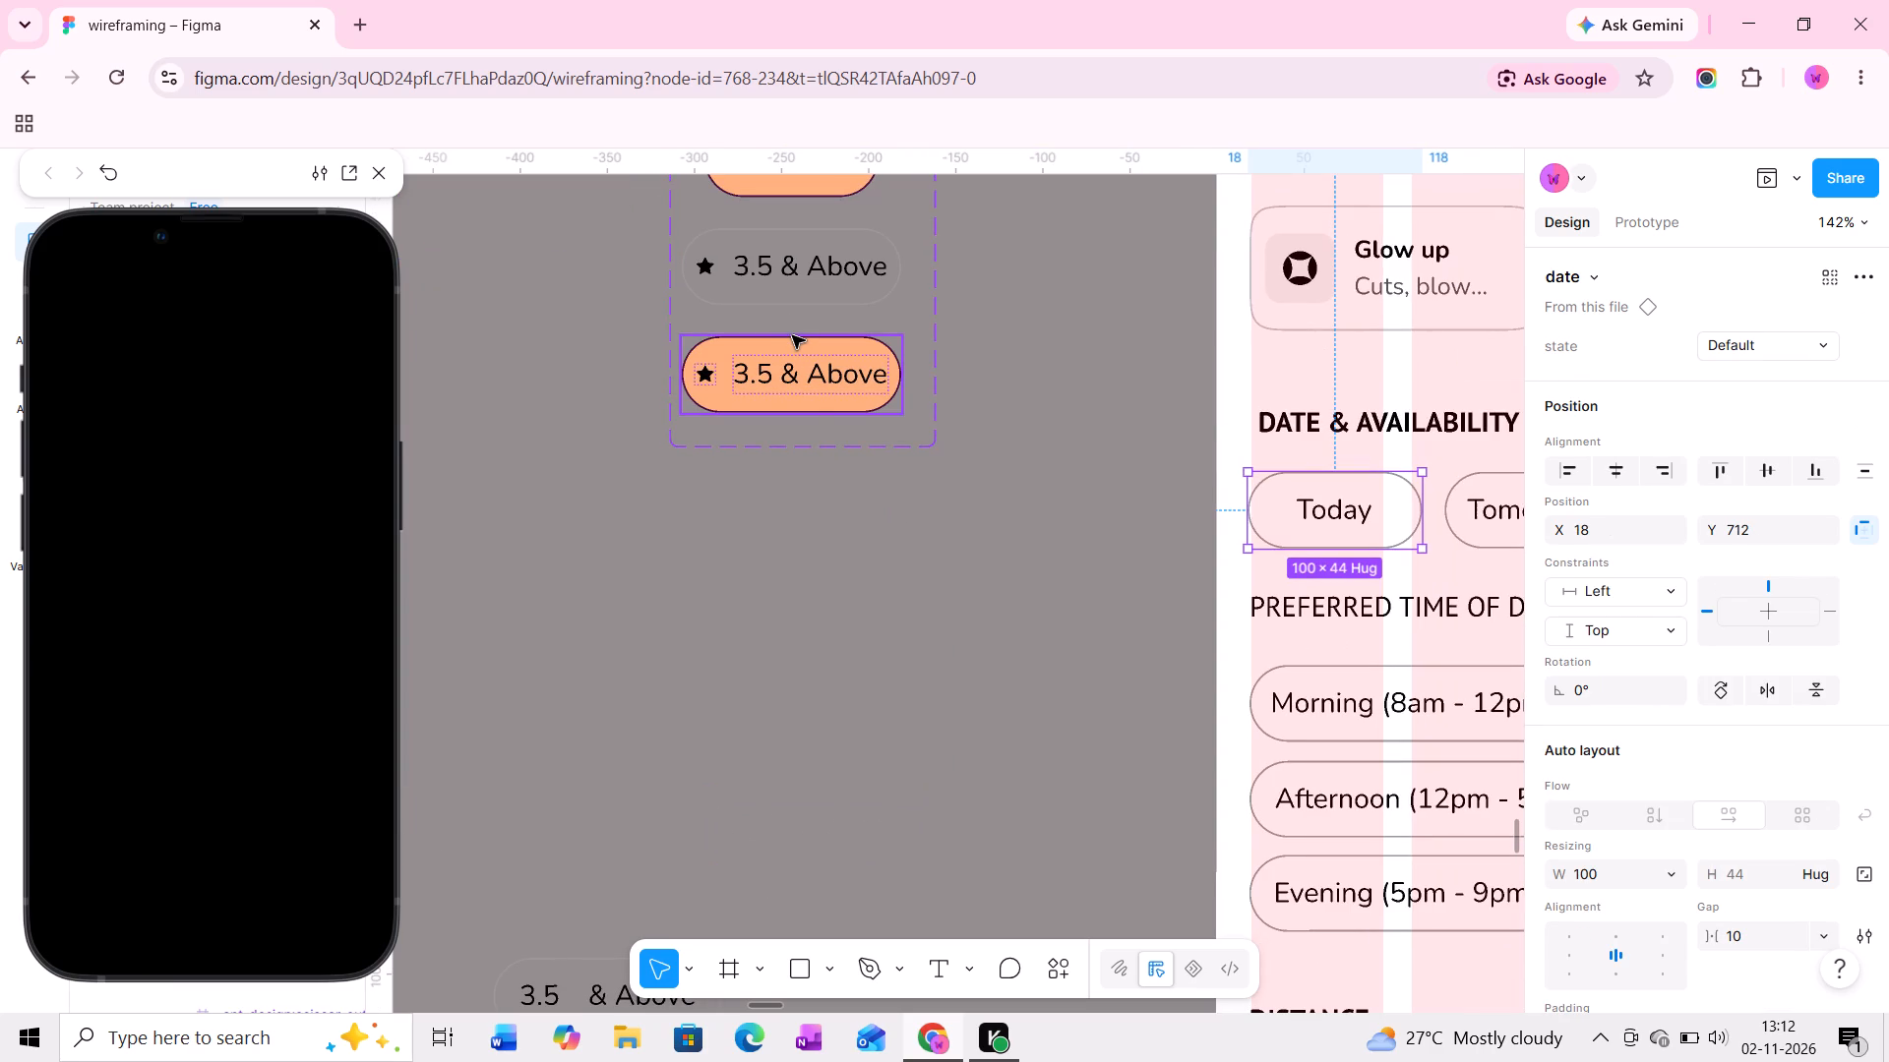
middle_drag(792, 335, 809, 415)
ctrl+scroll(801, 328, up, 8)
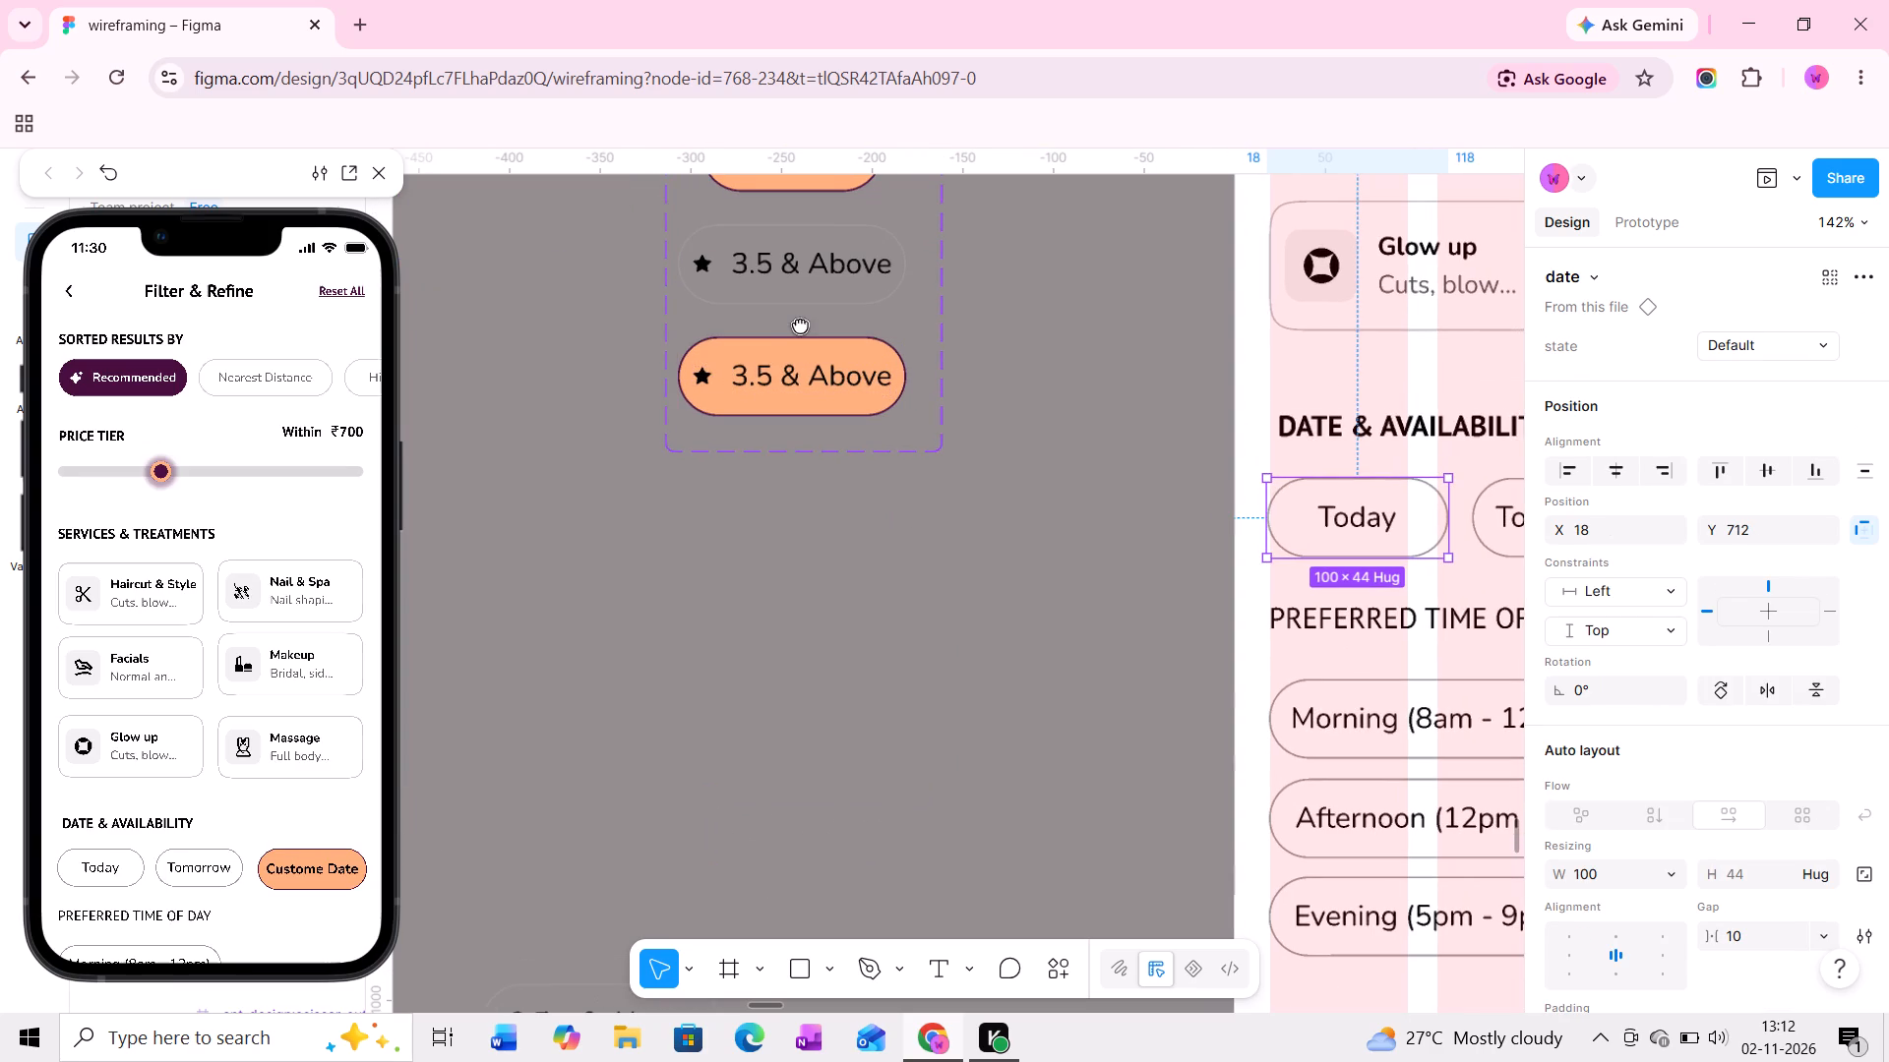
ctrl+scroll(800, 324, up, 1)
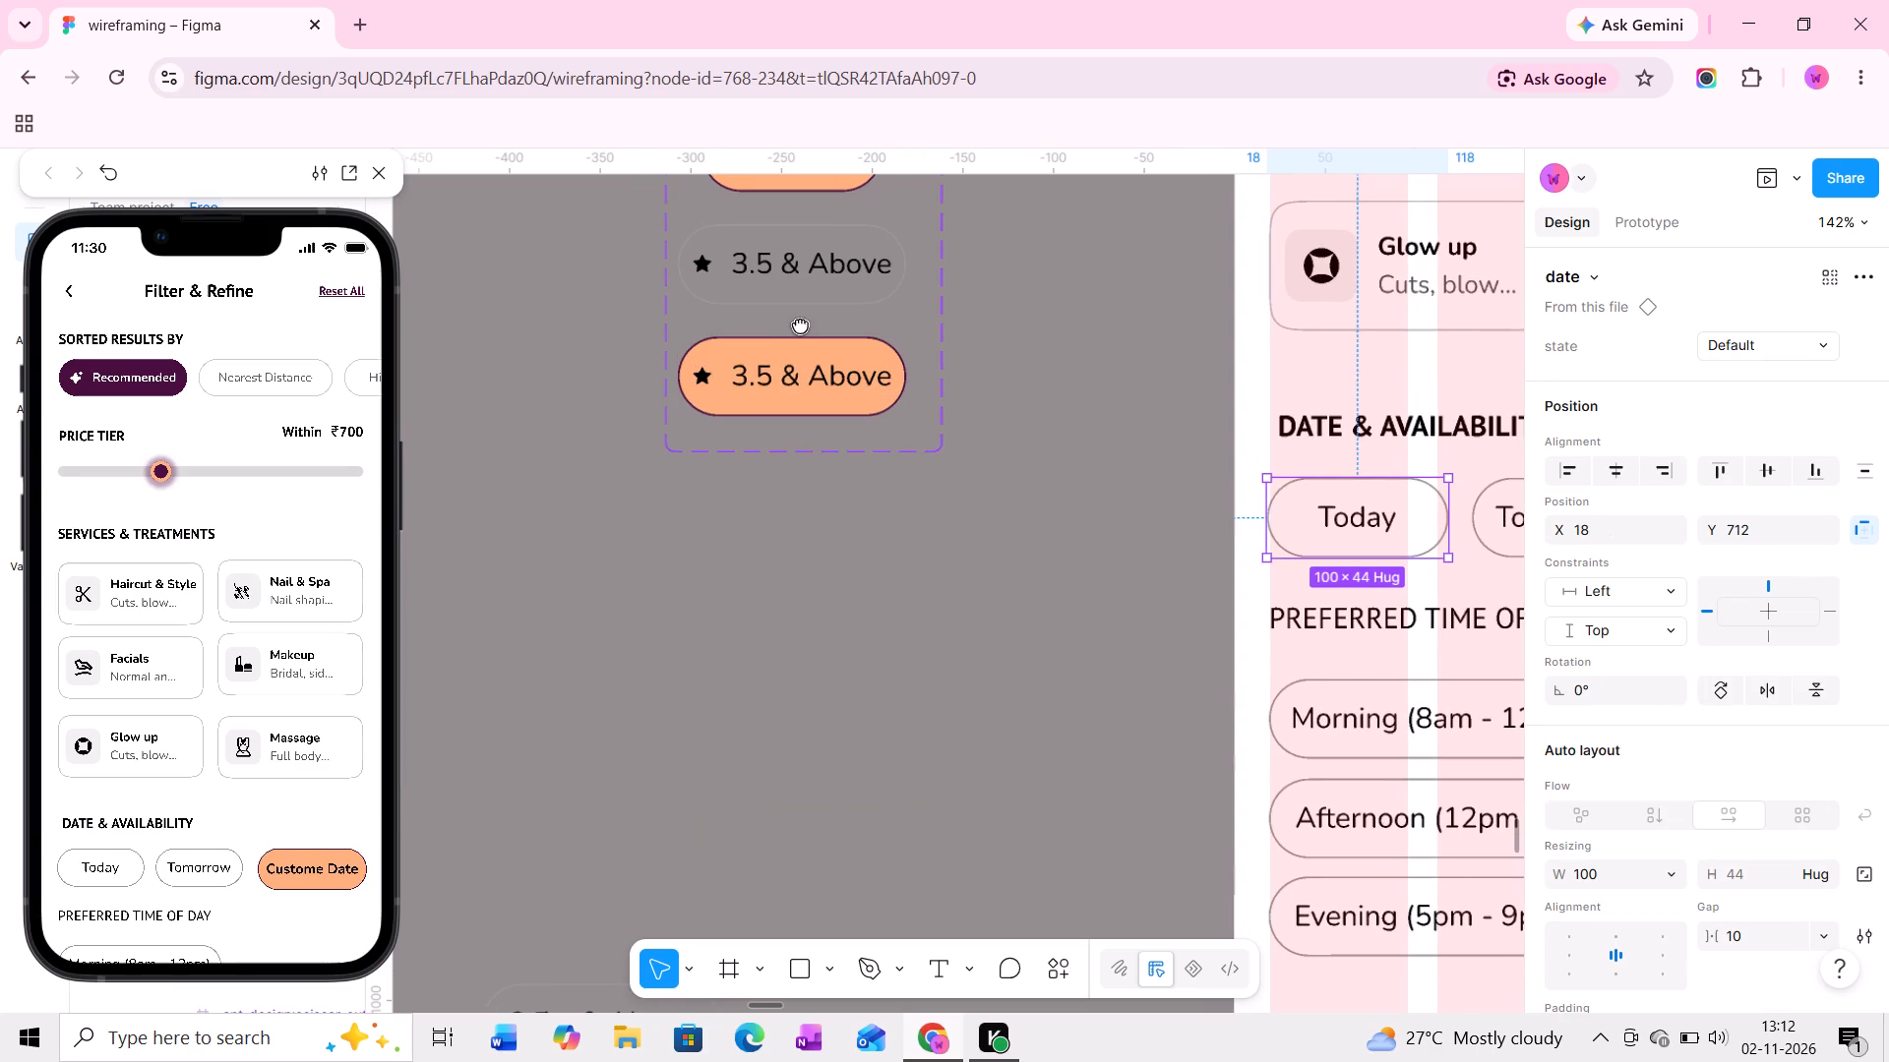